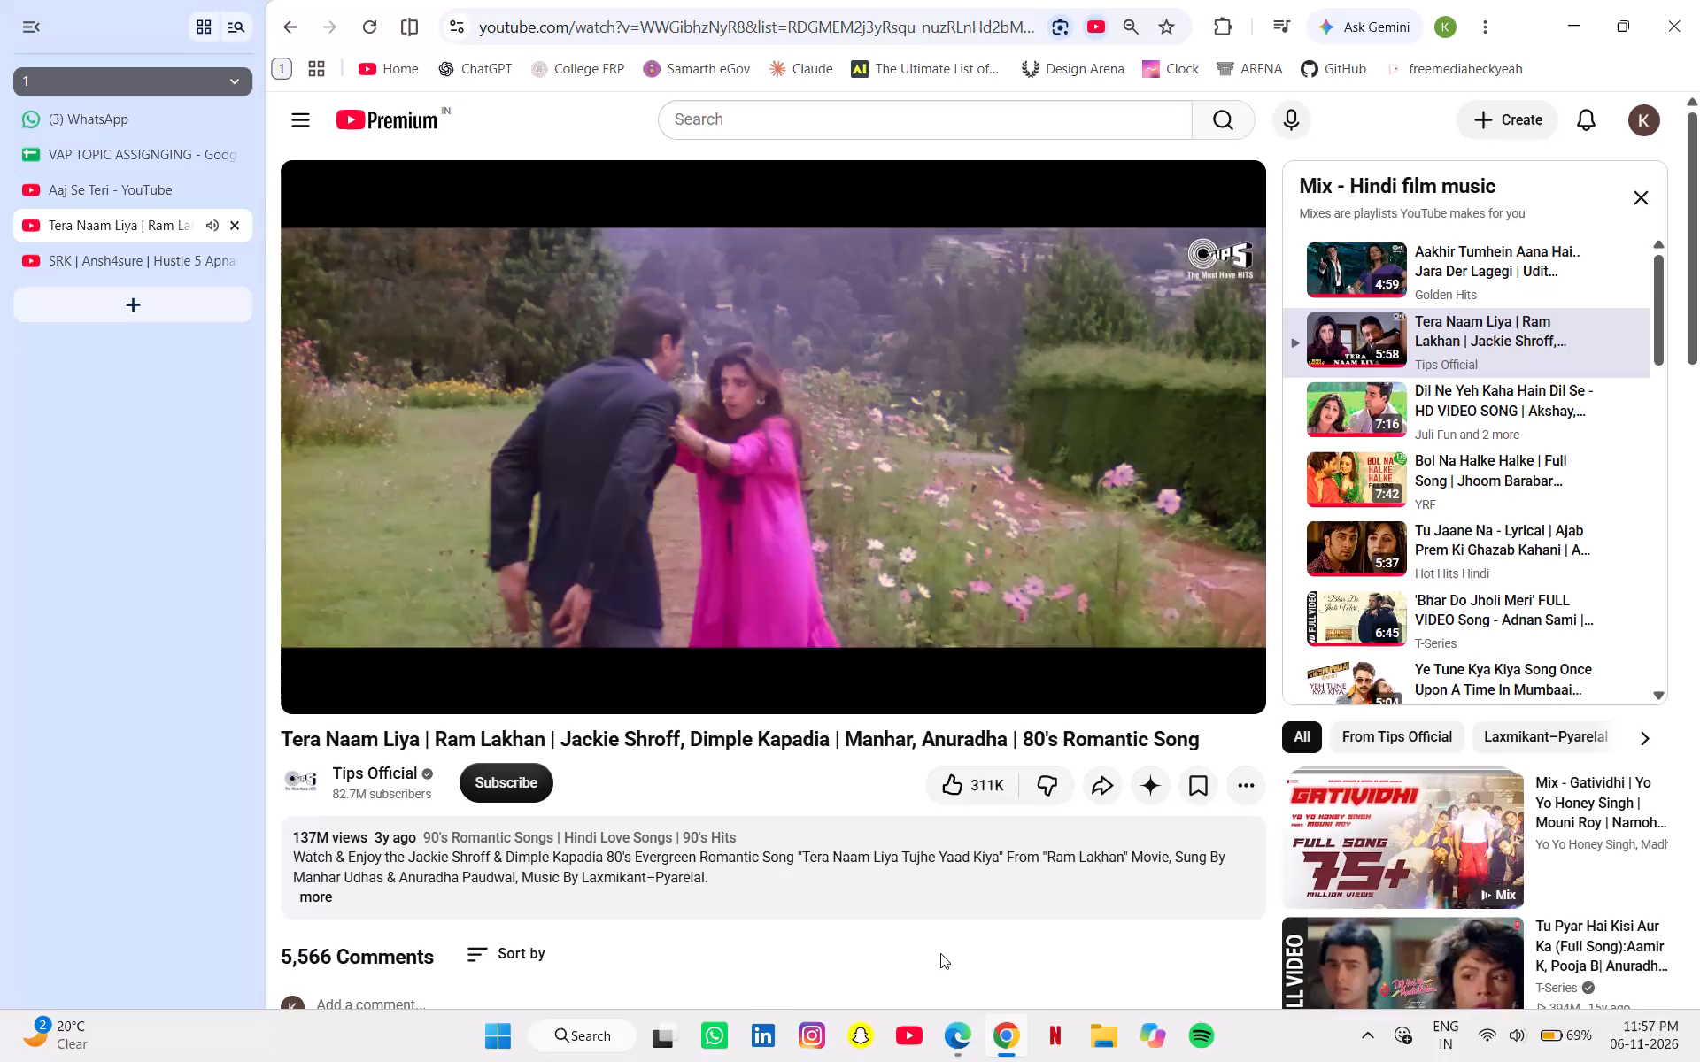
Switch to Microsoft Edge and create a custom-size Canva design of 1080 × 1920 px.
click(955, 1031)
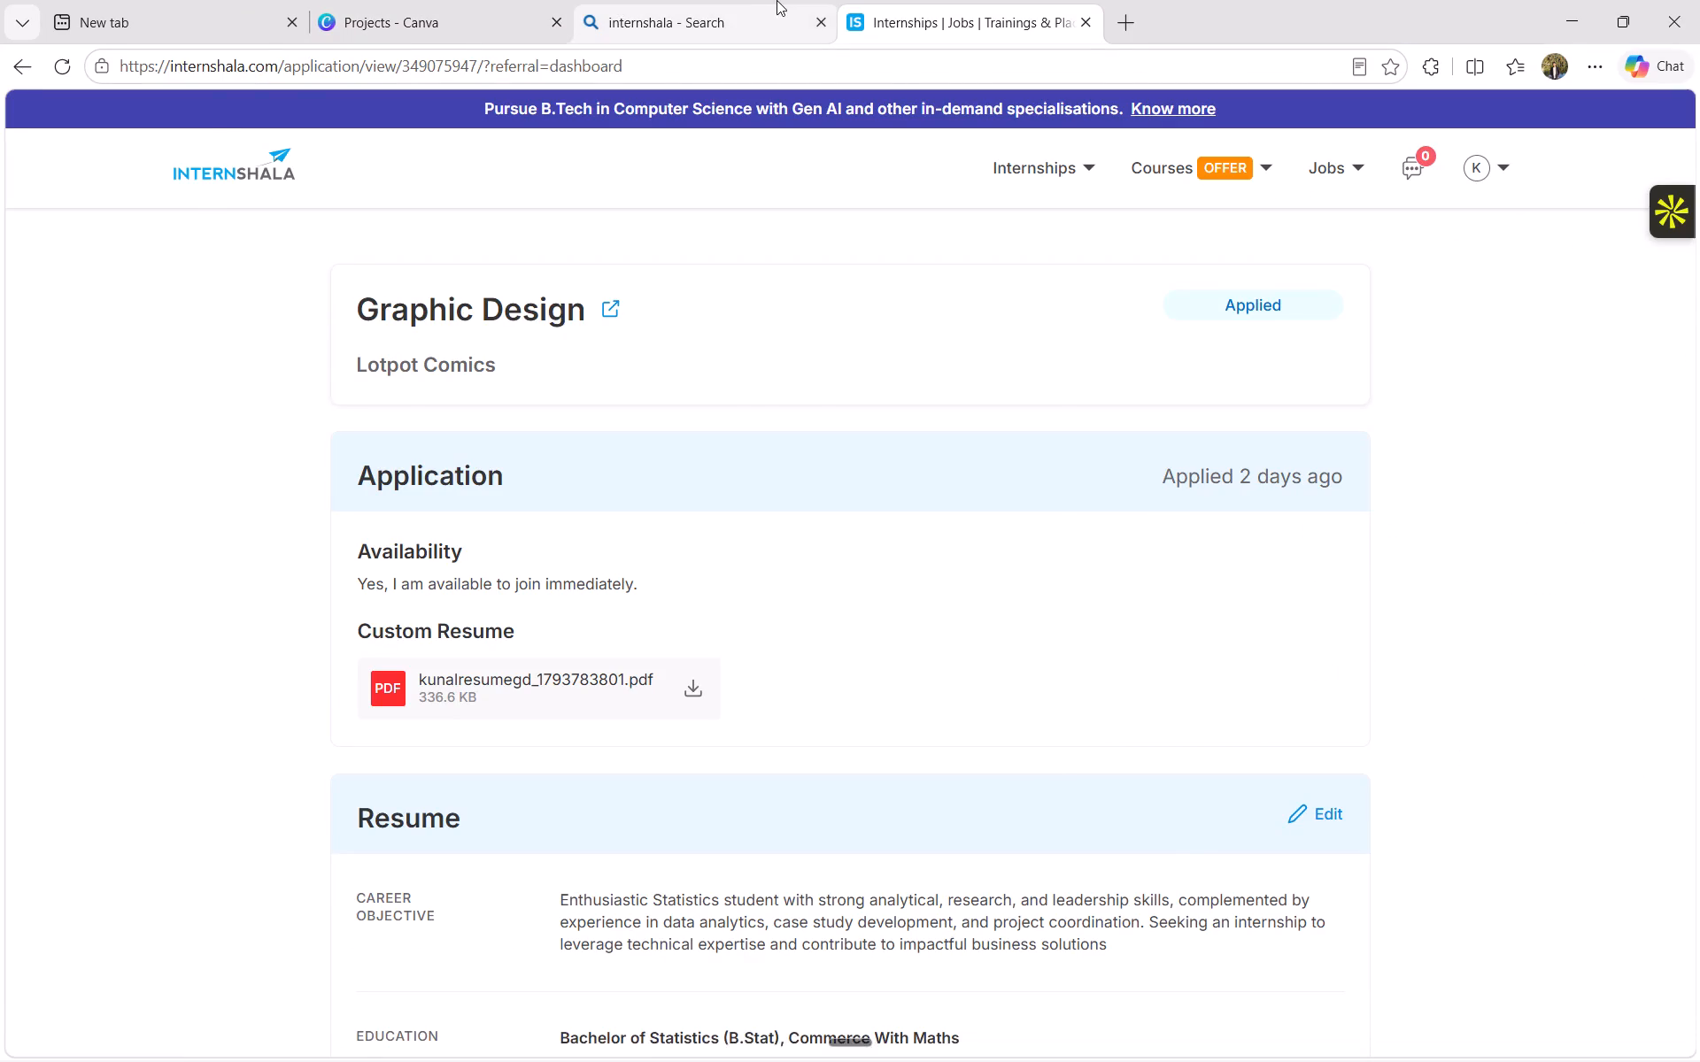
click(777, 0)
click(371, 0)
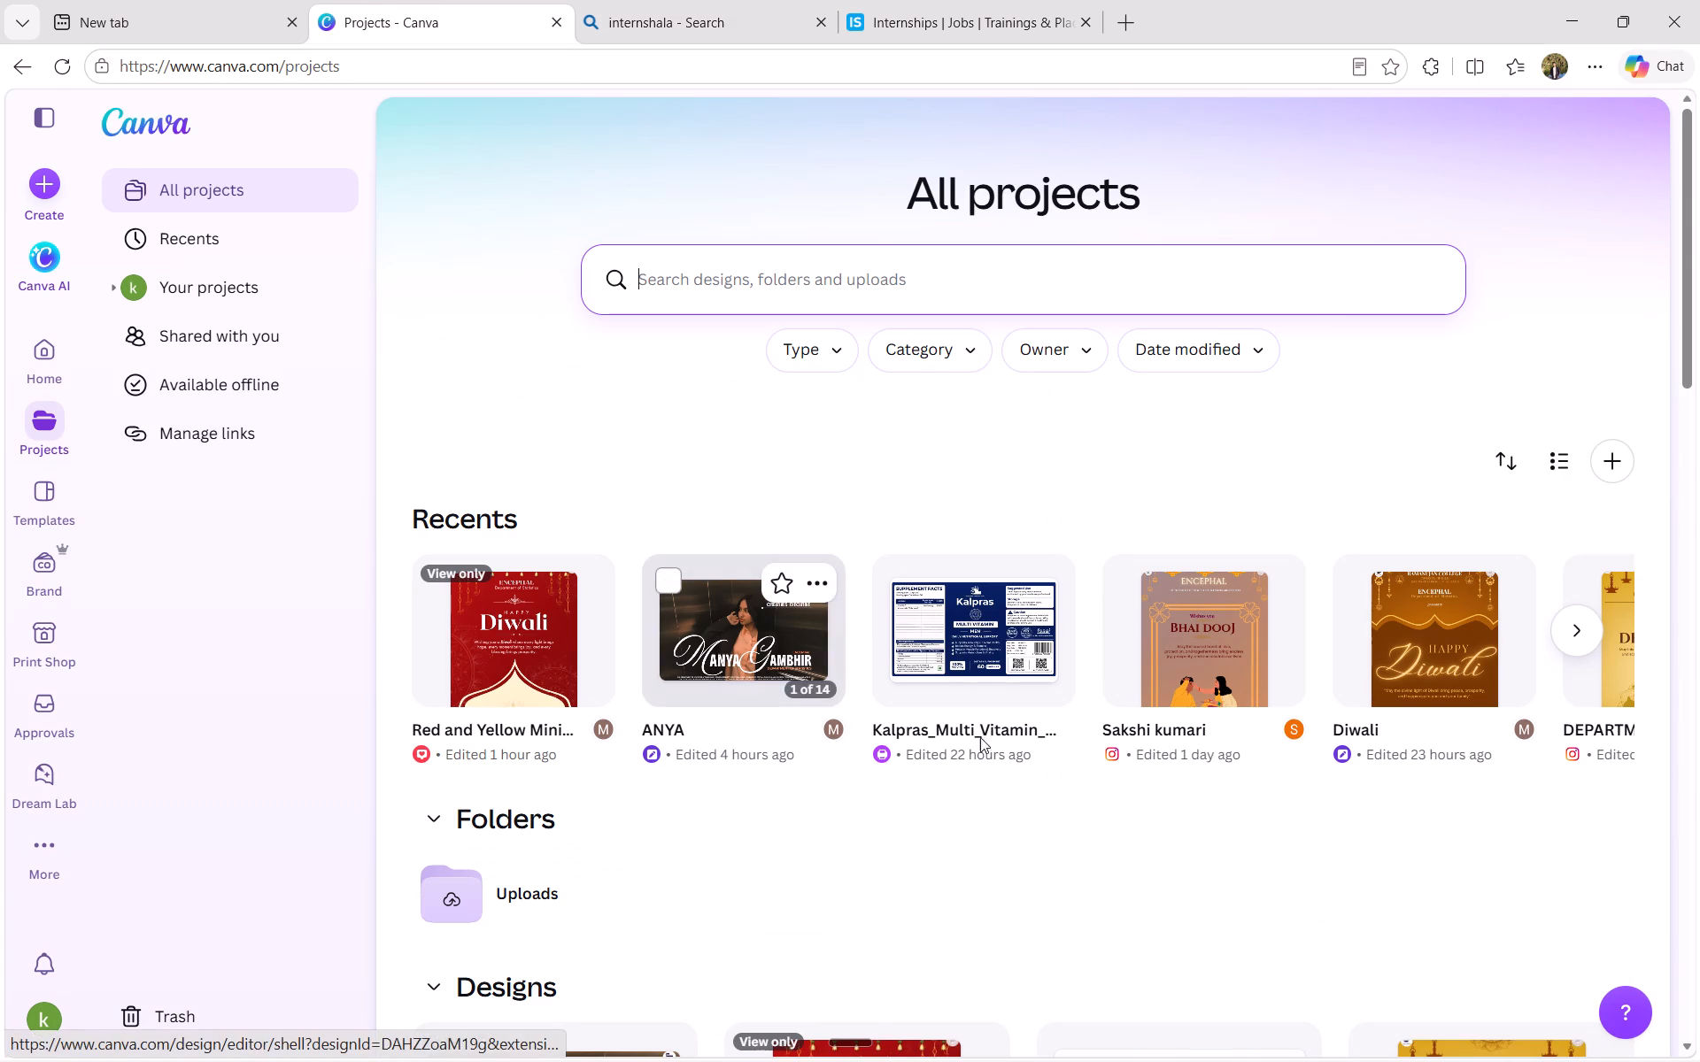
scroll(920, 630, right, 1)
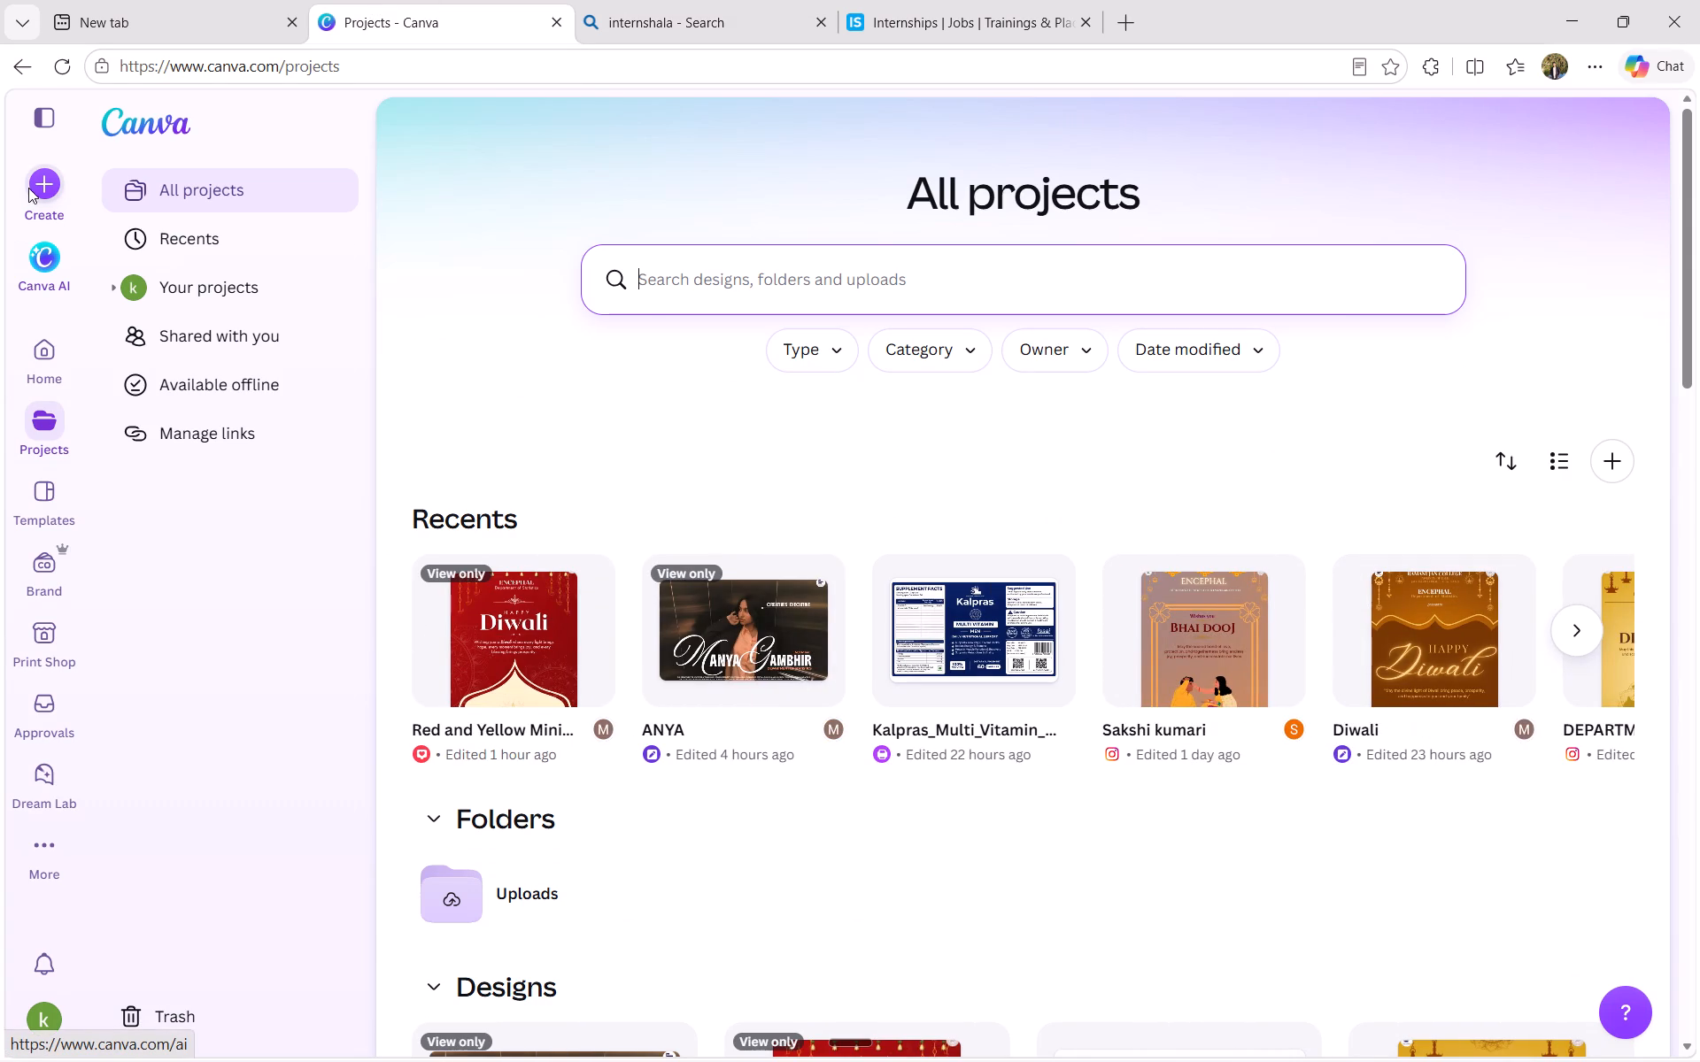
click(37, 181)
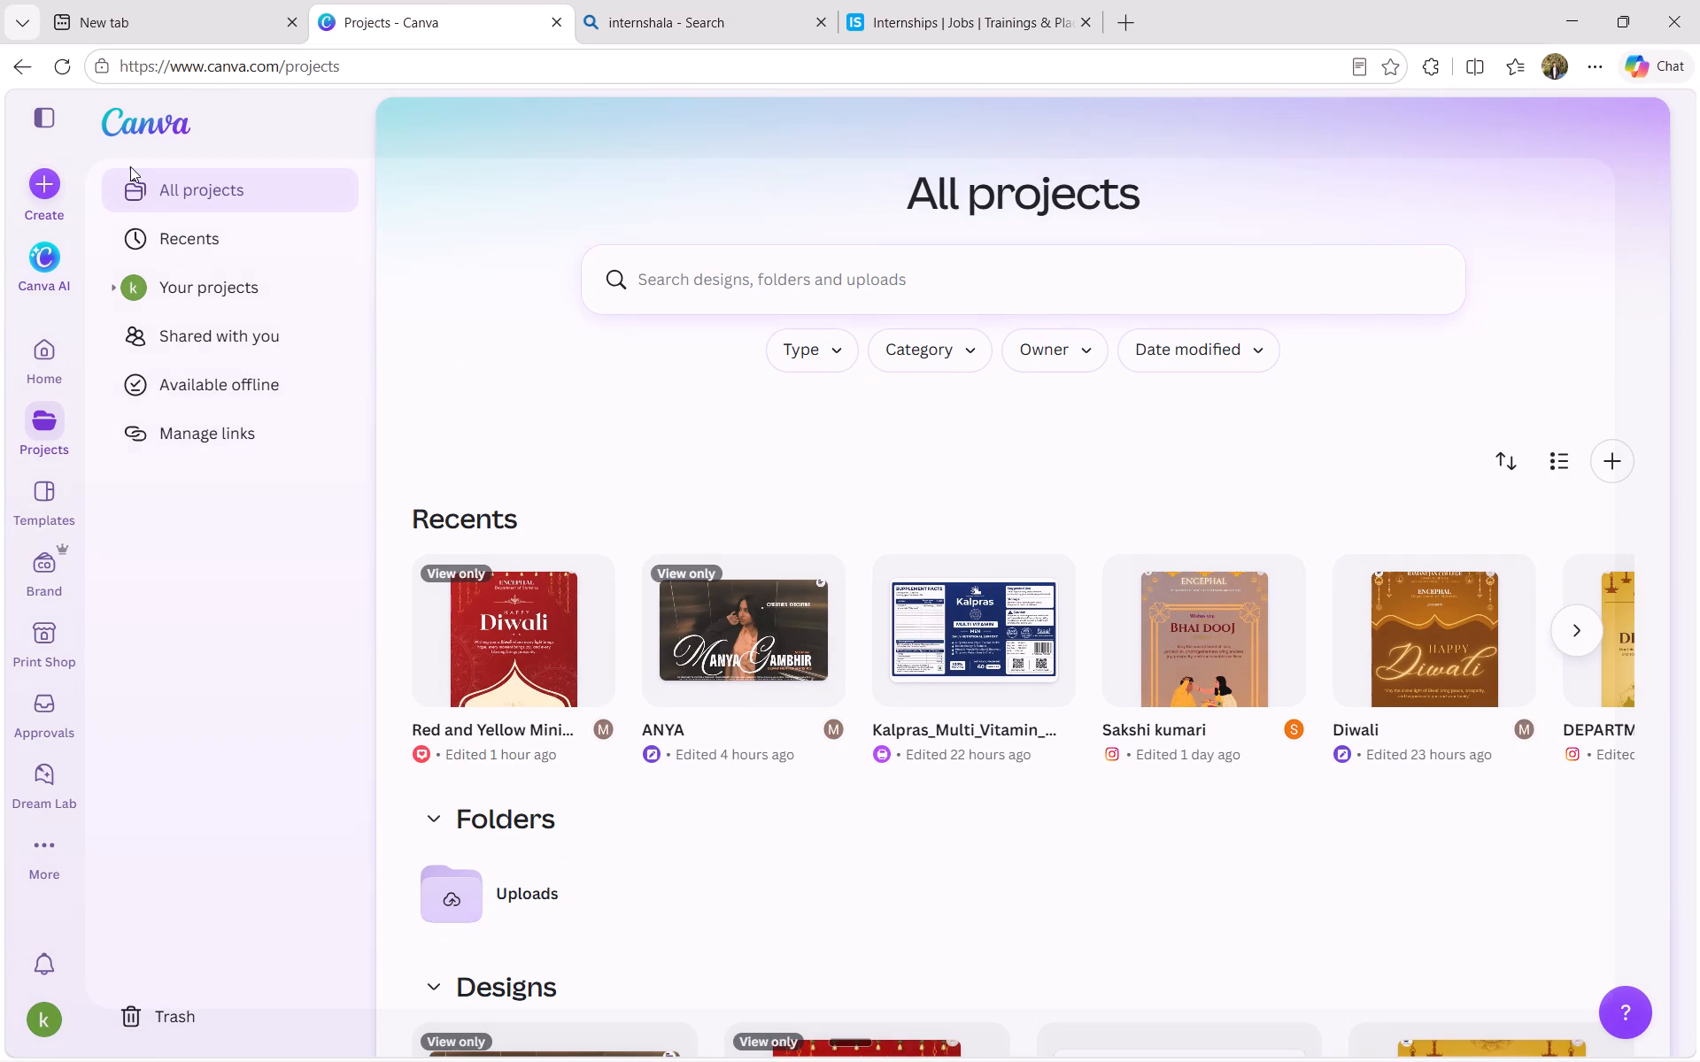
click(209, 730)
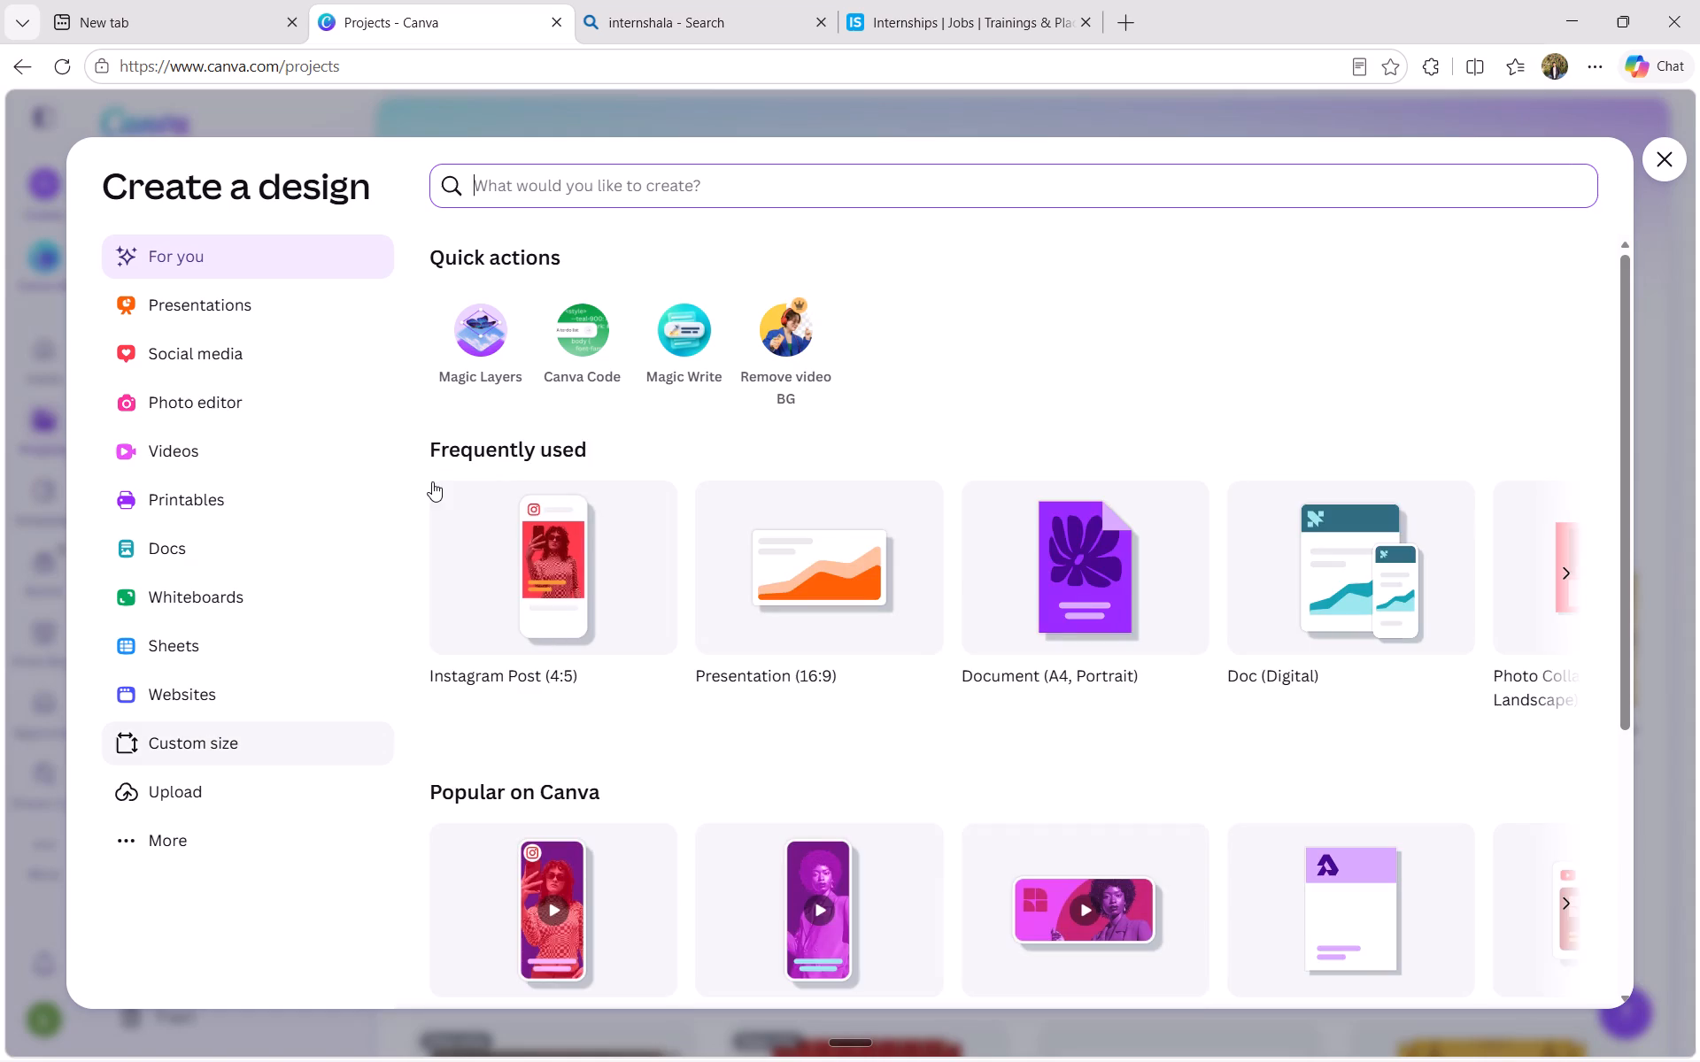
click(555, 287)
text(1080)
click(853, 294)
text(1920)
key(Return)
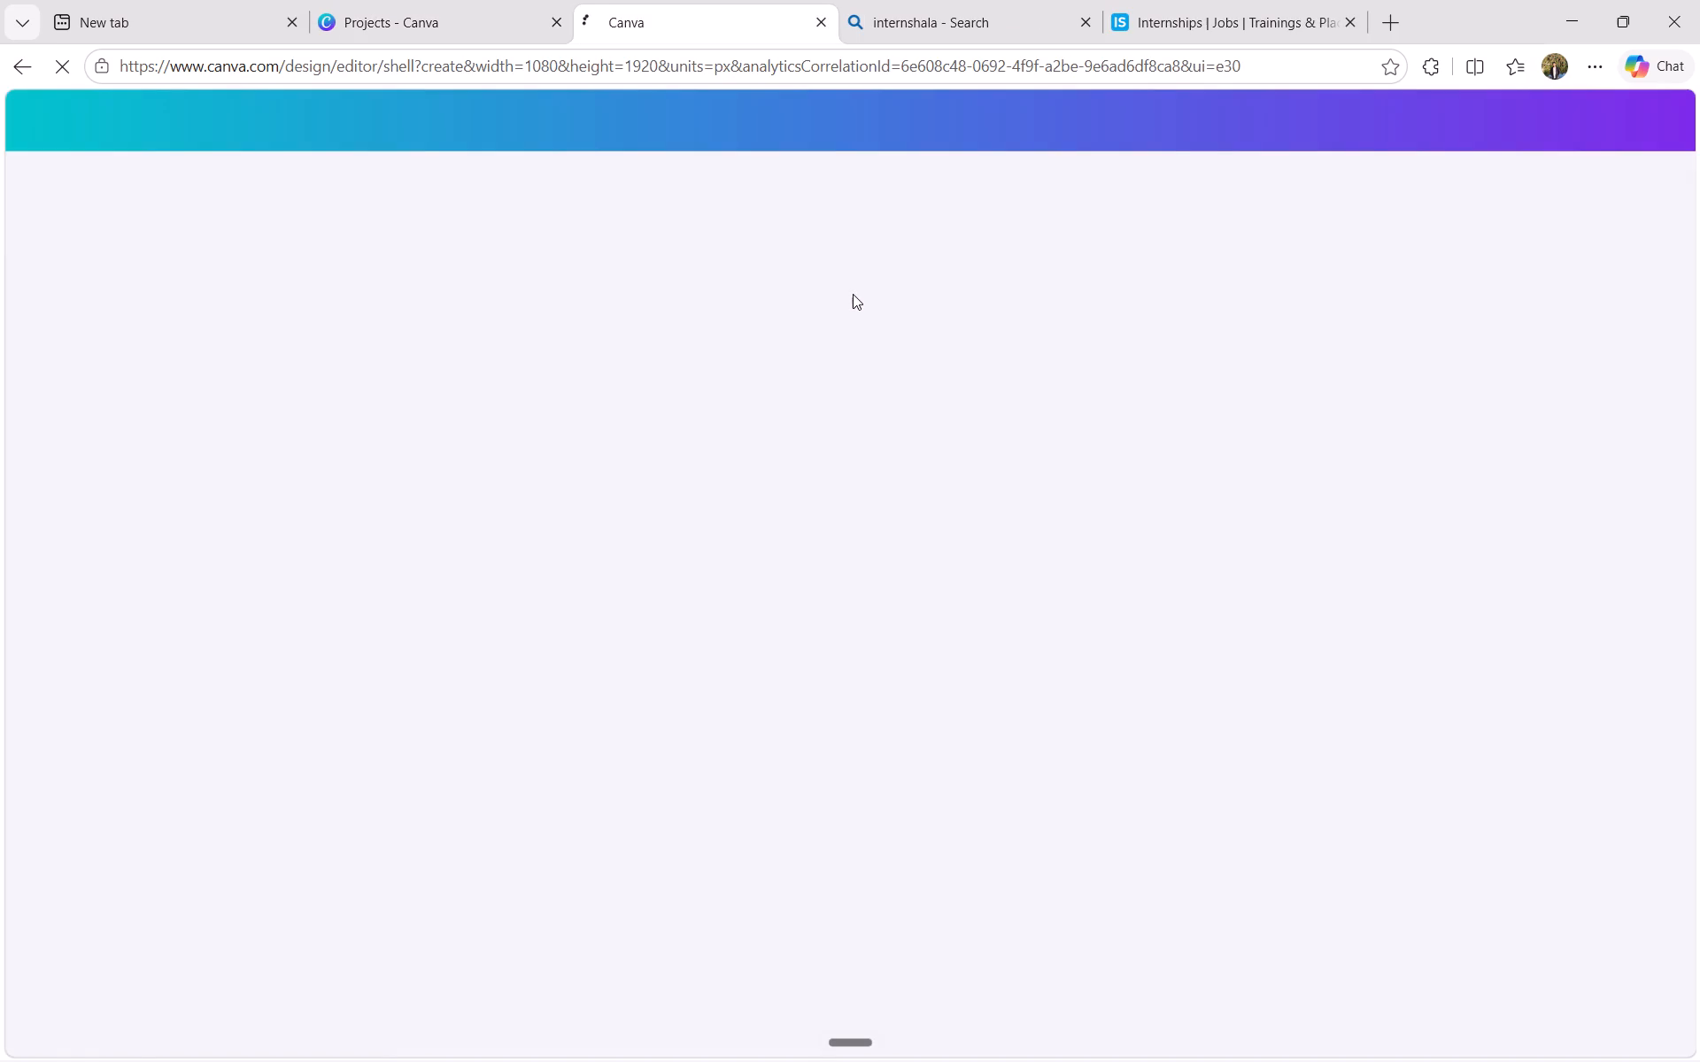
Return to the Canva projects page and dismiss the Create a design window.
click(336, 1)
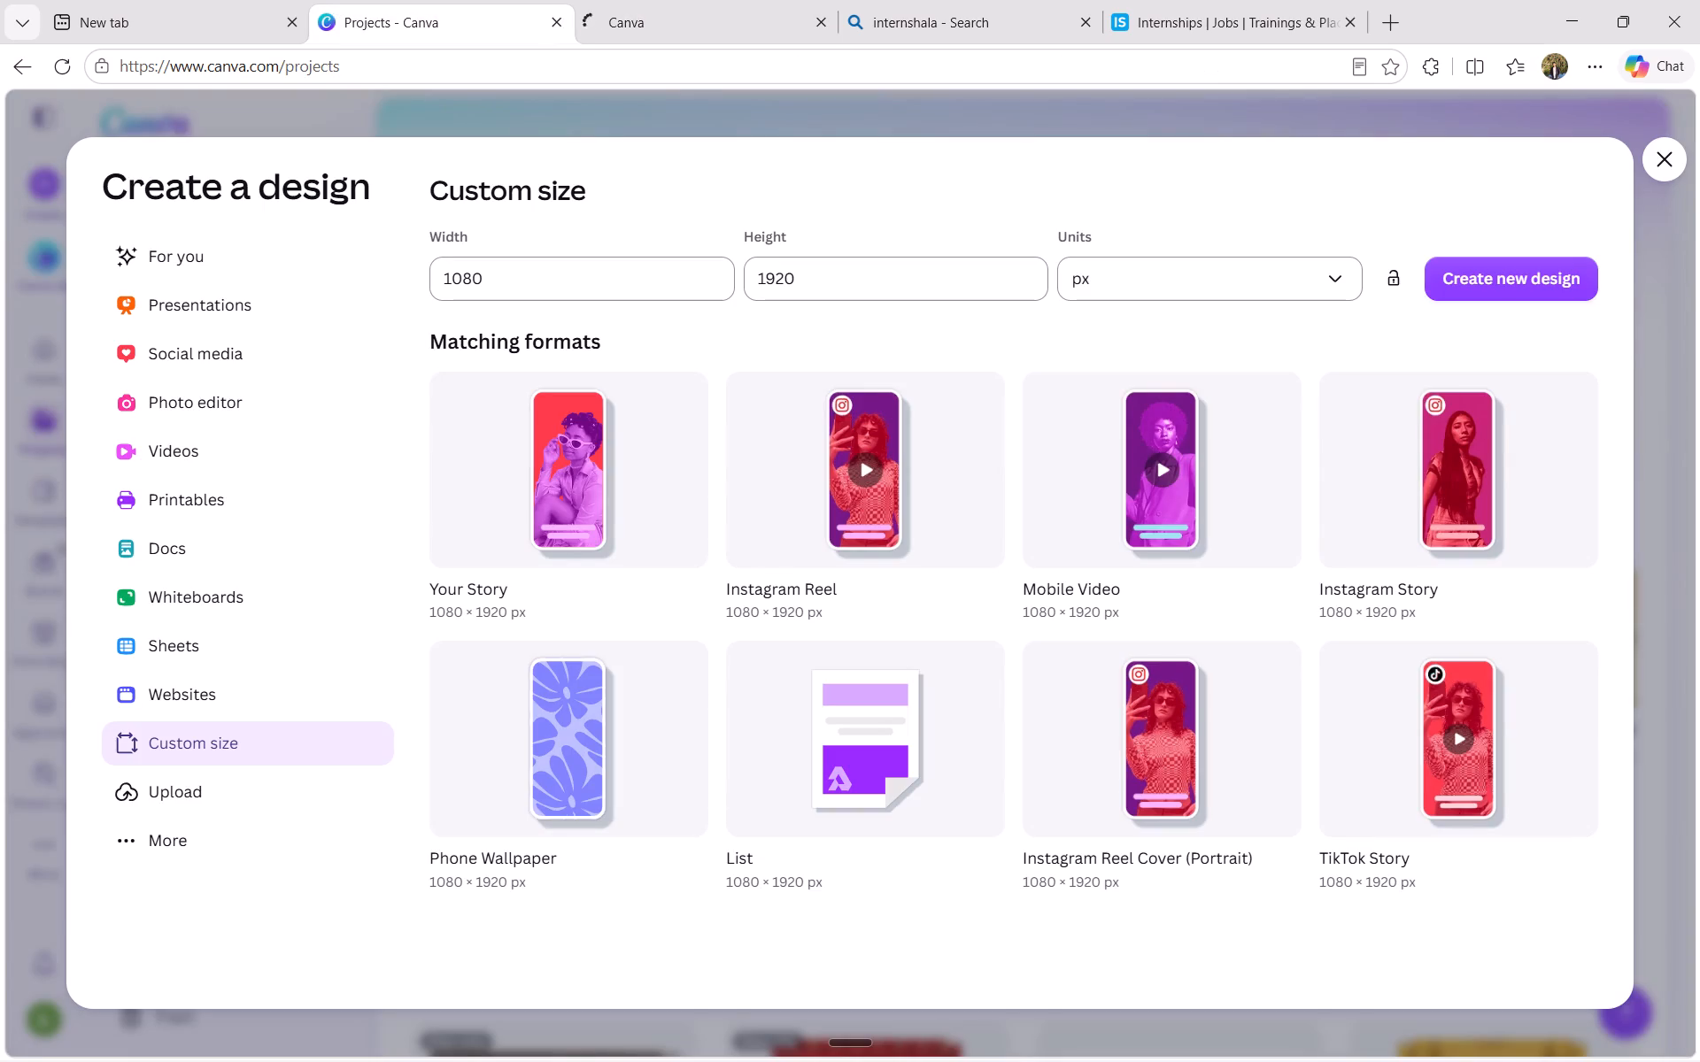
click(1673, 158)
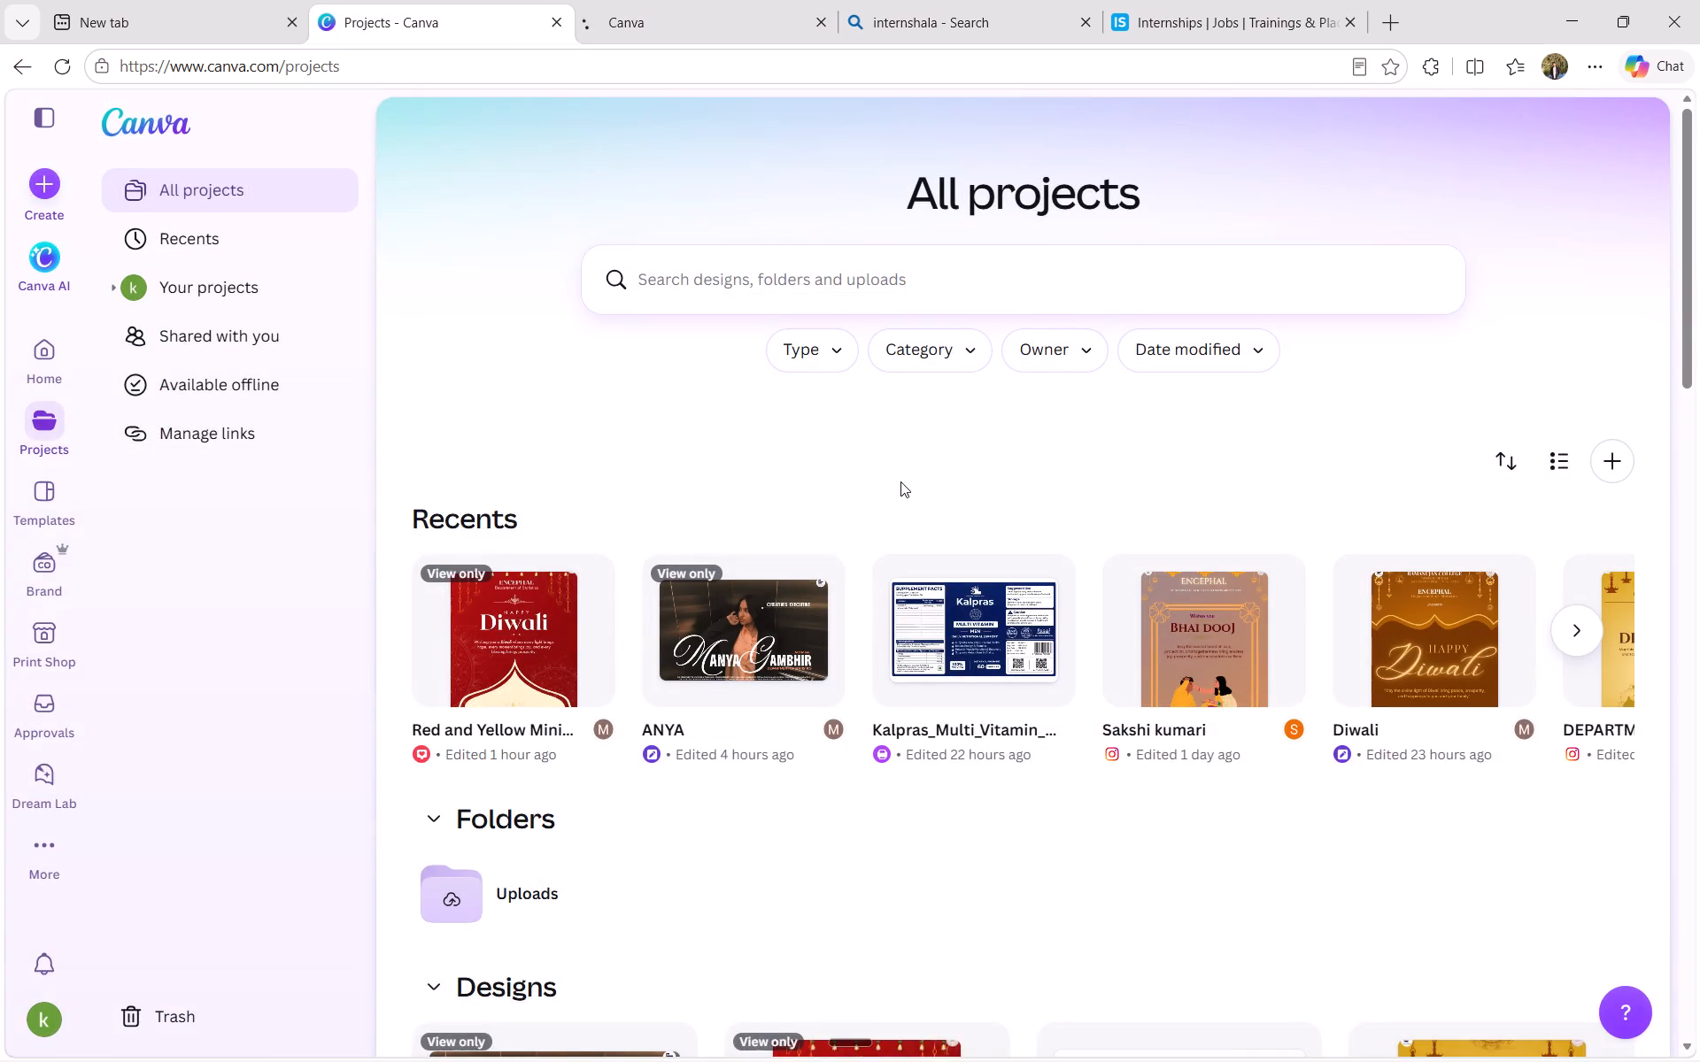
scroll(900, 481, up, 3)
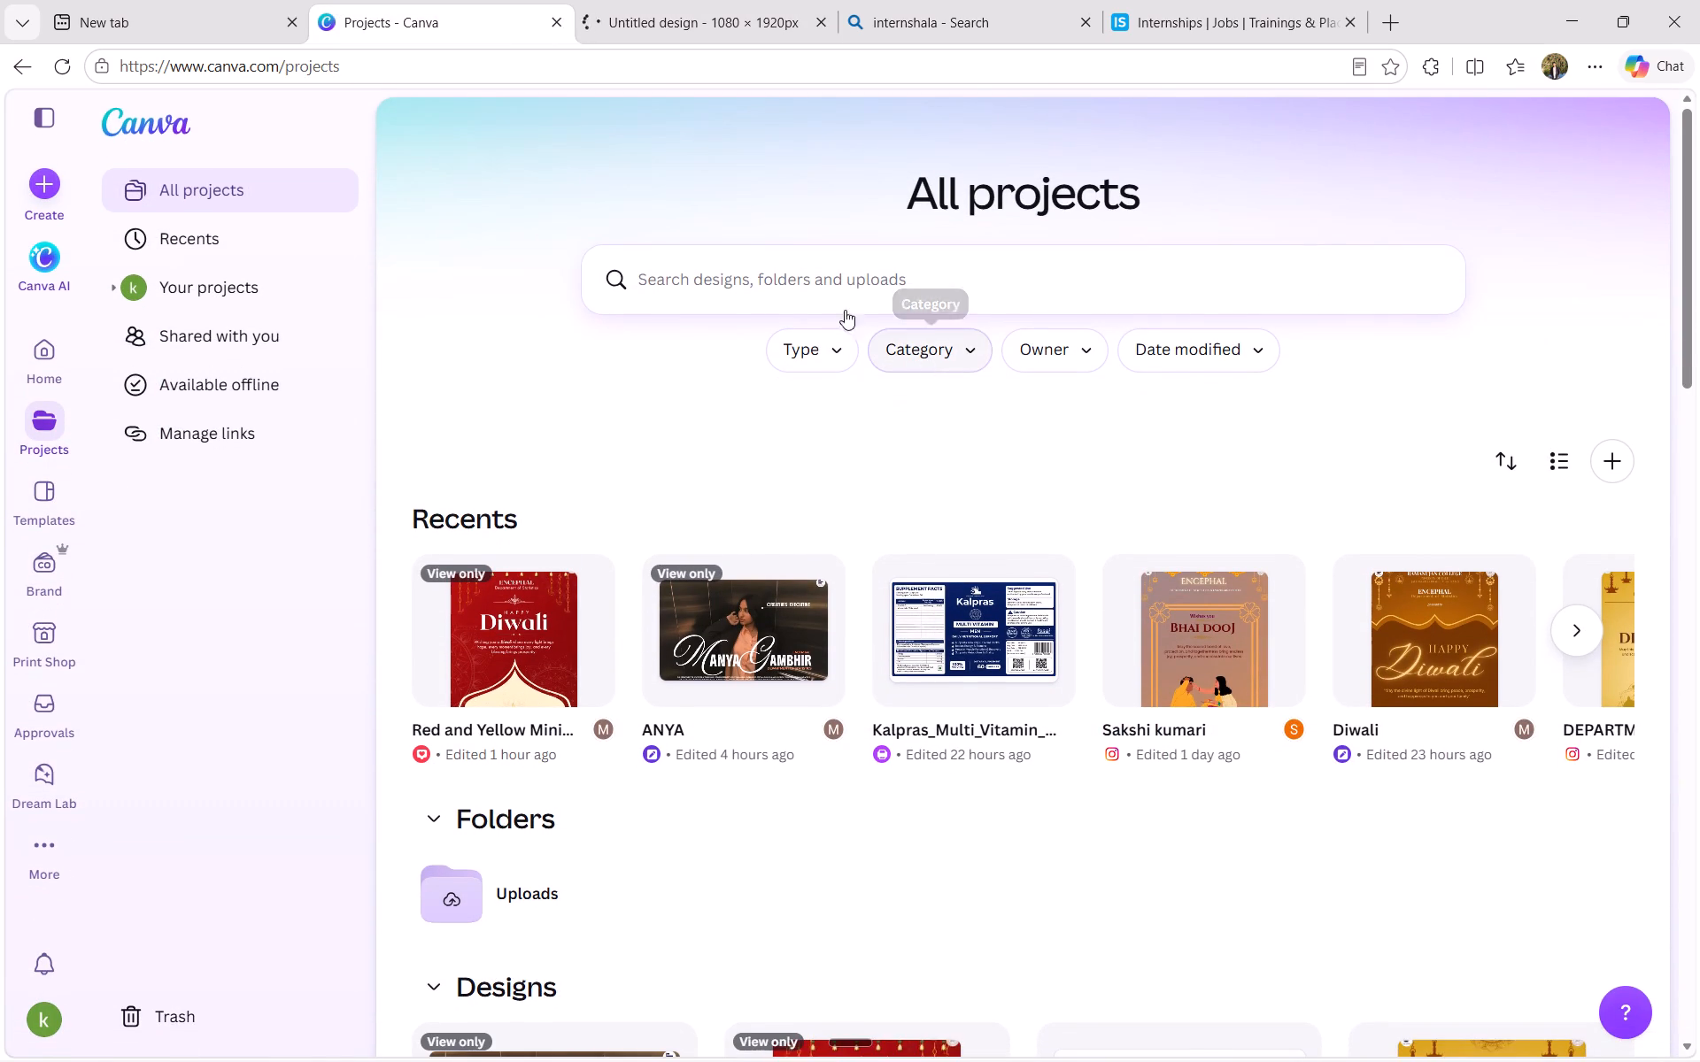
Search Canva's template library for "diwali".
scroll(81, 231, left, 1)
click(35, 366)
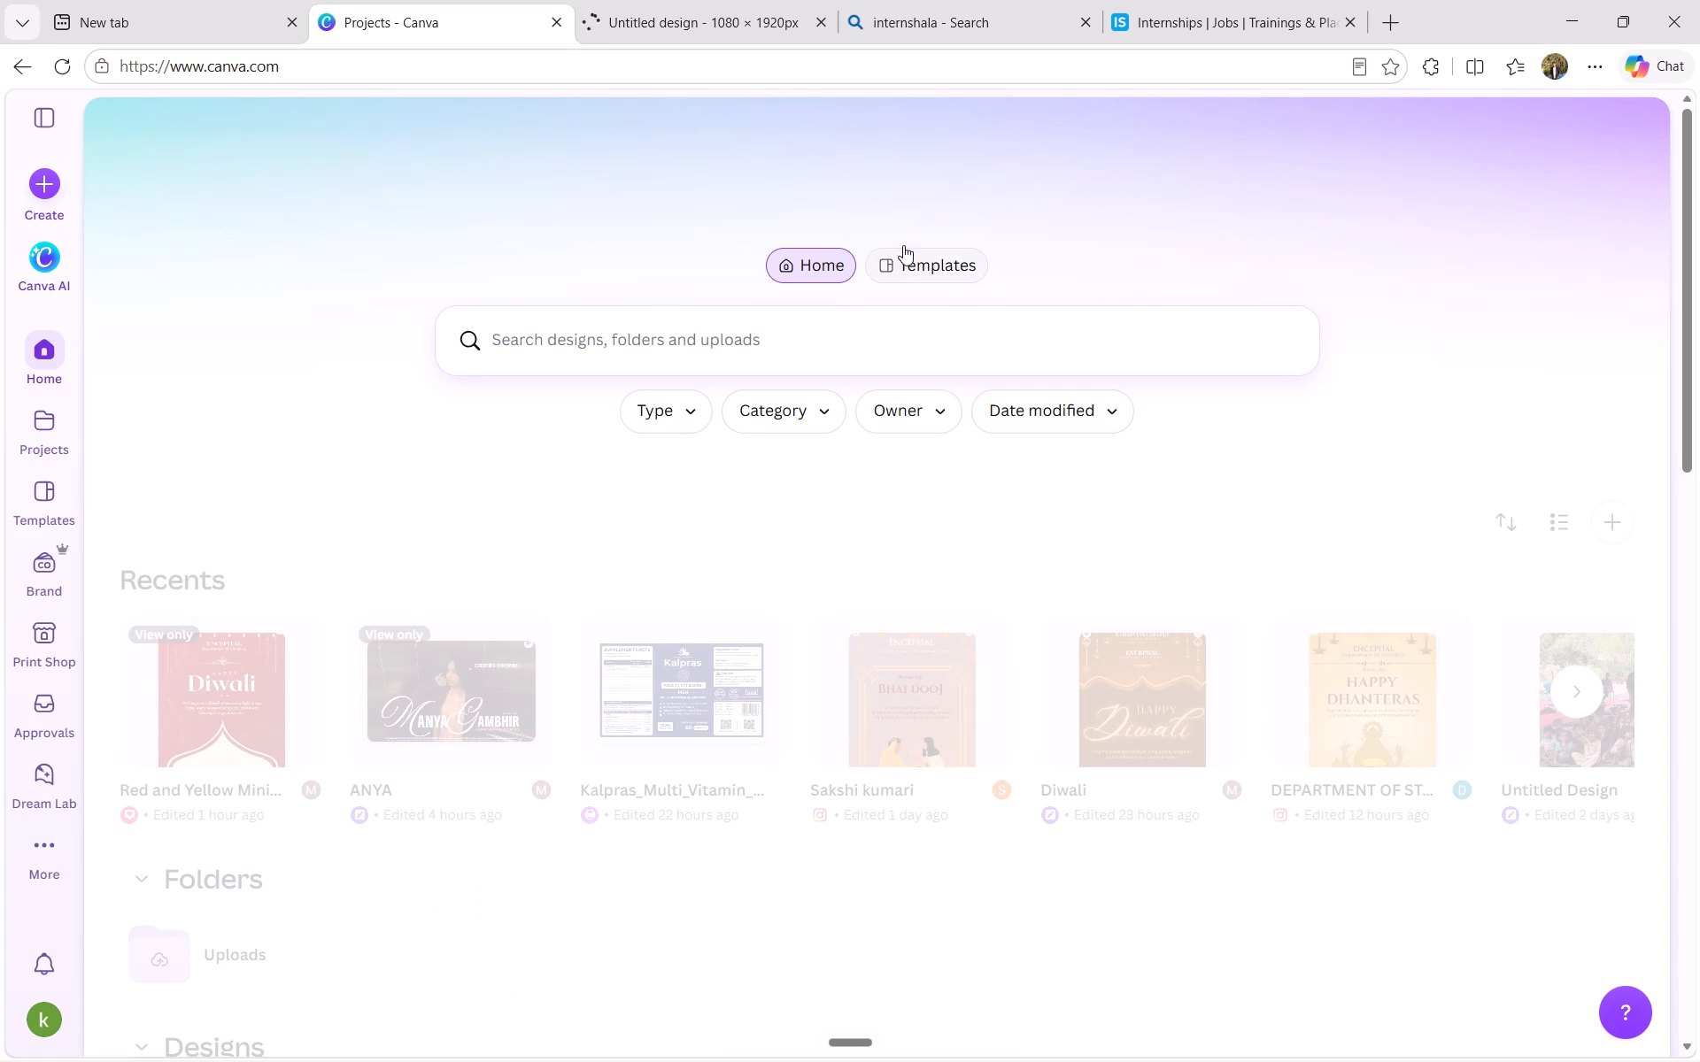
click(903, 253)
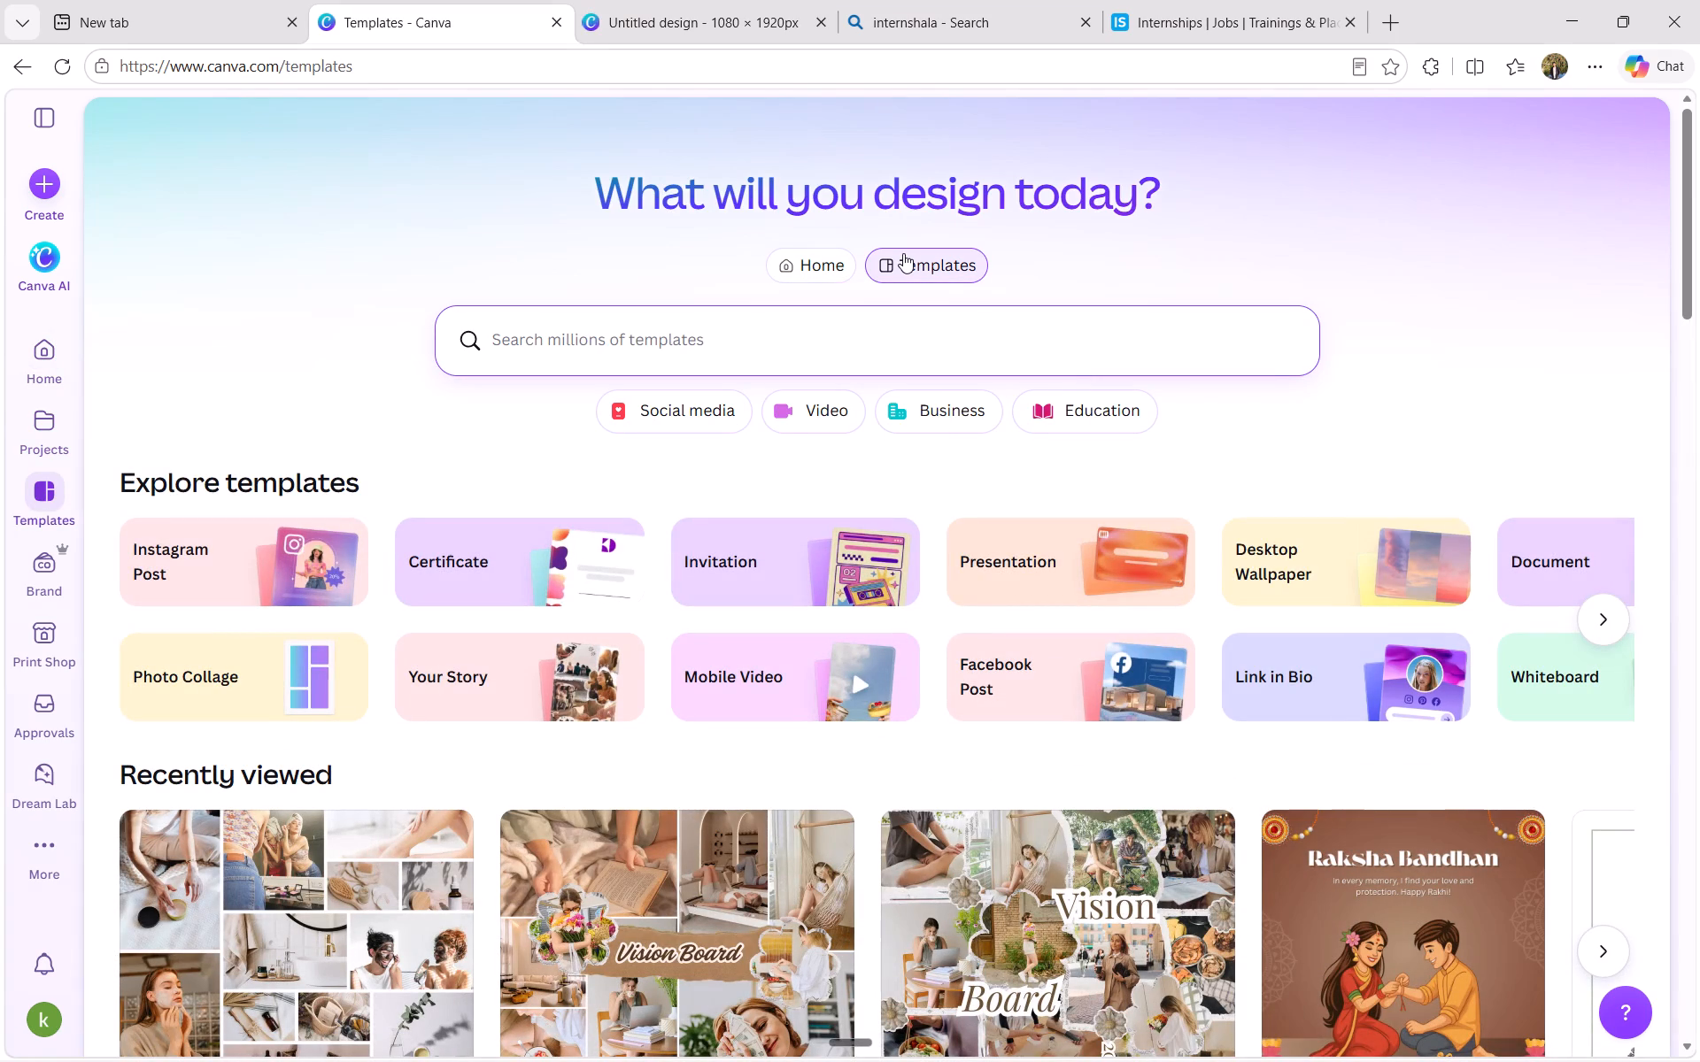
click(689, 342)
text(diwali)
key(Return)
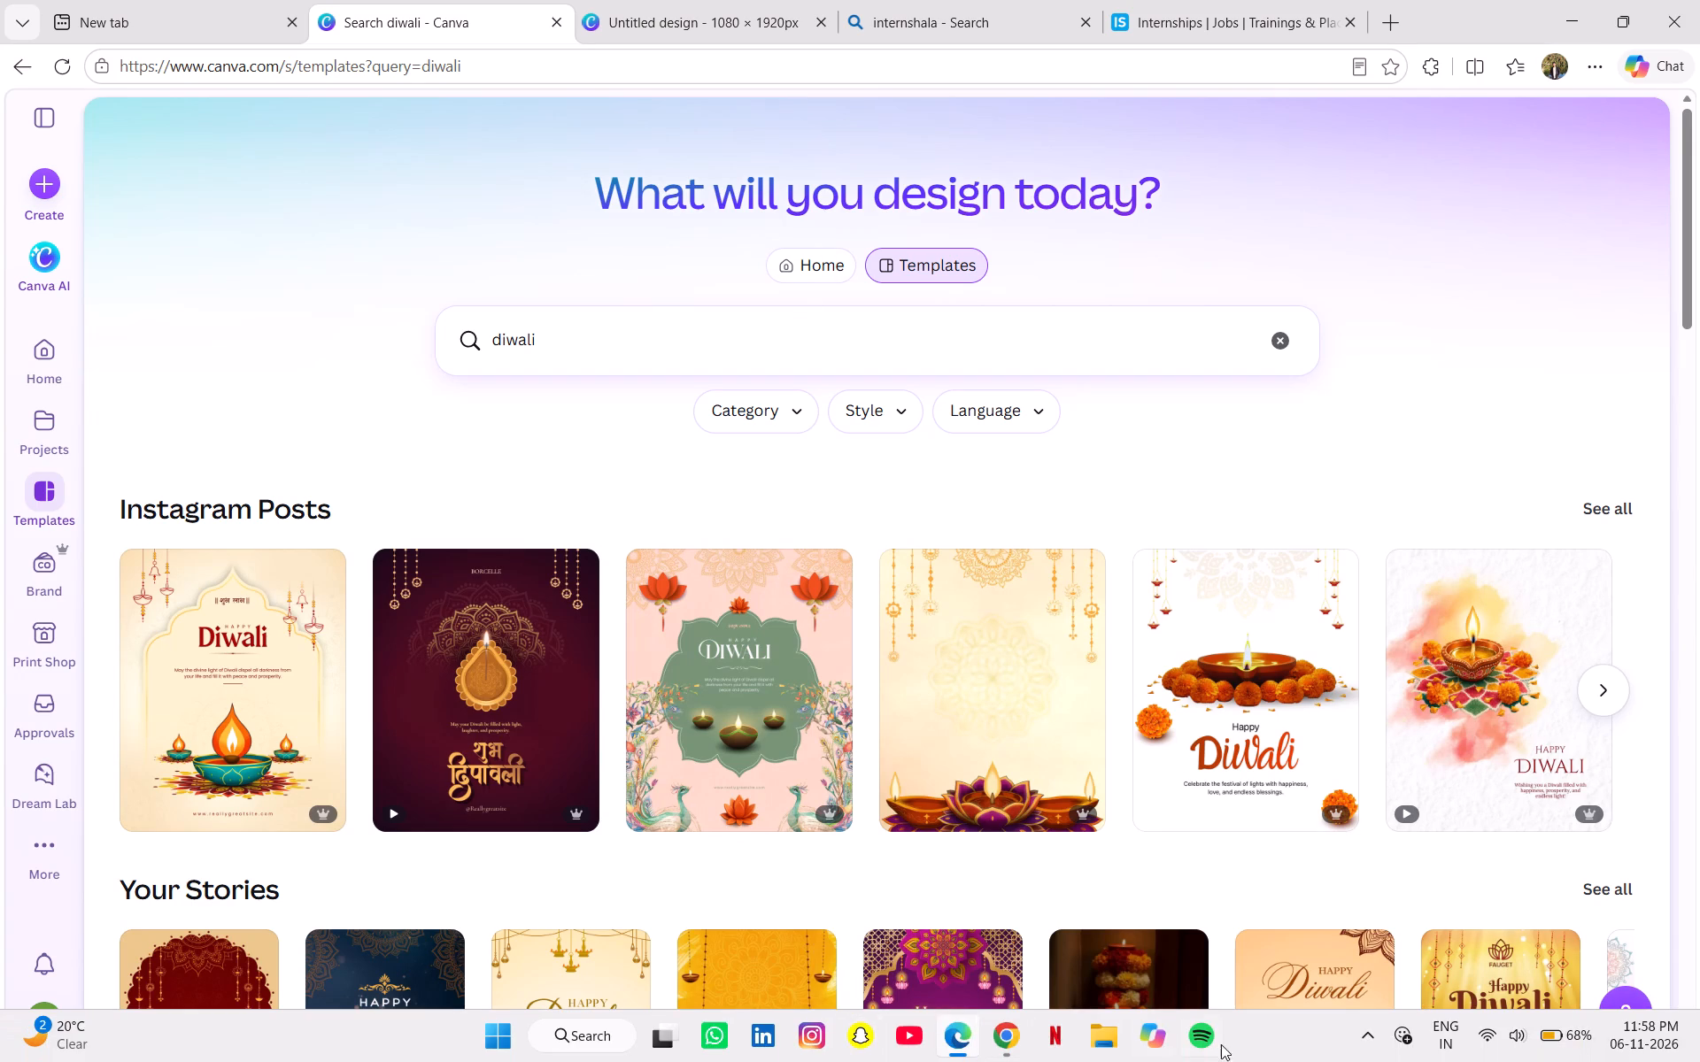
Switch to the desktop, open the Recycle Bin in a maximized window, and display its files as thumbnail icons.
click(1077, 1038)
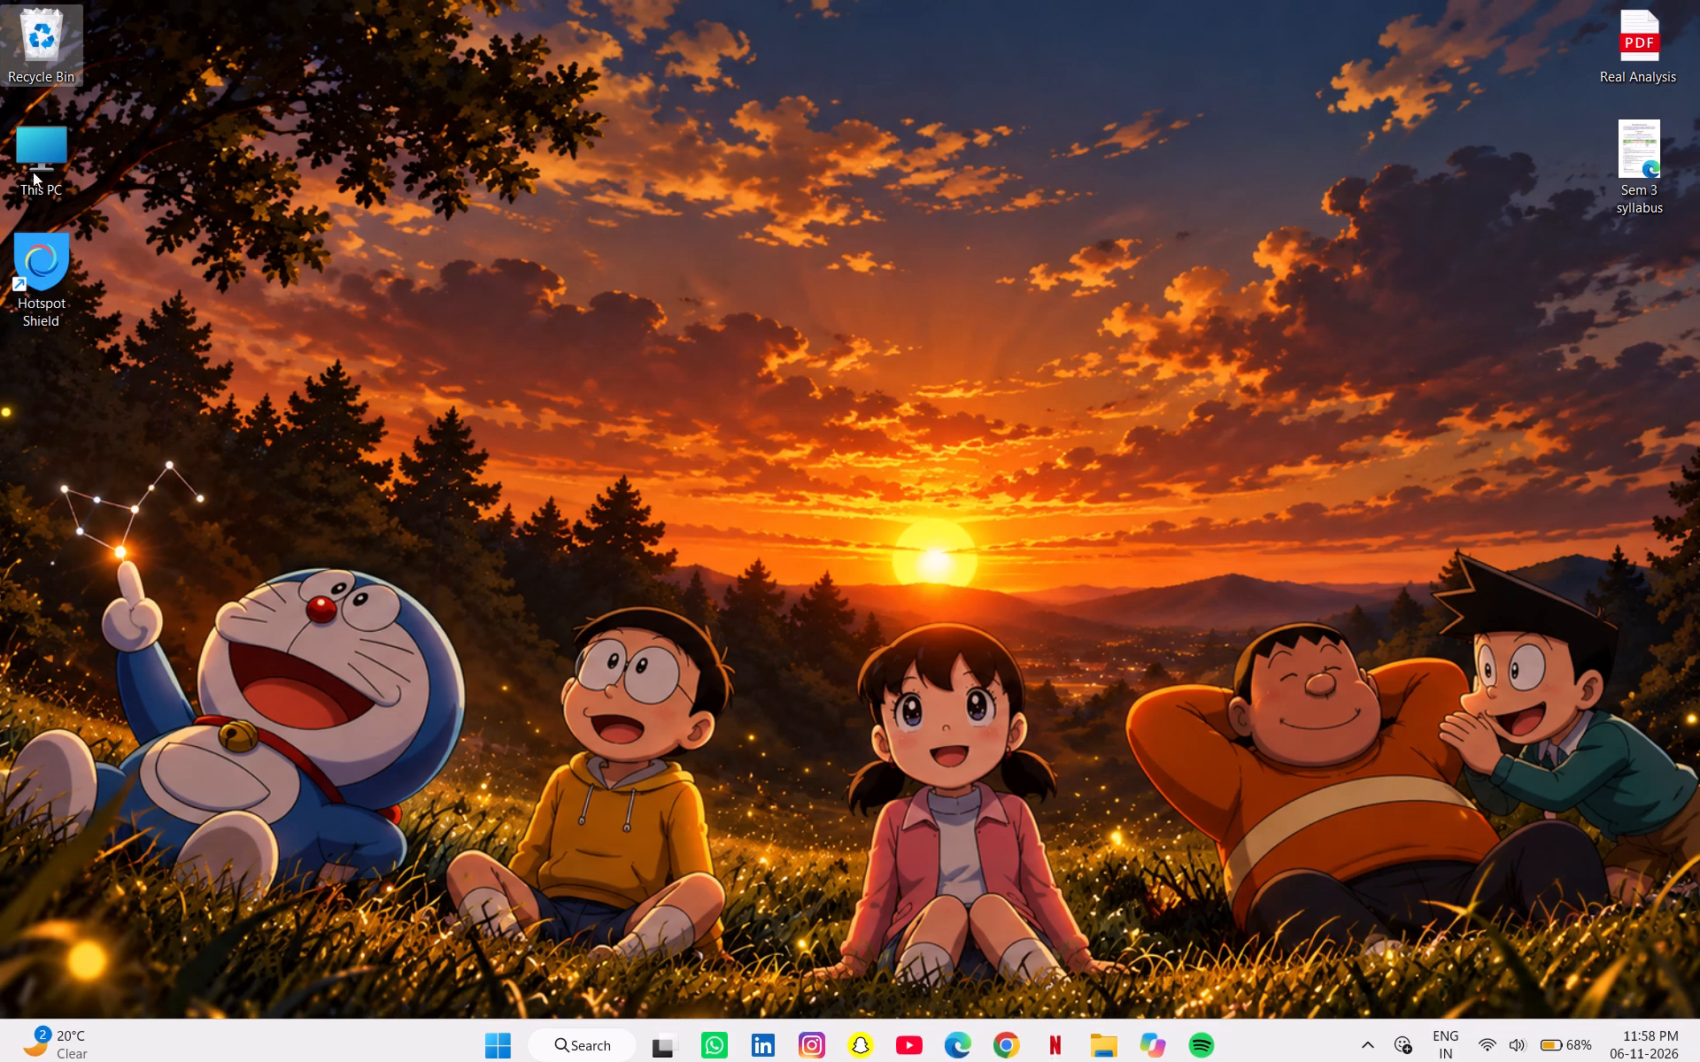
double_click(30, 73)
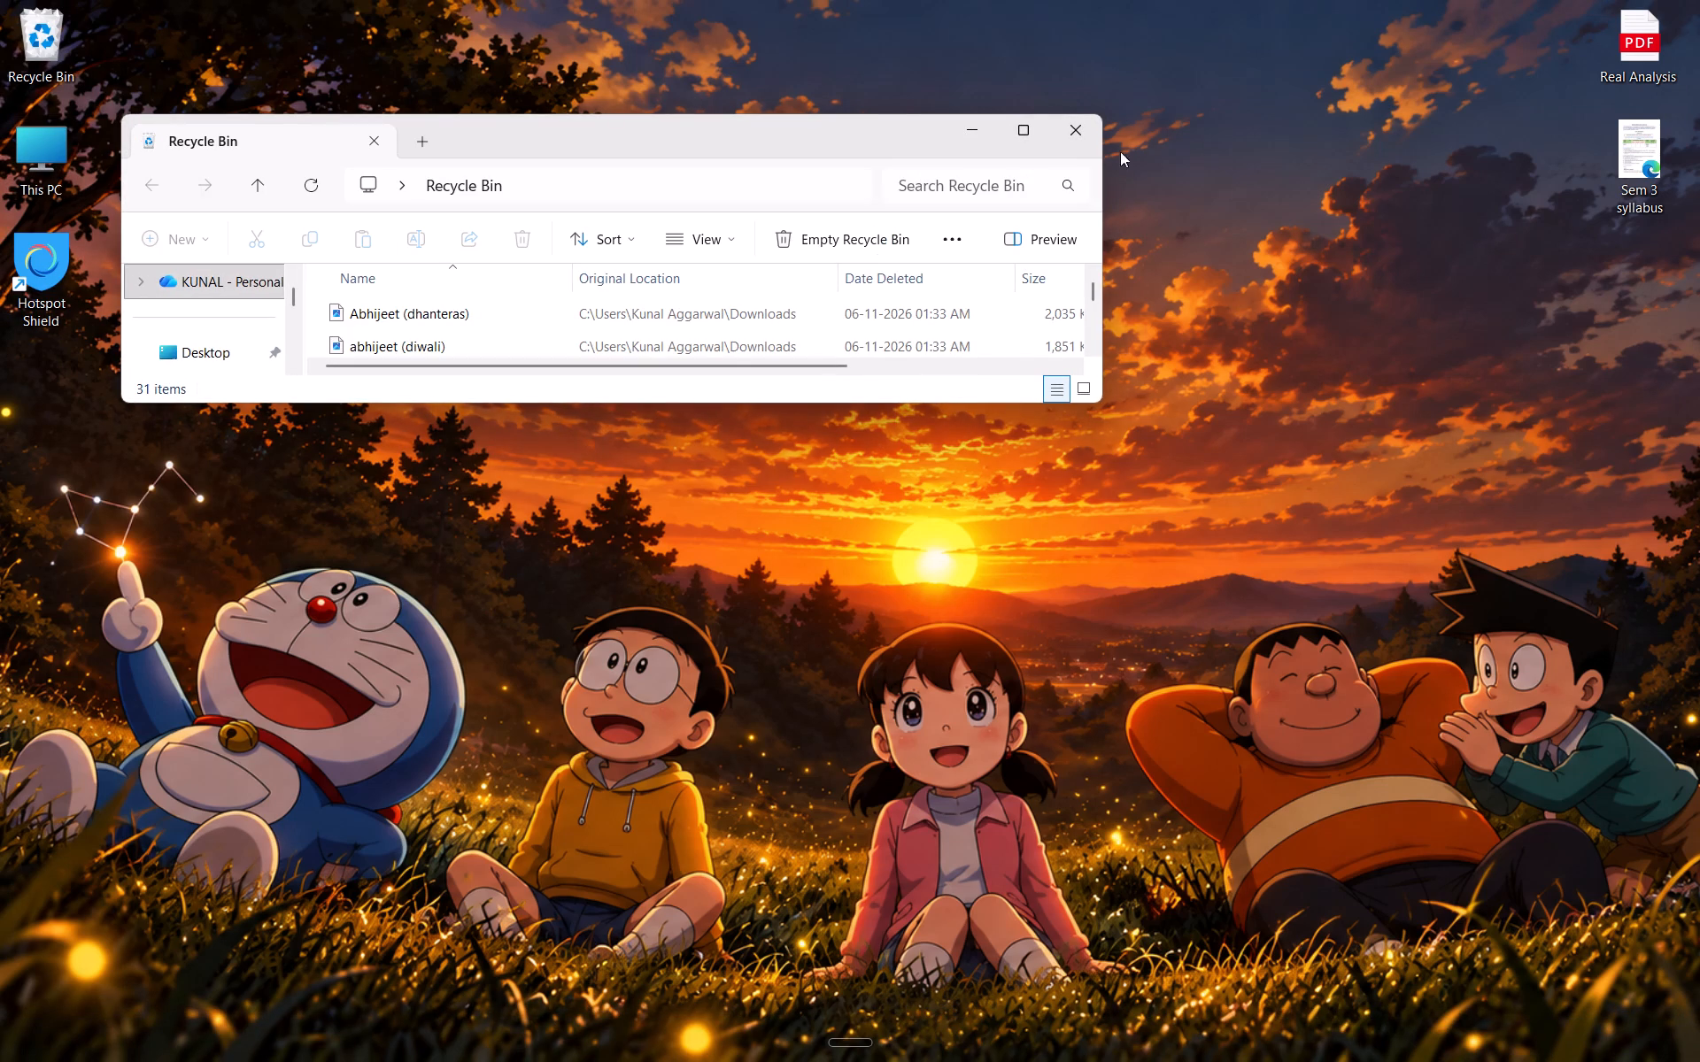
click(1008, 129)
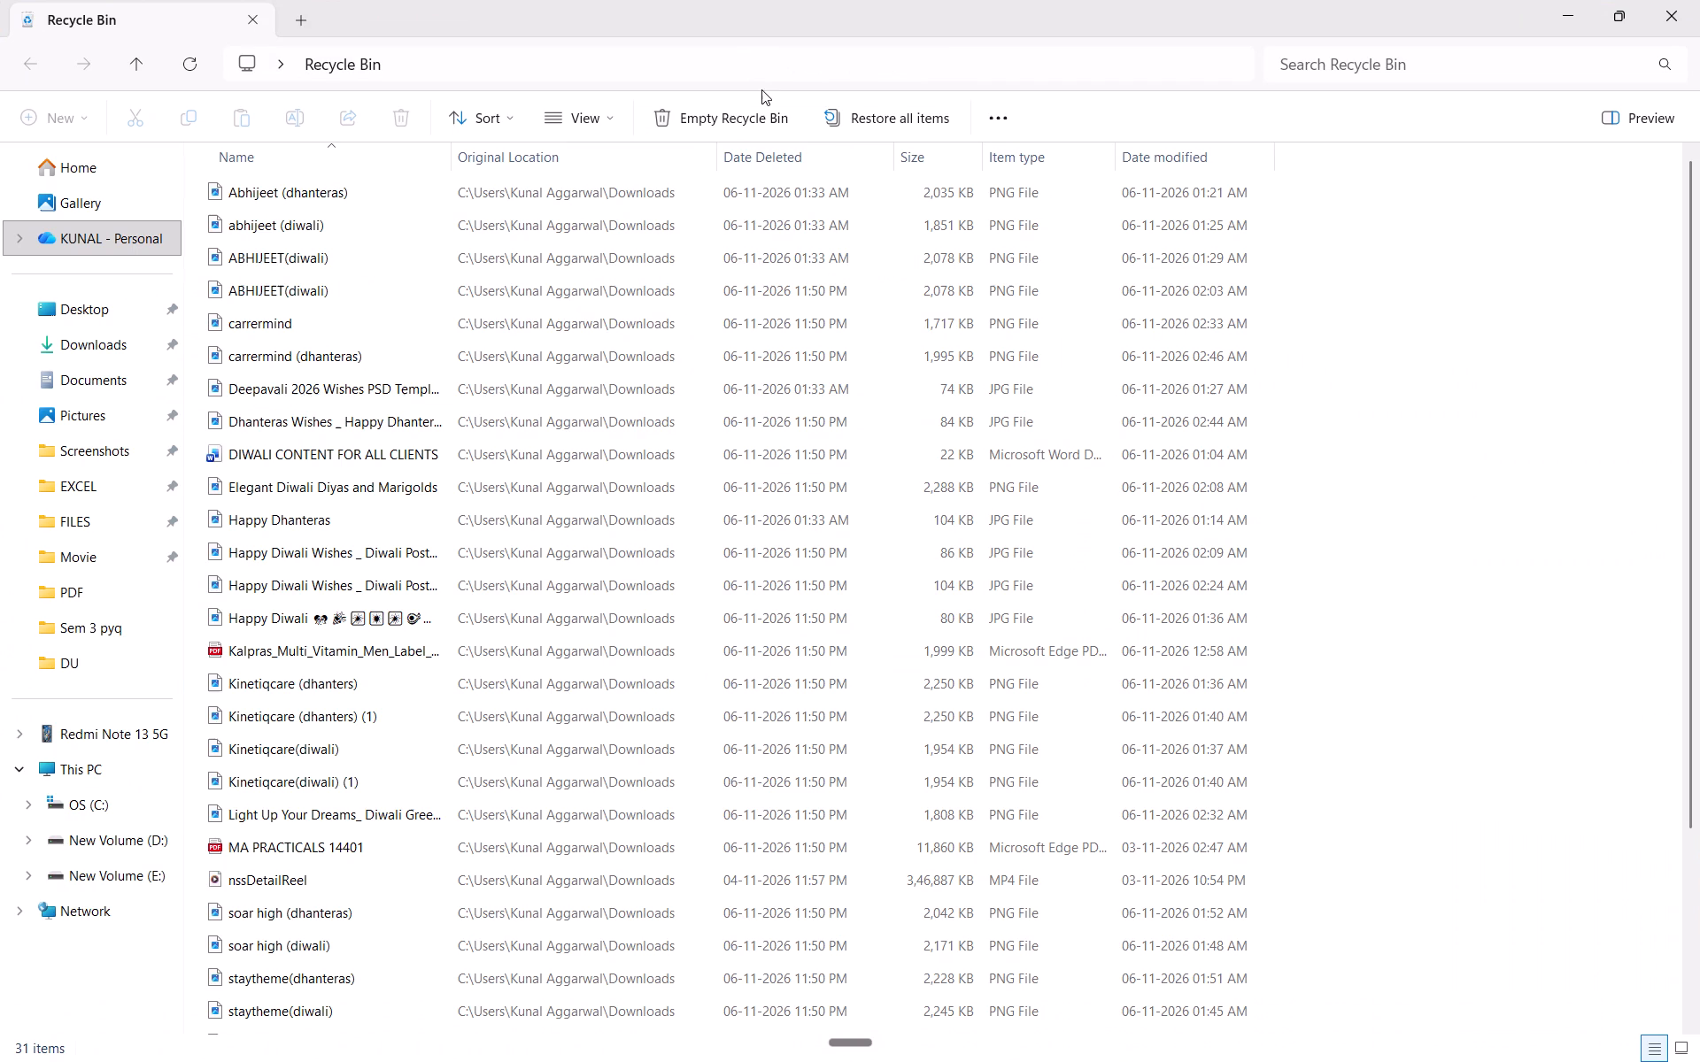
click(603, 126)
click(602, 206)
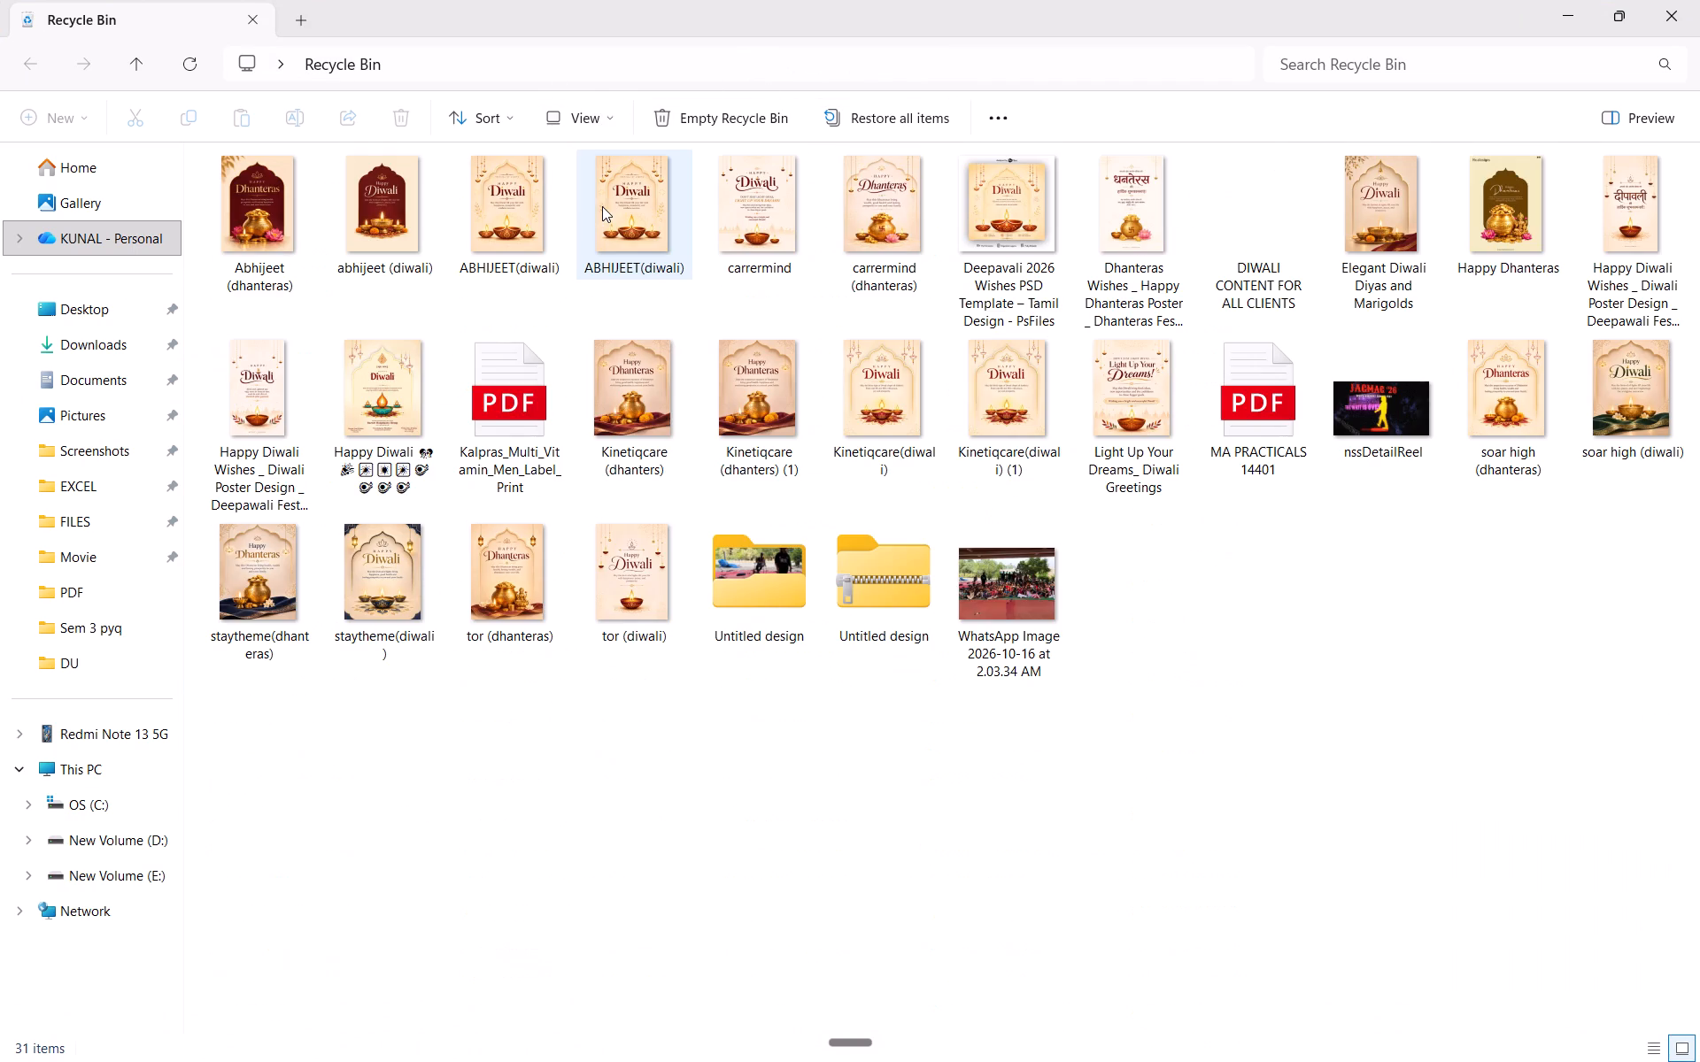
Open the properties of the deleted image "Abhijeet (dhanteras)".
double_click(266, 222)
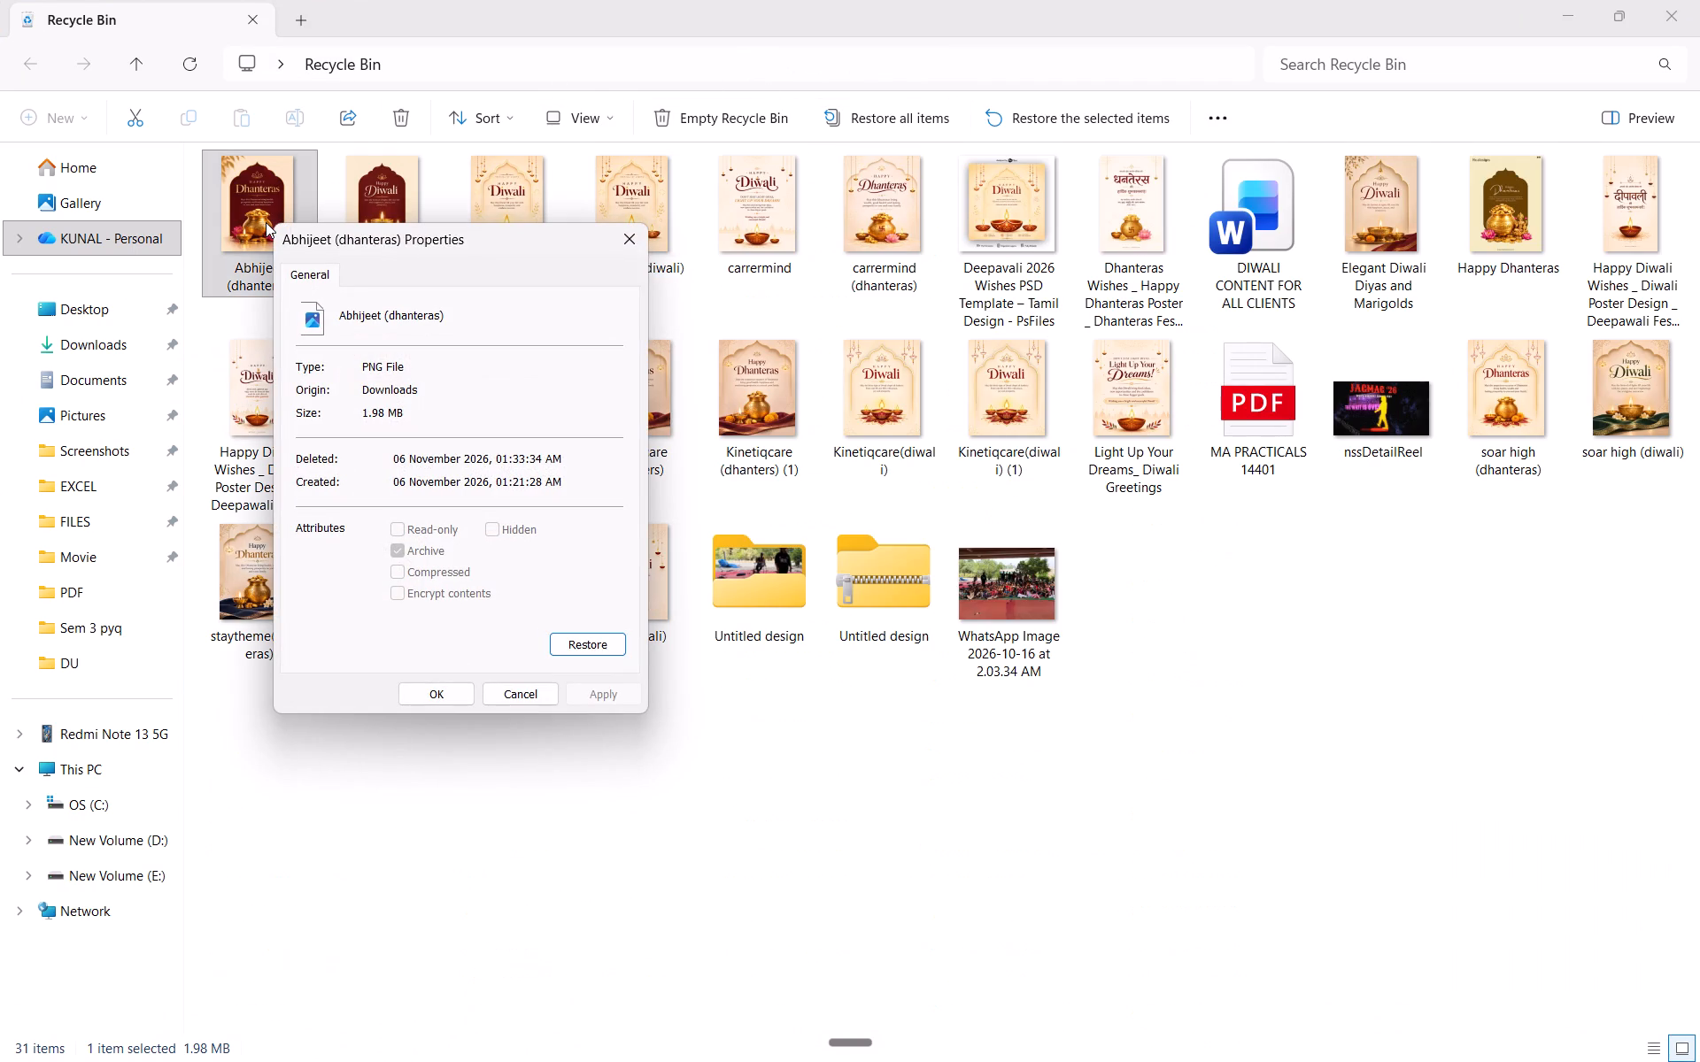
Close the file properties, enlarge the Recycle Bin thumbnails and look through the deleted Diwali and Dhanteras posters.
click(628, 243)
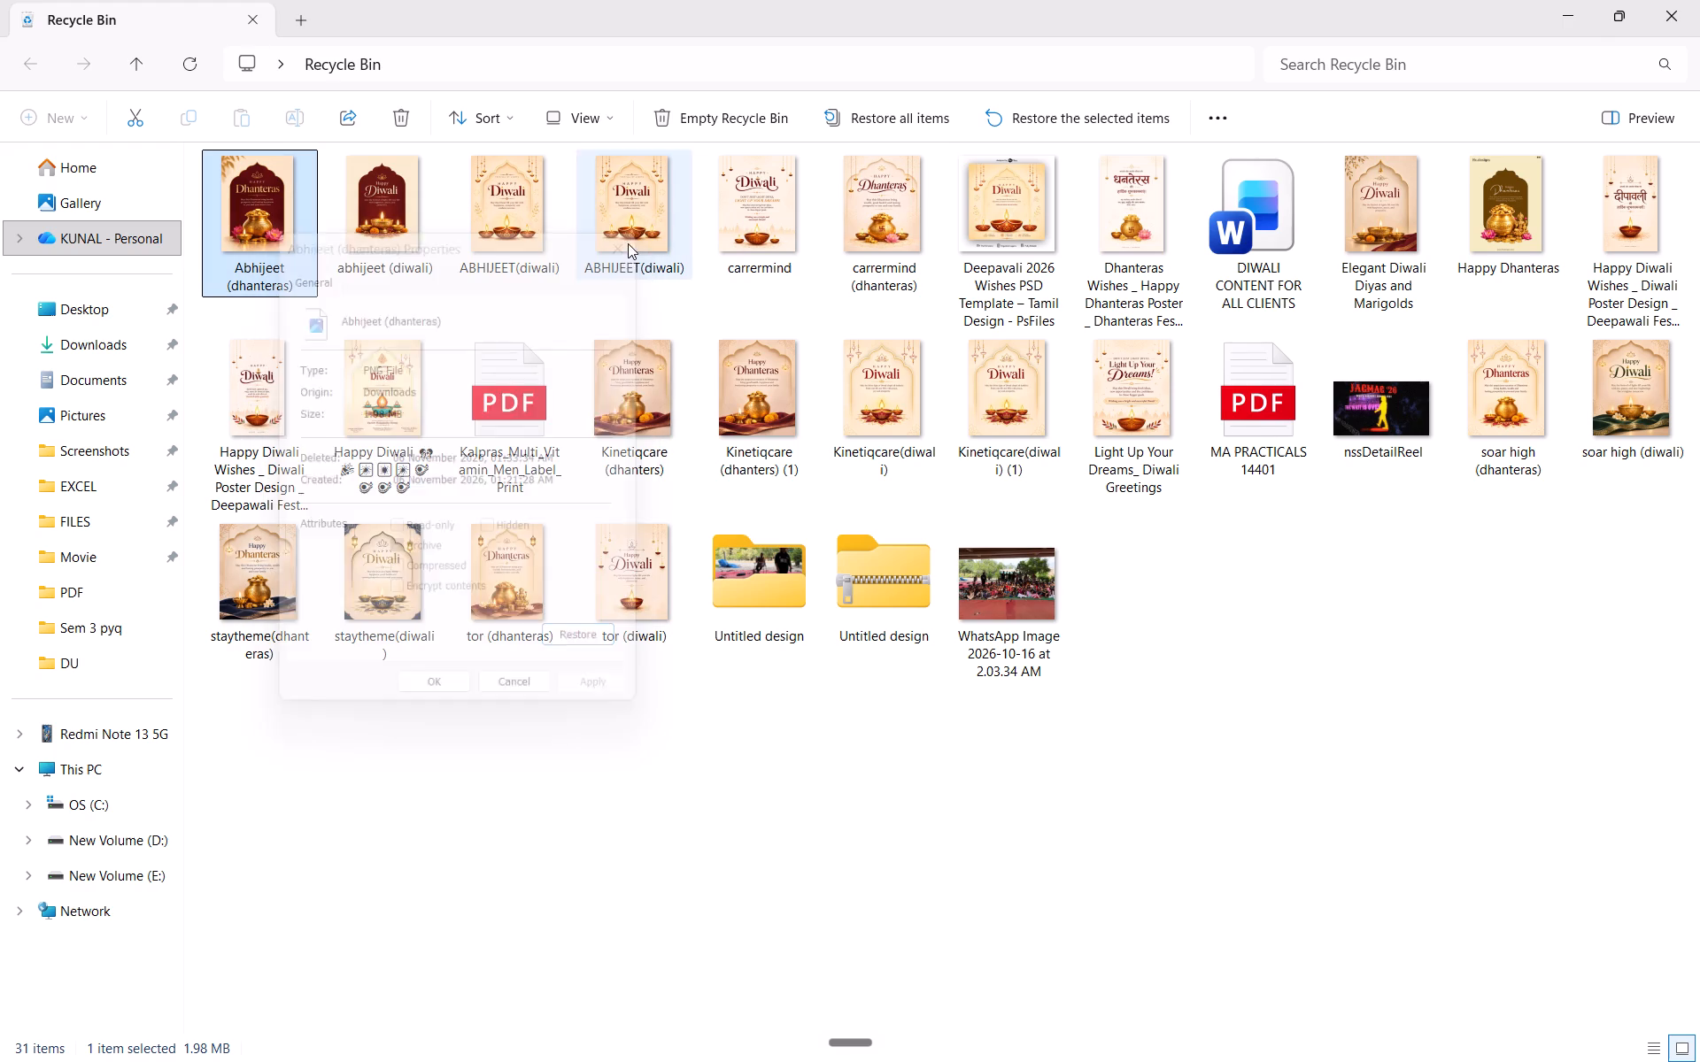
ctrl+scroll(267, 404, up, 5)
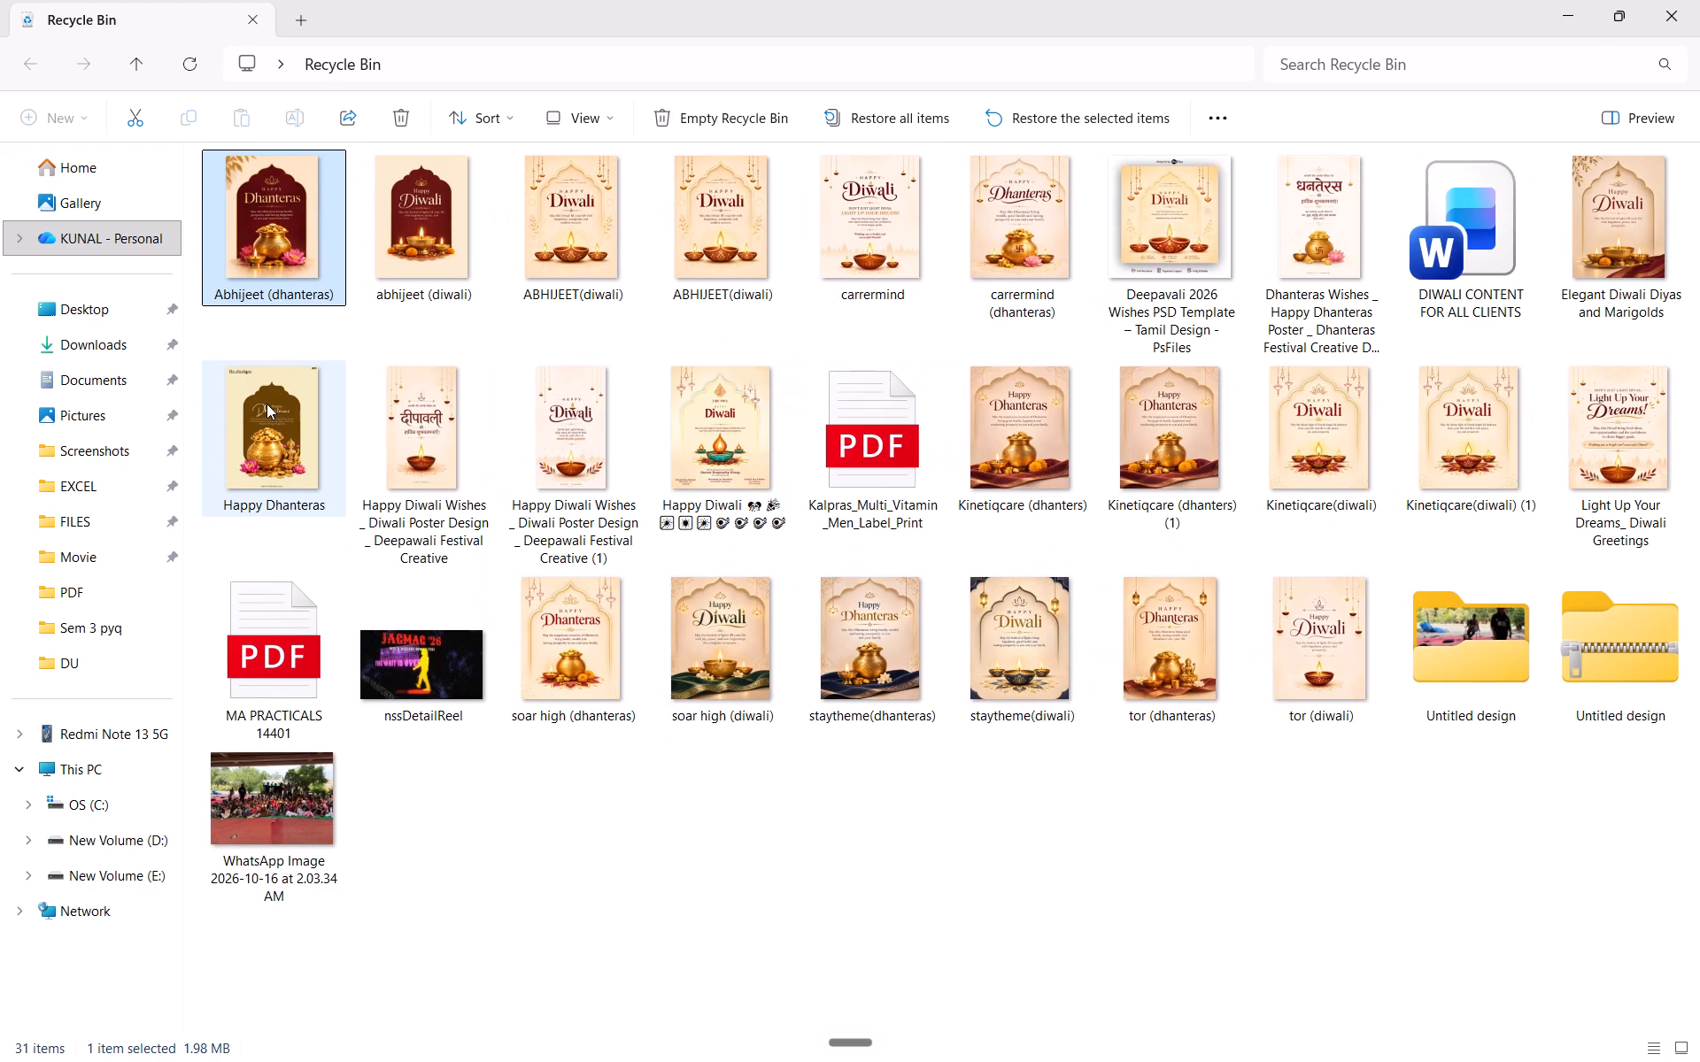
ctrl+scroll(267, 404, up, 8)
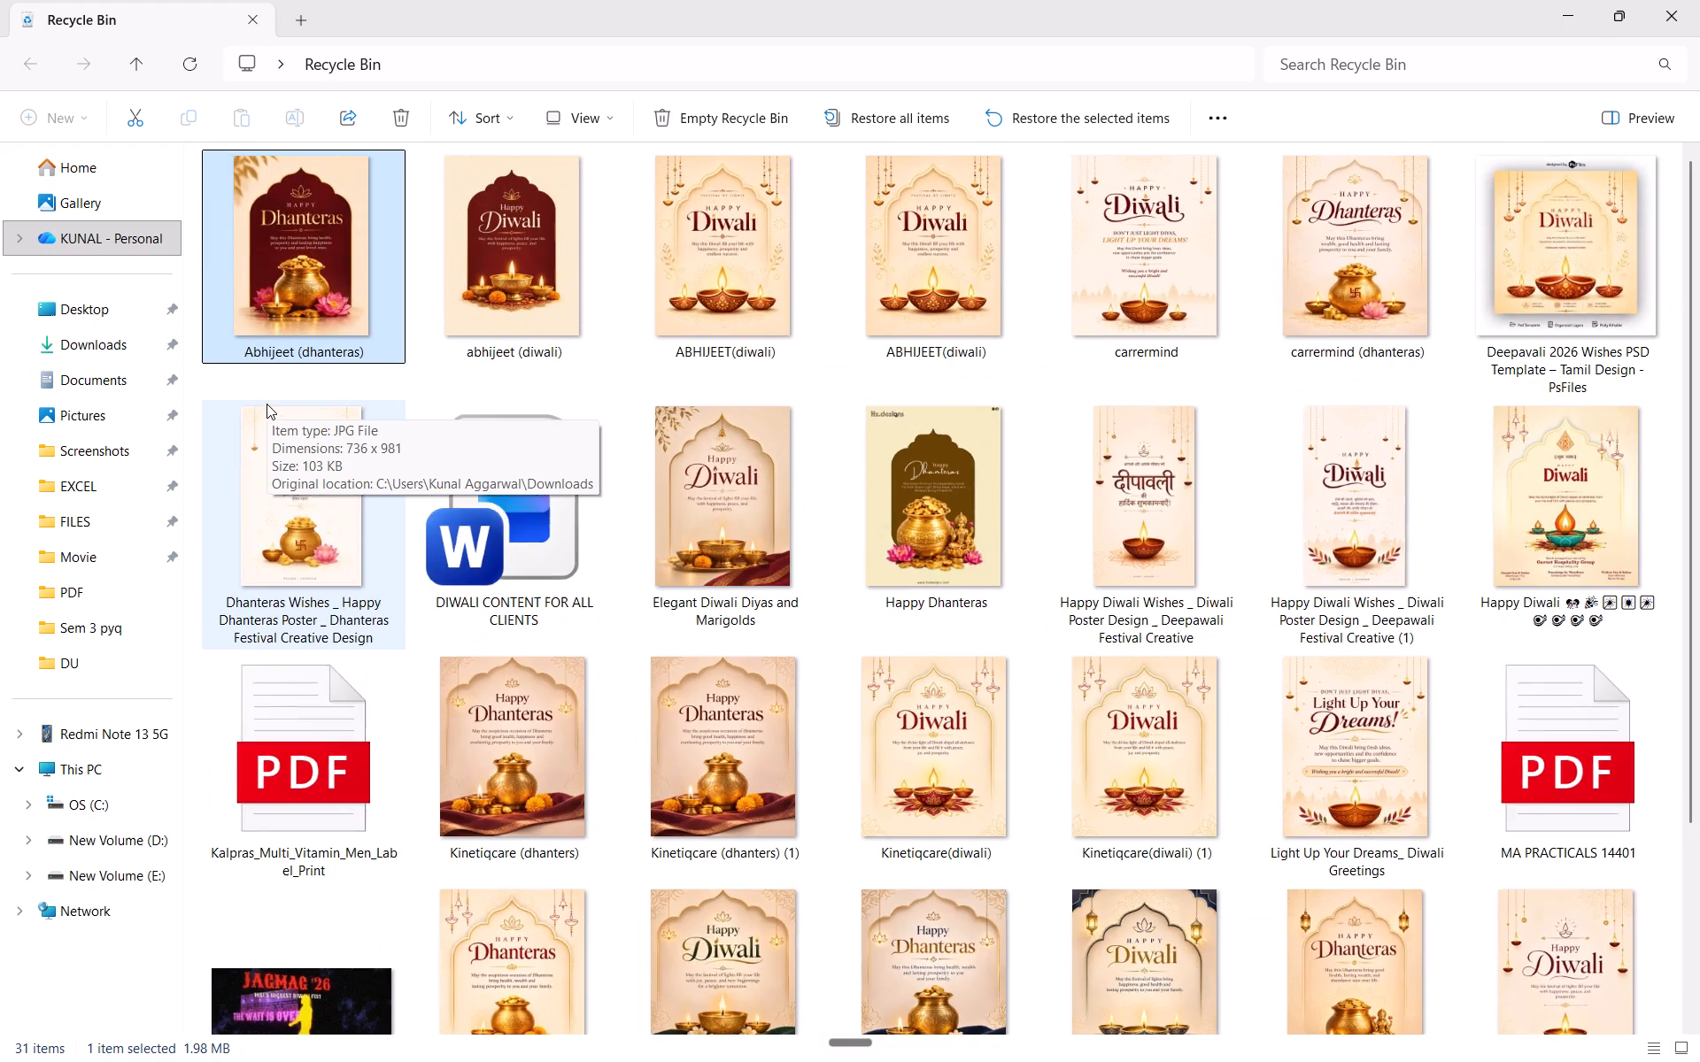
ctrl+scroll(267, 404, up, 11)
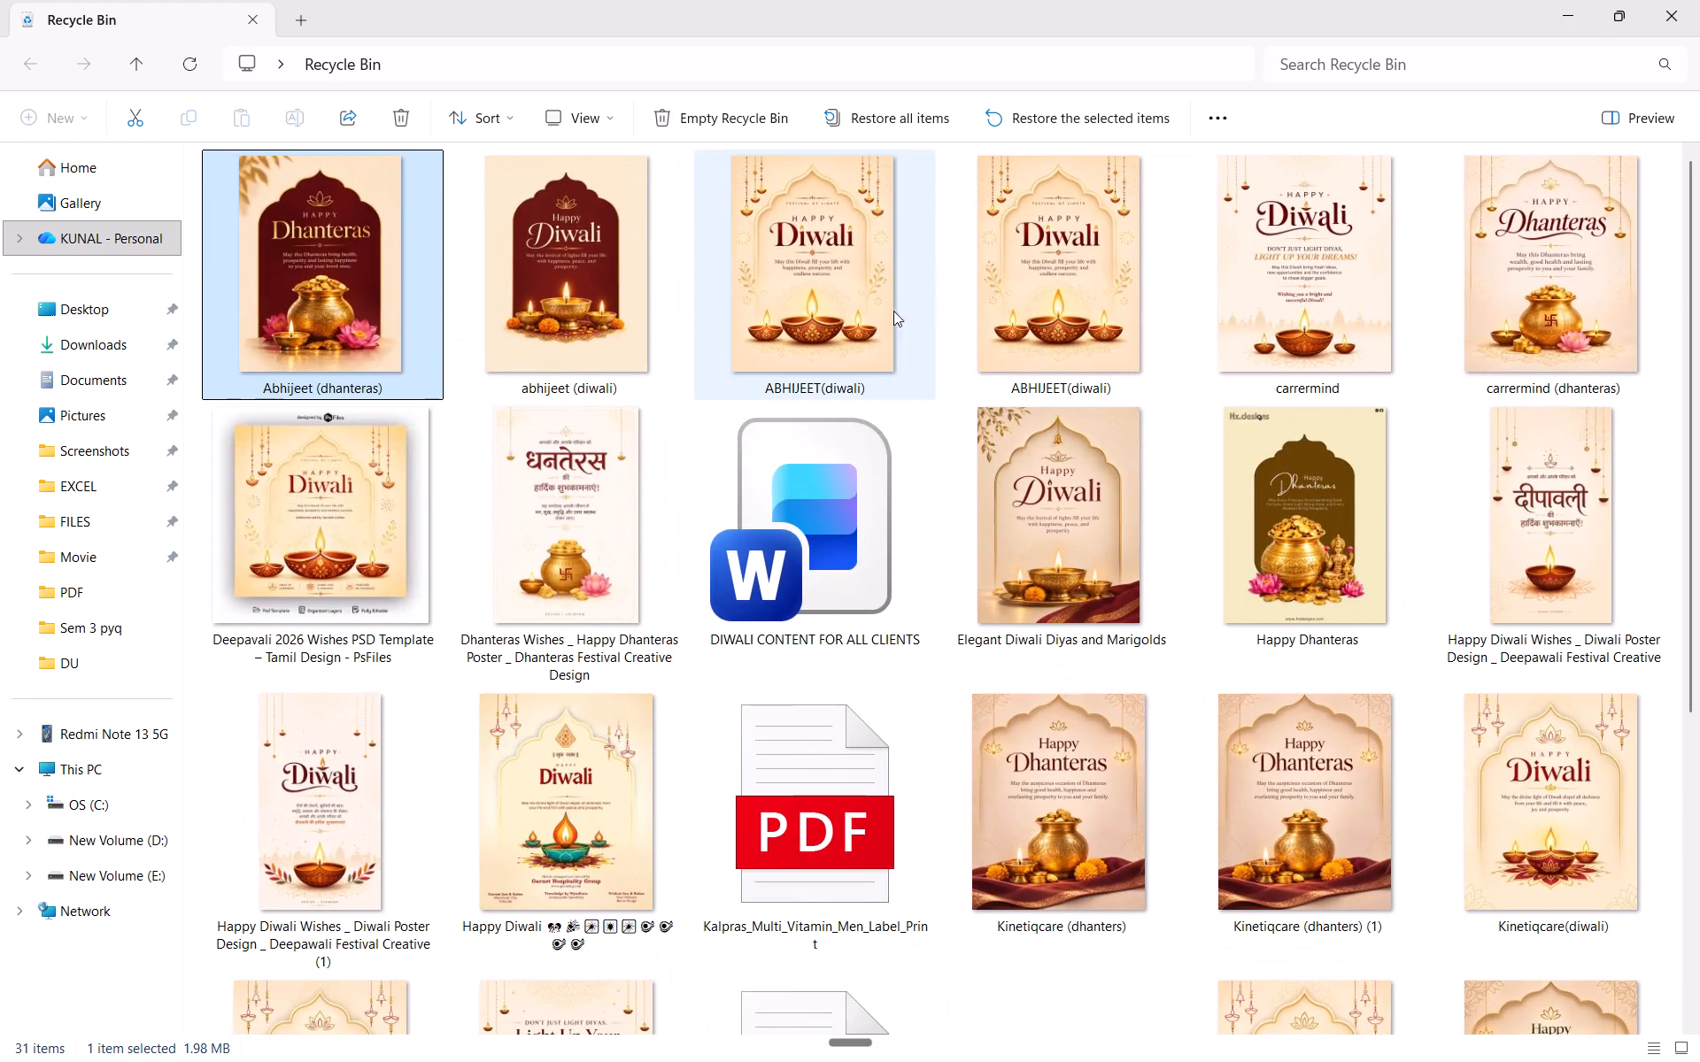
scroll(166, 309, right, 1)
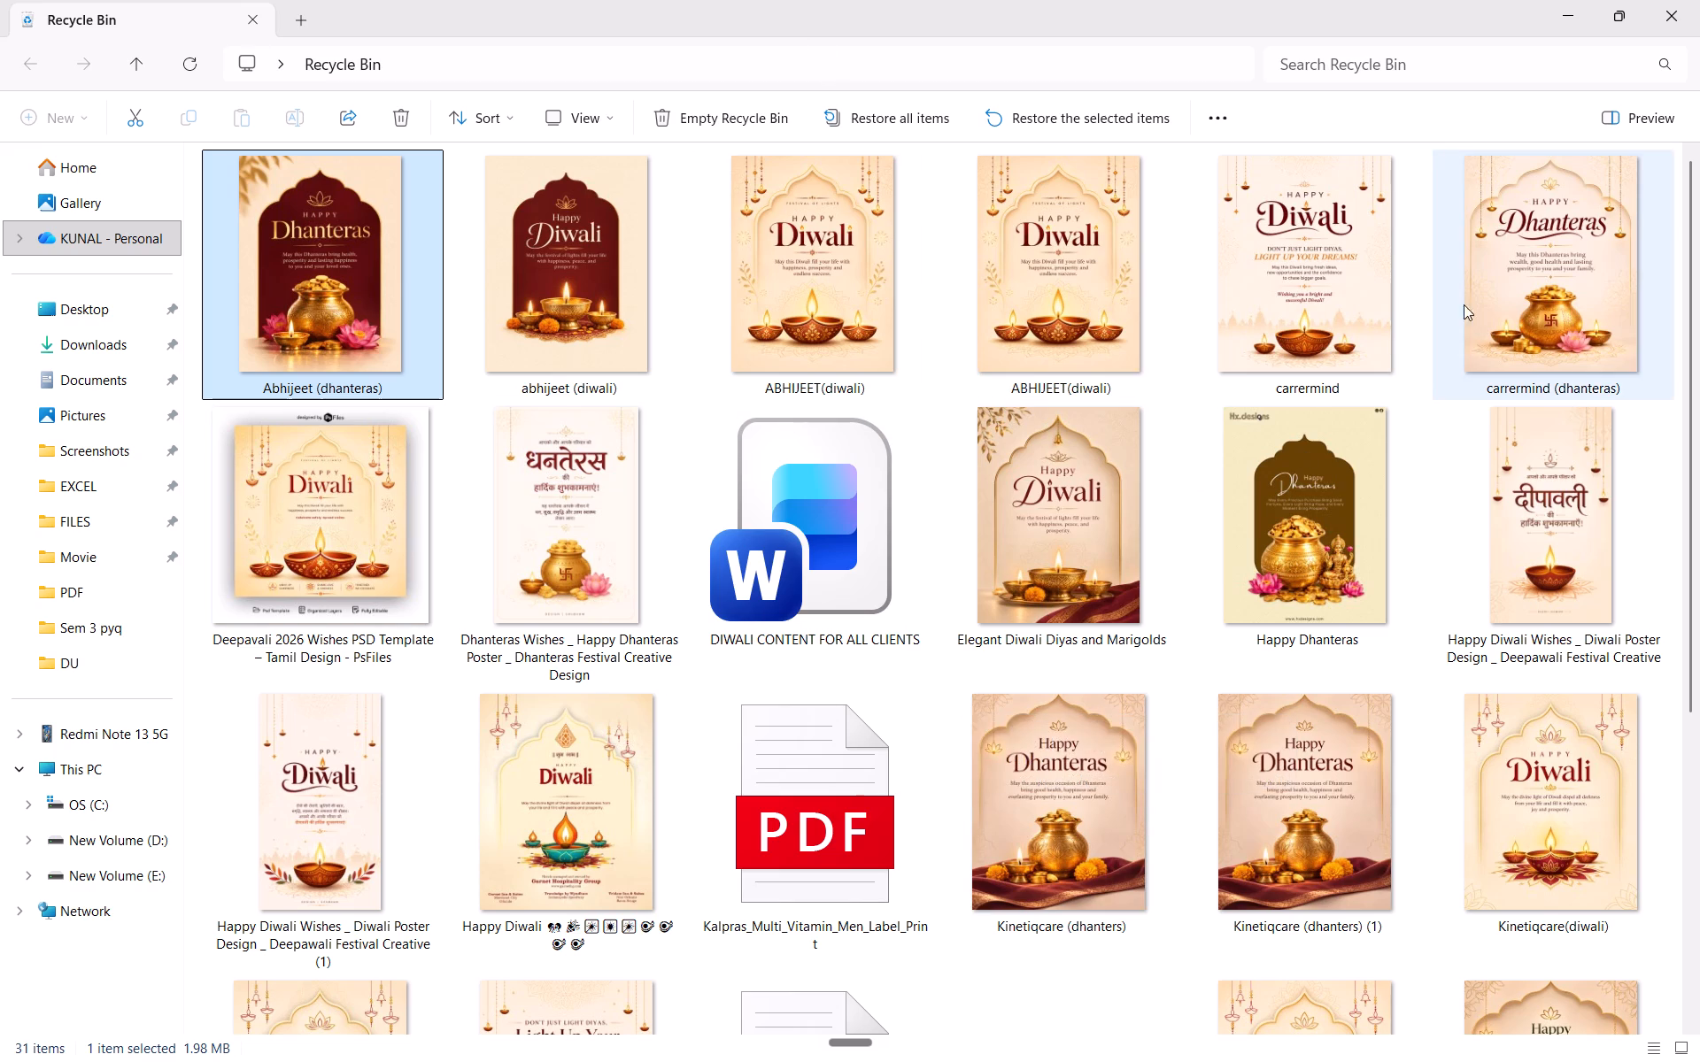
scroll(1022, 563, down, 1)
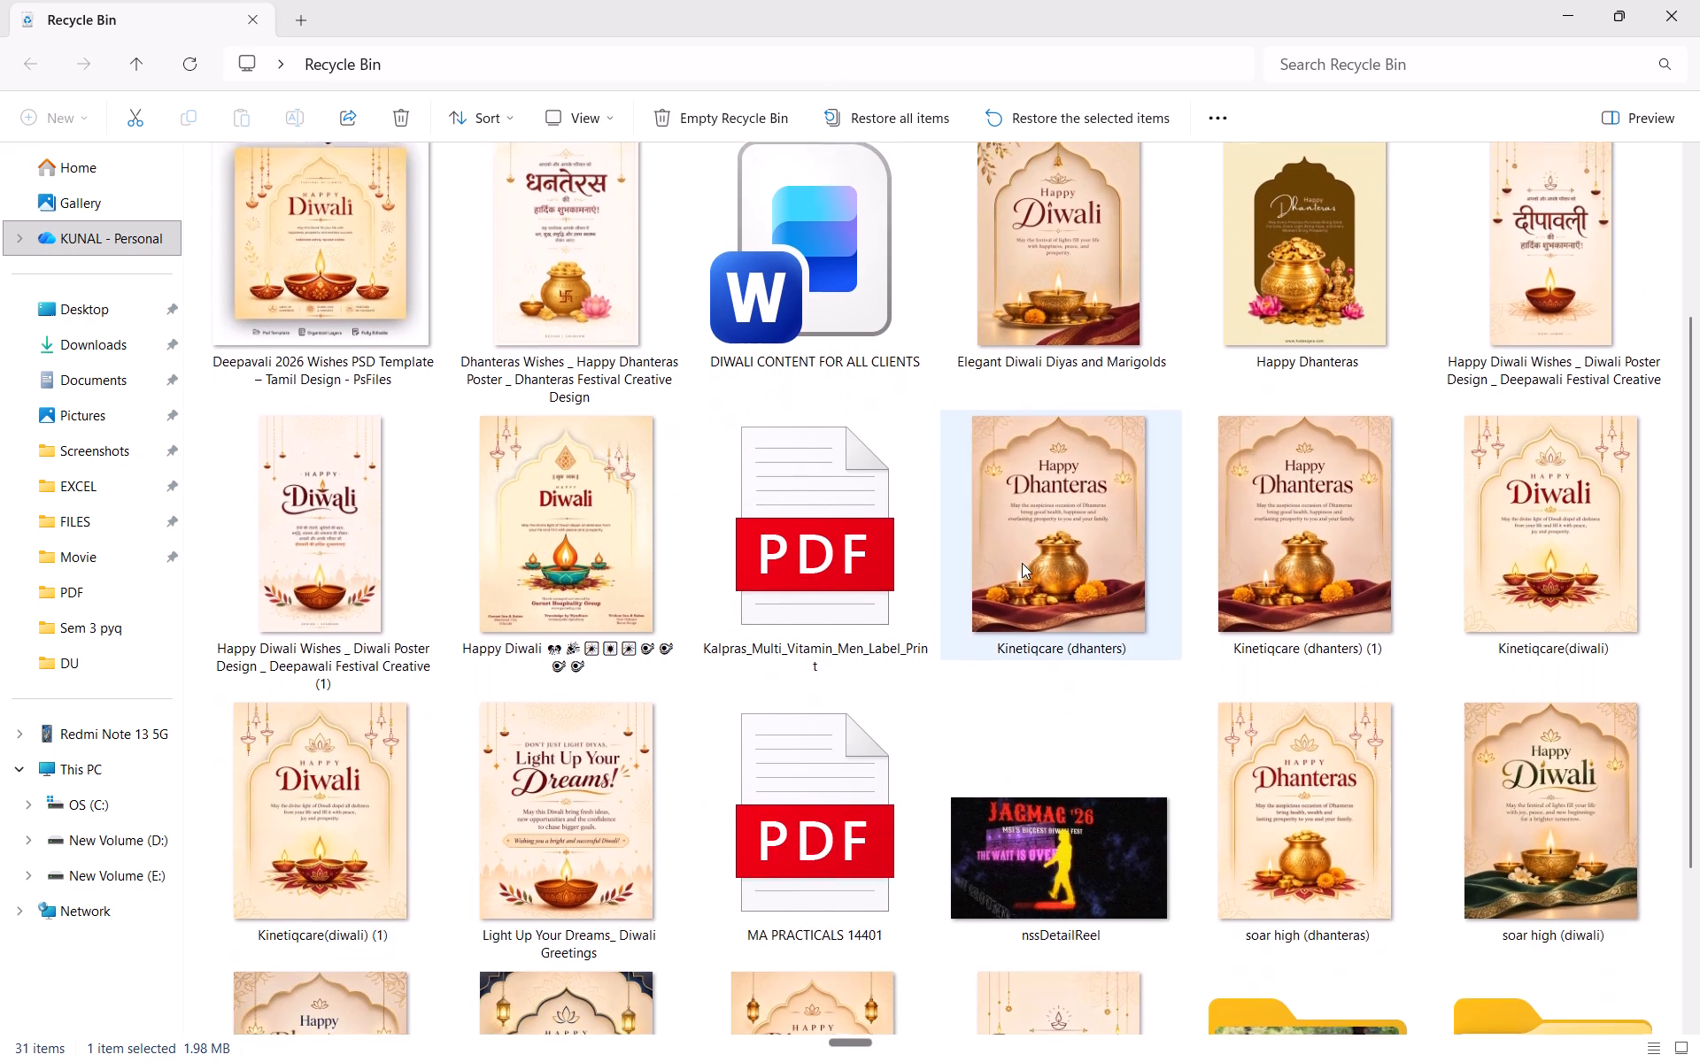
scroll(1022, 563, down, 2)
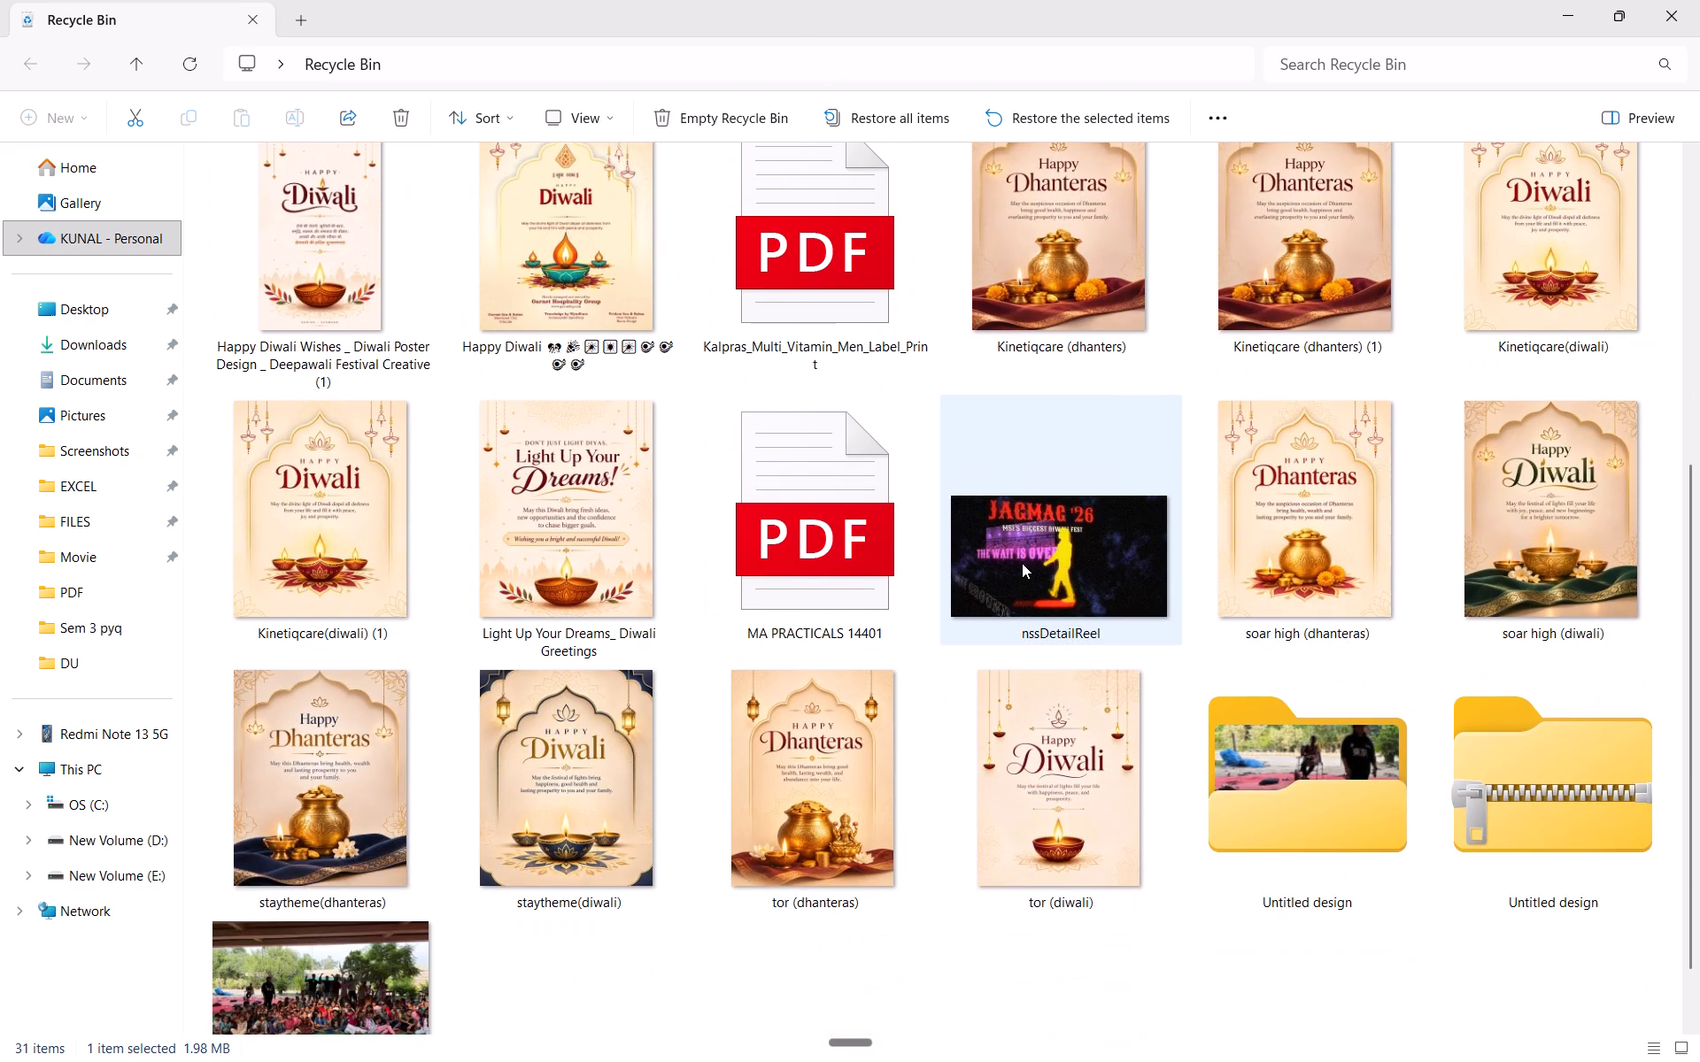
scroll(1022, 563, down, 1)
scroll(1022, 563, up, 5)
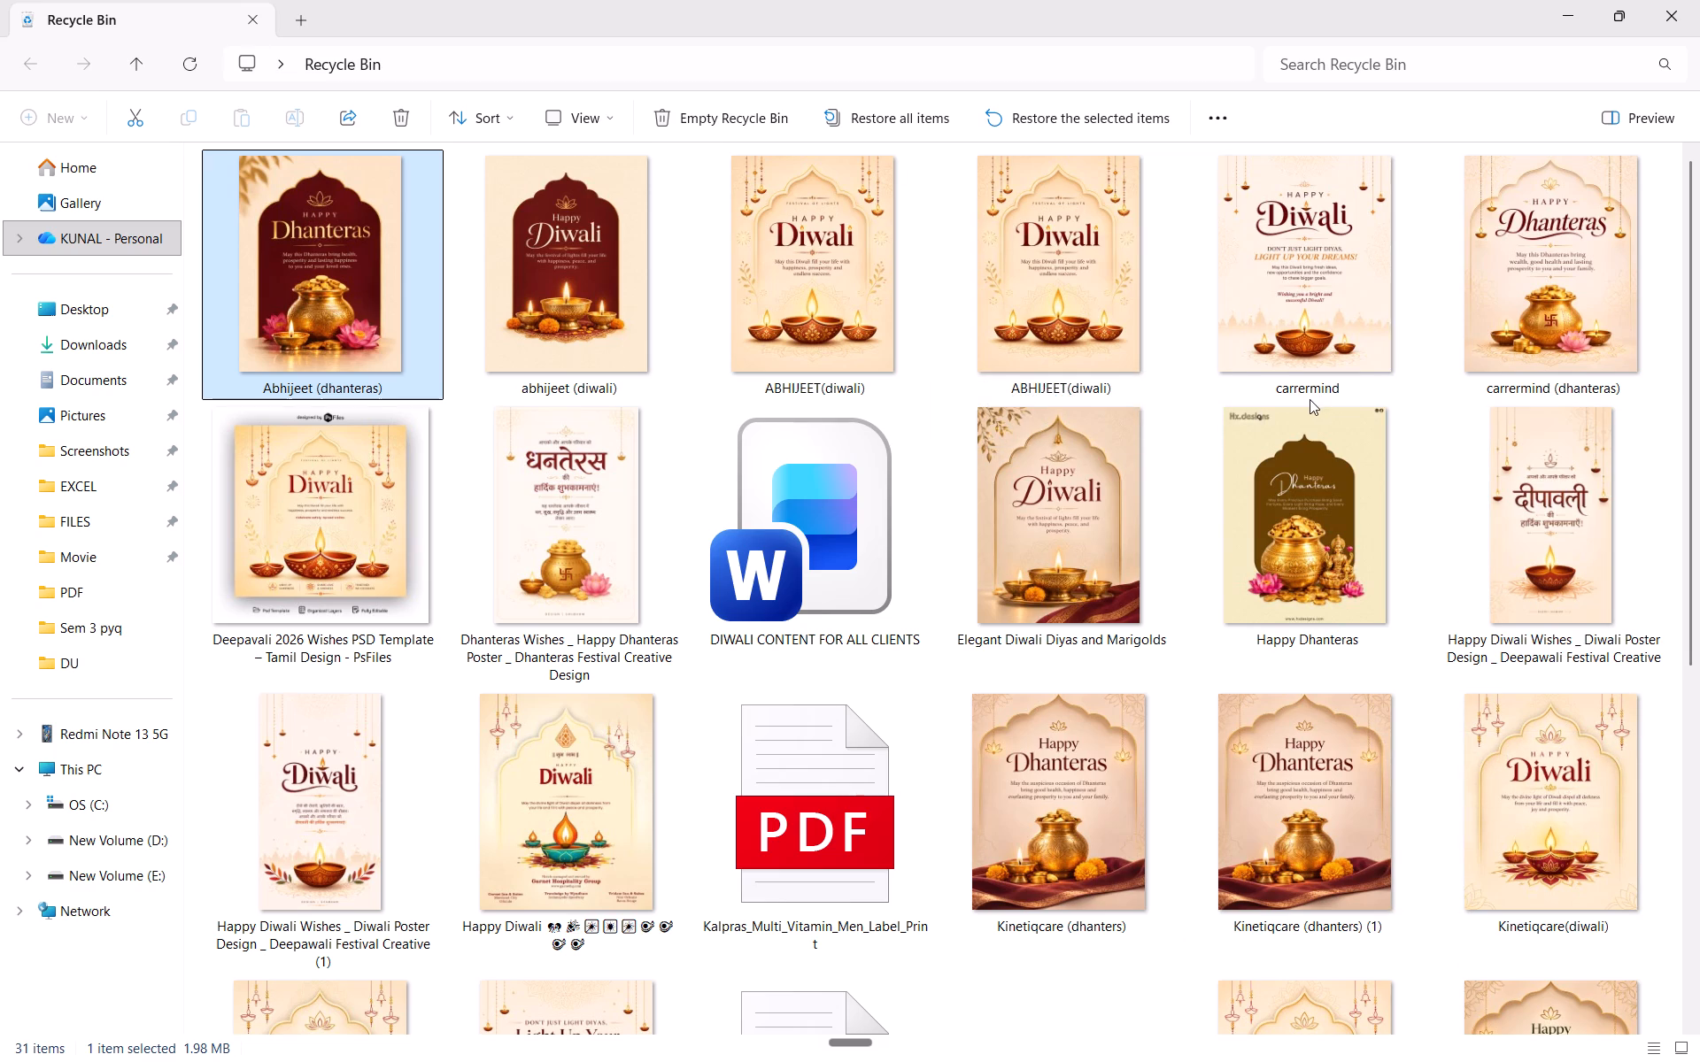
Restore the second ABHIJEET(diwali) PNG poster from the Recycle Bin.
double_click(1016, 248)
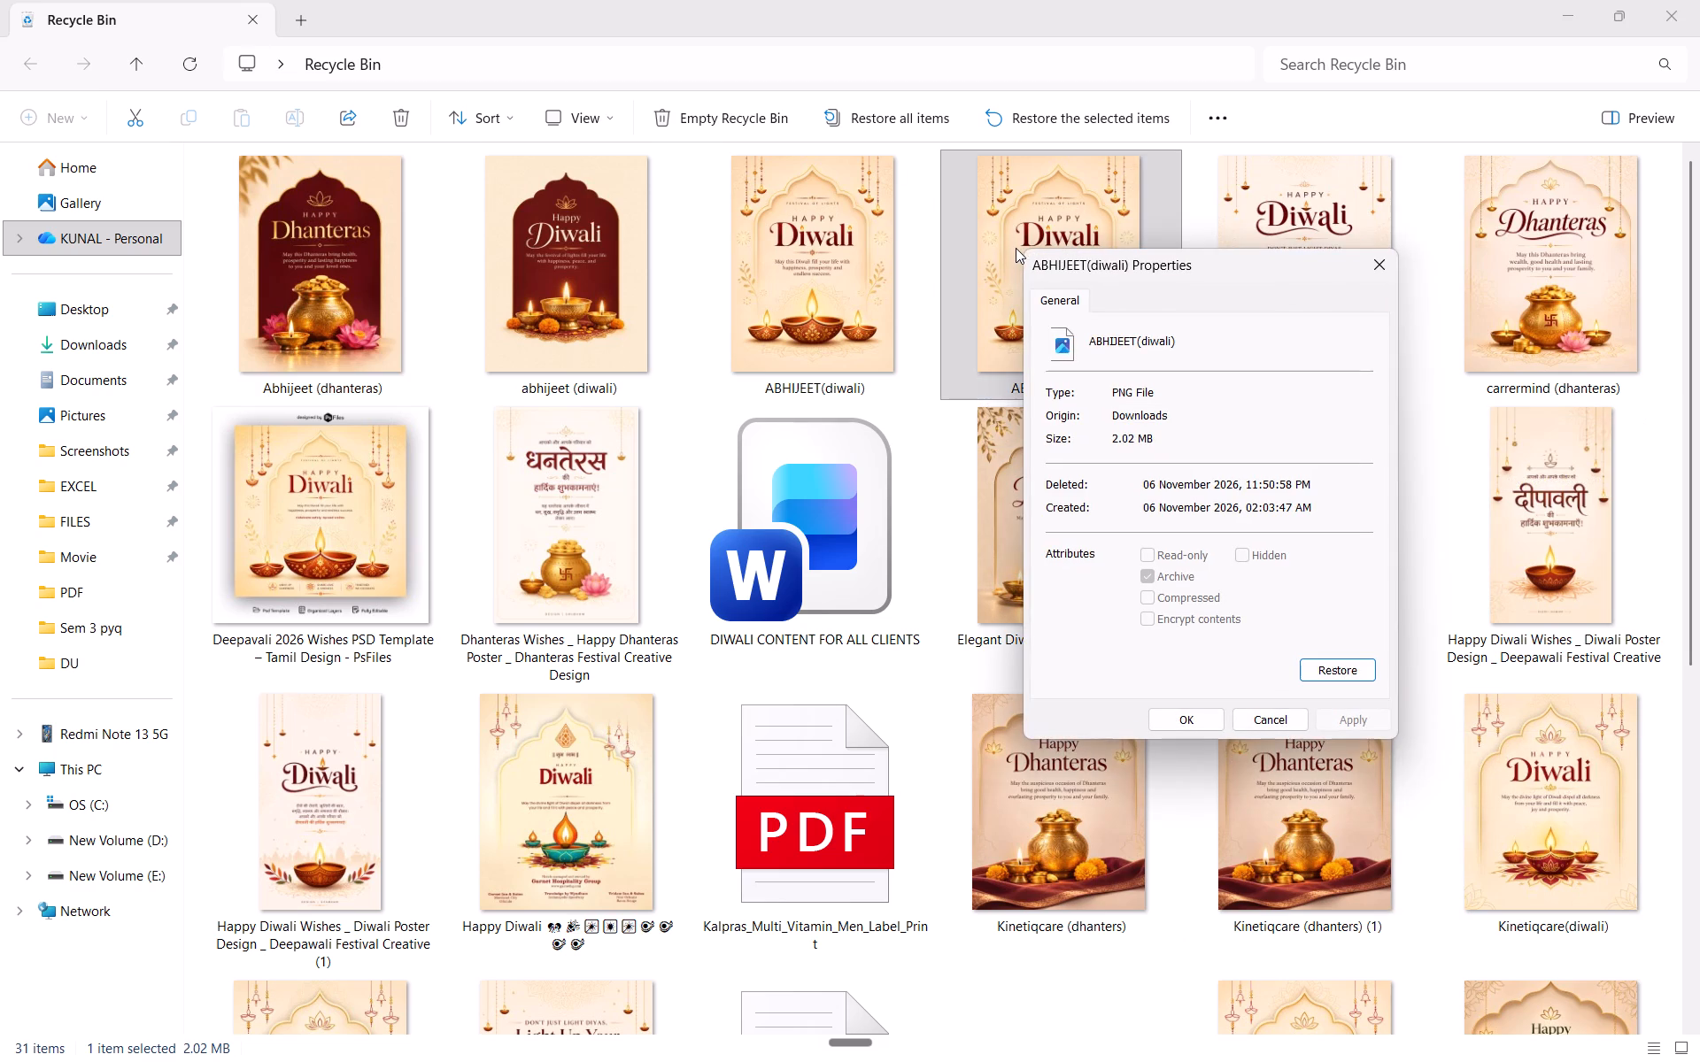
click(1347, 669)
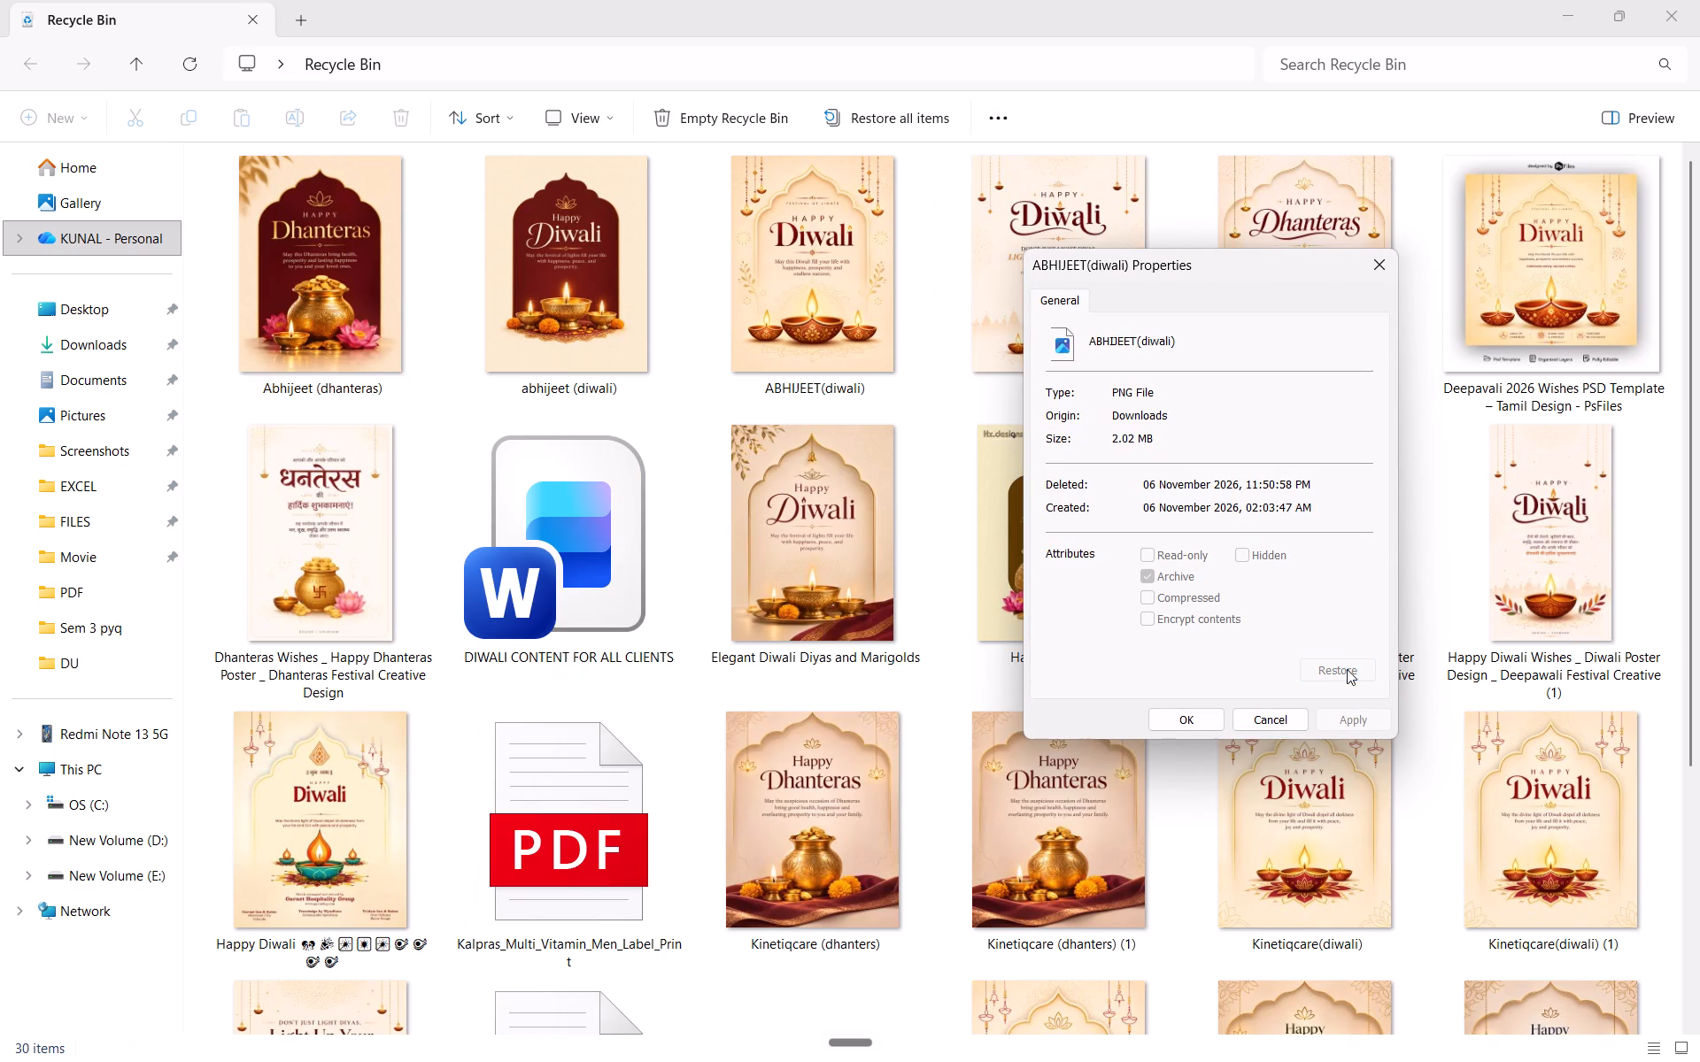
Look through the remaining deleted posters and files in the Recycle Bin.
click(812, 306)
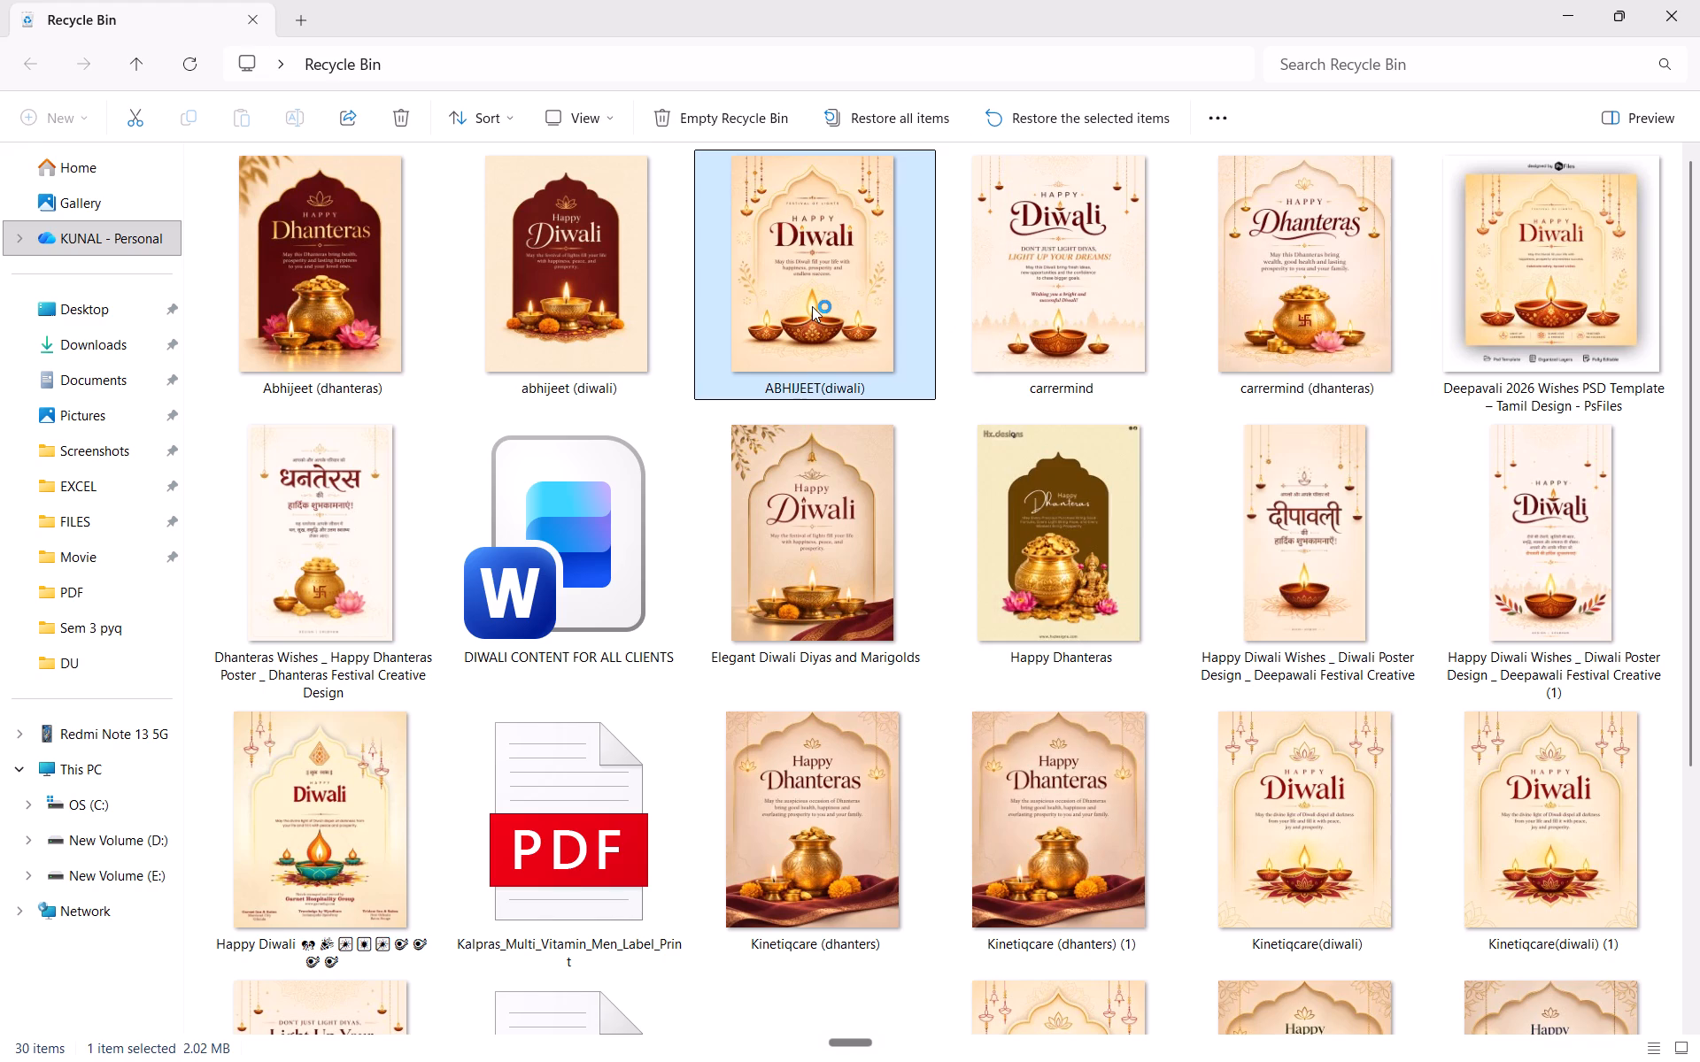
click(1053, 342)
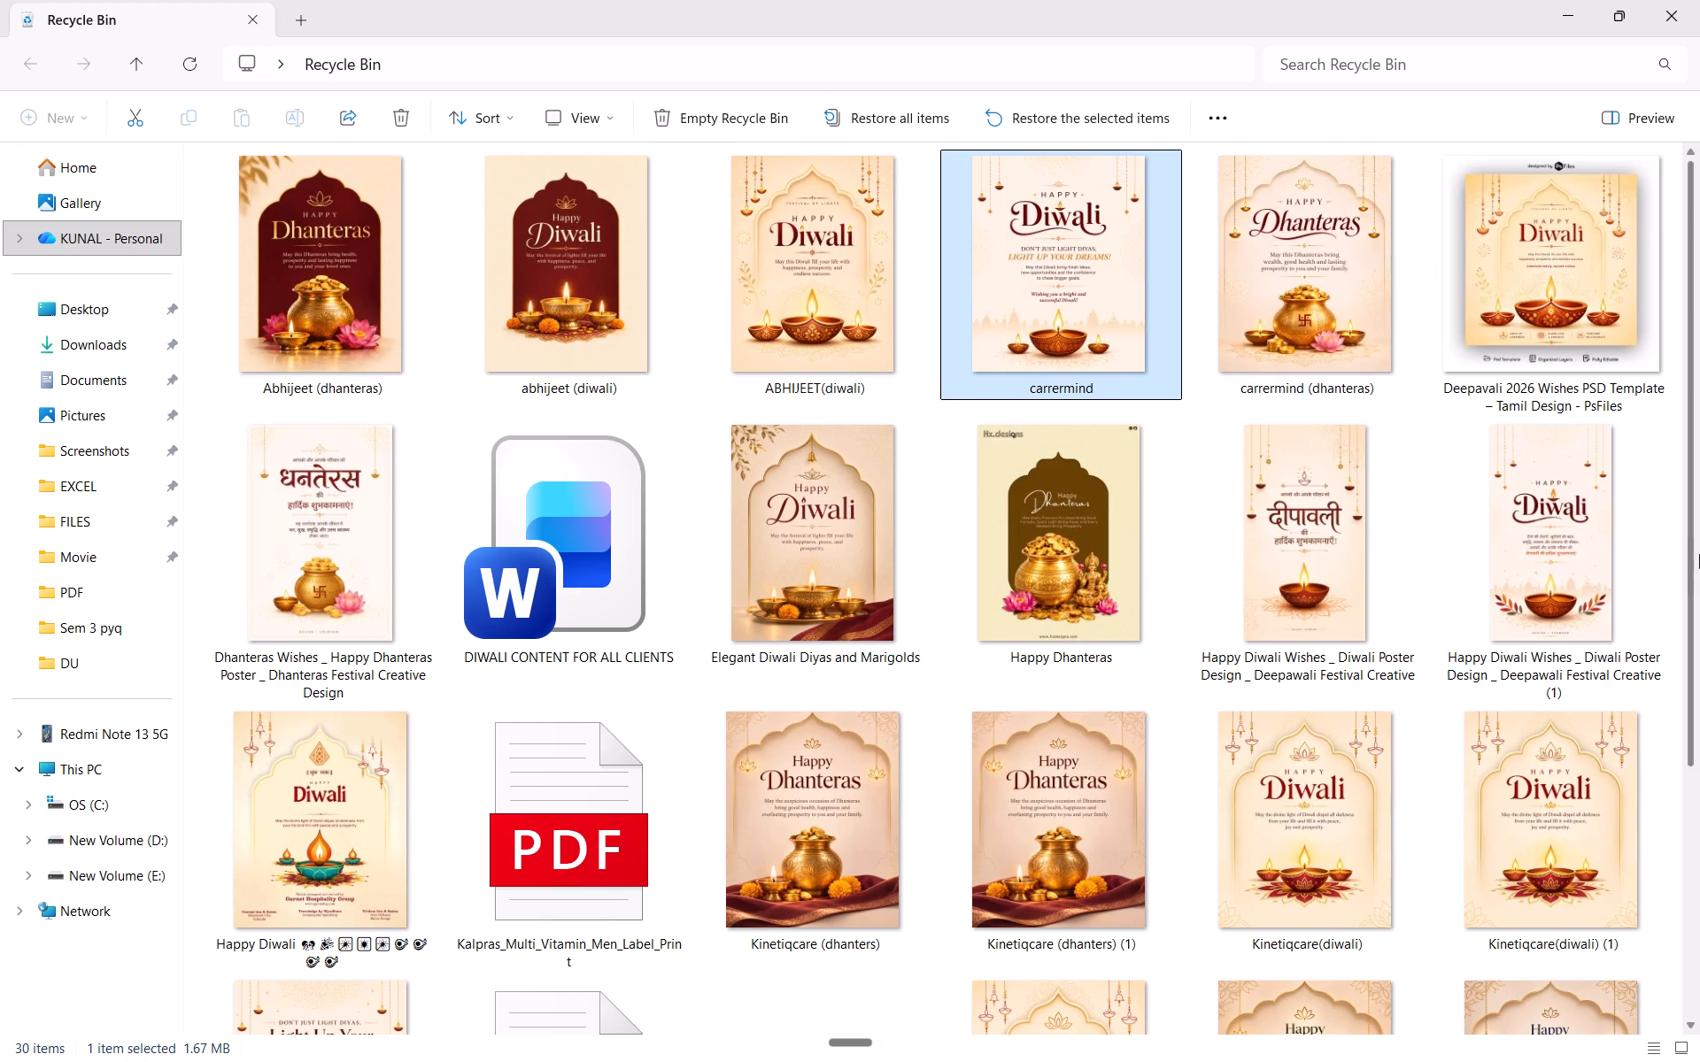
scroll(1180, 605, down, 2)
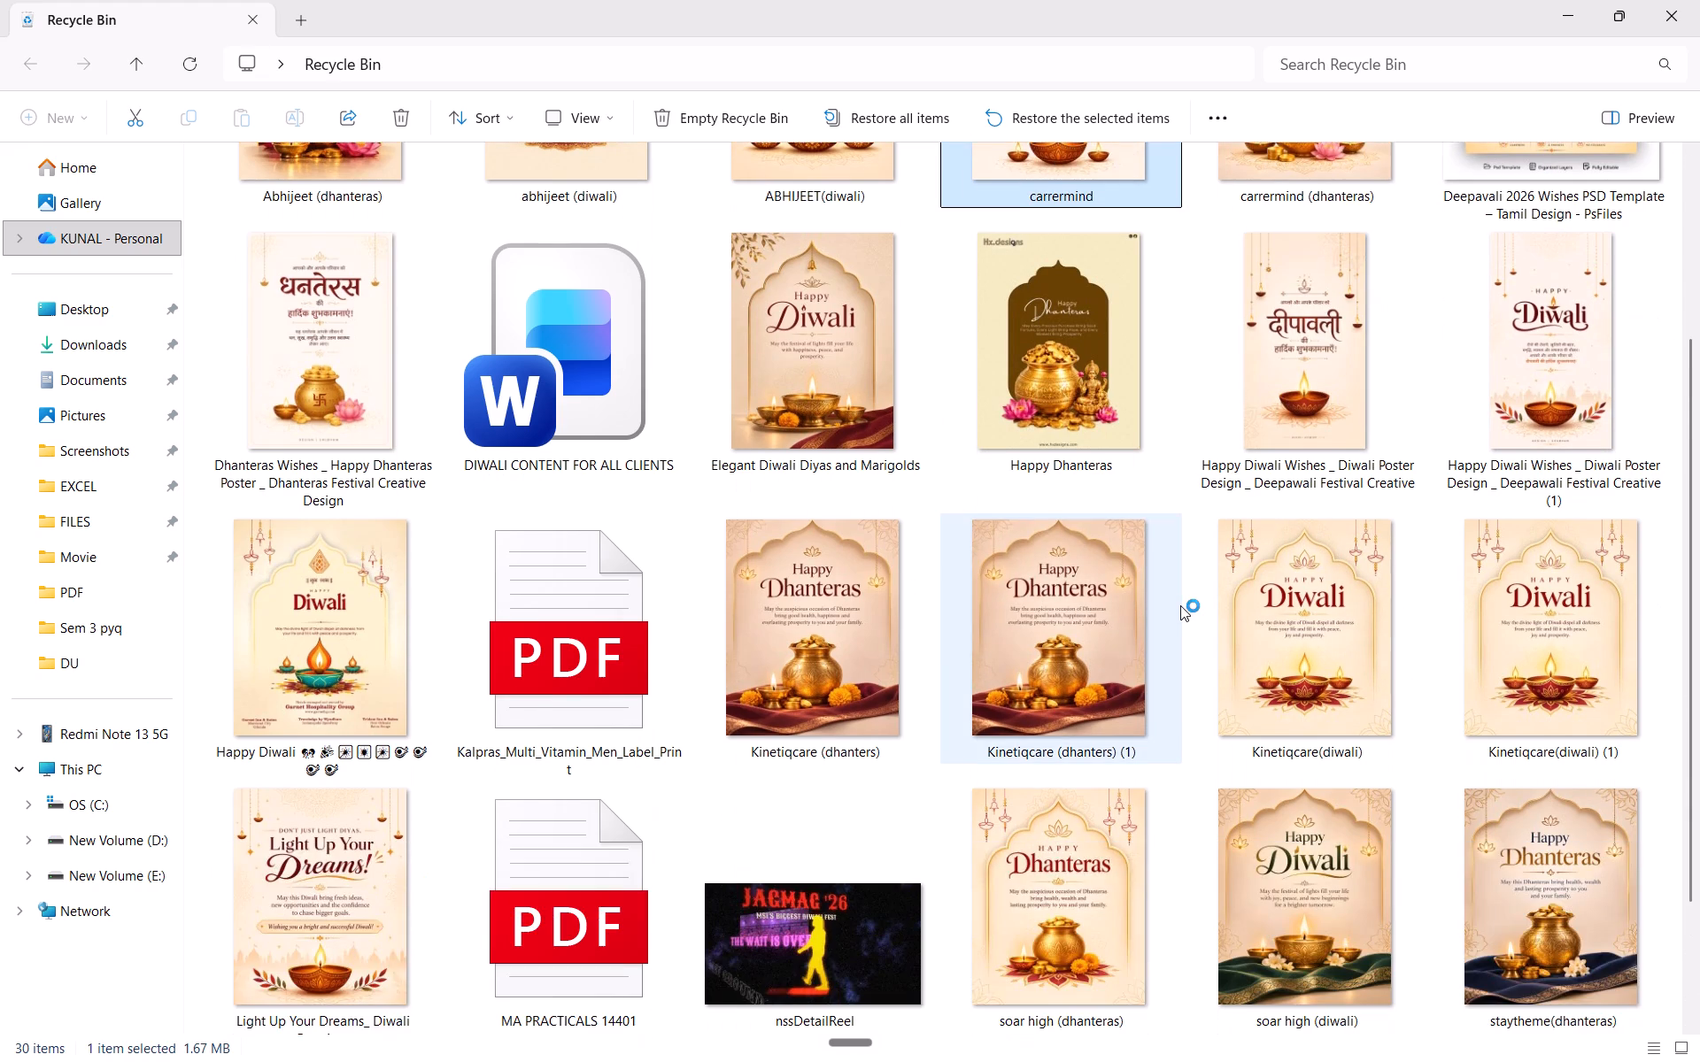
scroll(1180, 605, down, 3)
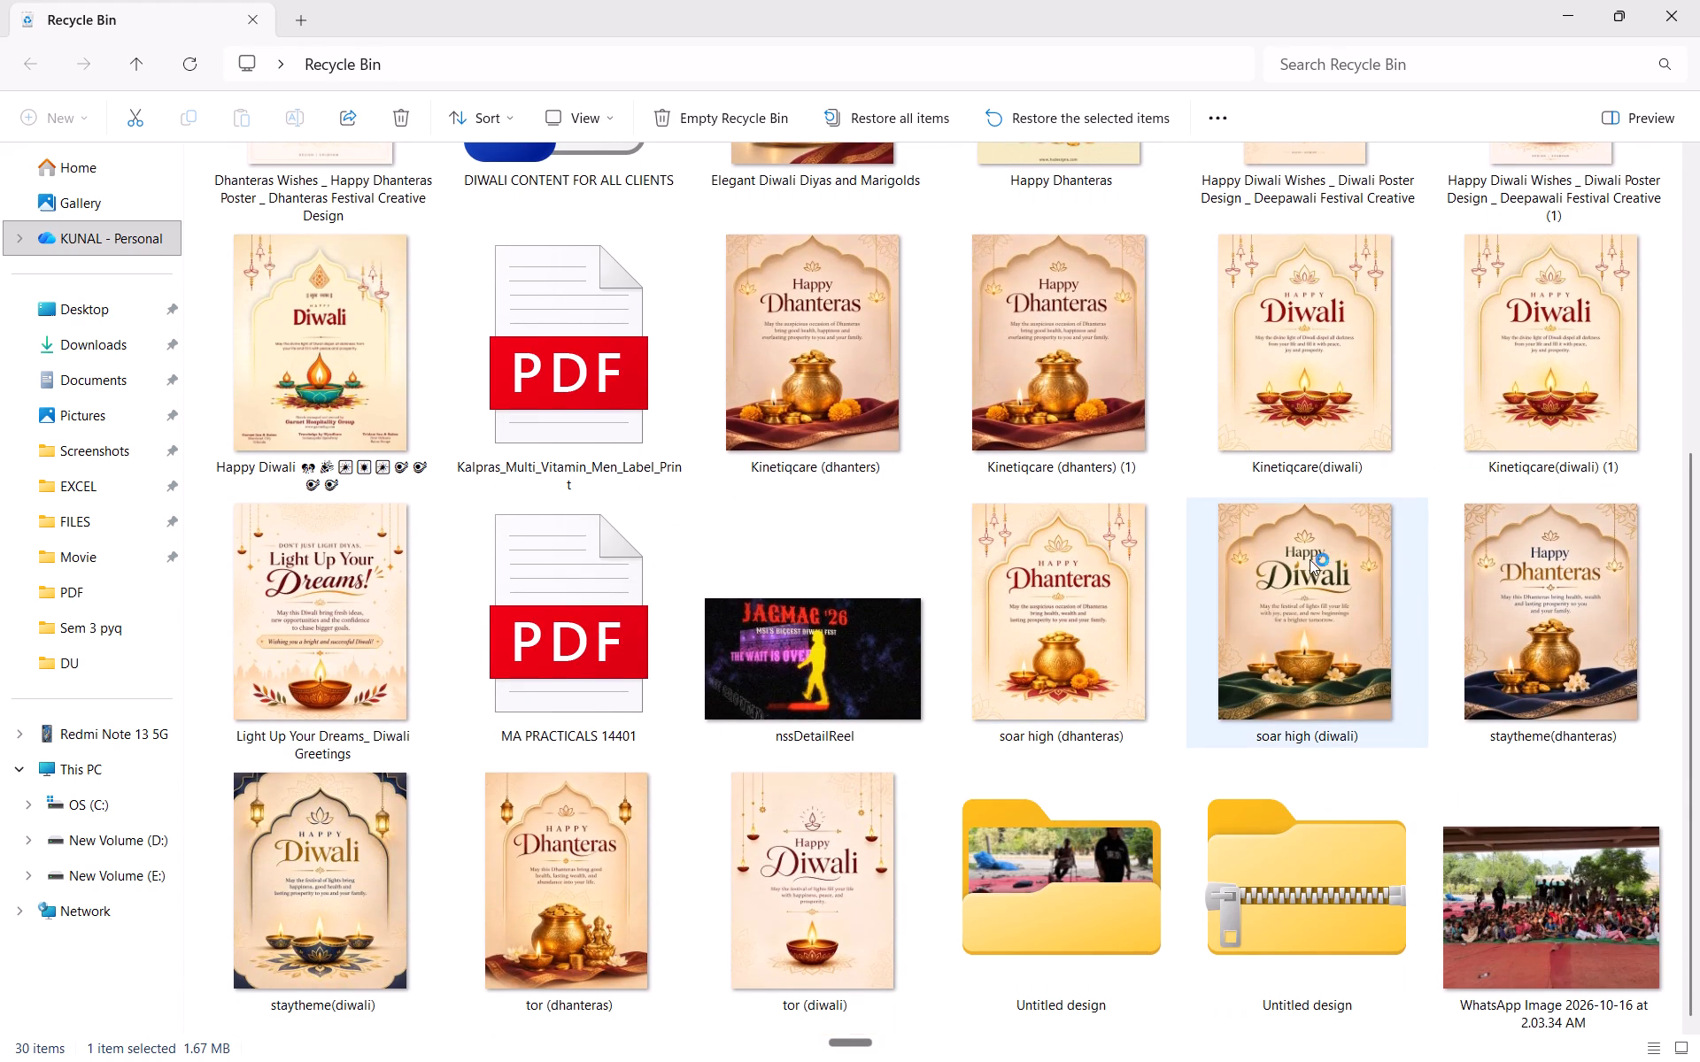
scroll(1146, 543, up, 6)
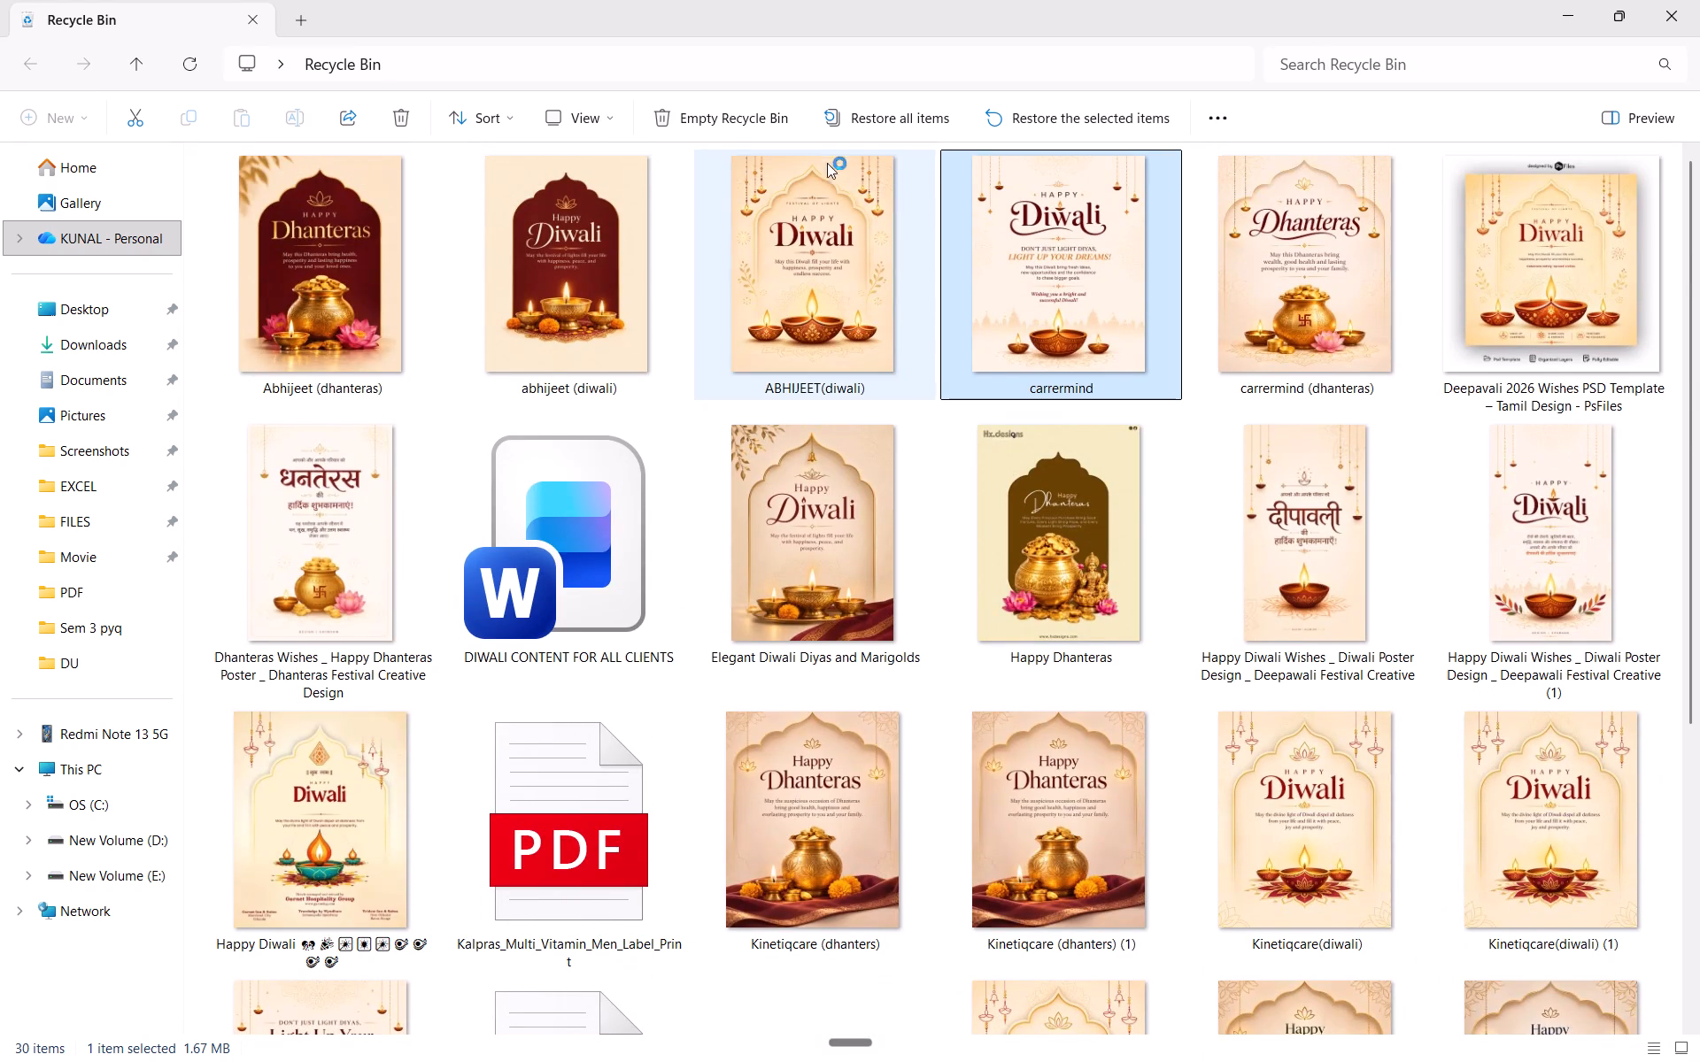
scroll(1080, 639, up, 1)
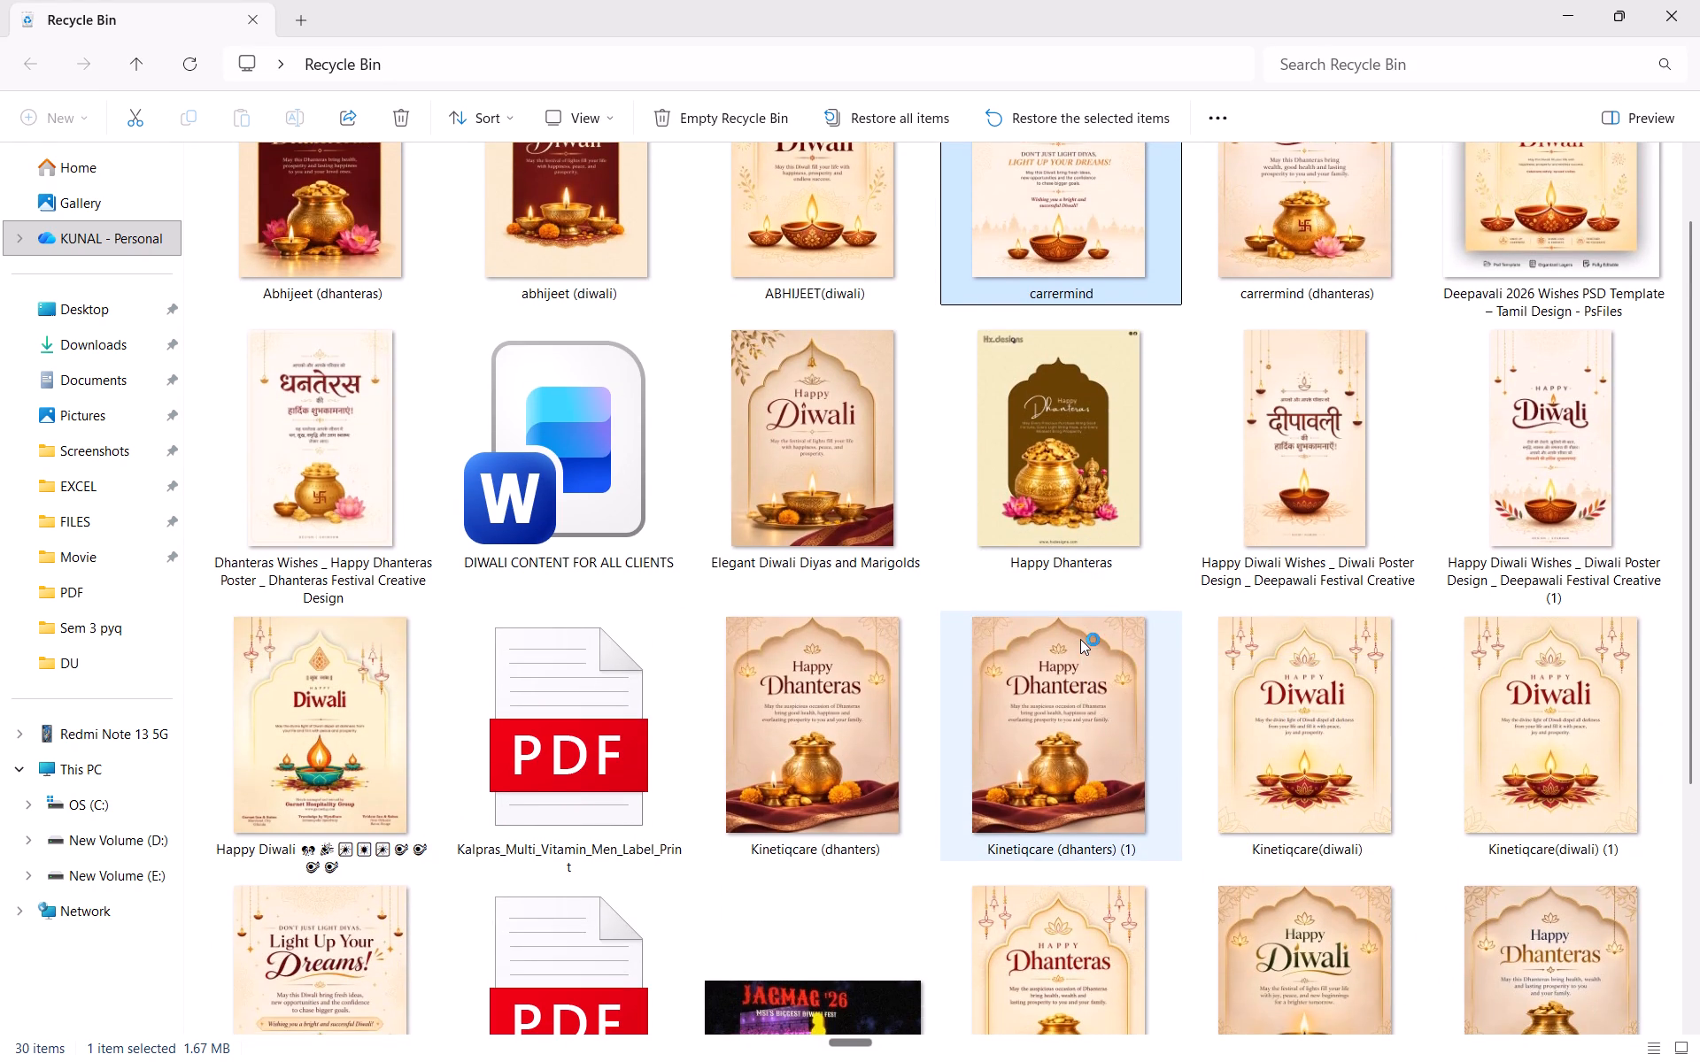
scroll(1080, 639, up, 1)
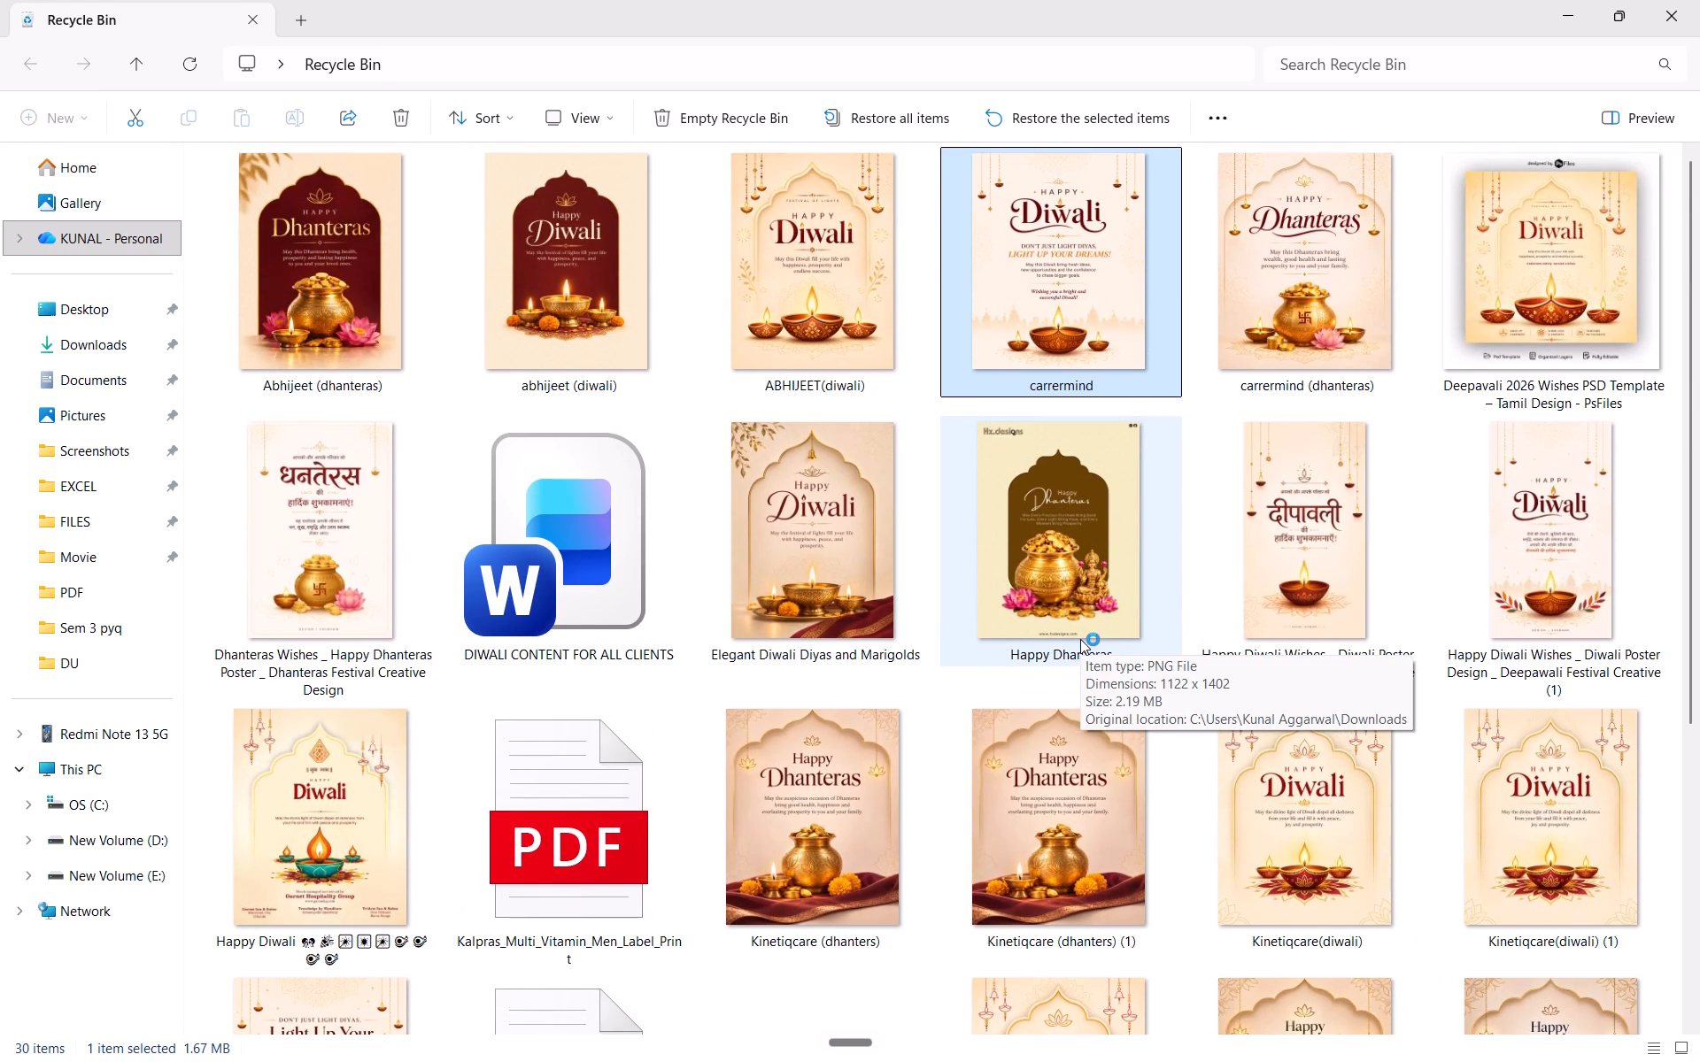
scroll(1080, 639, up, 1)
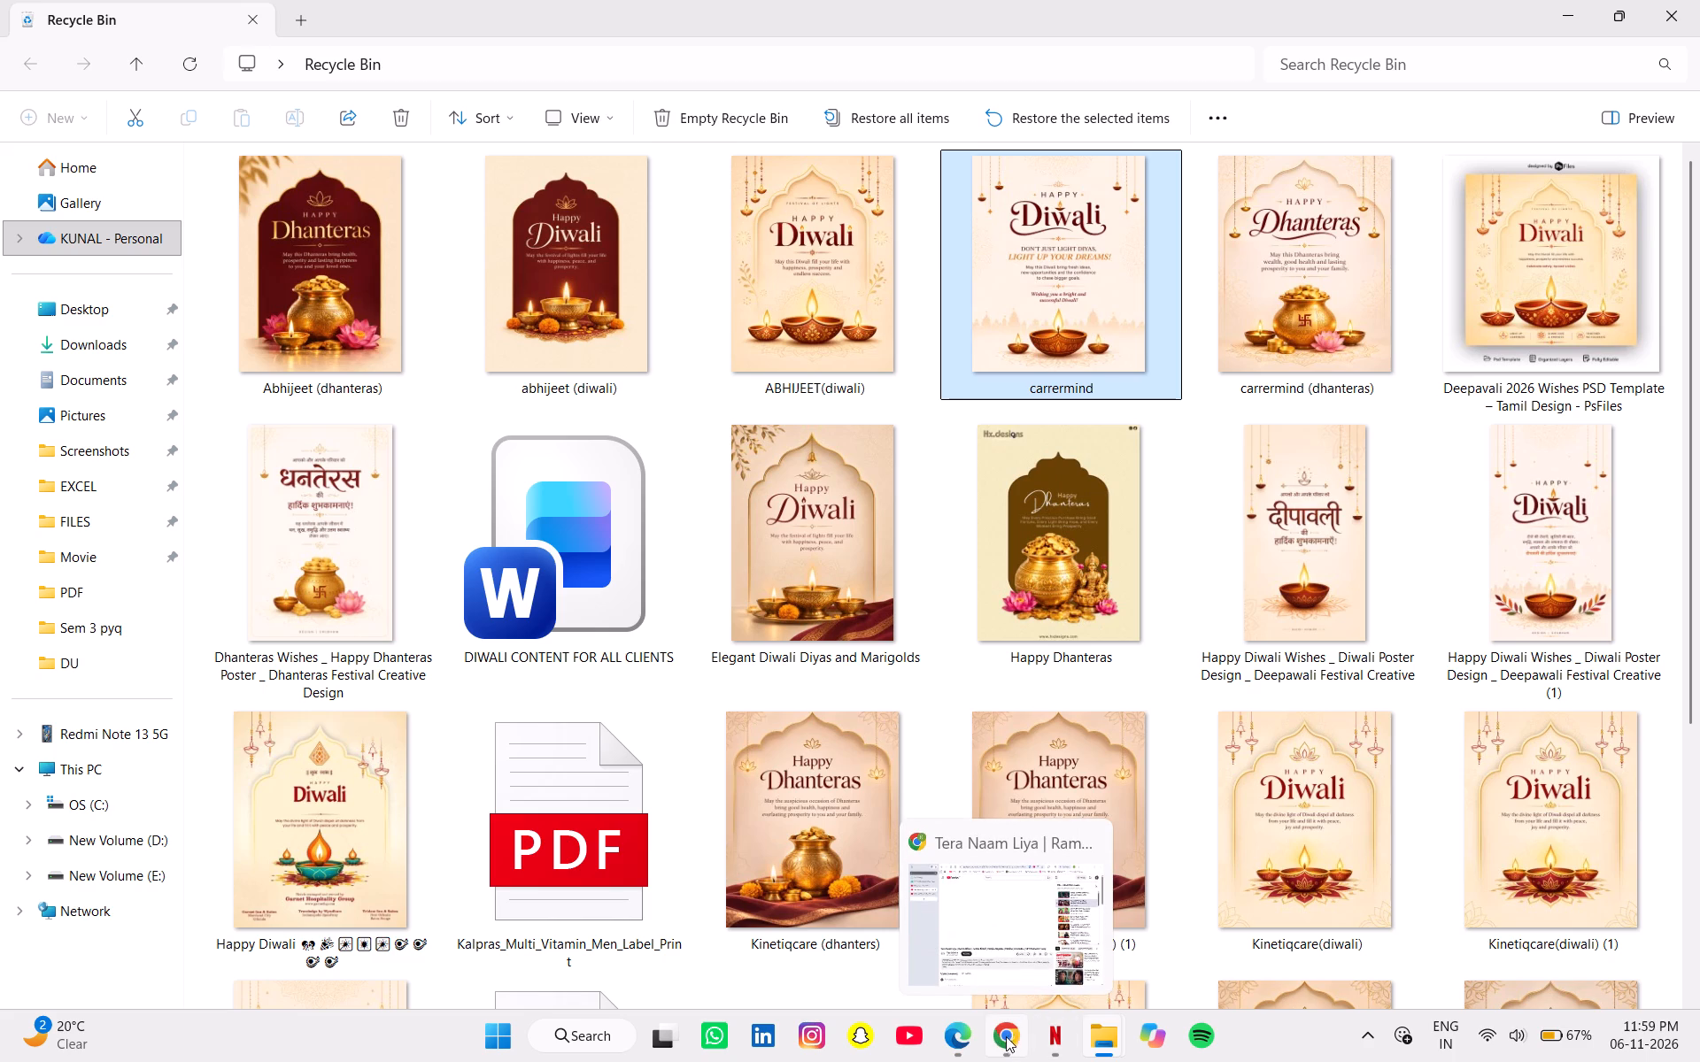
Switch to Edge and upload ABHIJEET(diwali) from Downloads into the untitled 1080 × 1920 px Canva design.
click(970, 1043)
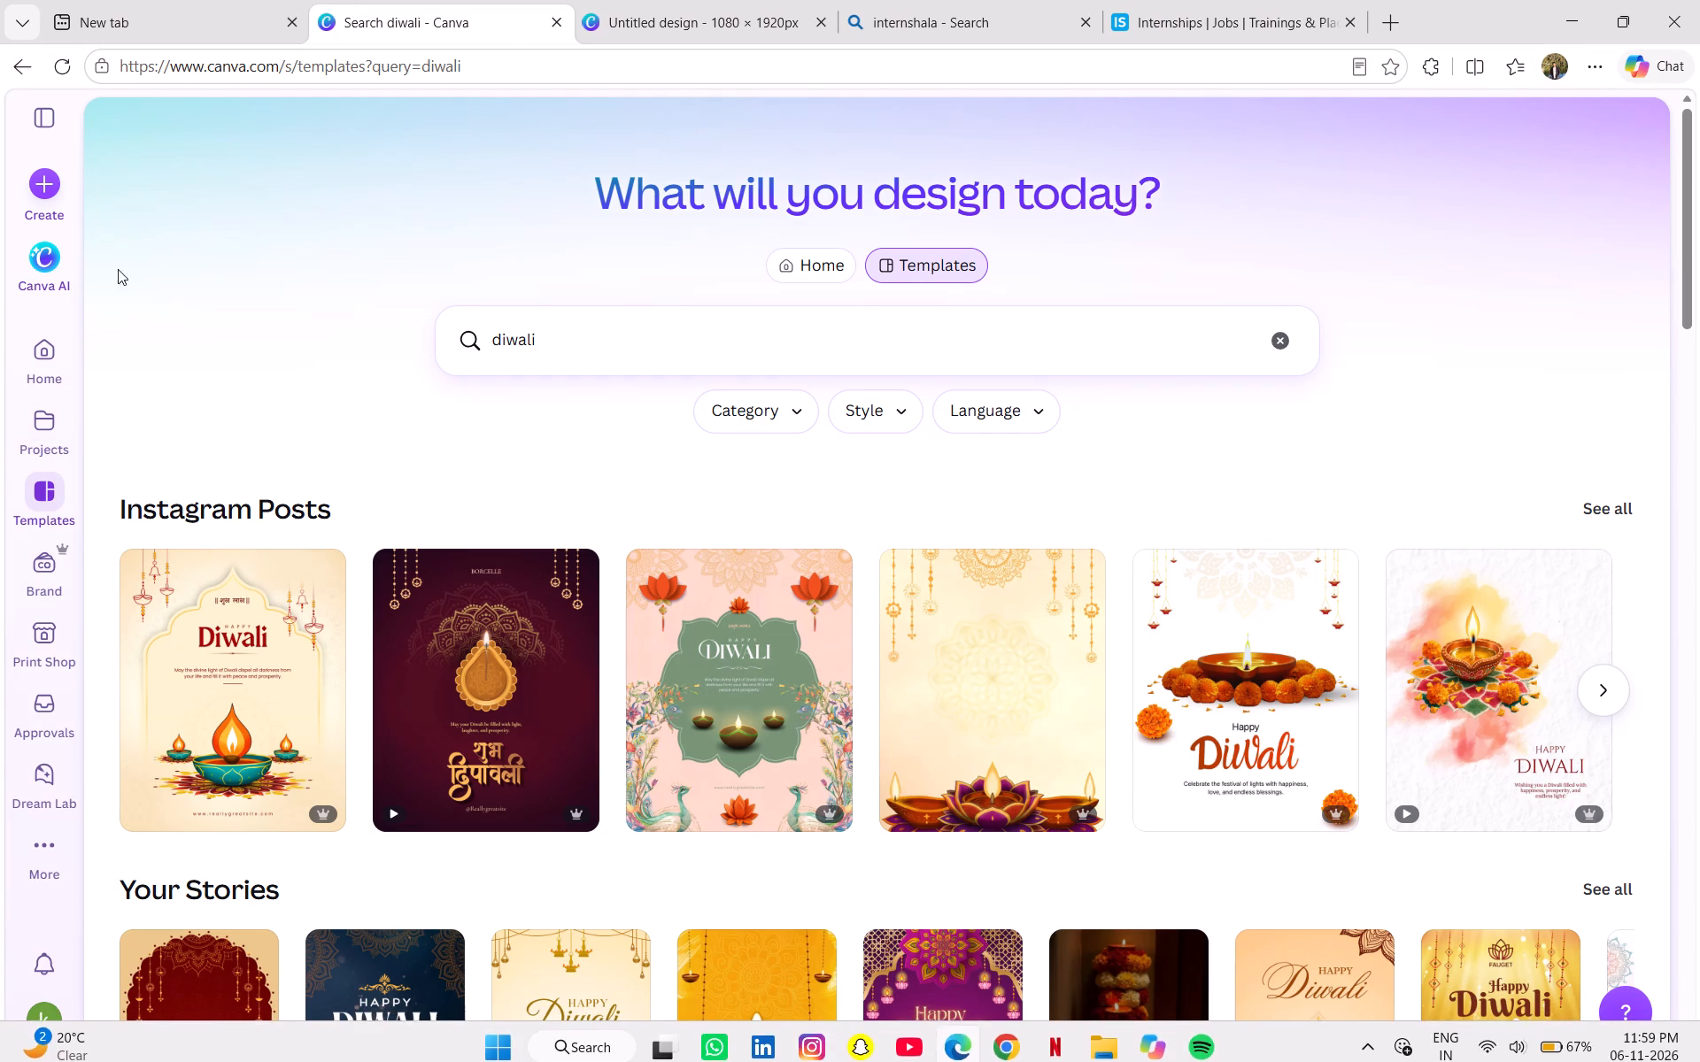
click(699, 0)
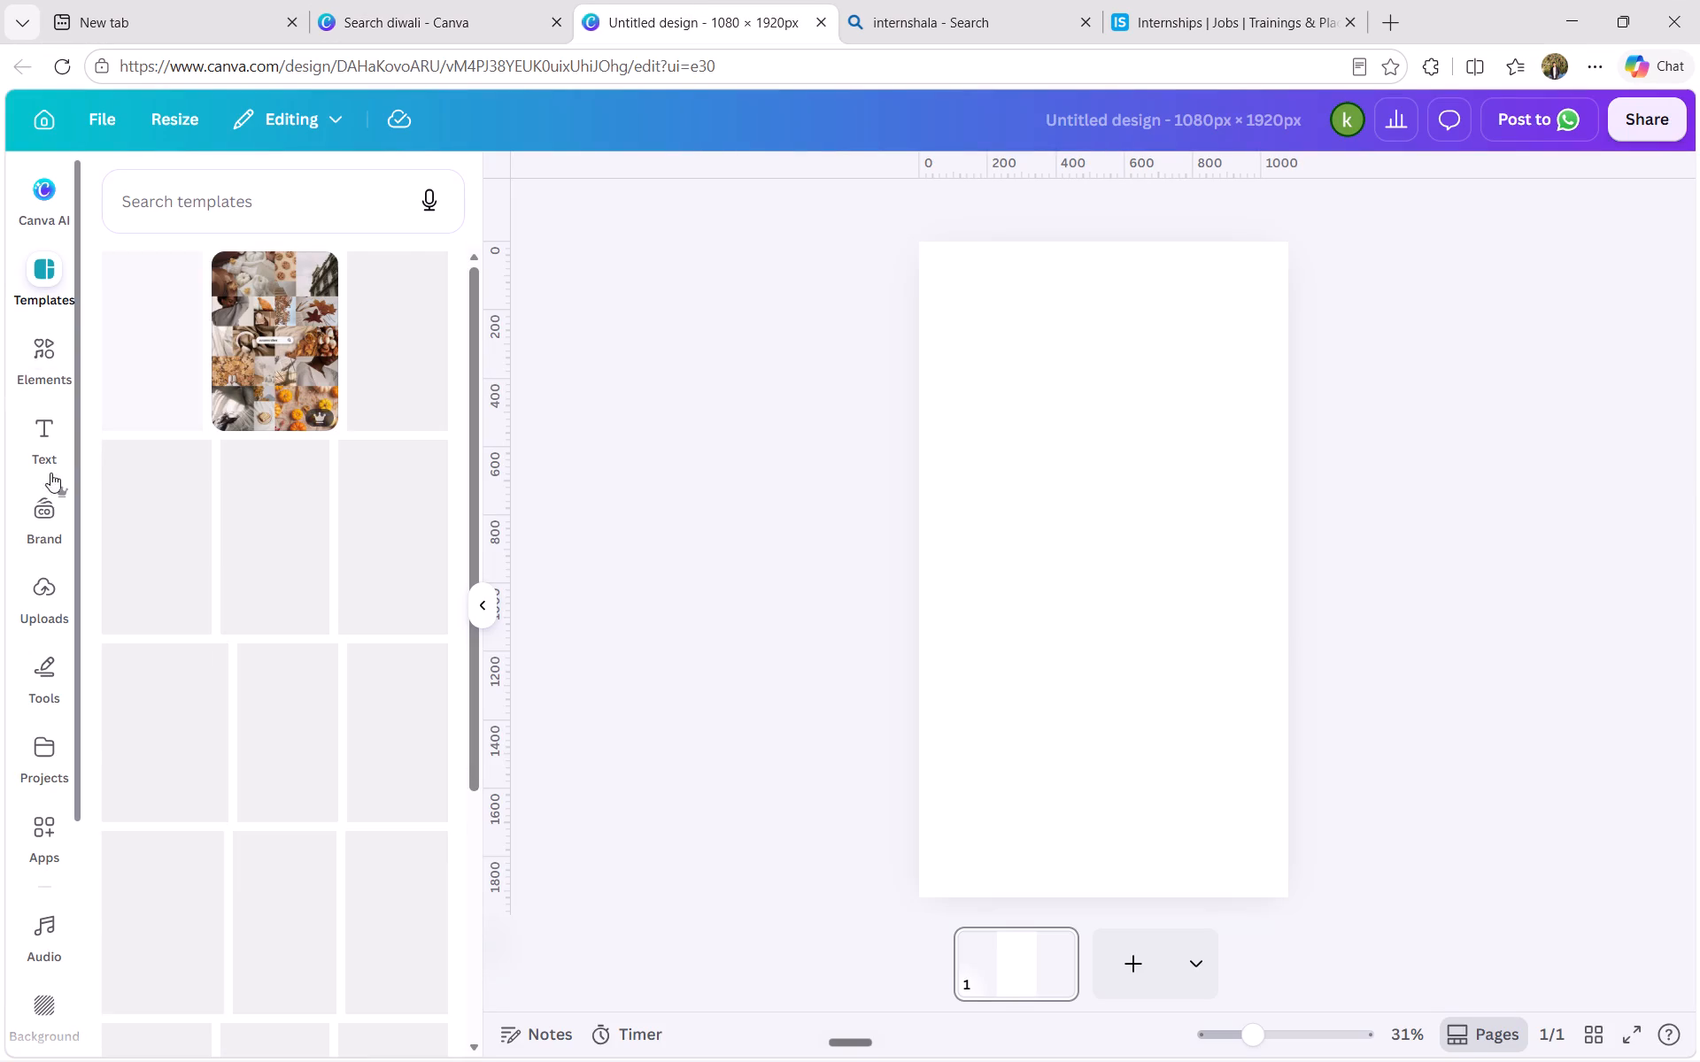
click(33, 570)
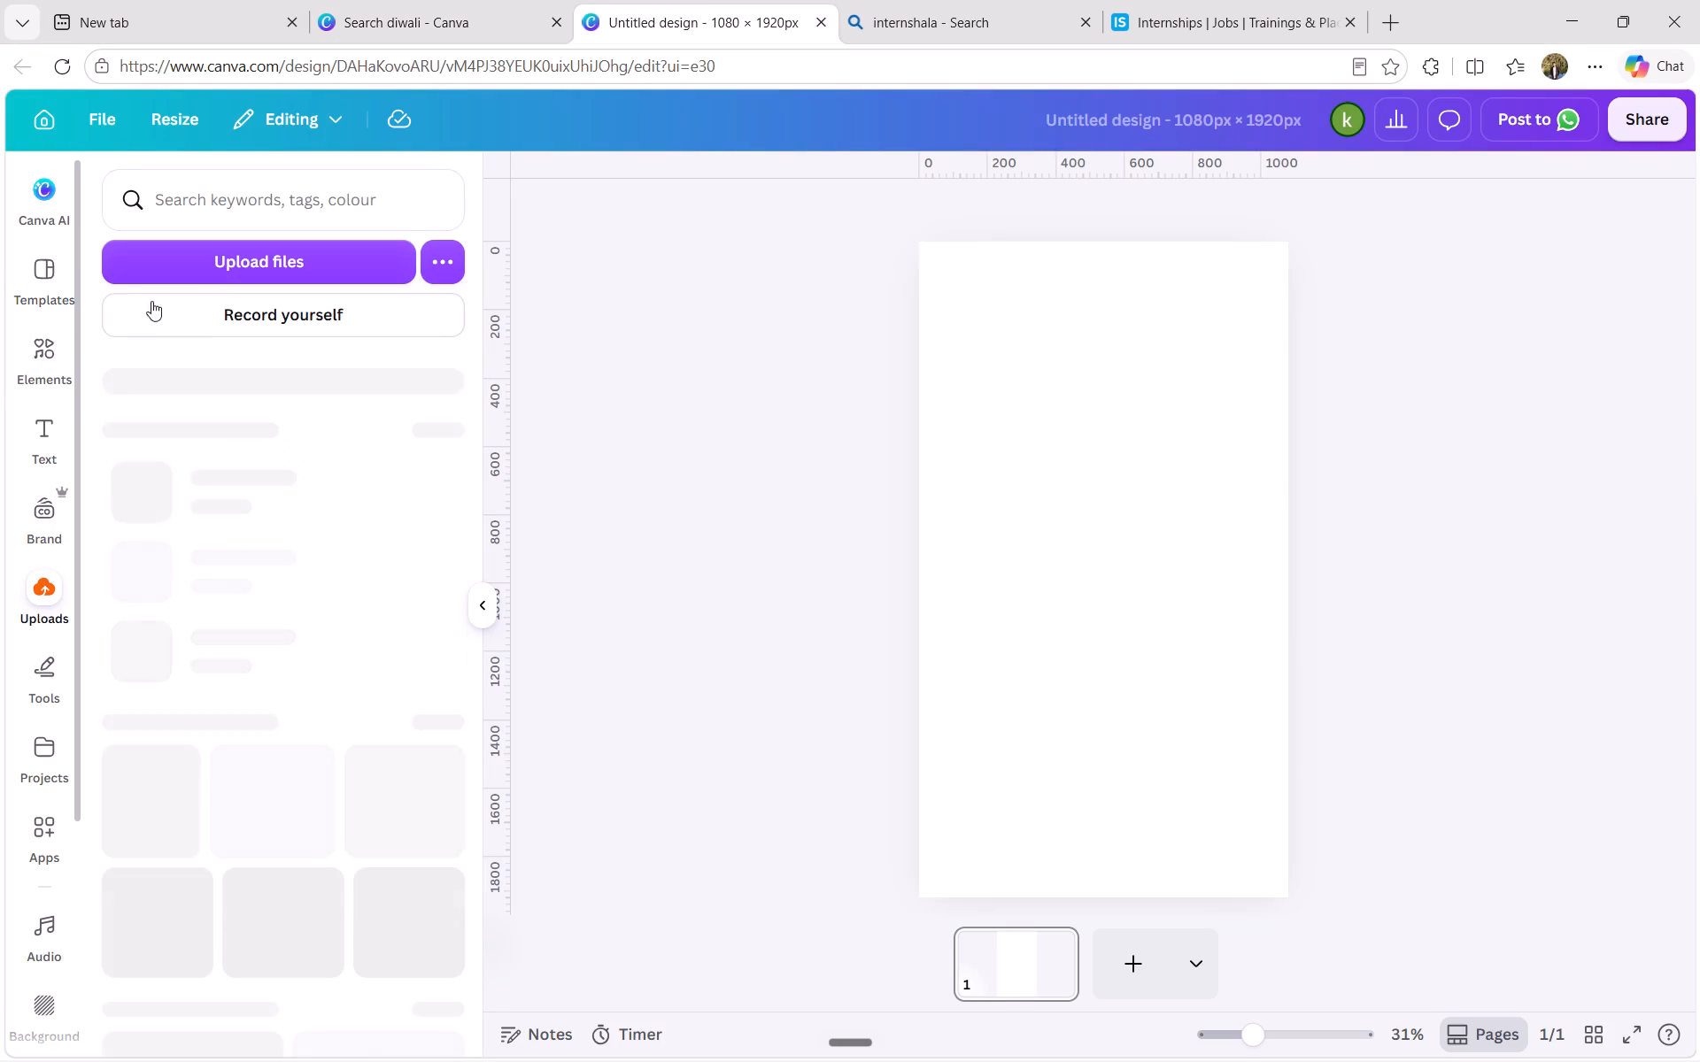
click(228, 280)
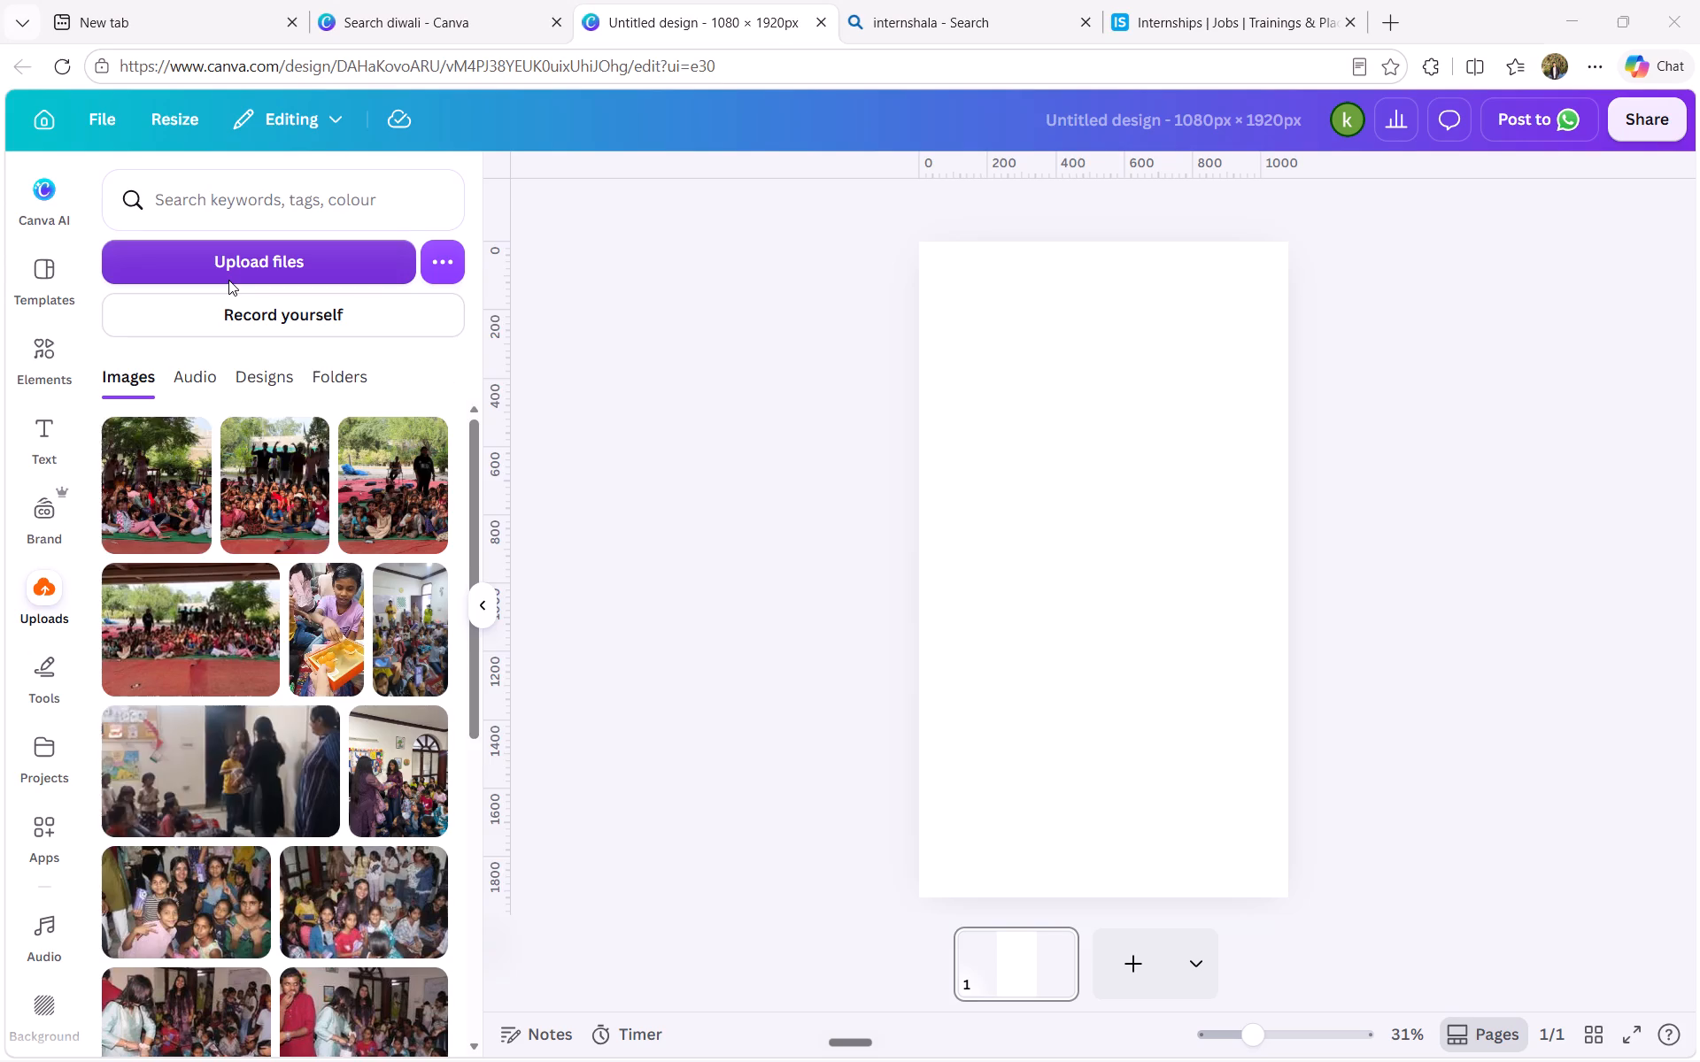
click(259, 220)
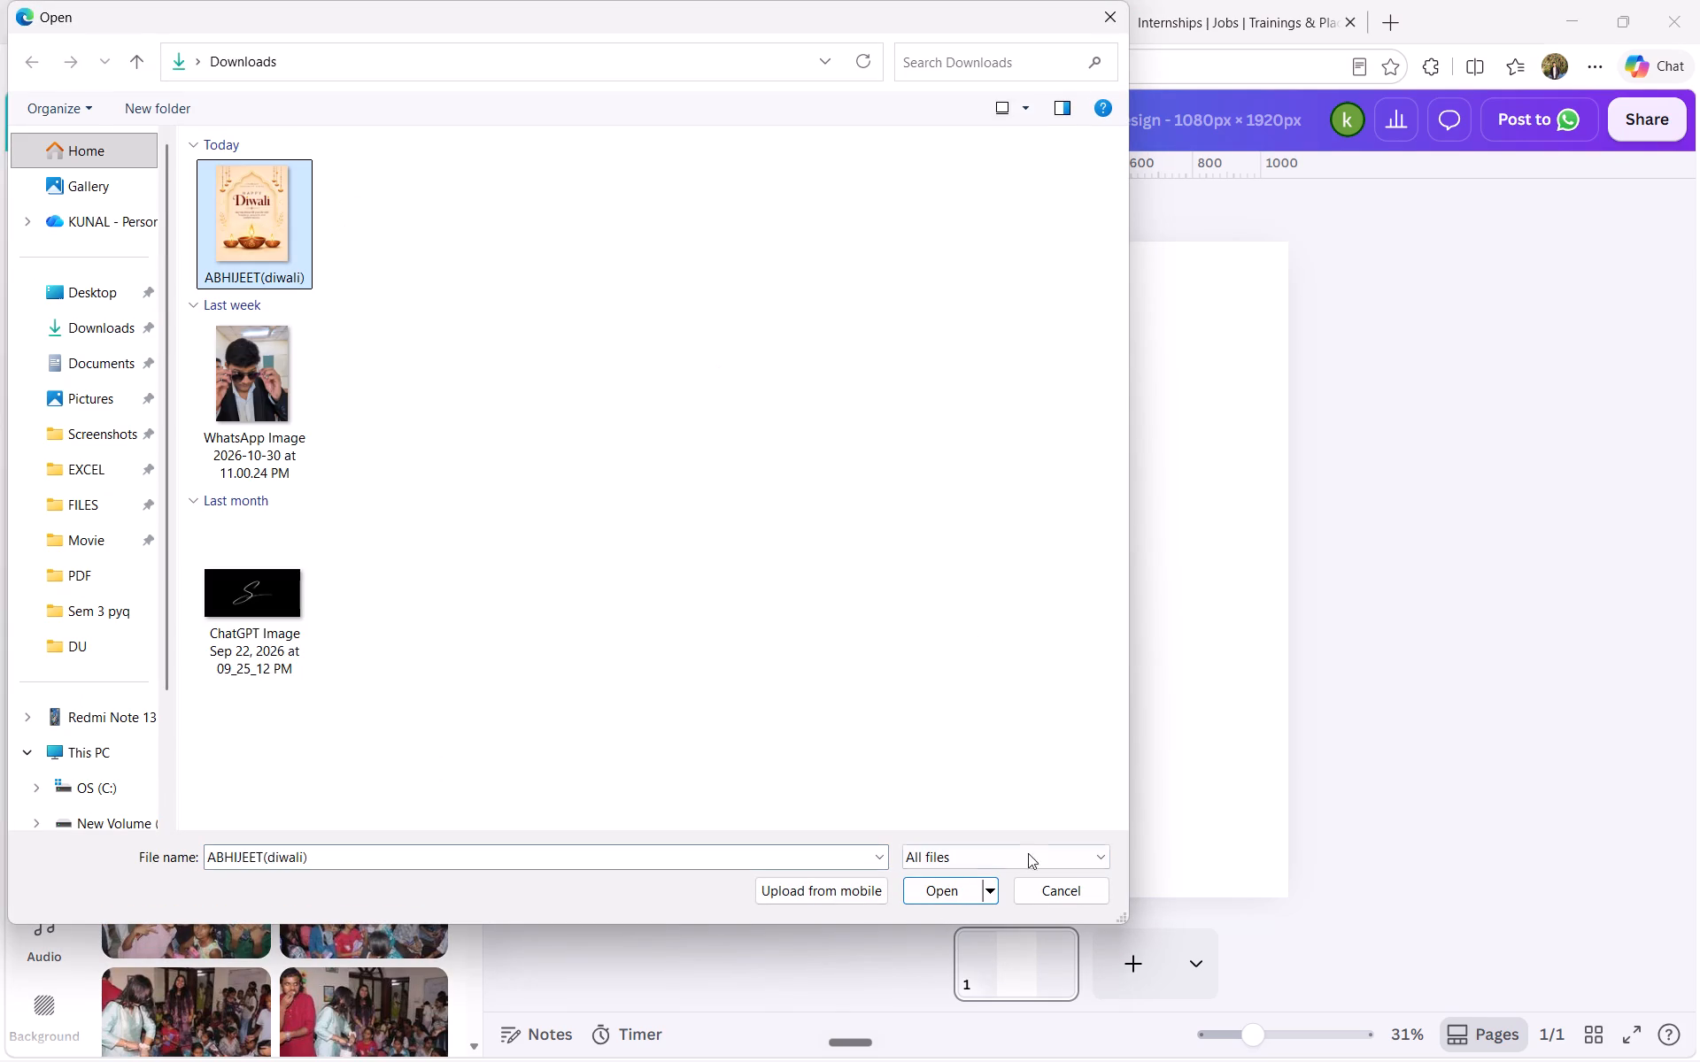
click(951, 890)
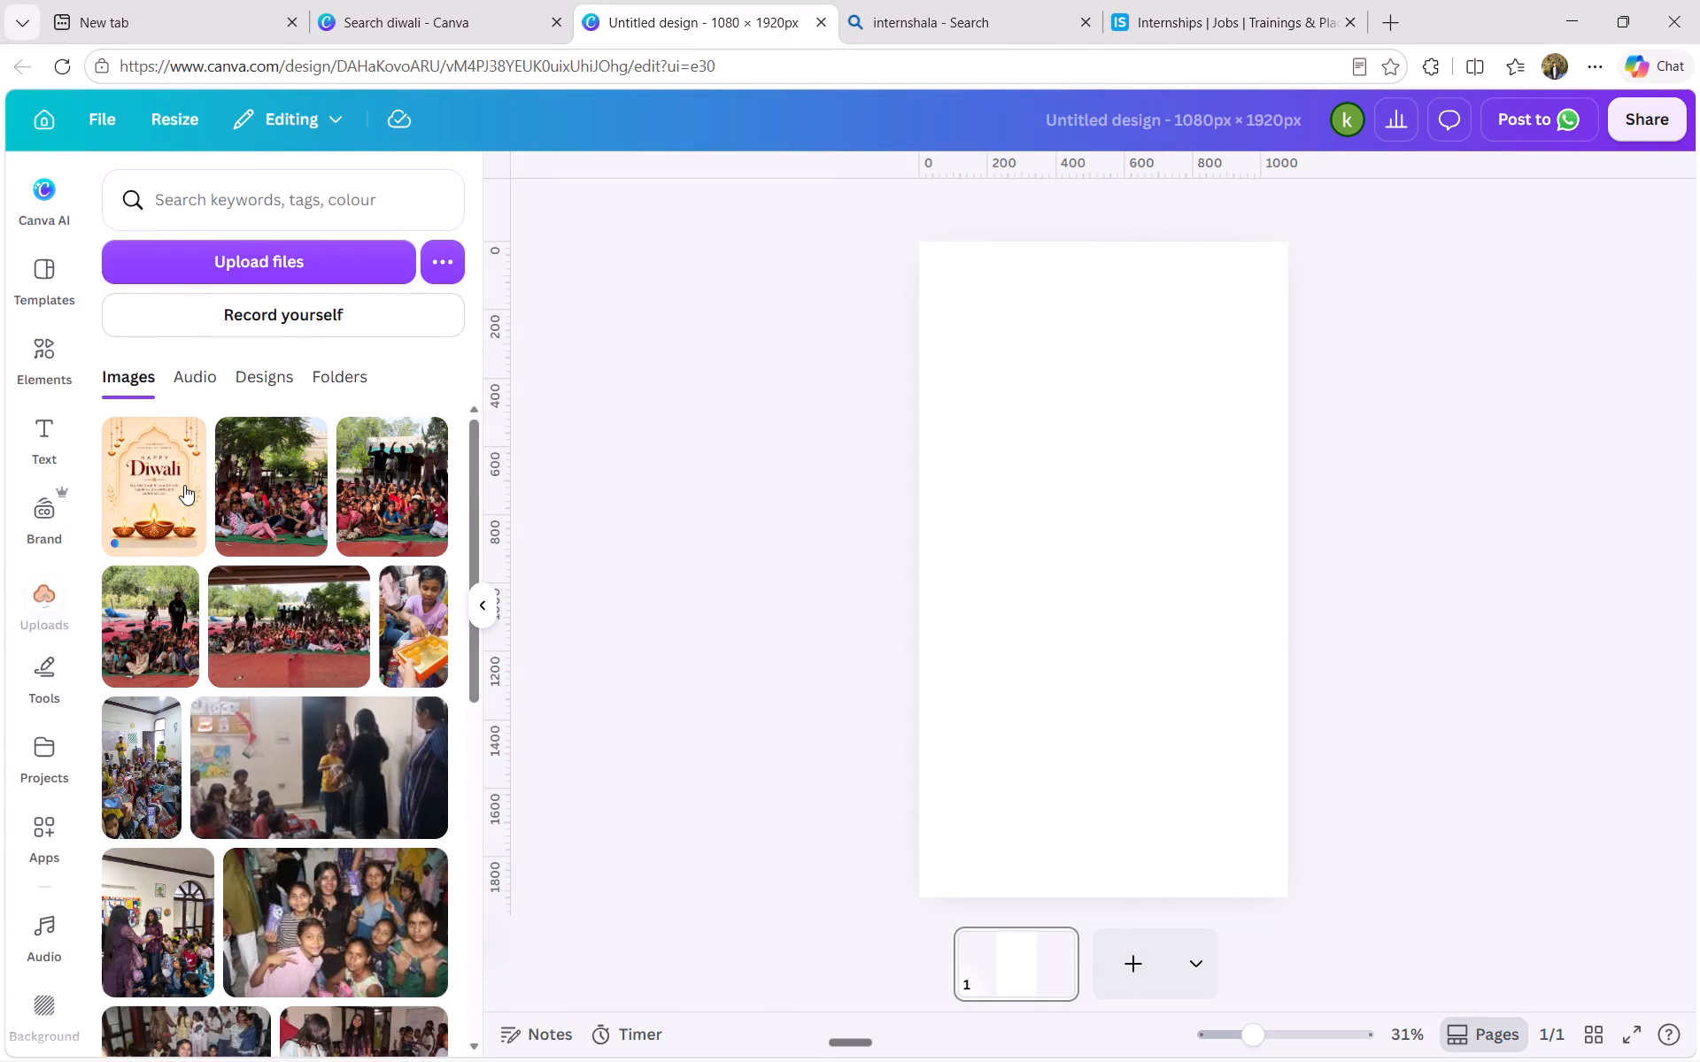
Place the uploaded Happy Diwali poster on the blank page.
click(182, 486)
right_click(1101, 576)
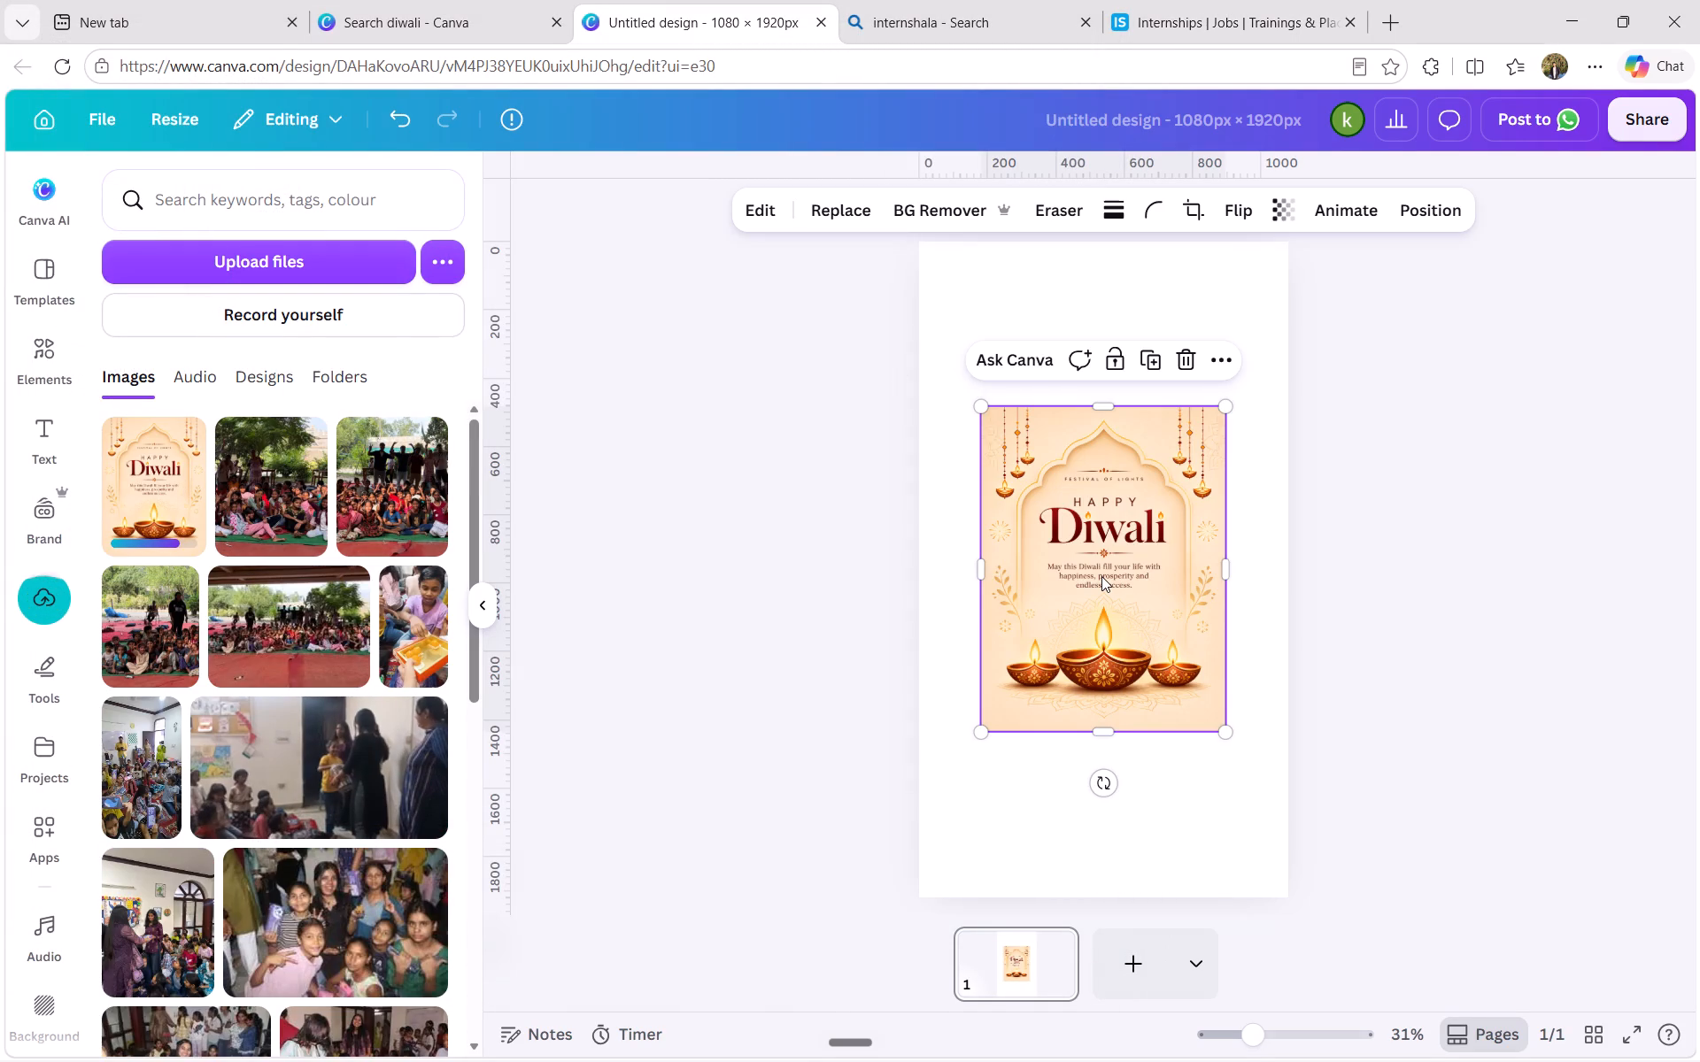
click(903, 774)
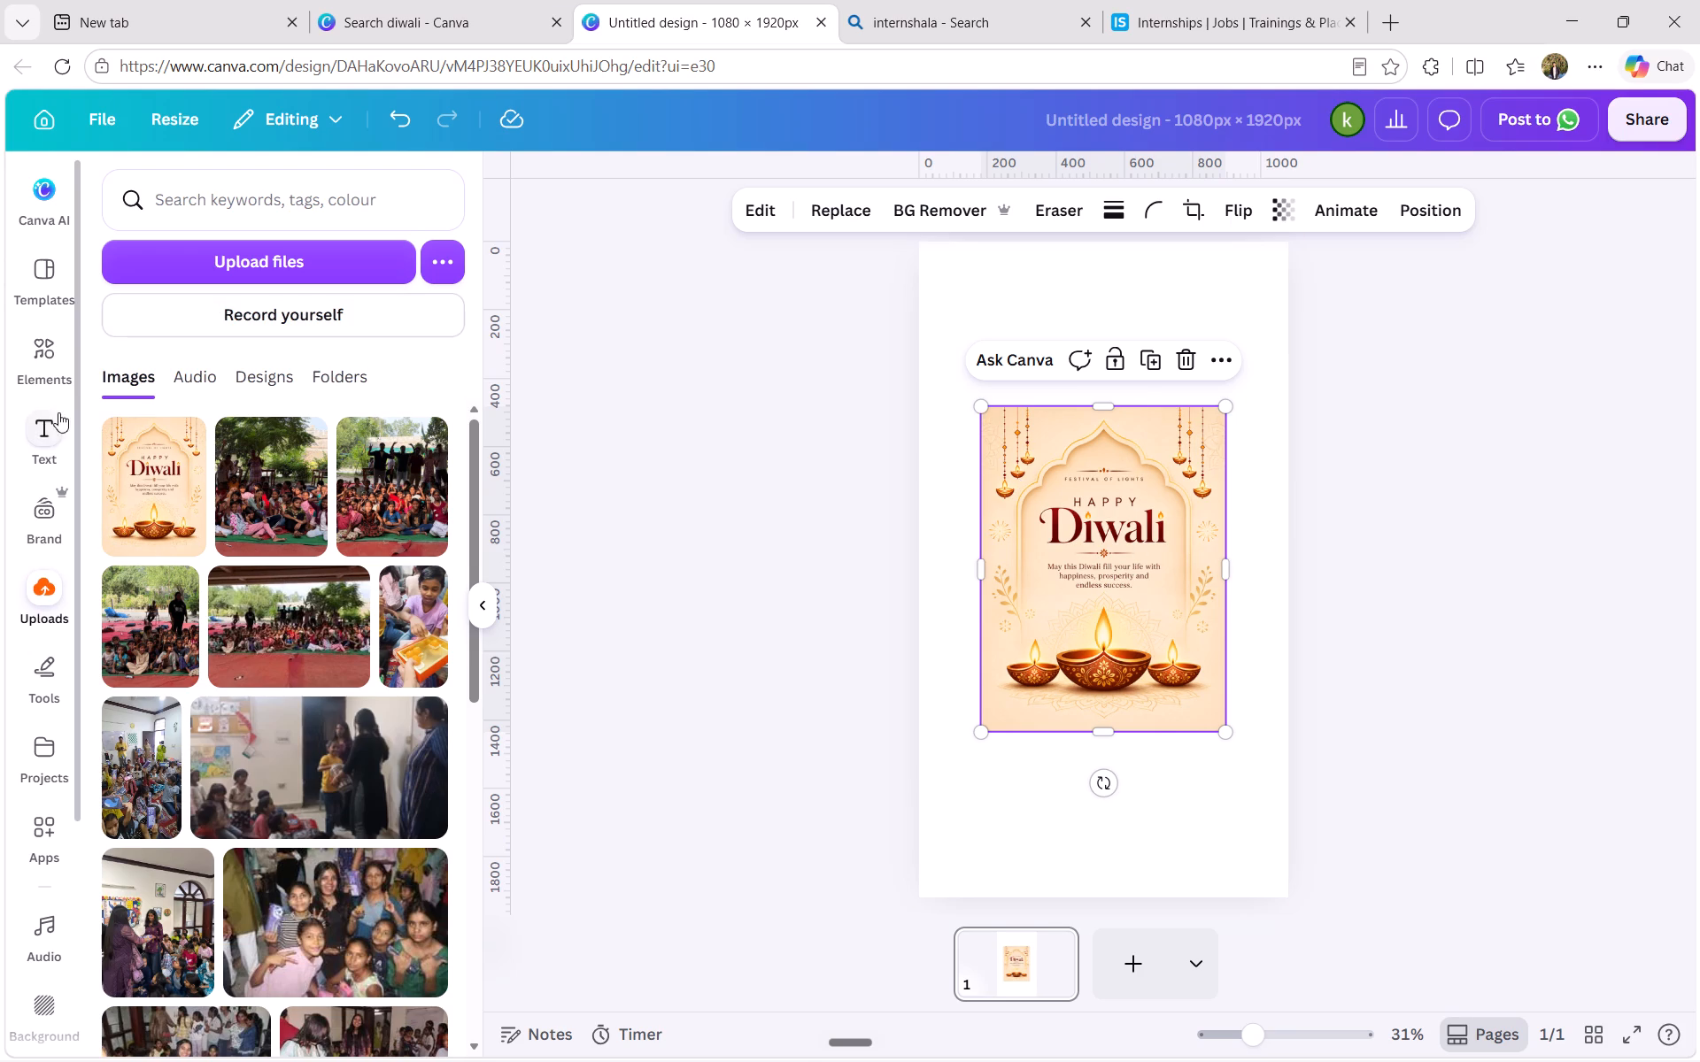
Run Magic Layers on the placed Happy Diwali poster image.
click(759, 207)
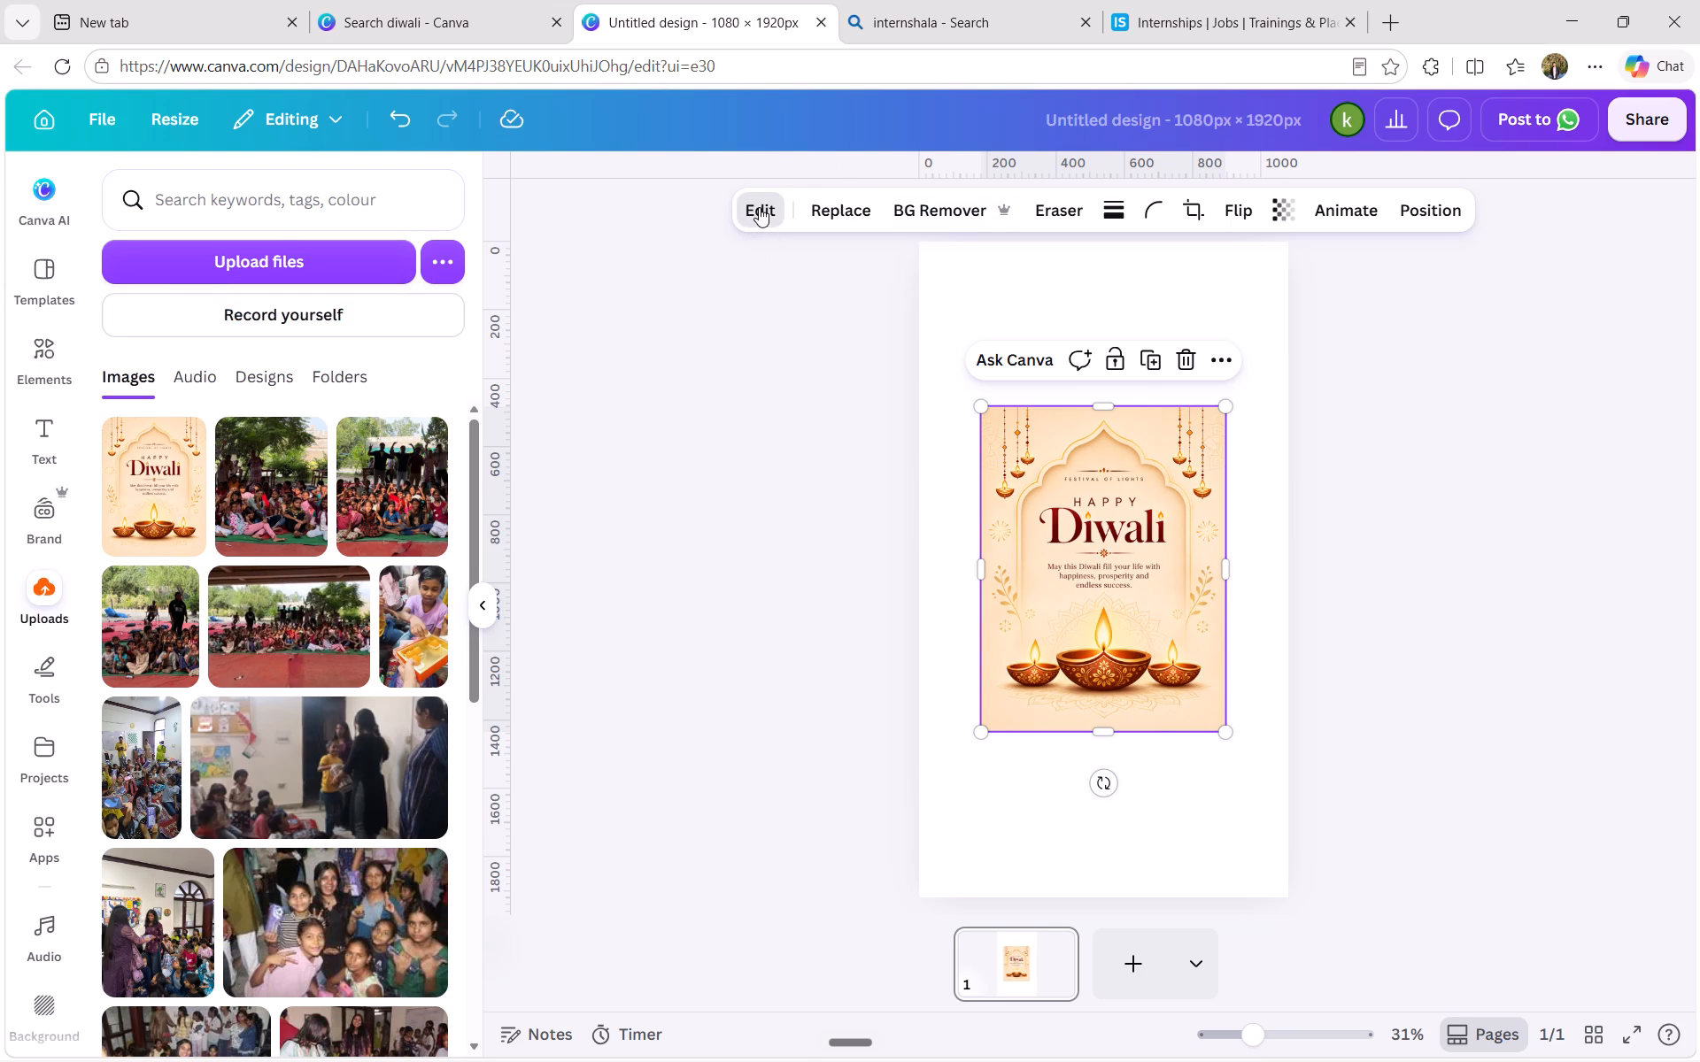
click(211, 441)
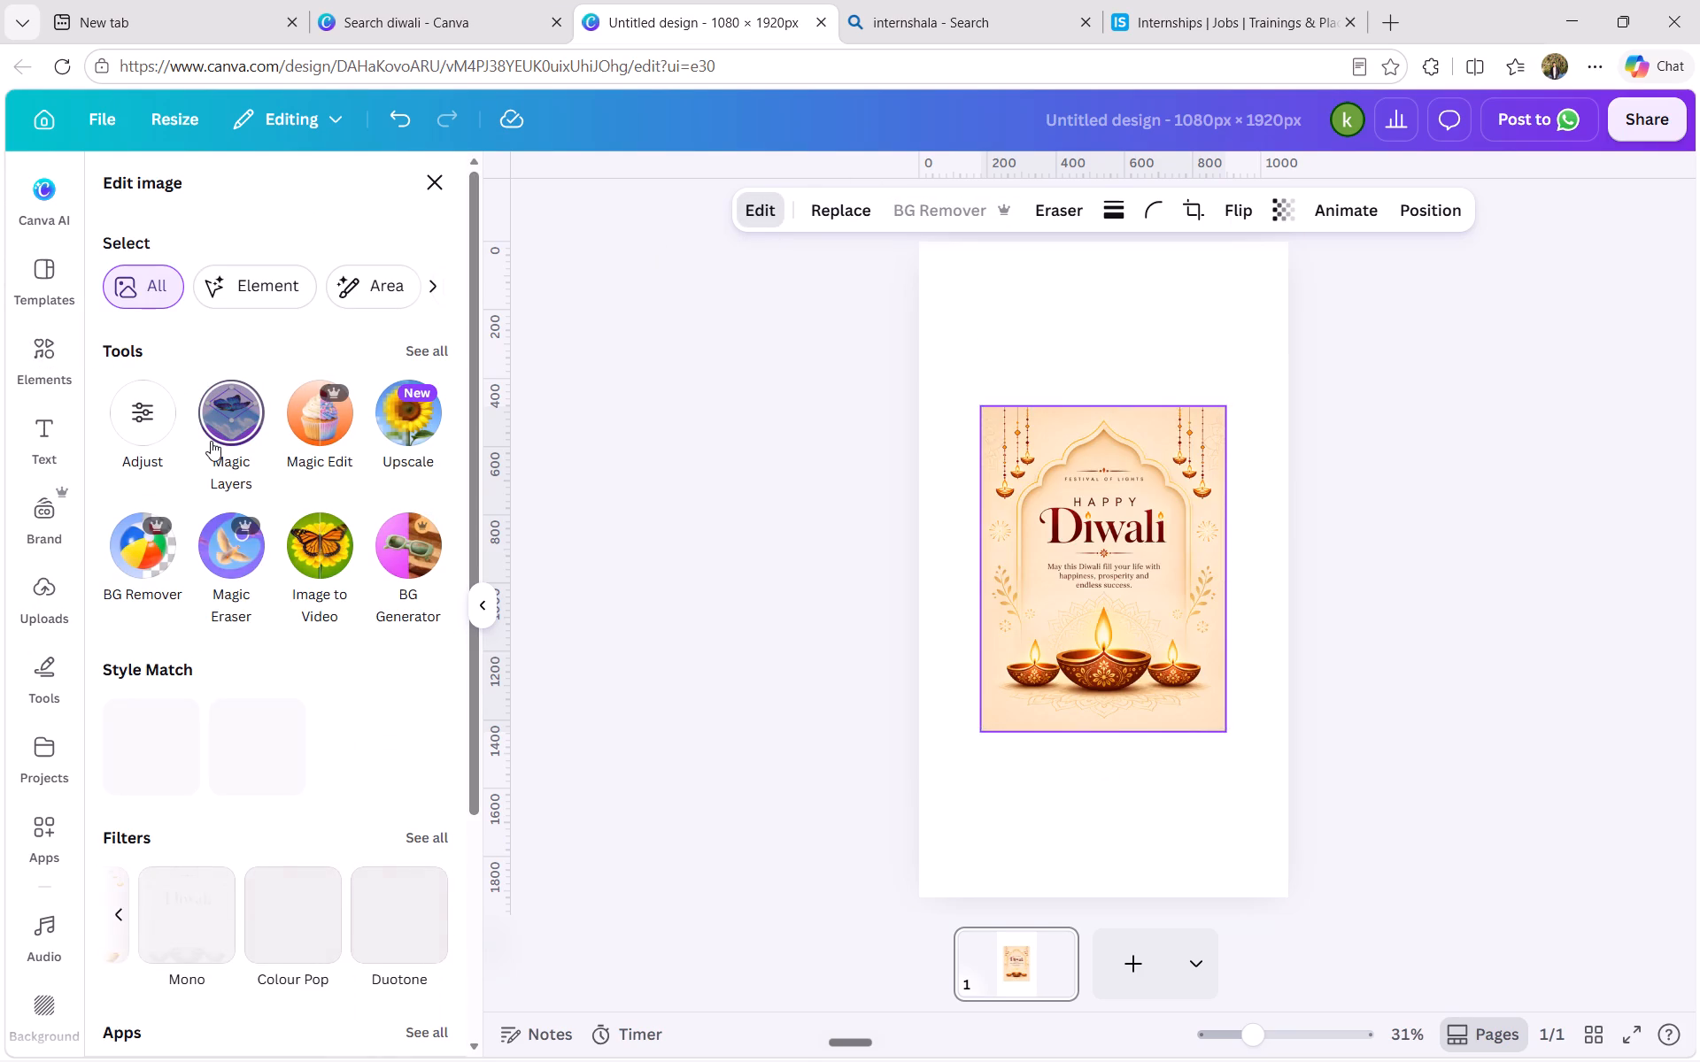
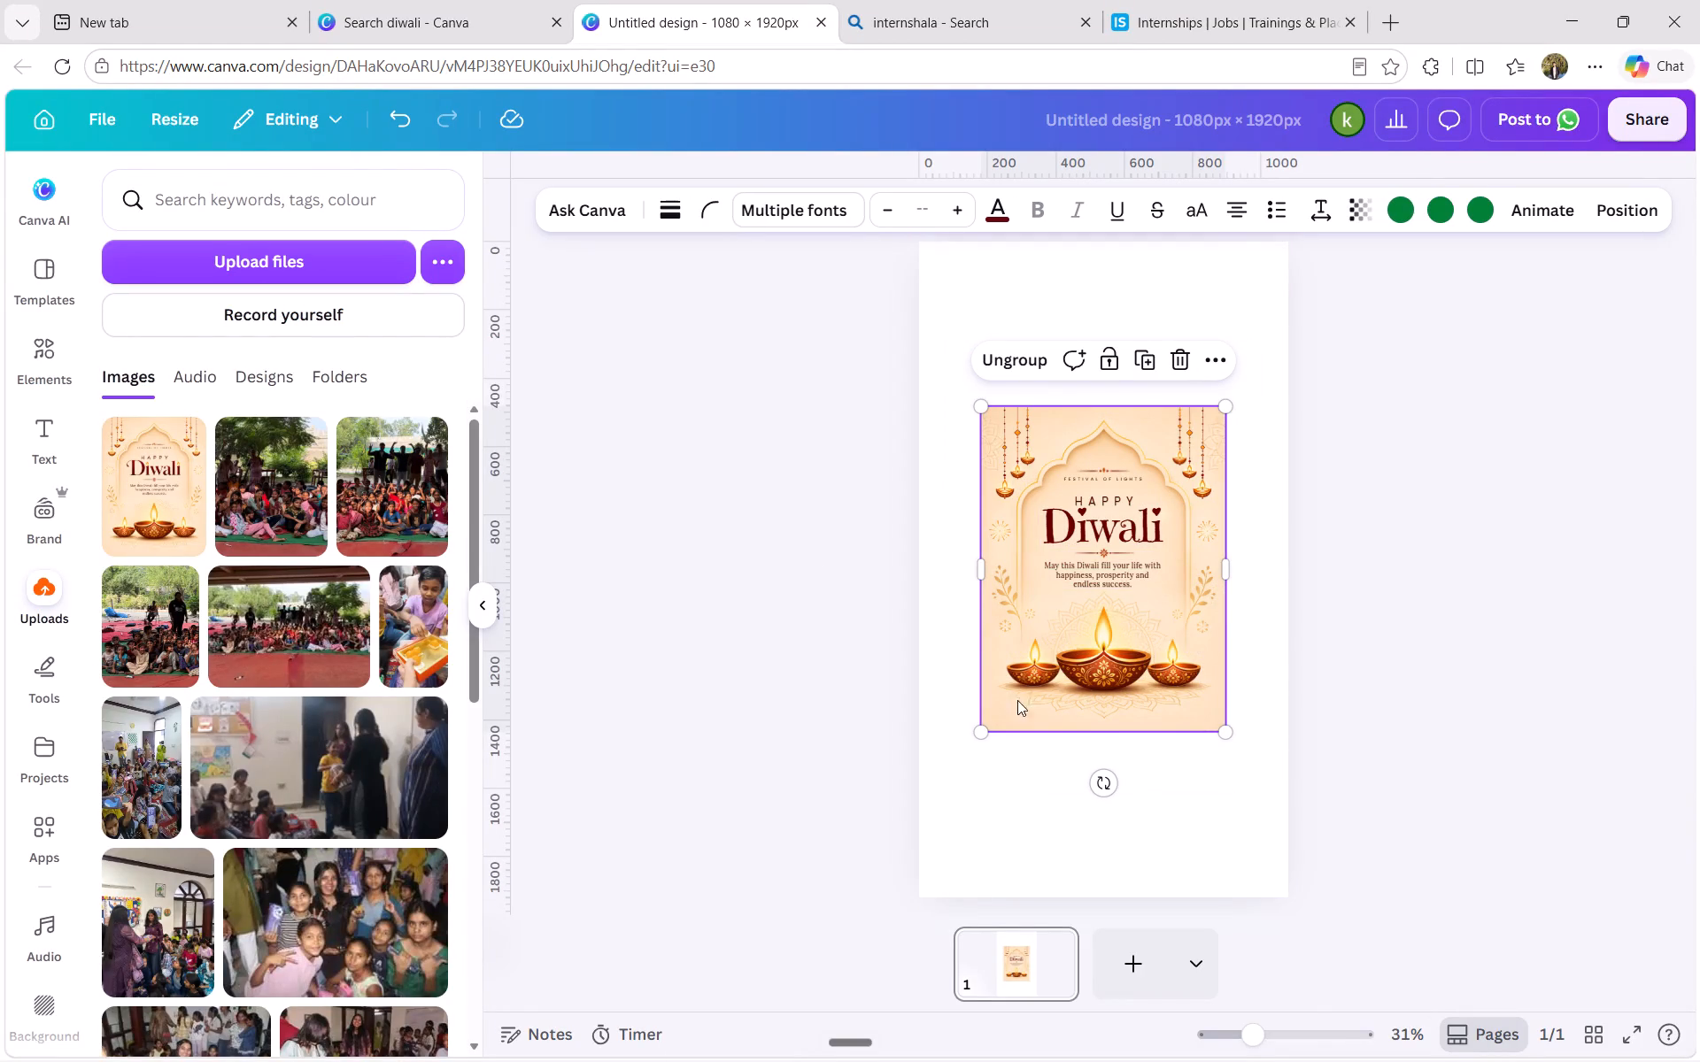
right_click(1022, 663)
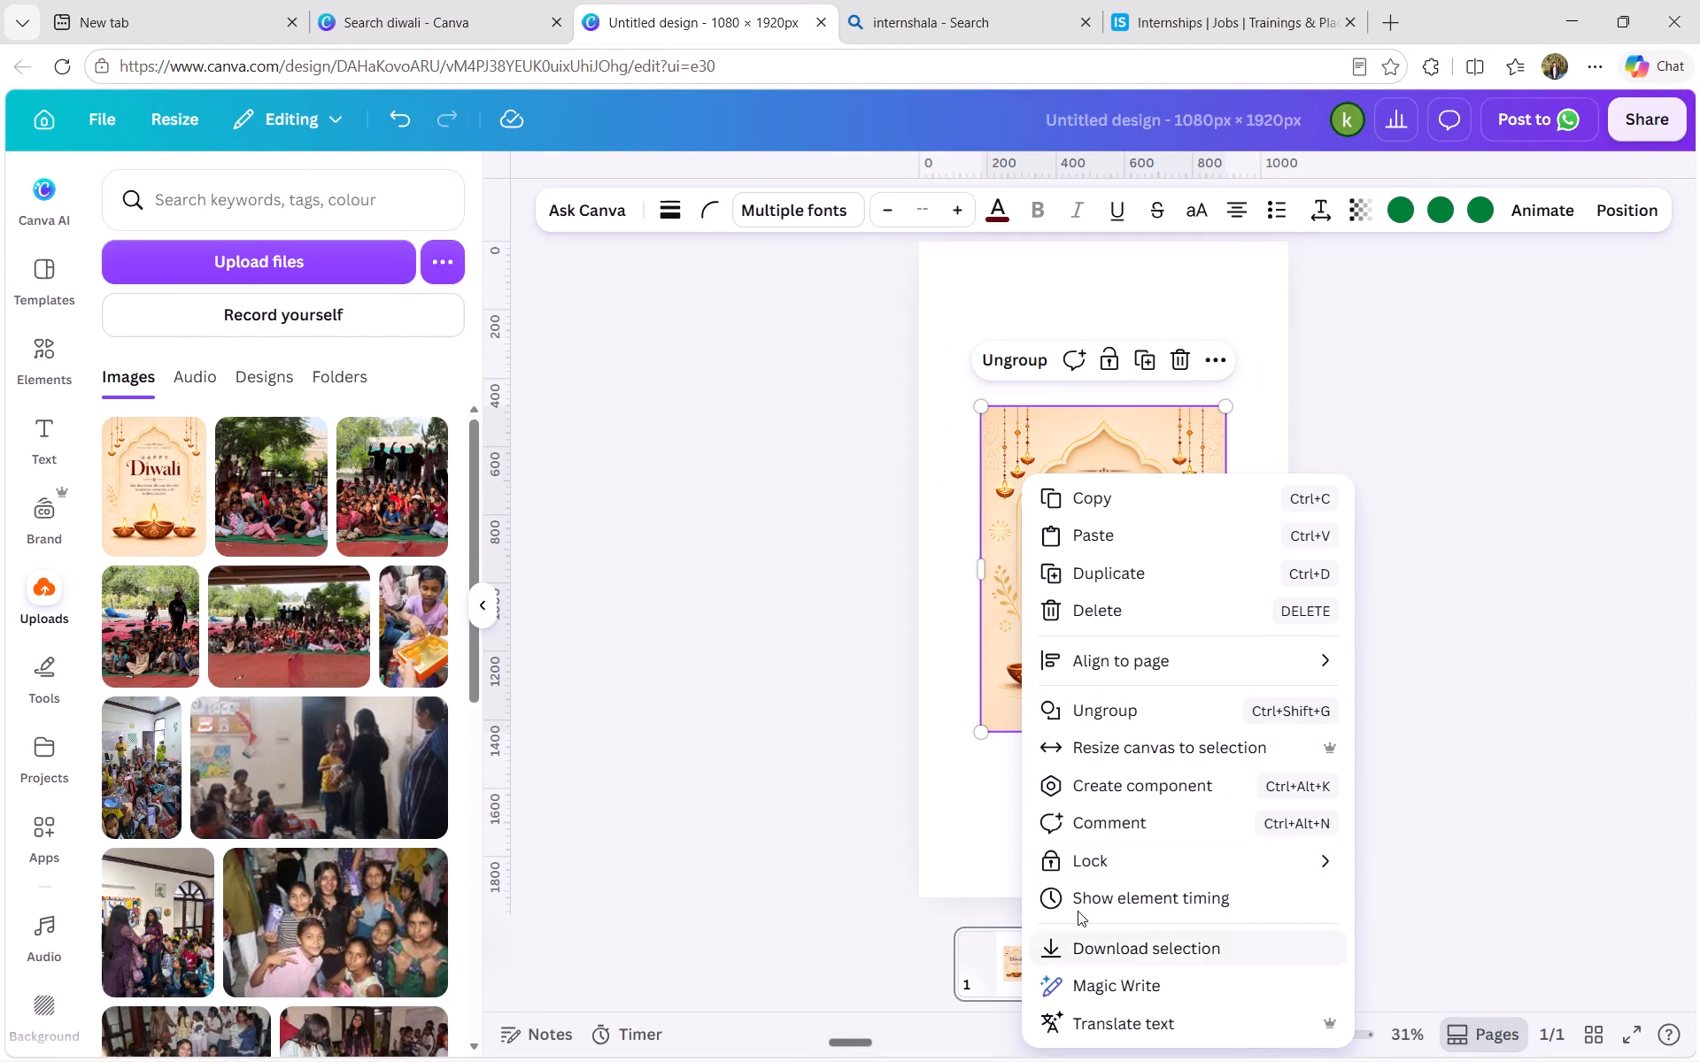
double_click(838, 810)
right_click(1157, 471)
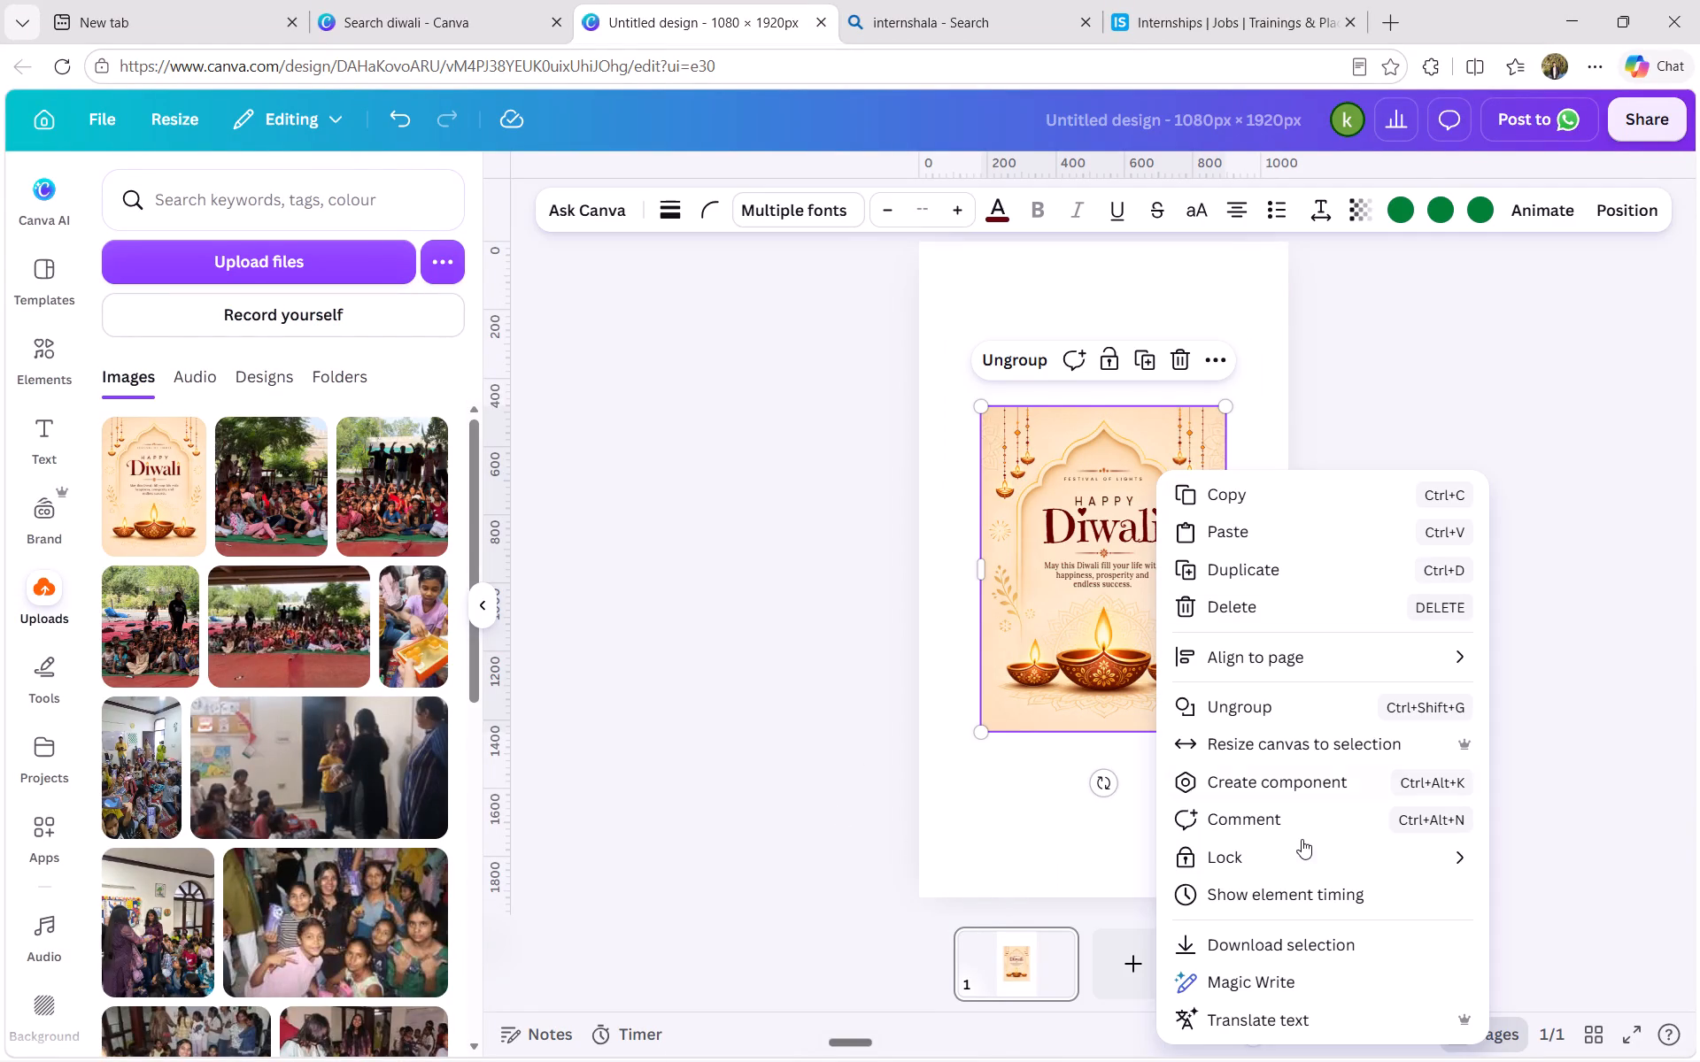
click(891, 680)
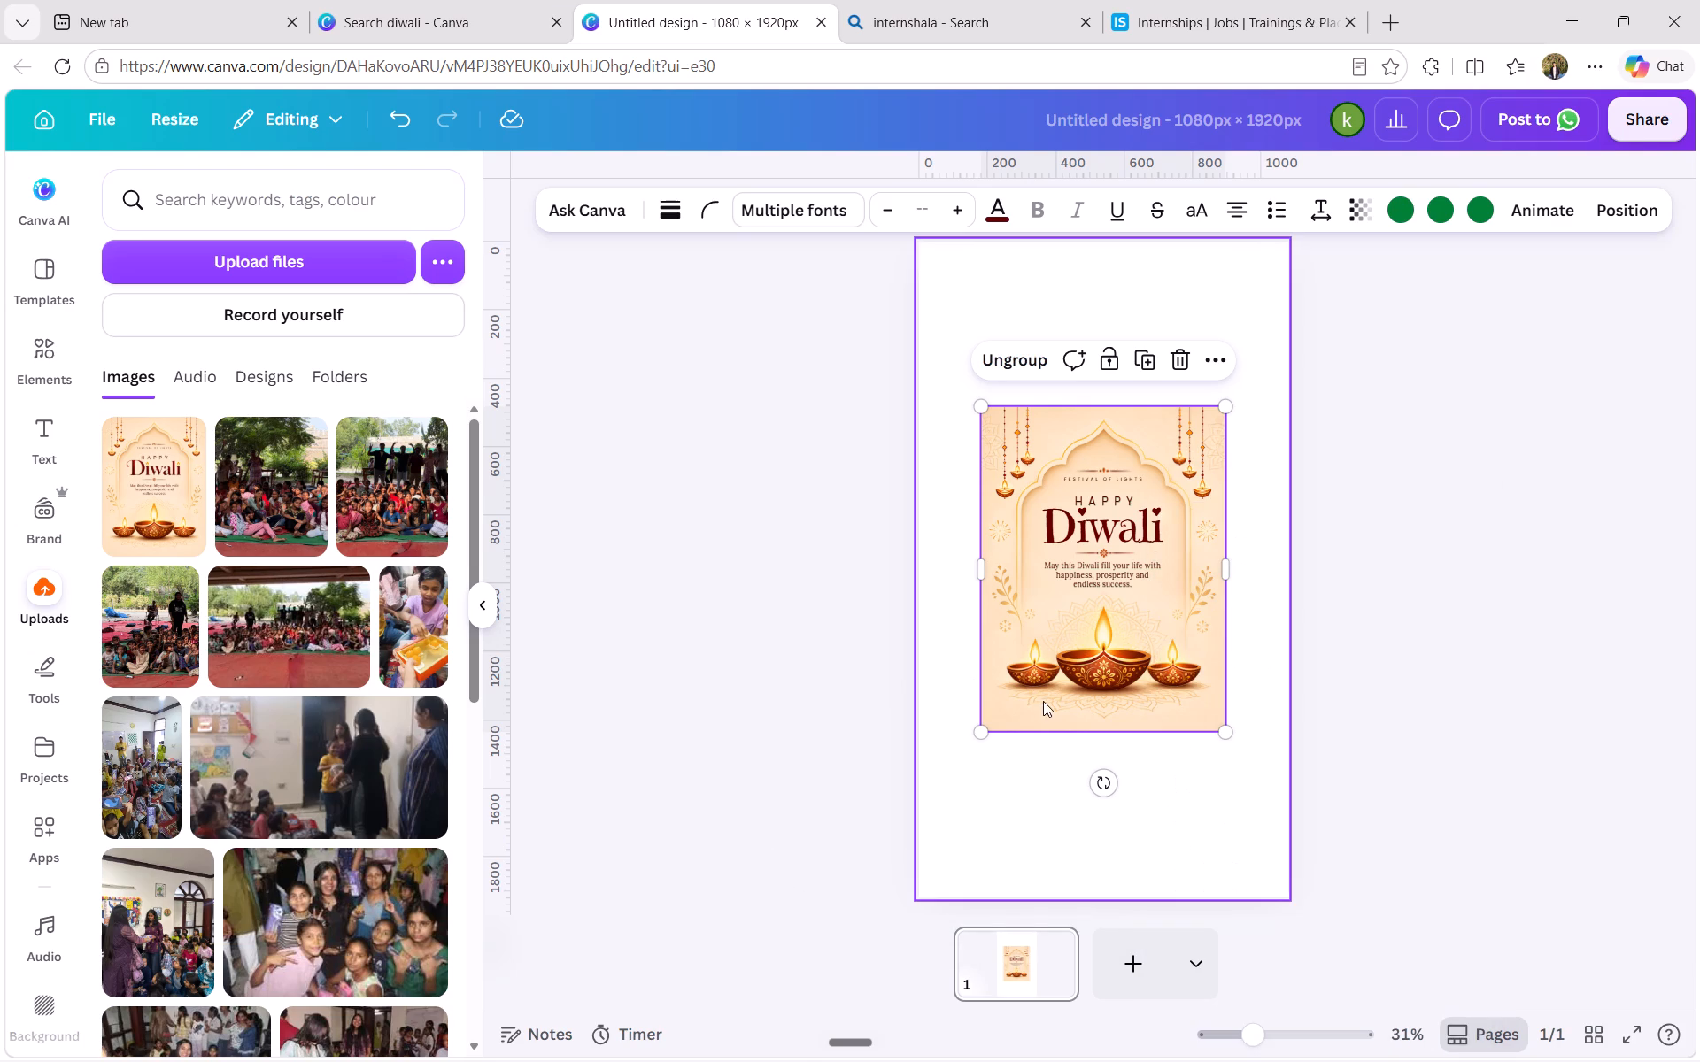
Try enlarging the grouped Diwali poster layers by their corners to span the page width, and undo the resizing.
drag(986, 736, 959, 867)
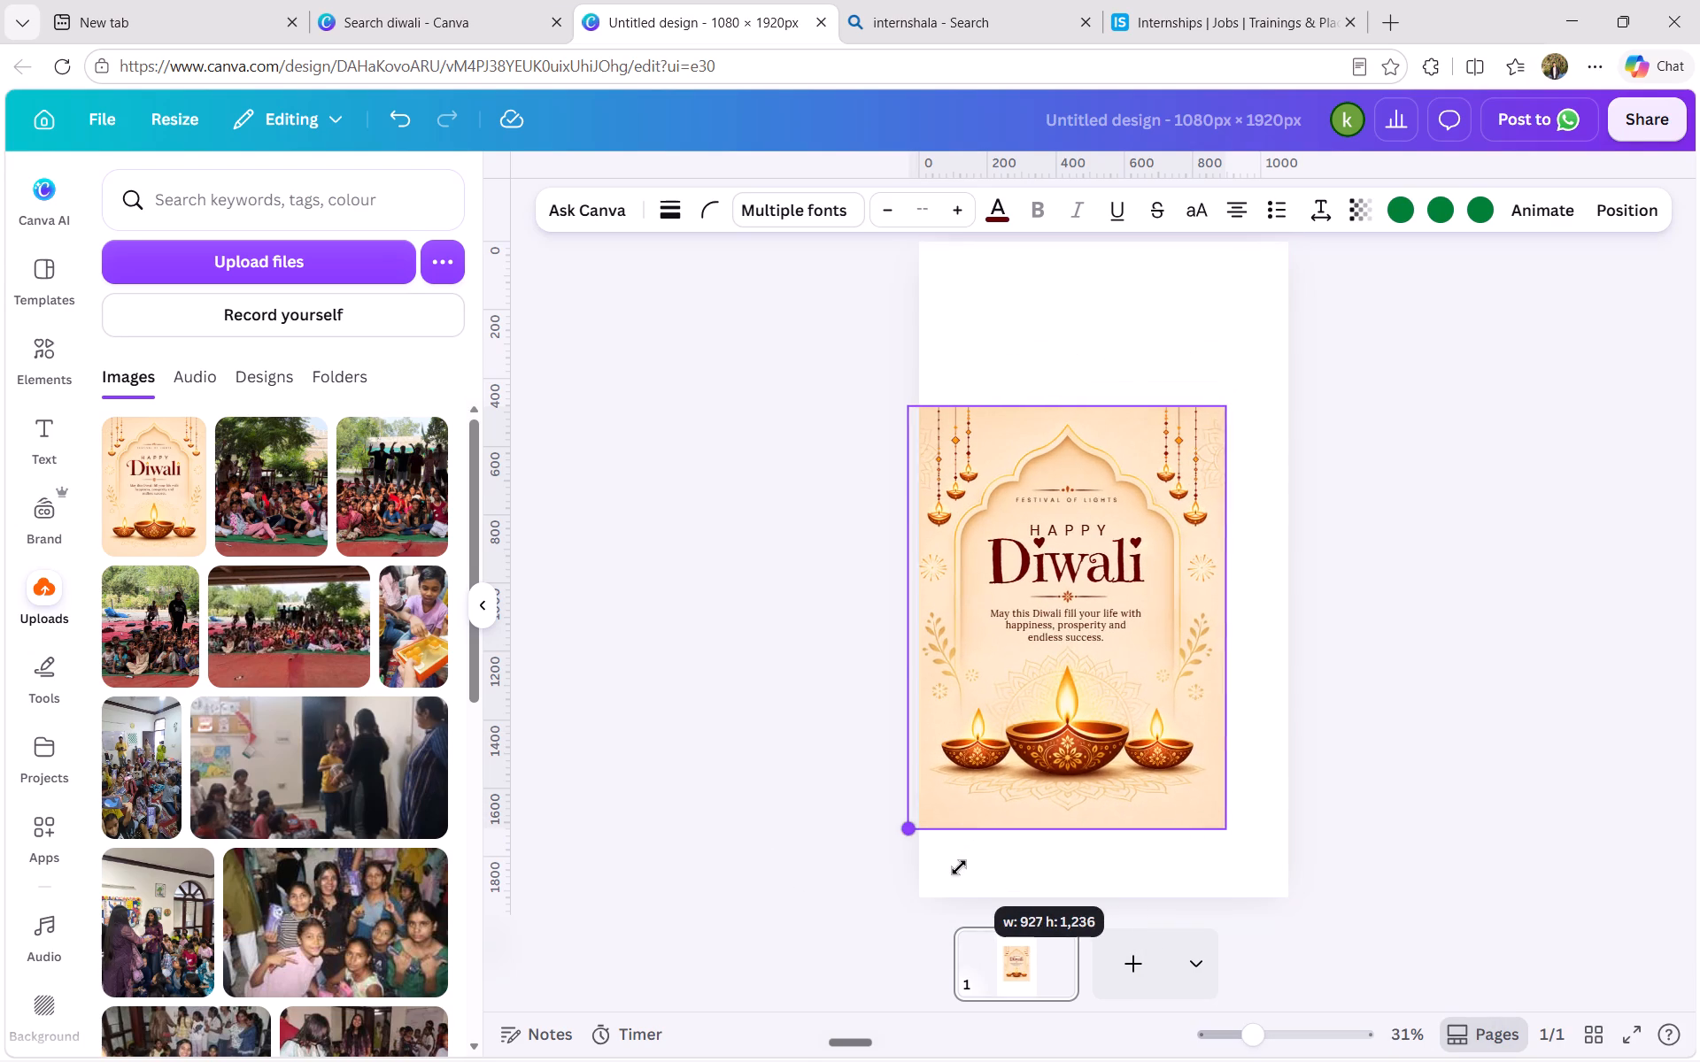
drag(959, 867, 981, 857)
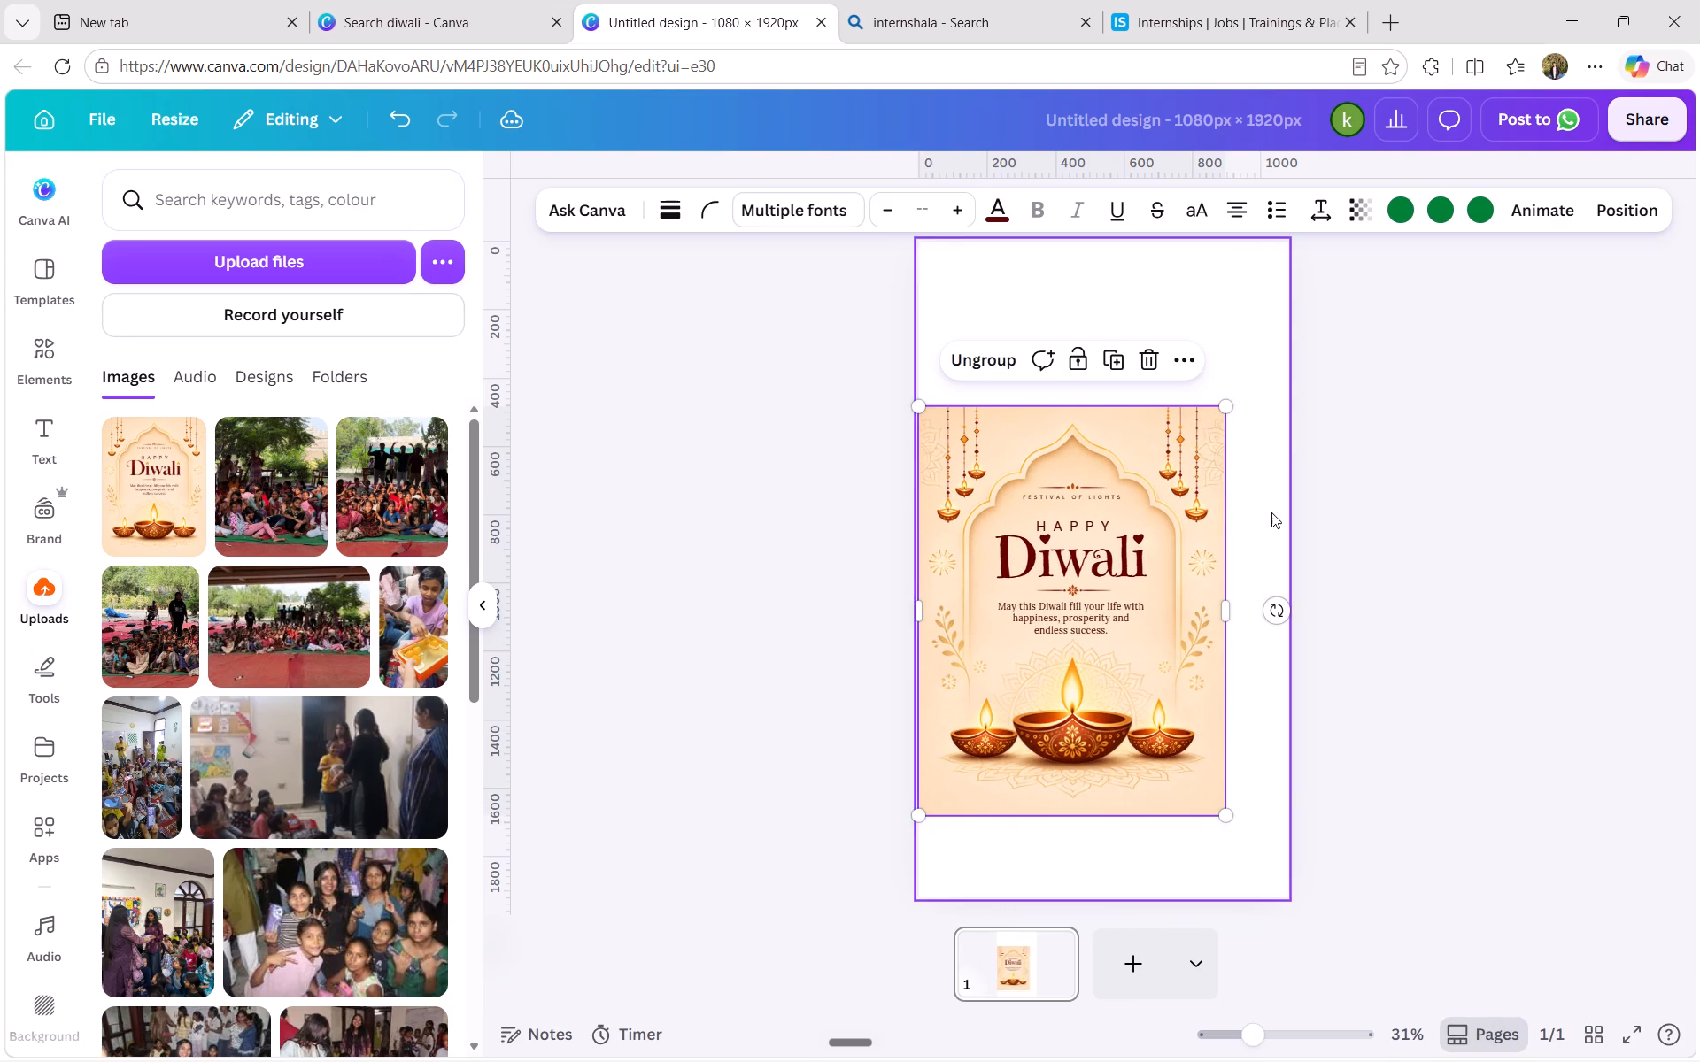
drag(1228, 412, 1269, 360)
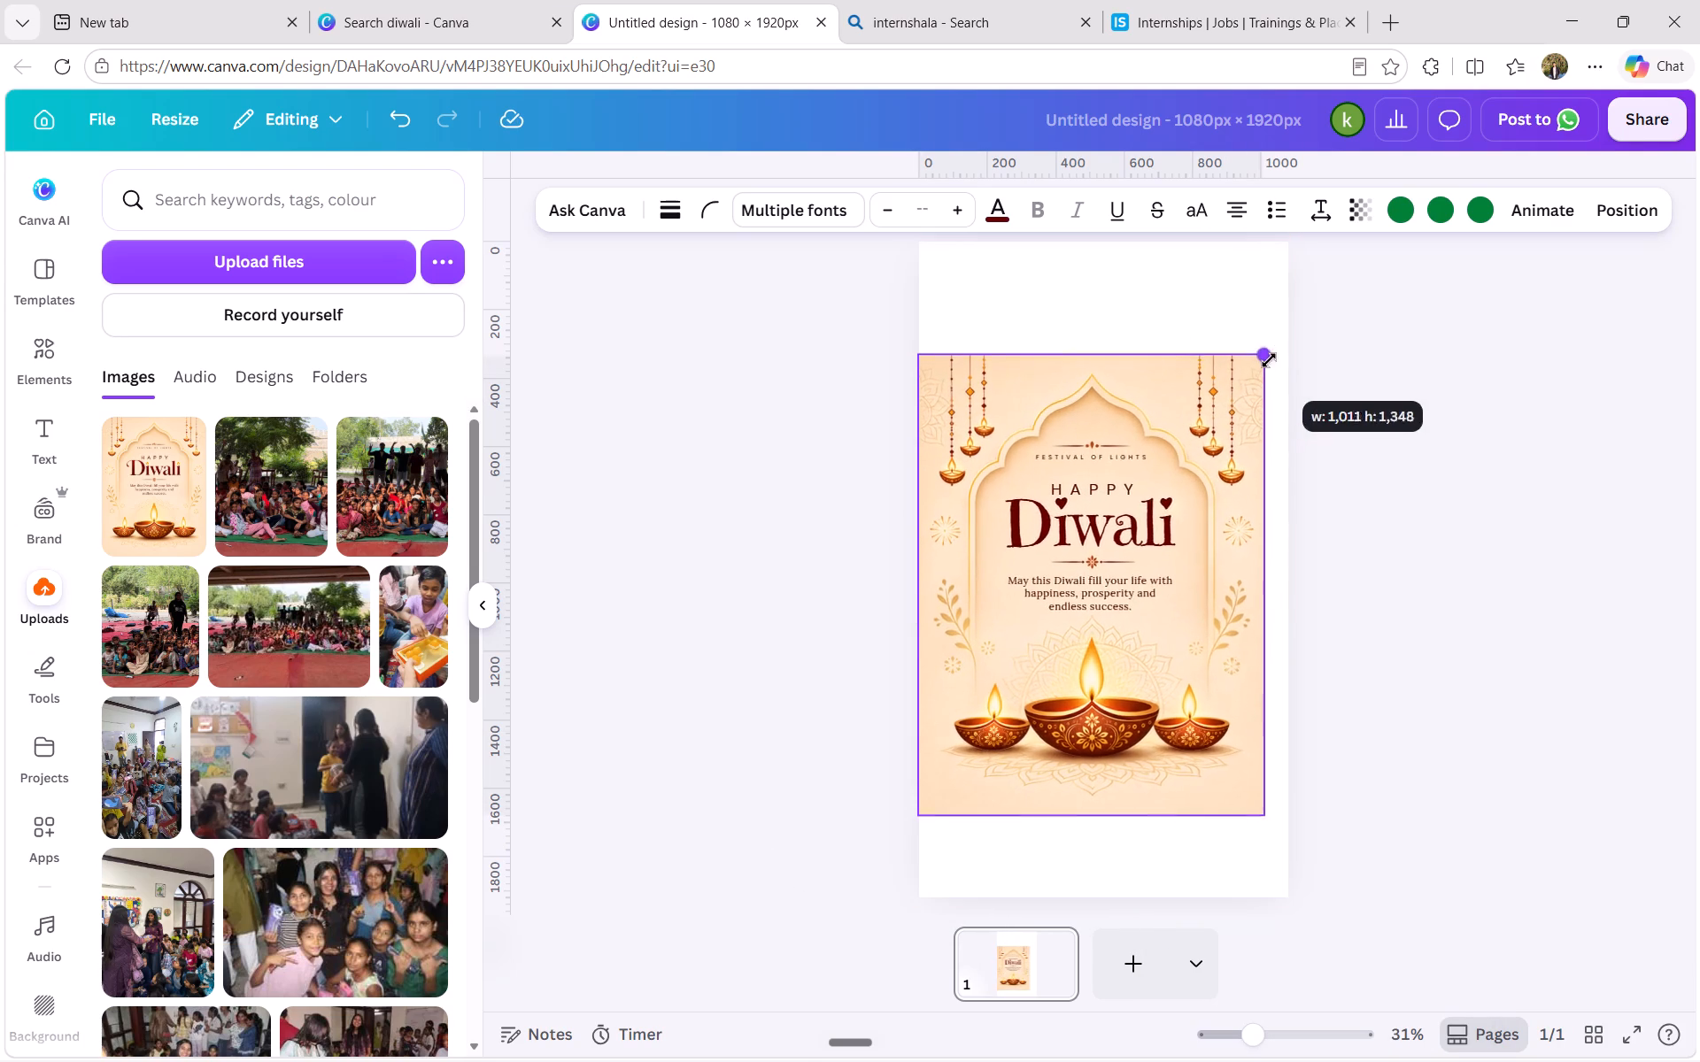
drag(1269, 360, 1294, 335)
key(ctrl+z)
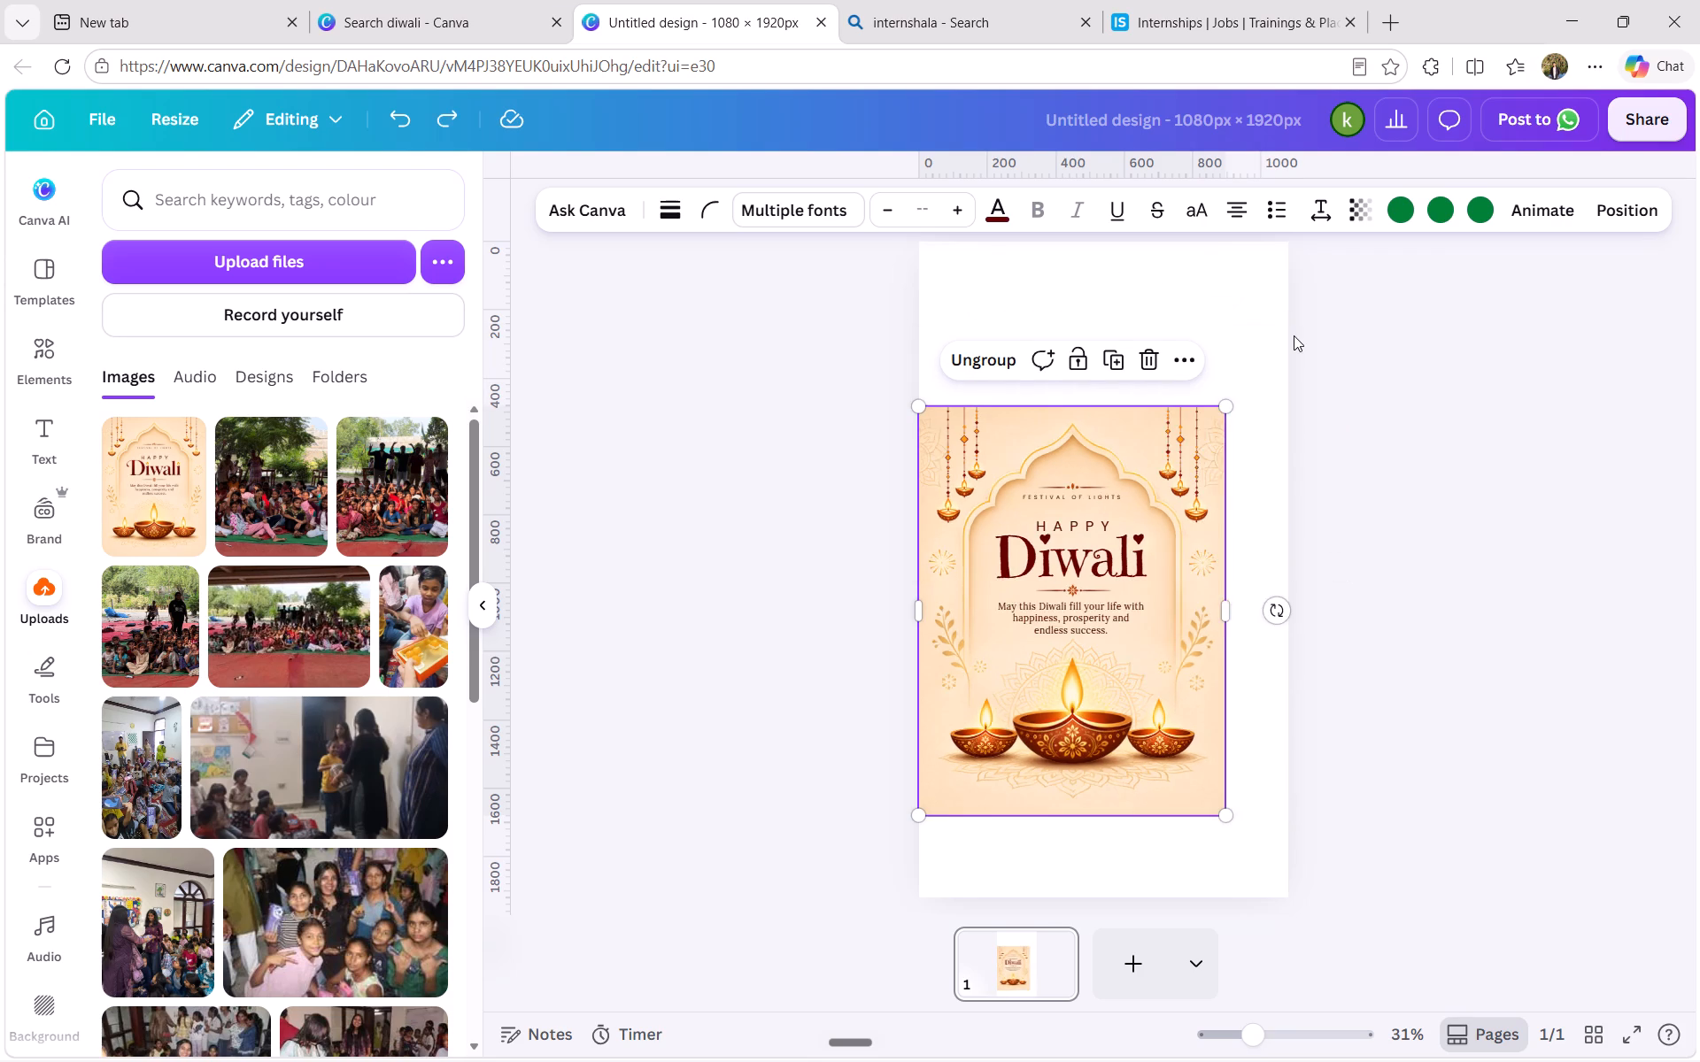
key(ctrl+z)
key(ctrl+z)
Undo the Magic Layers split so the poster is a single image again.
click(1170, 496)
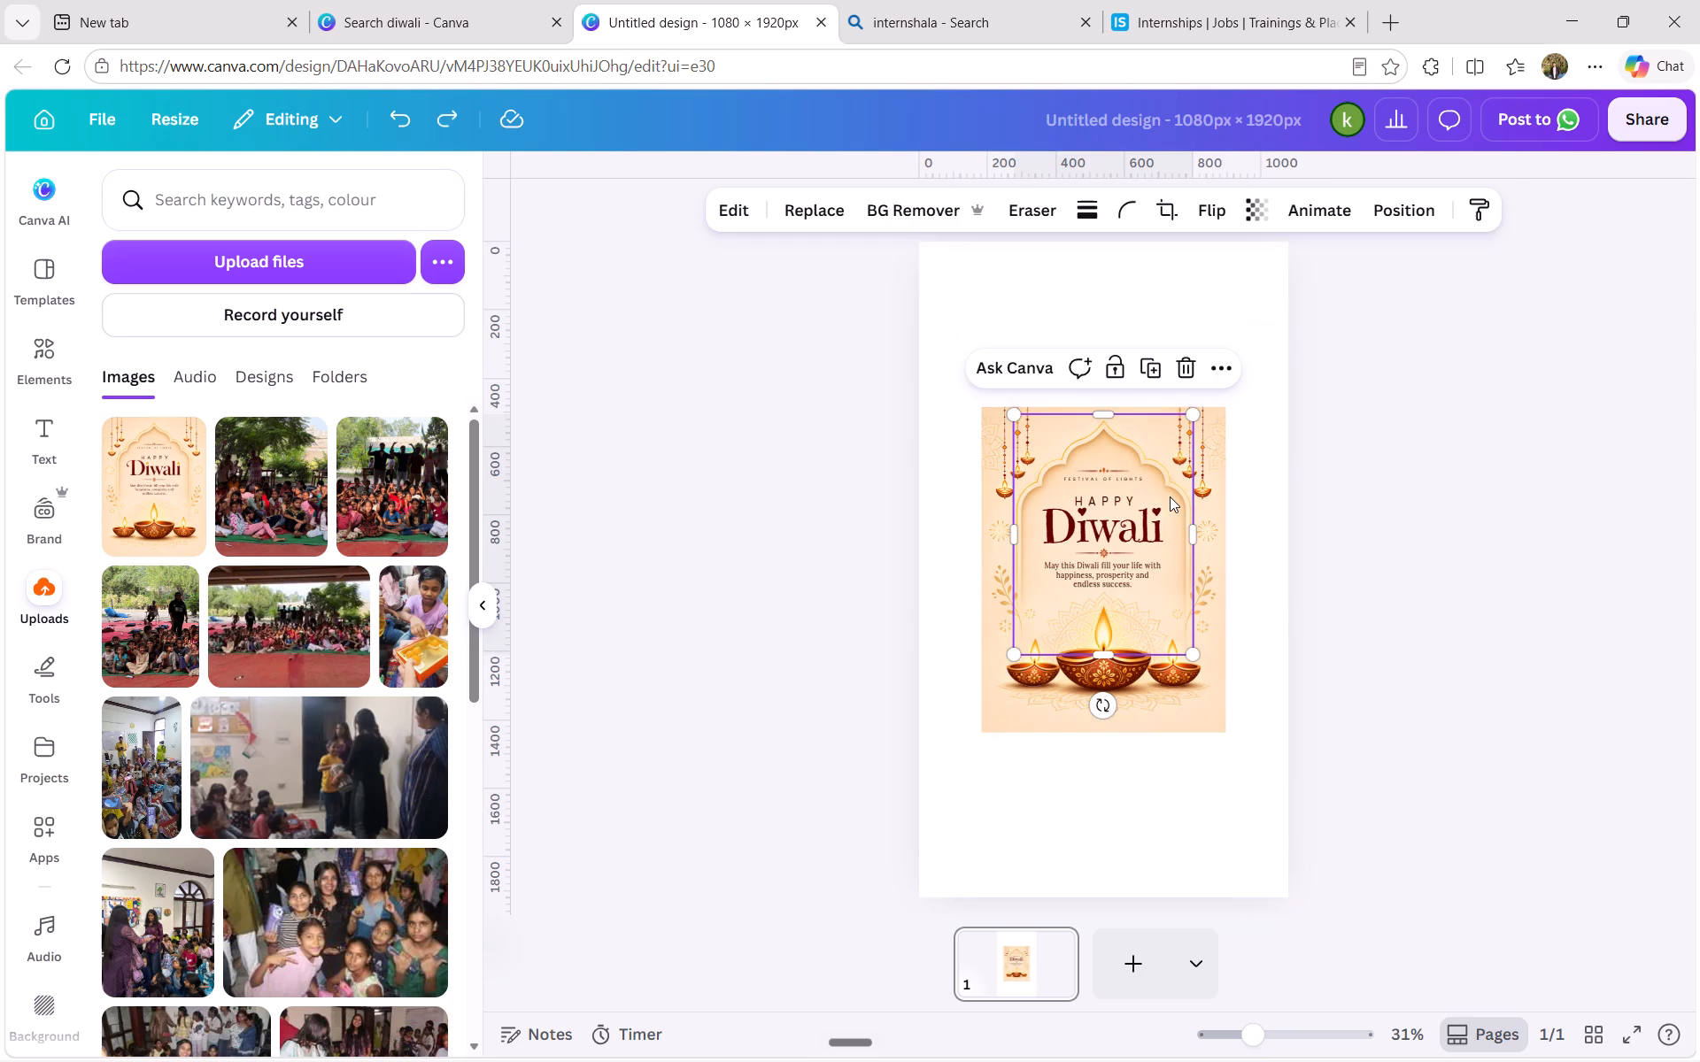
key(ctrl+z)
Set the Happy Diwali poster image as the page background.
click(1117, 515)
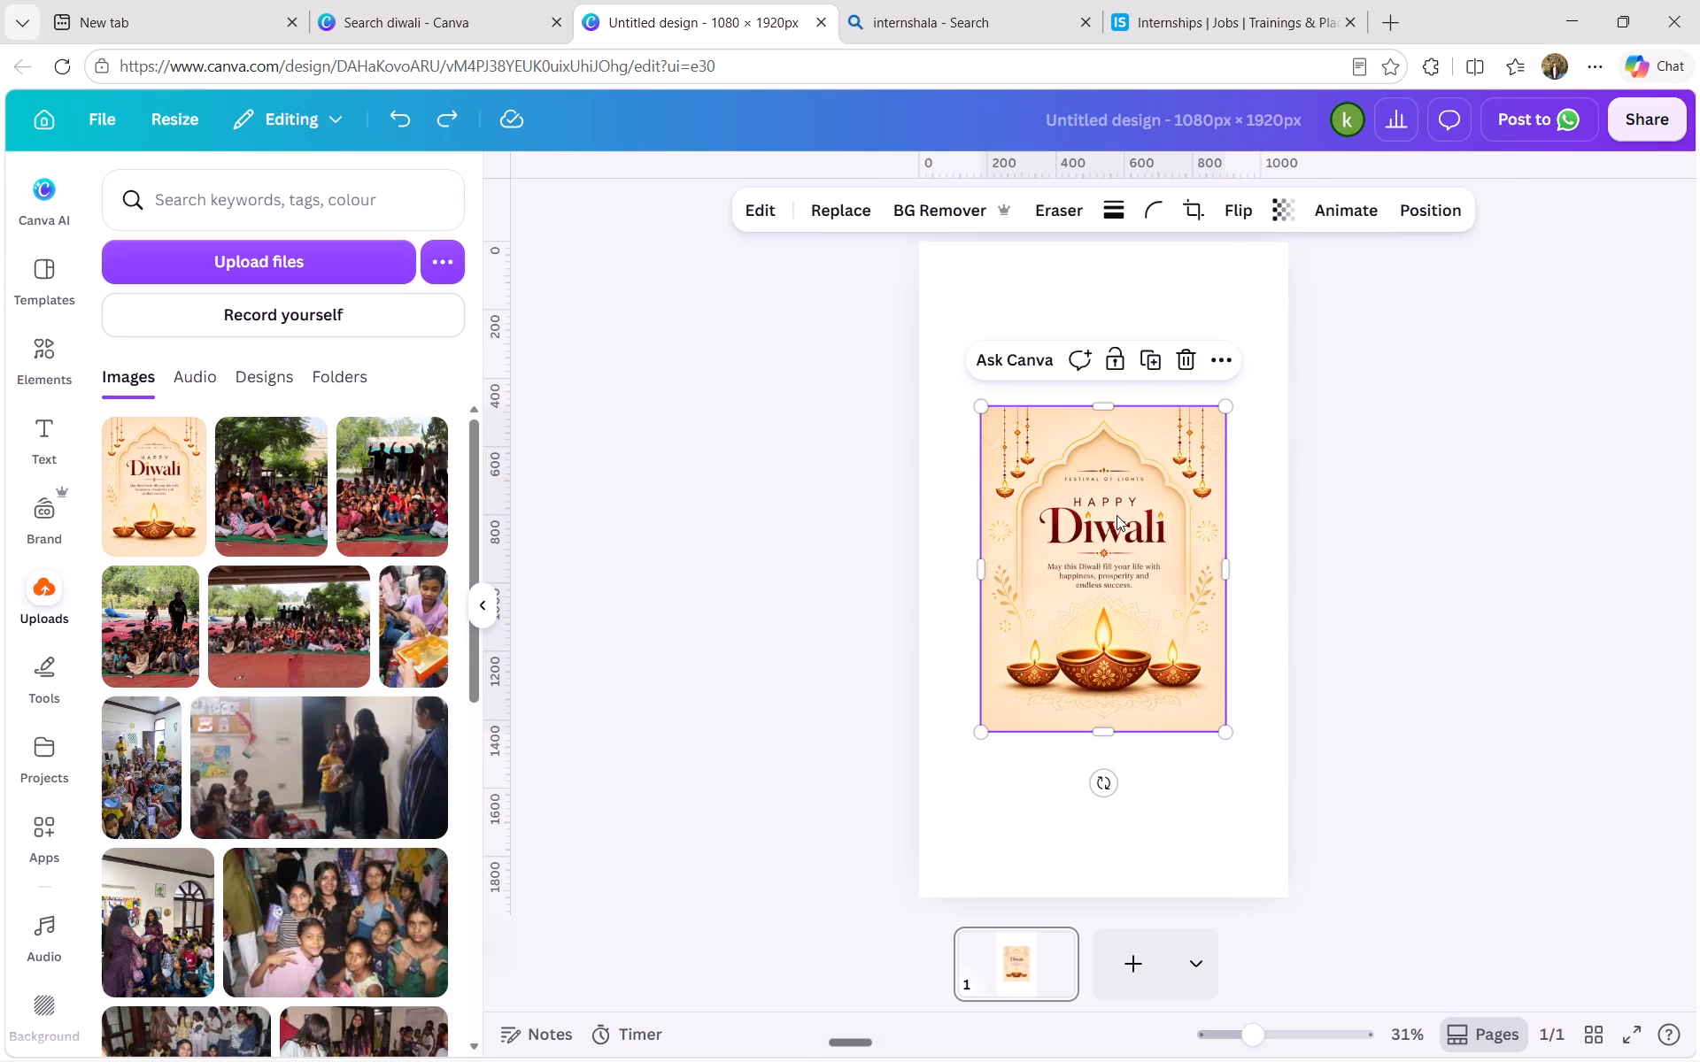
right_click(1117, 515)
click(1204, 860)
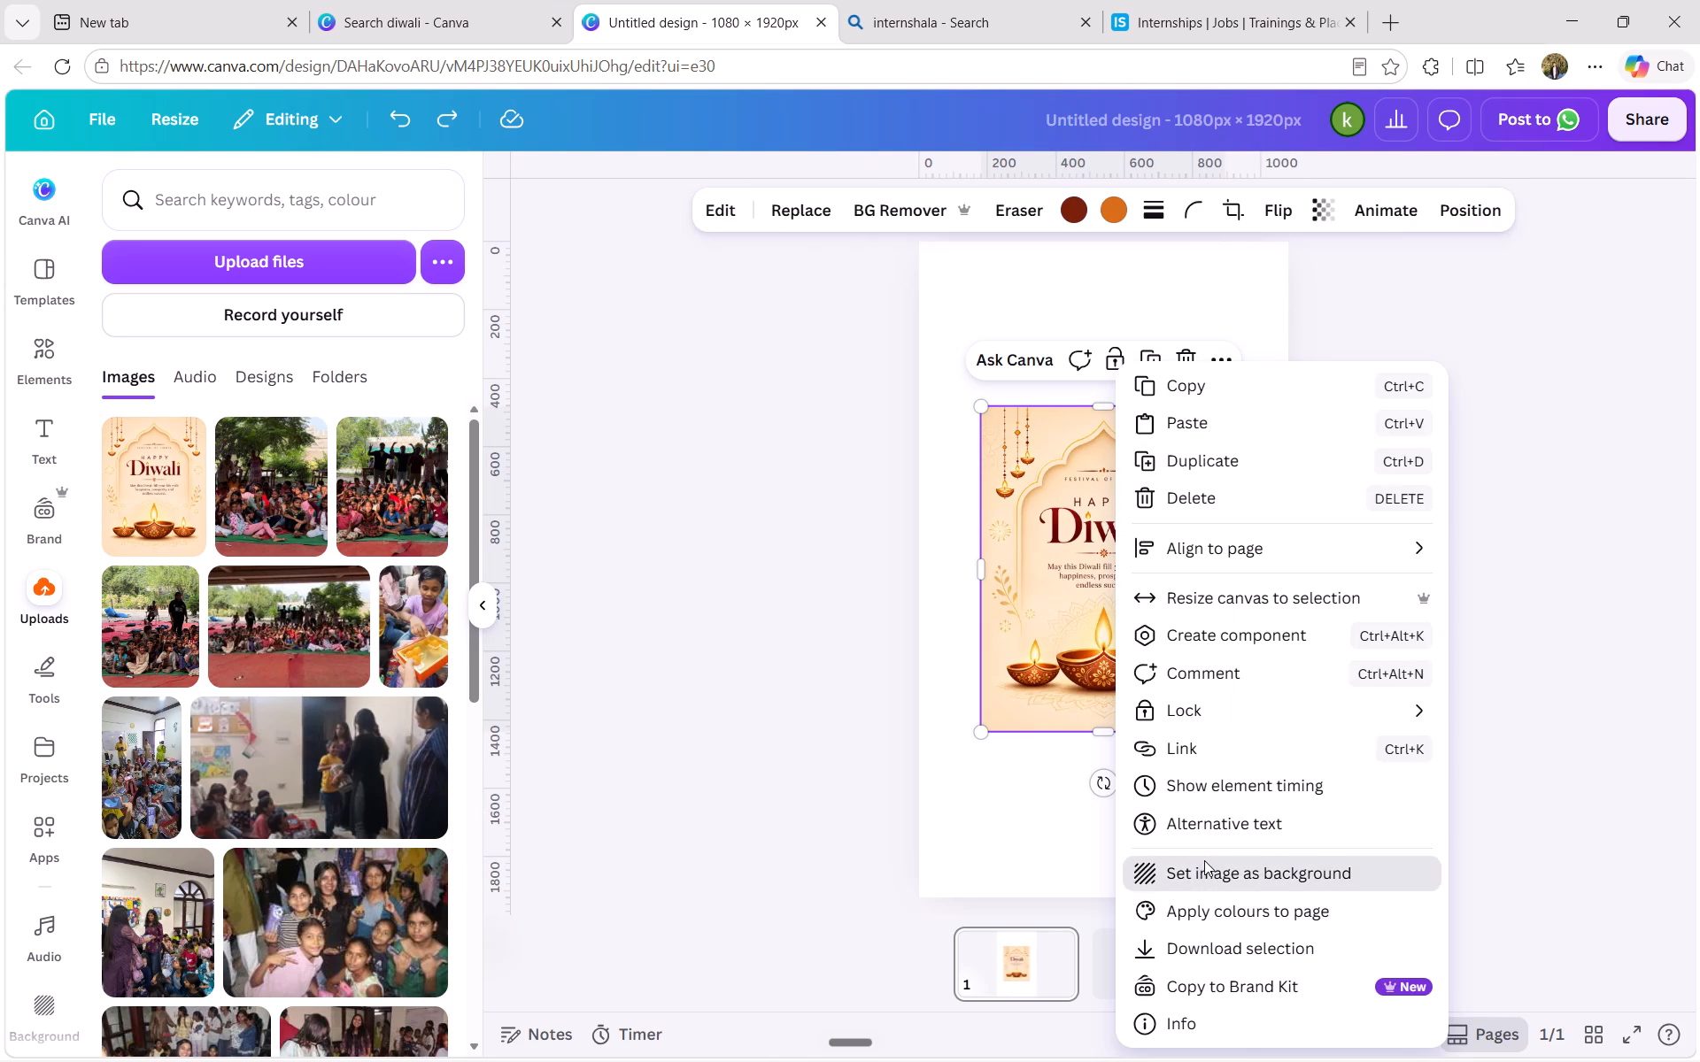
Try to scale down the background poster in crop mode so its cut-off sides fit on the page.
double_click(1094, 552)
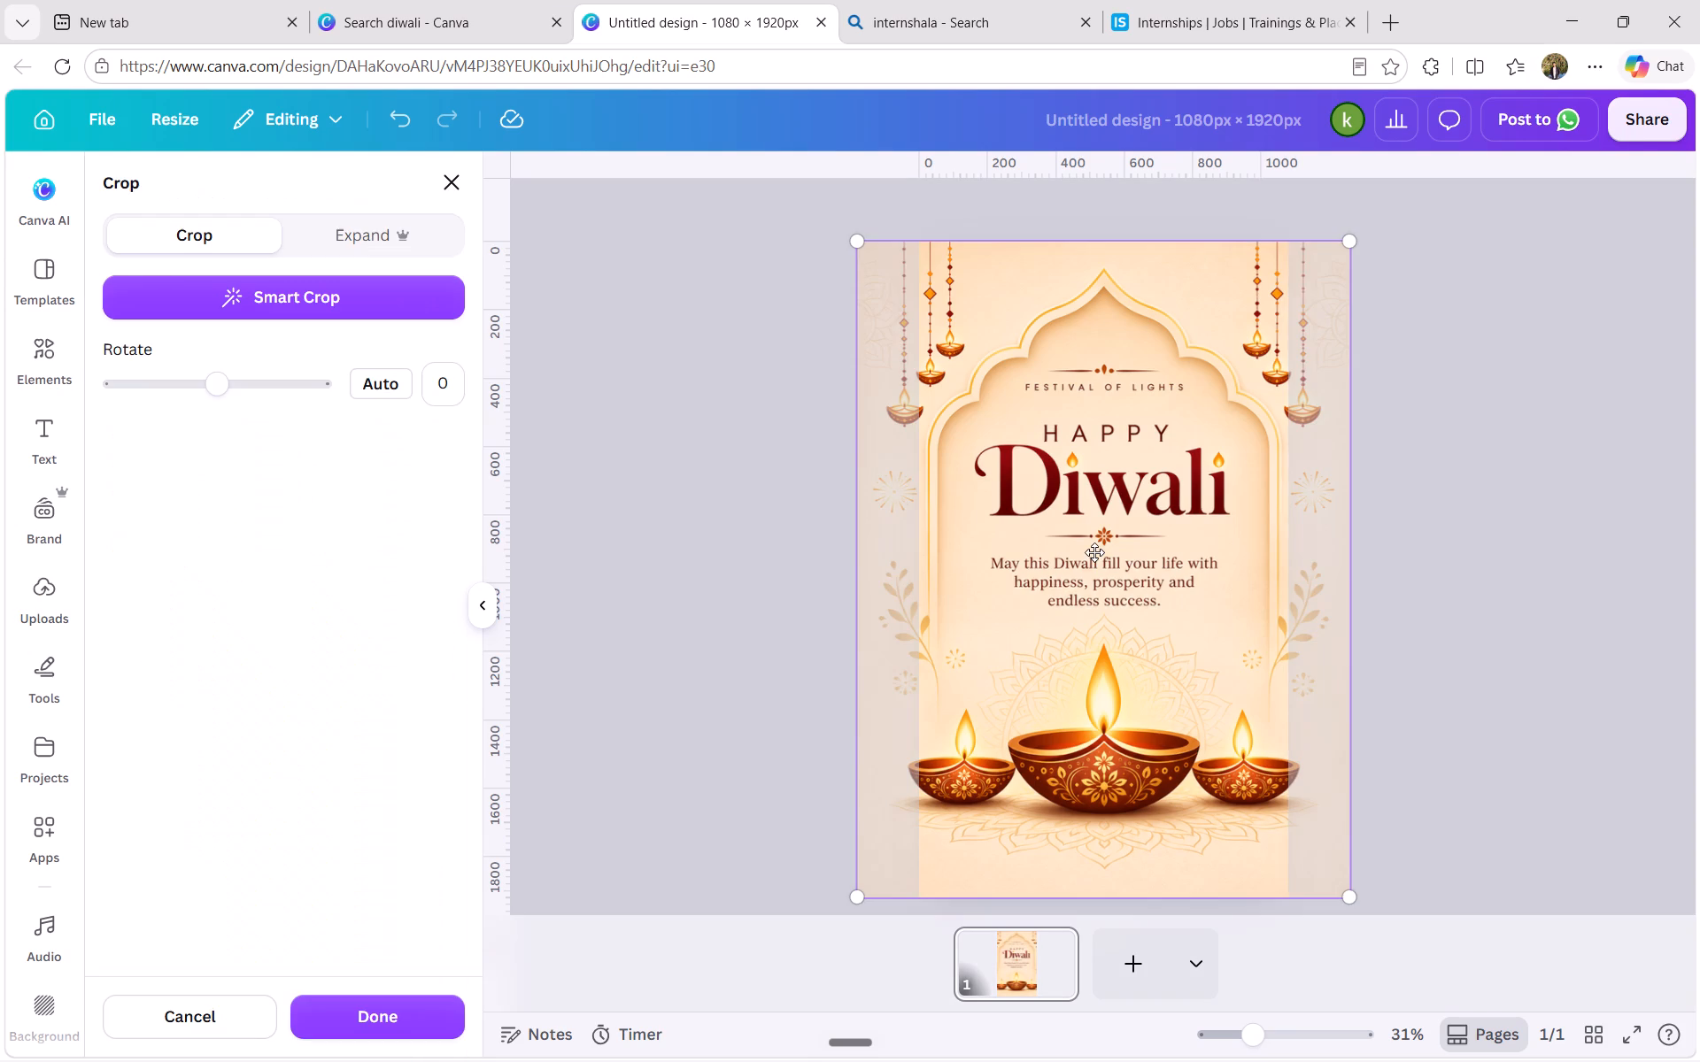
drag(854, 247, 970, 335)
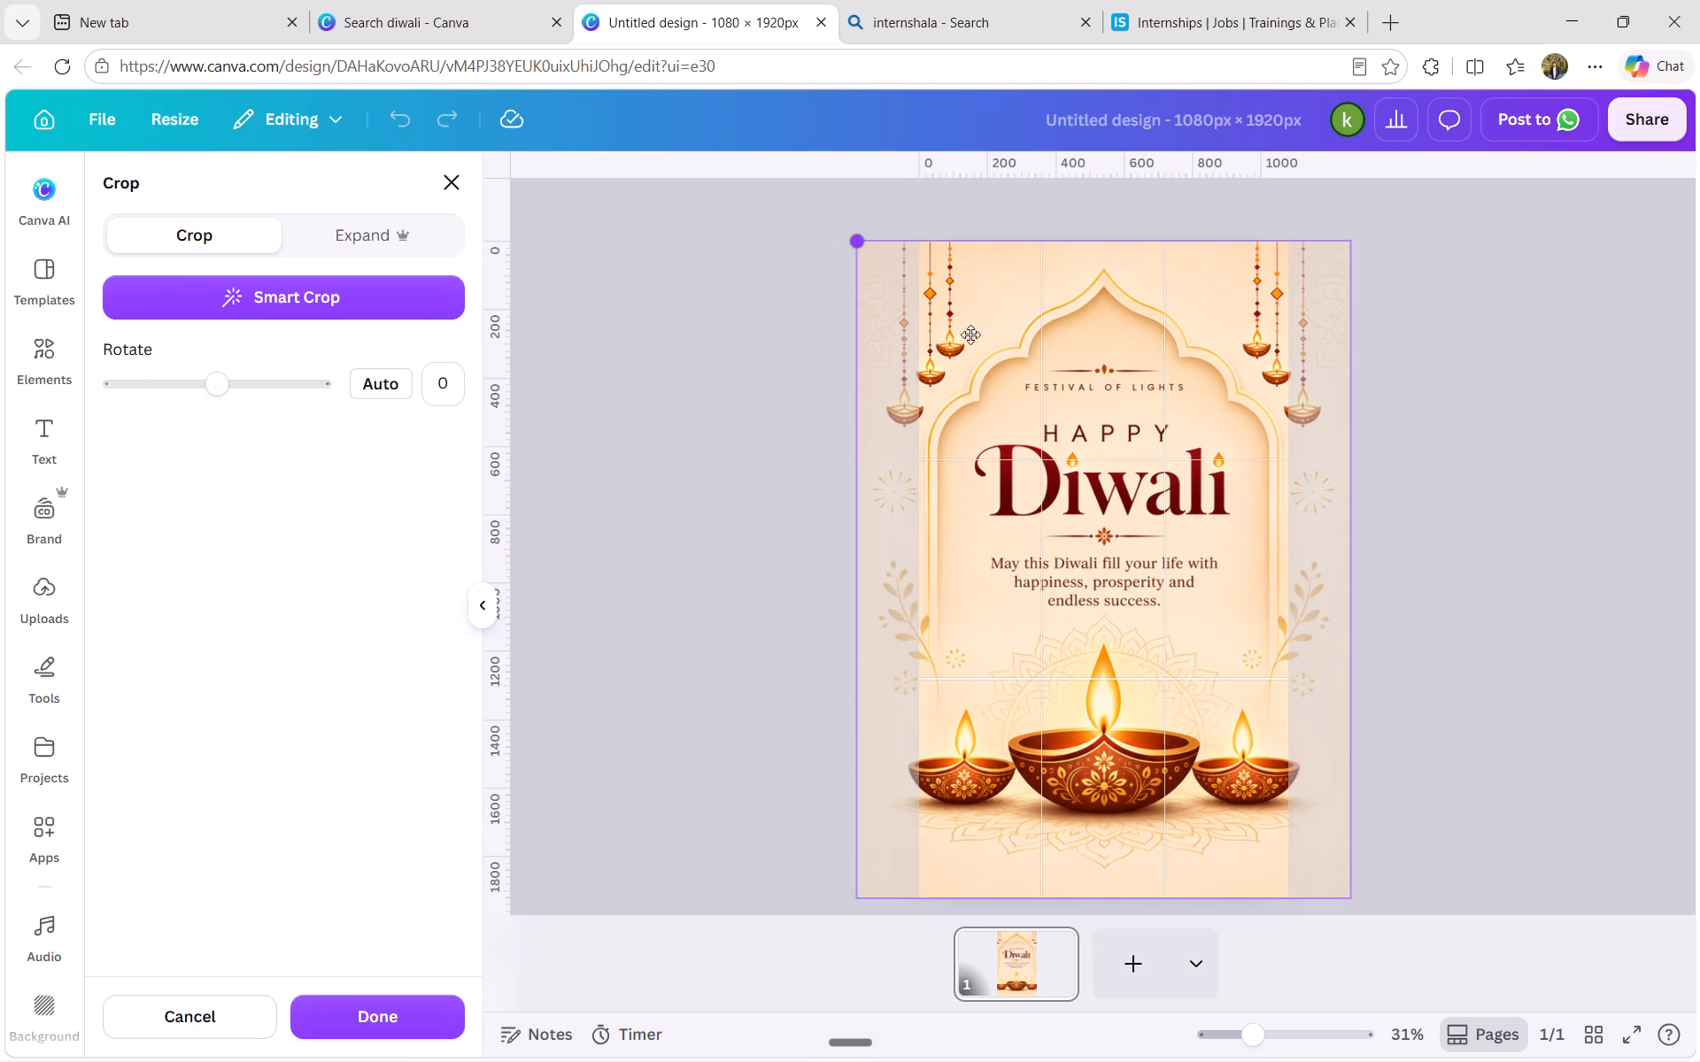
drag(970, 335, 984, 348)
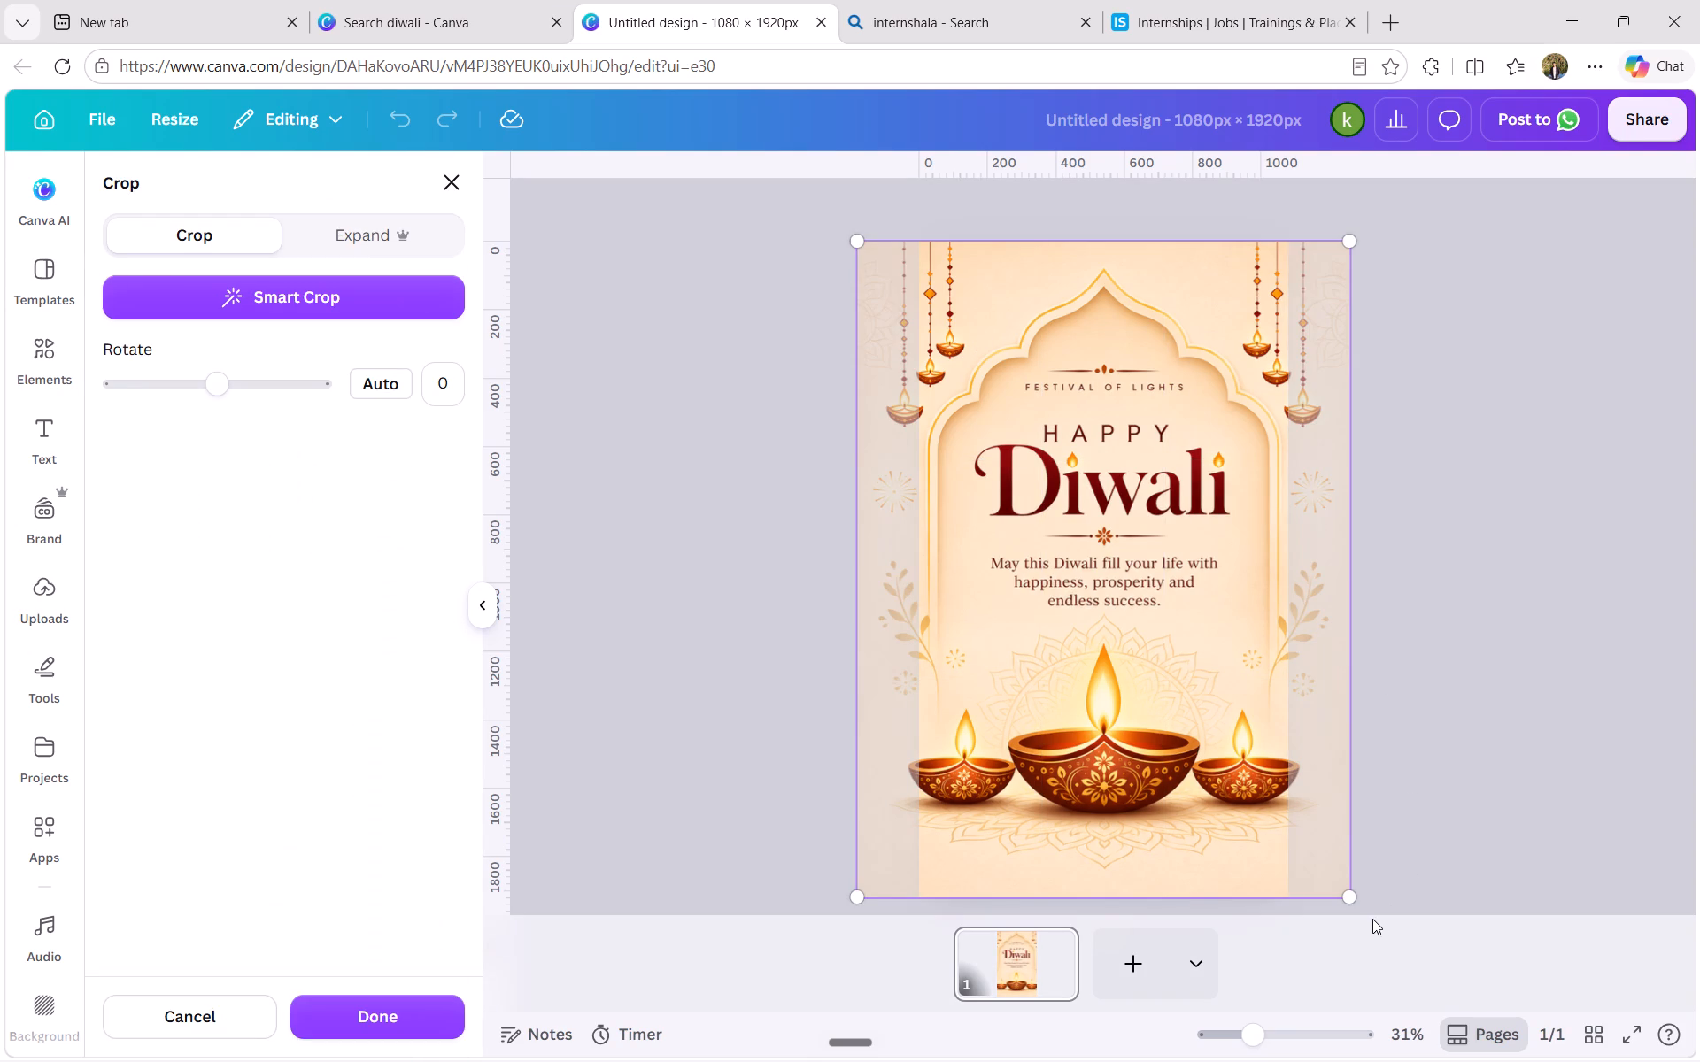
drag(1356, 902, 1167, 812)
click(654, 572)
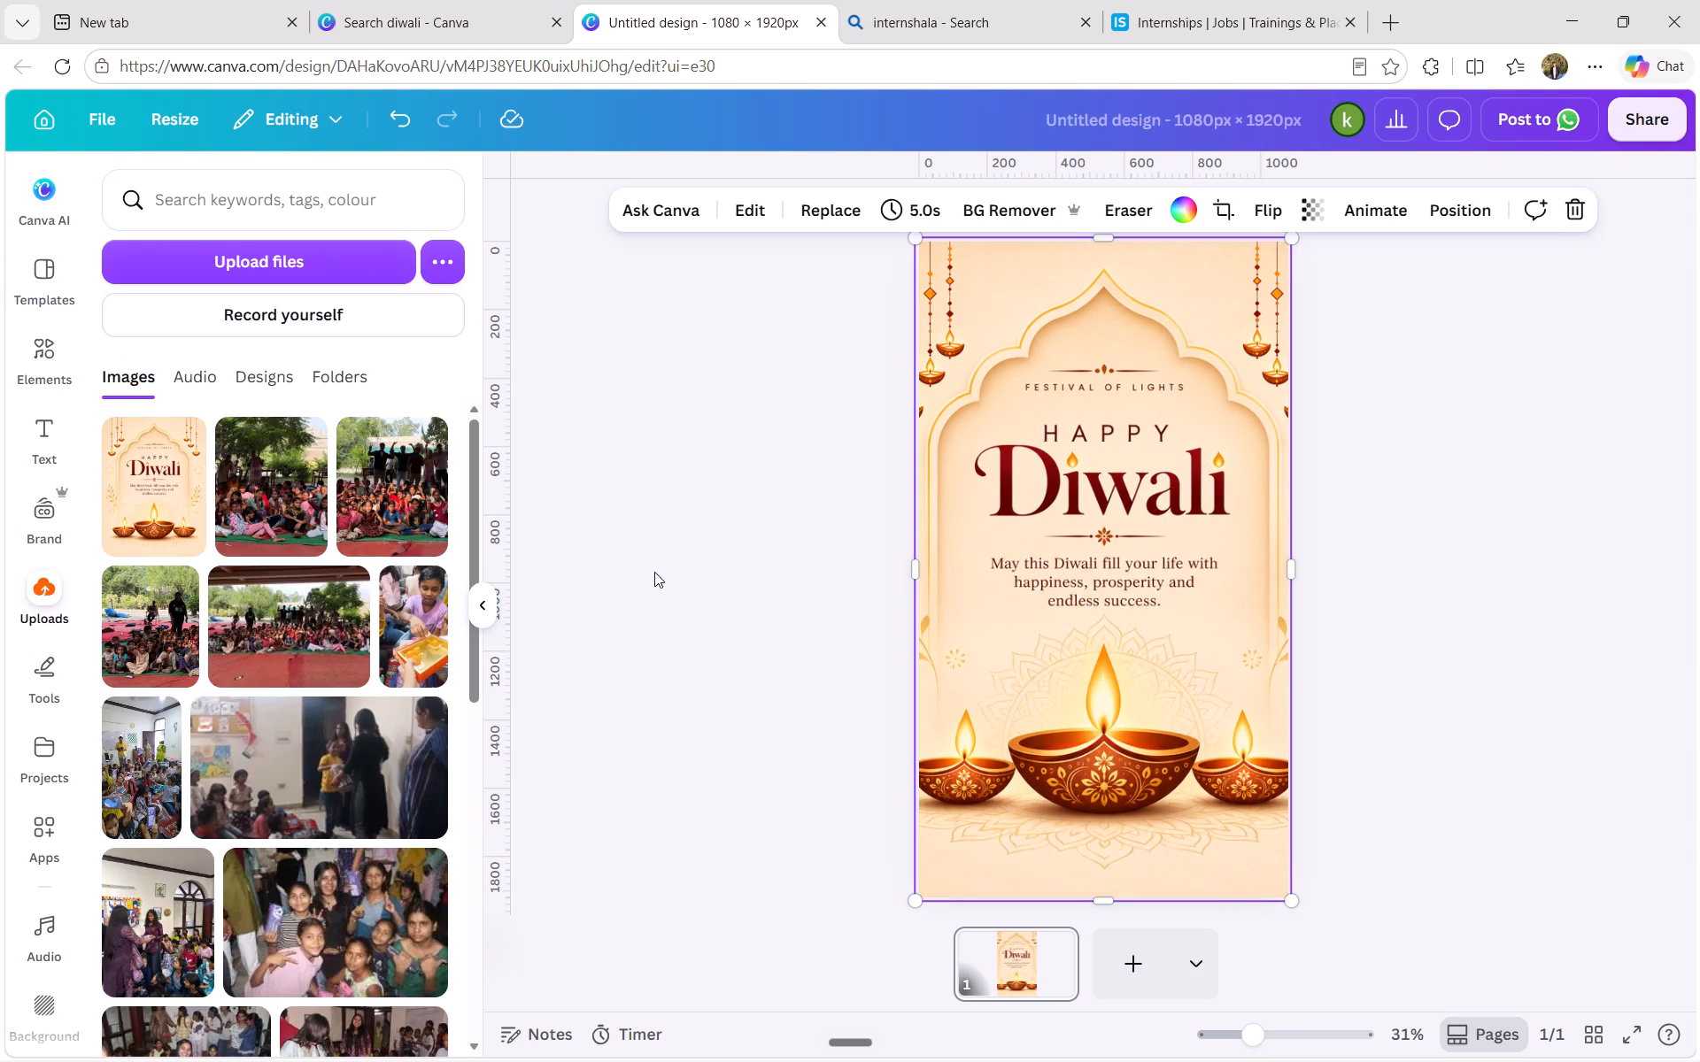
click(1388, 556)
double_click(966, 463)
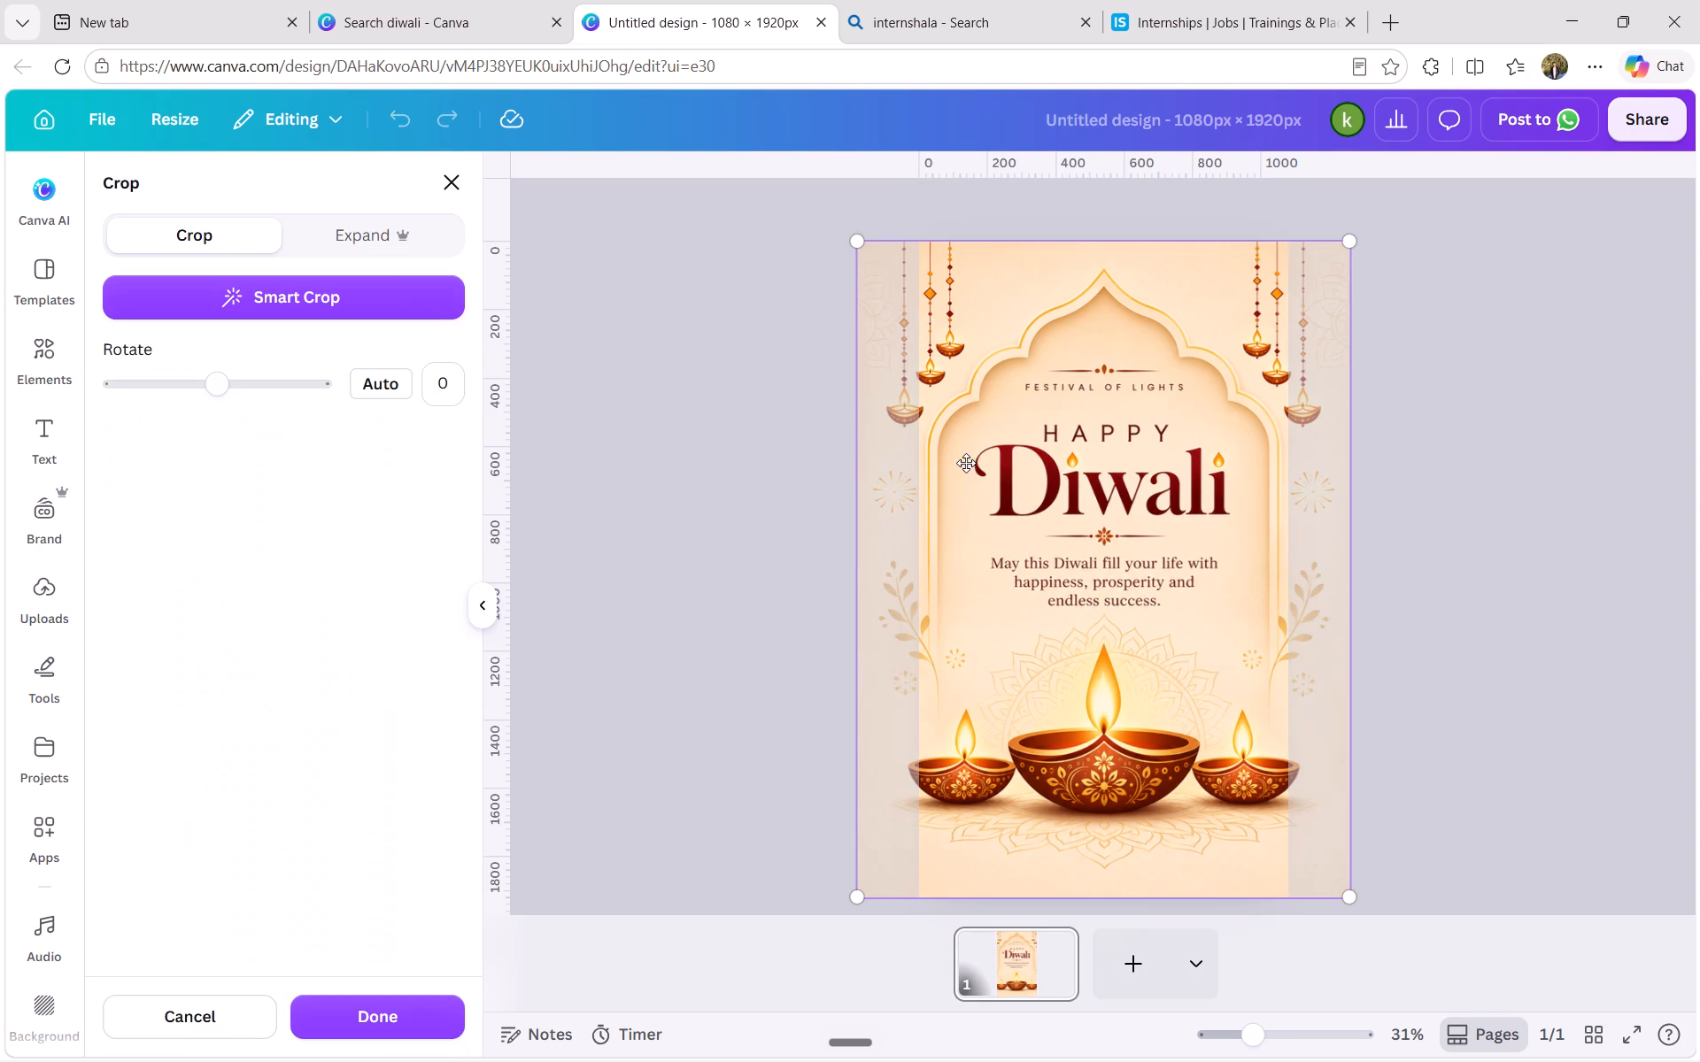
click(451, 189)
Run Magic Layers on the Happy Diwali background image to split it into editable layers.
click(1031, 458)
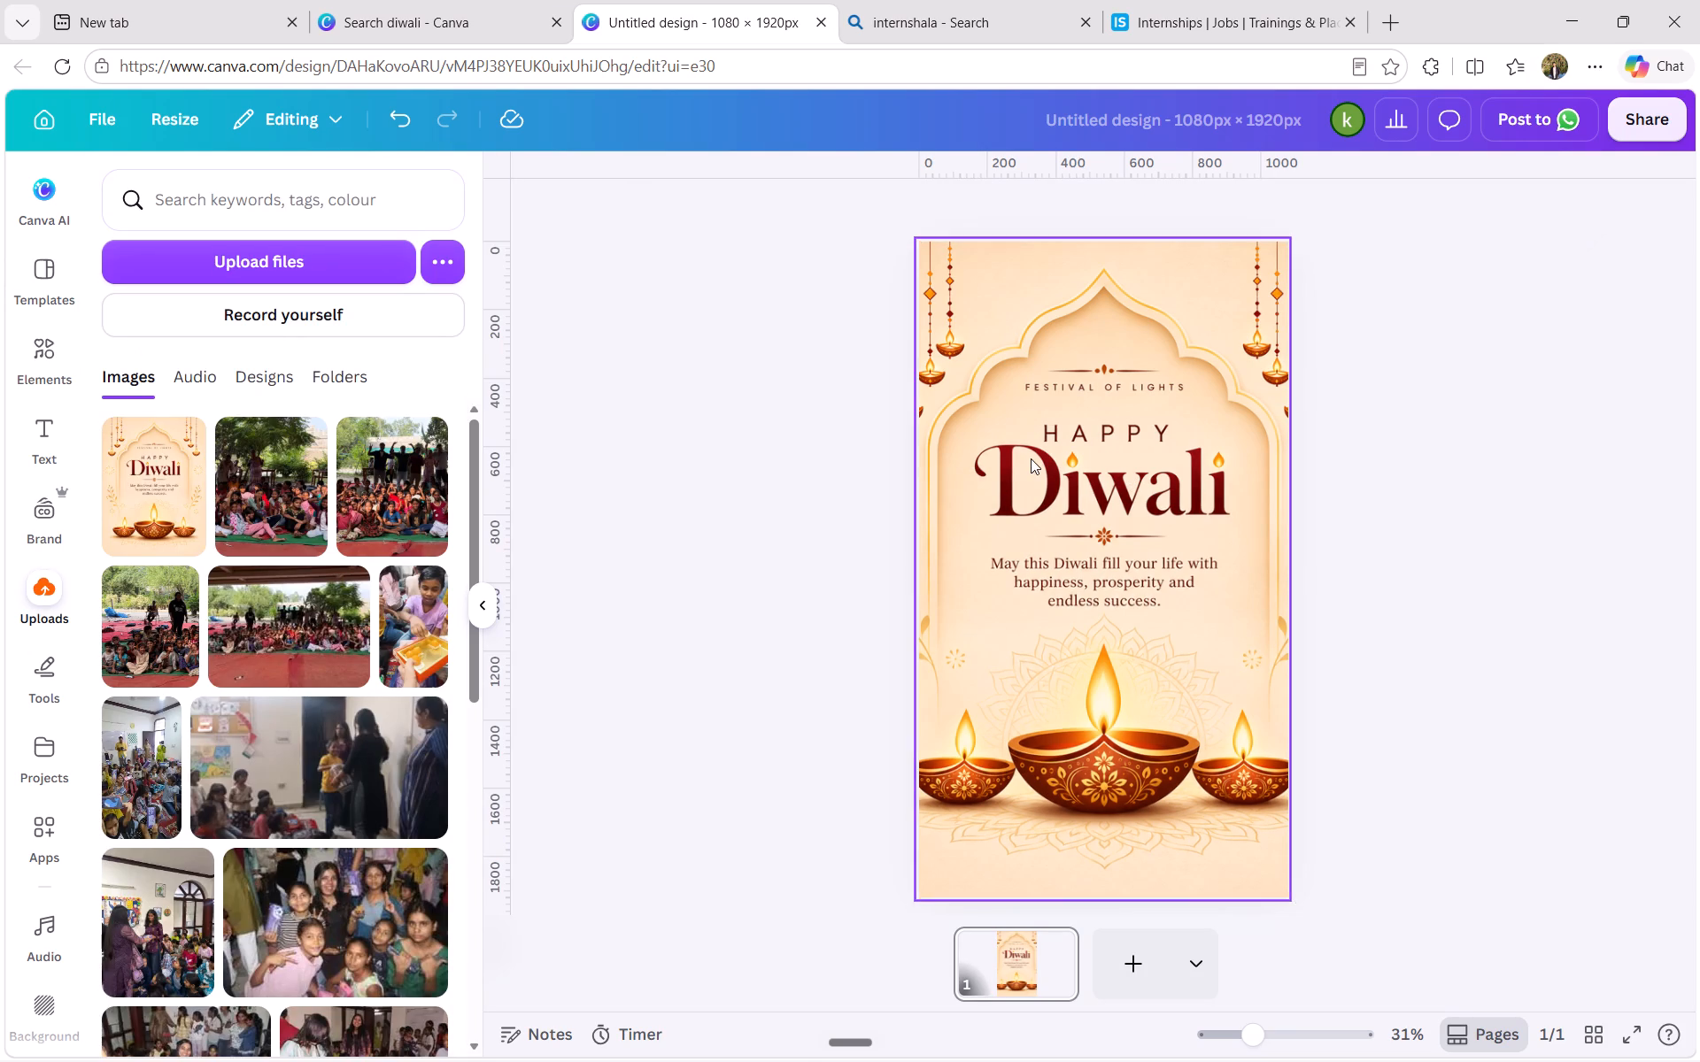
click(1064, 419)
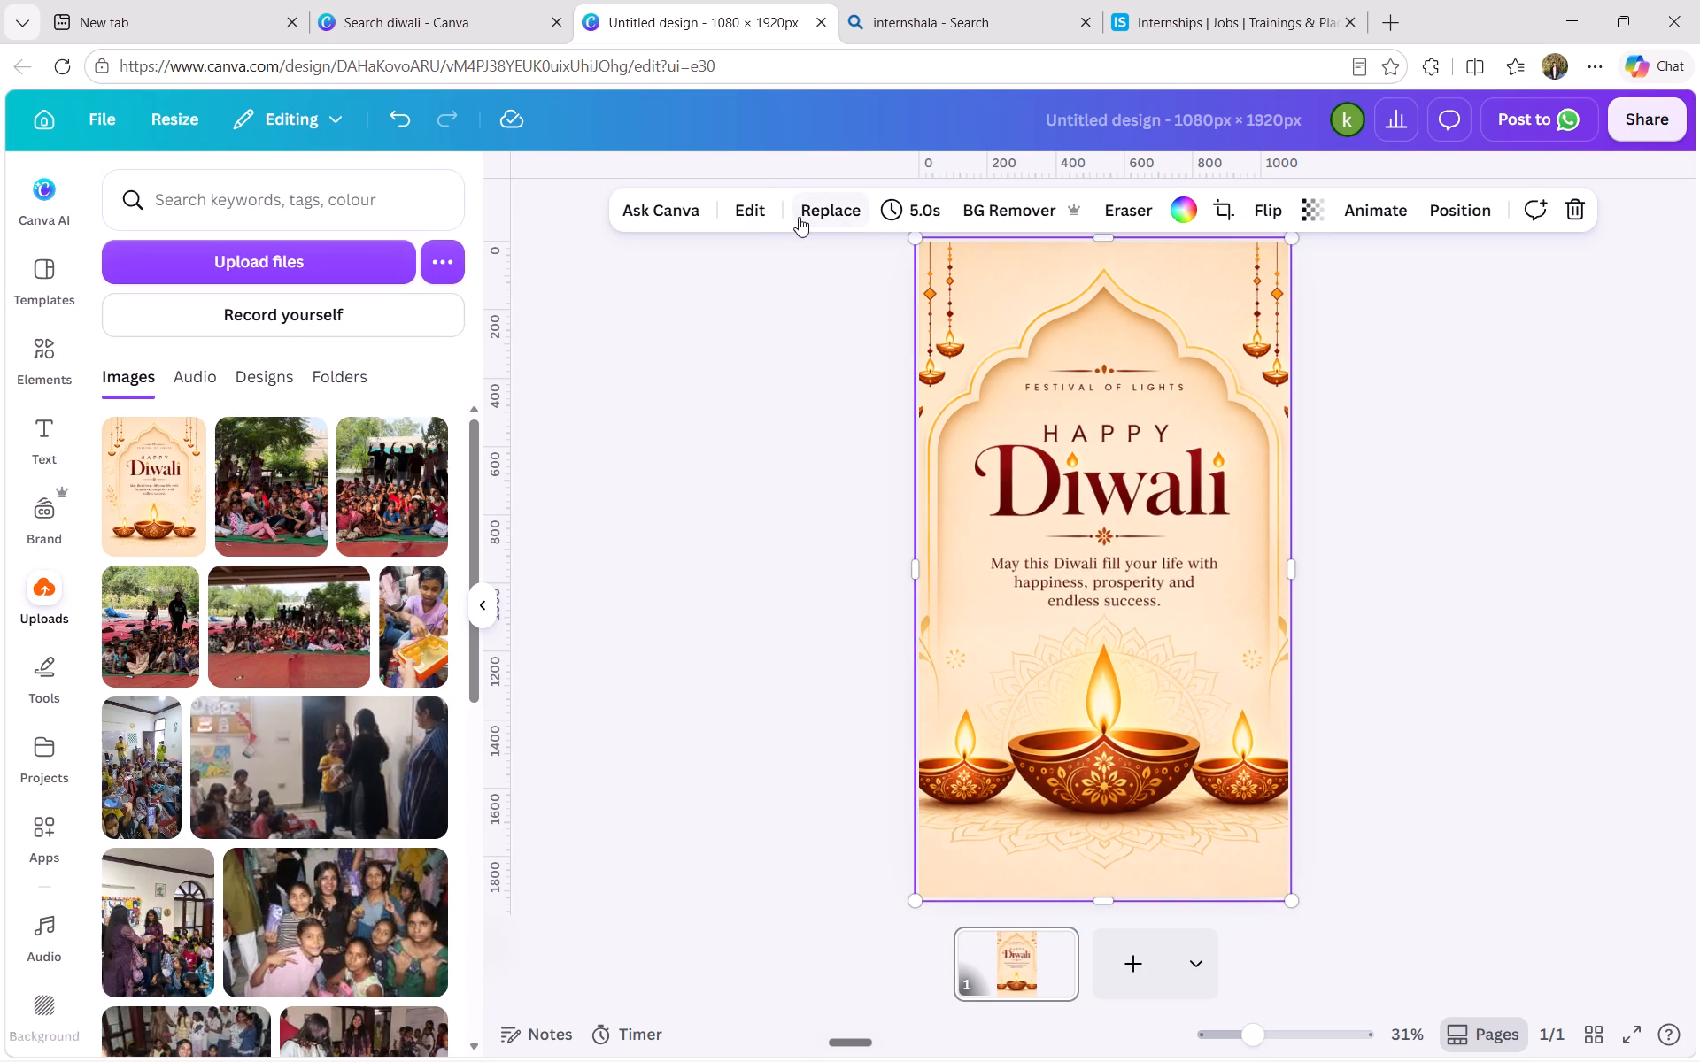
click(741, 204)
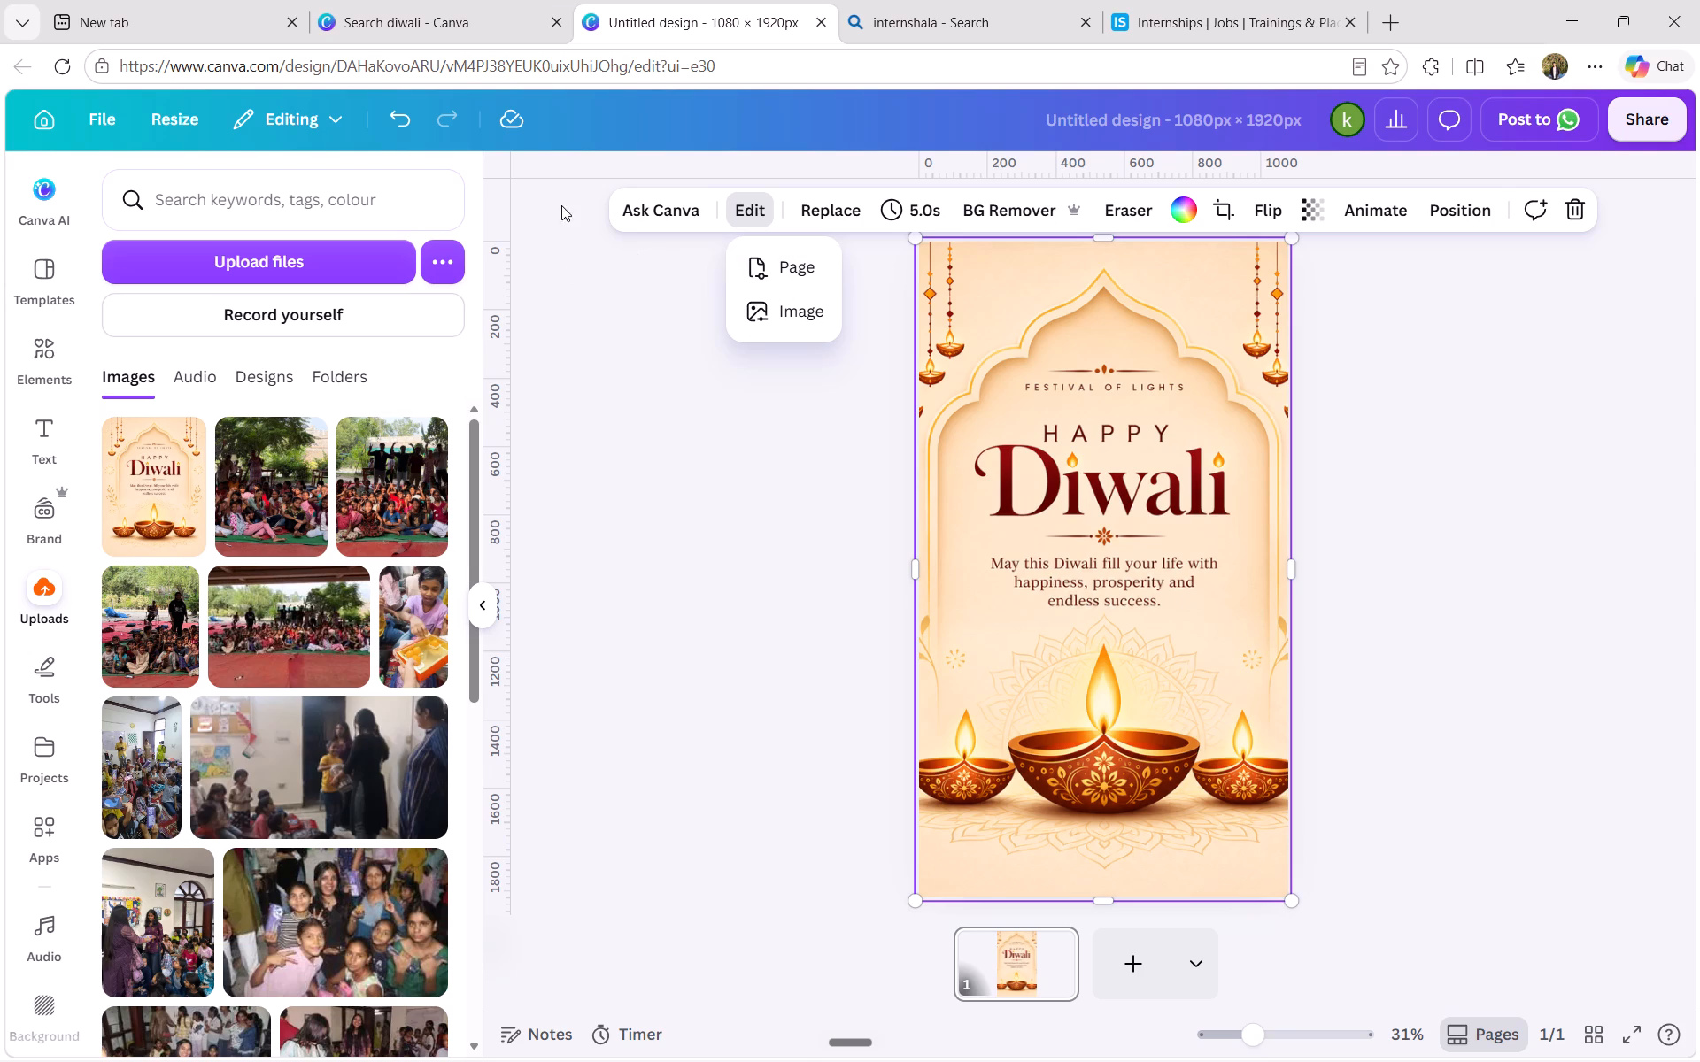
click(811, 314)
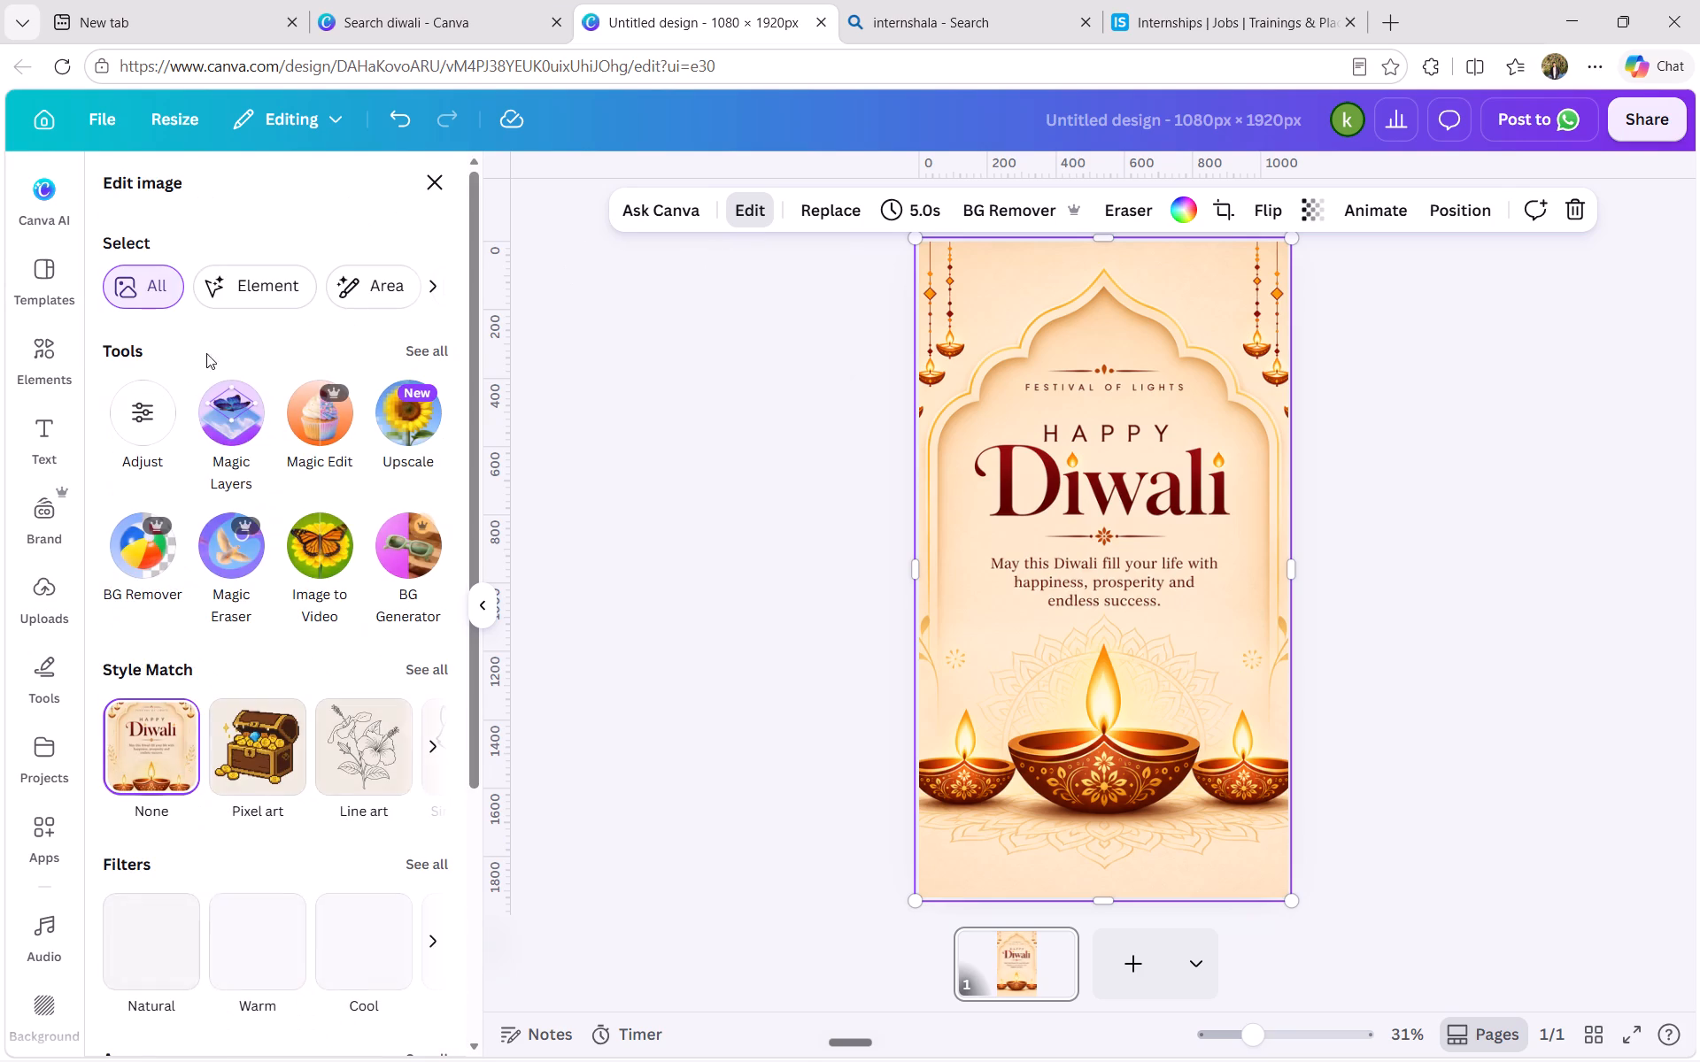
click(228, 413)
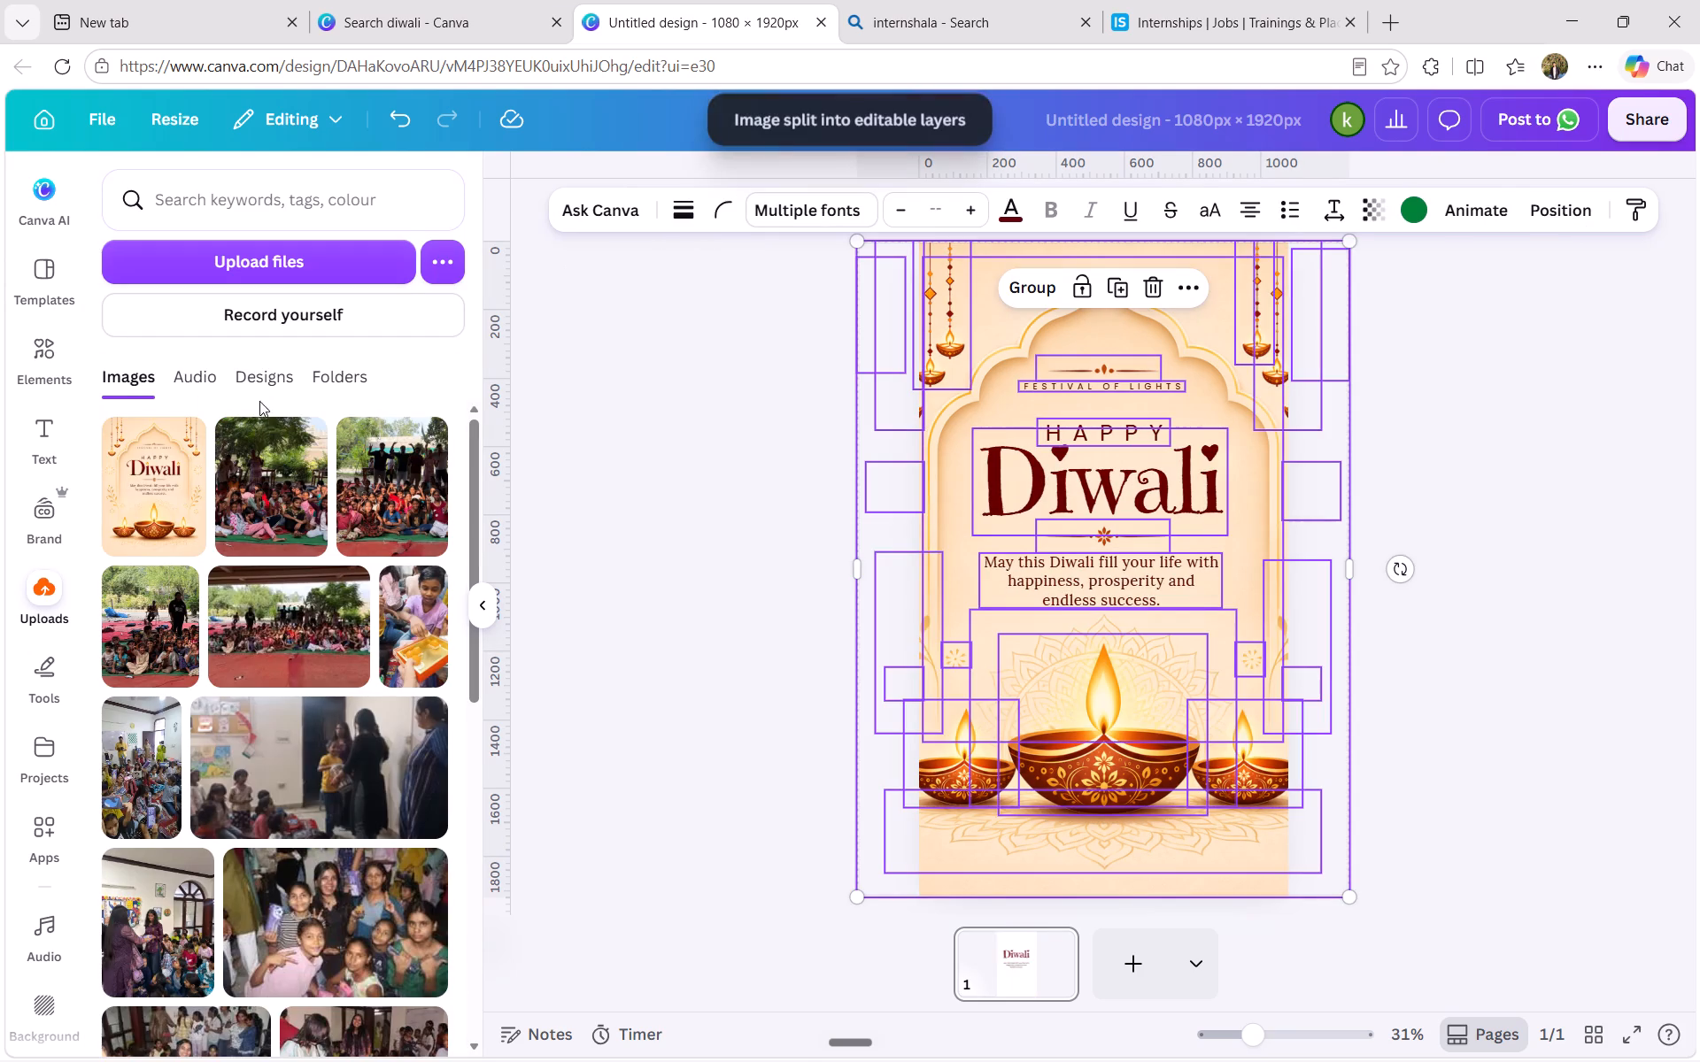
Shrink the two small diyas flanking the large central one so each fits inside the page edges.
click(905, 659)
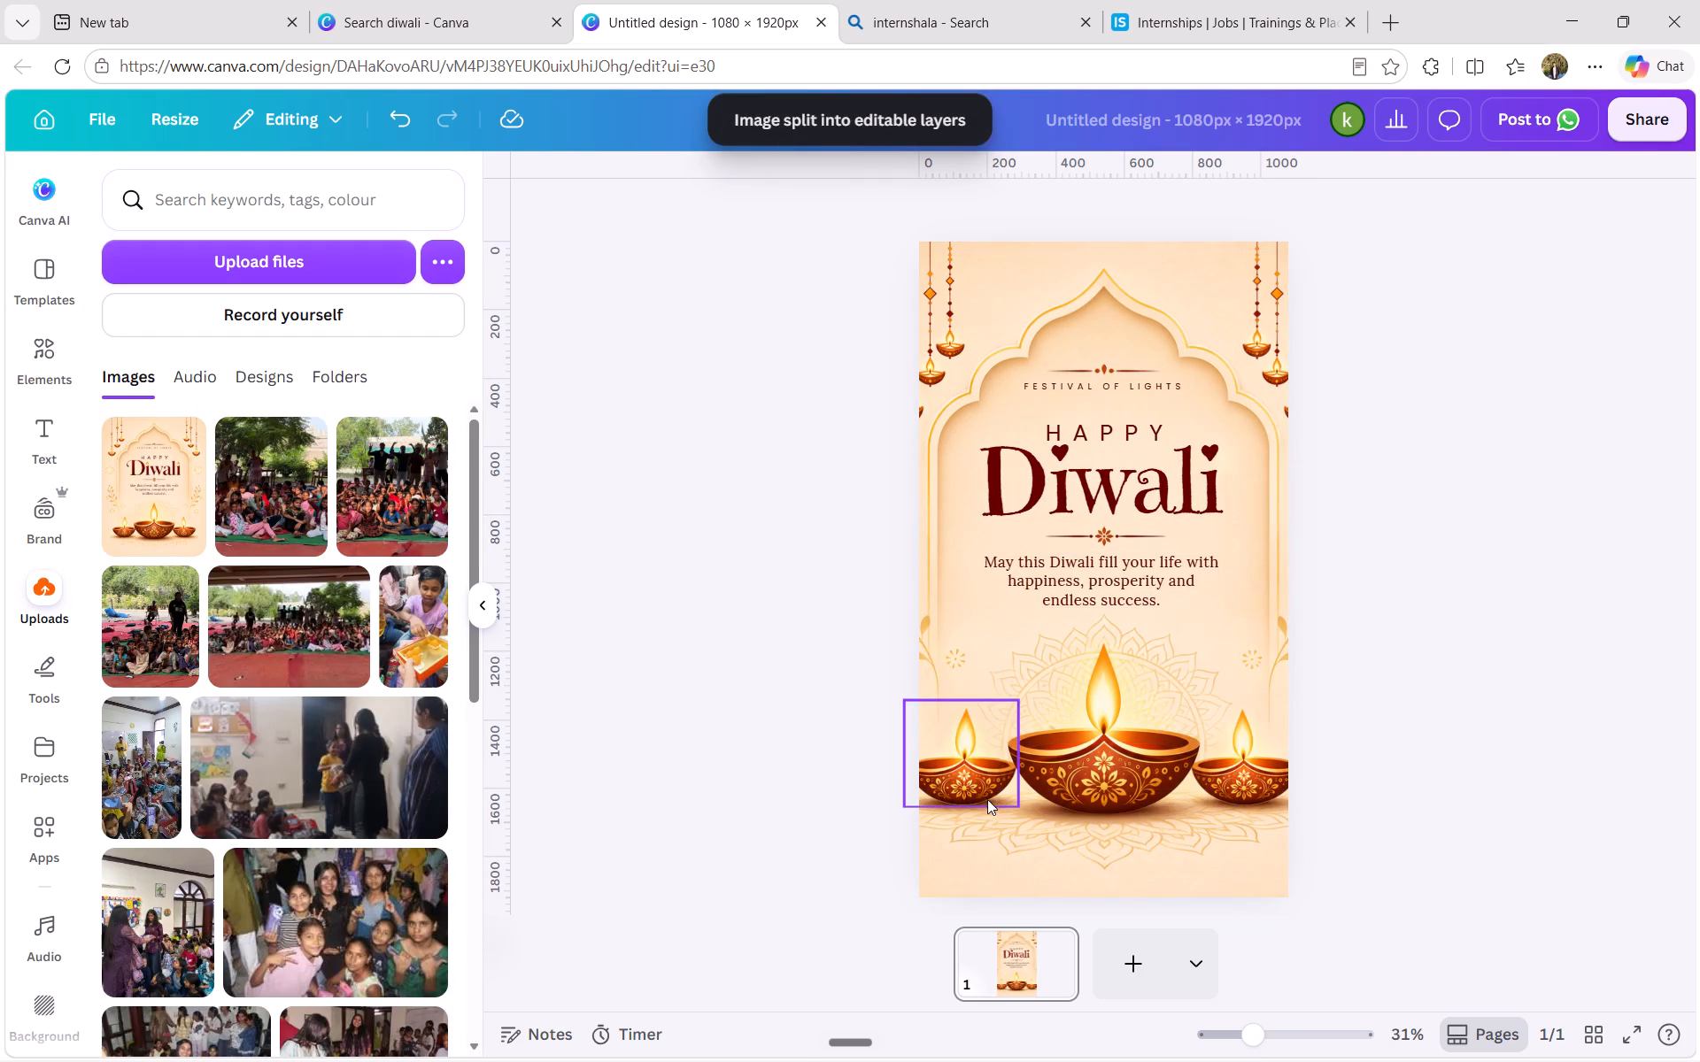
click(982, 784)
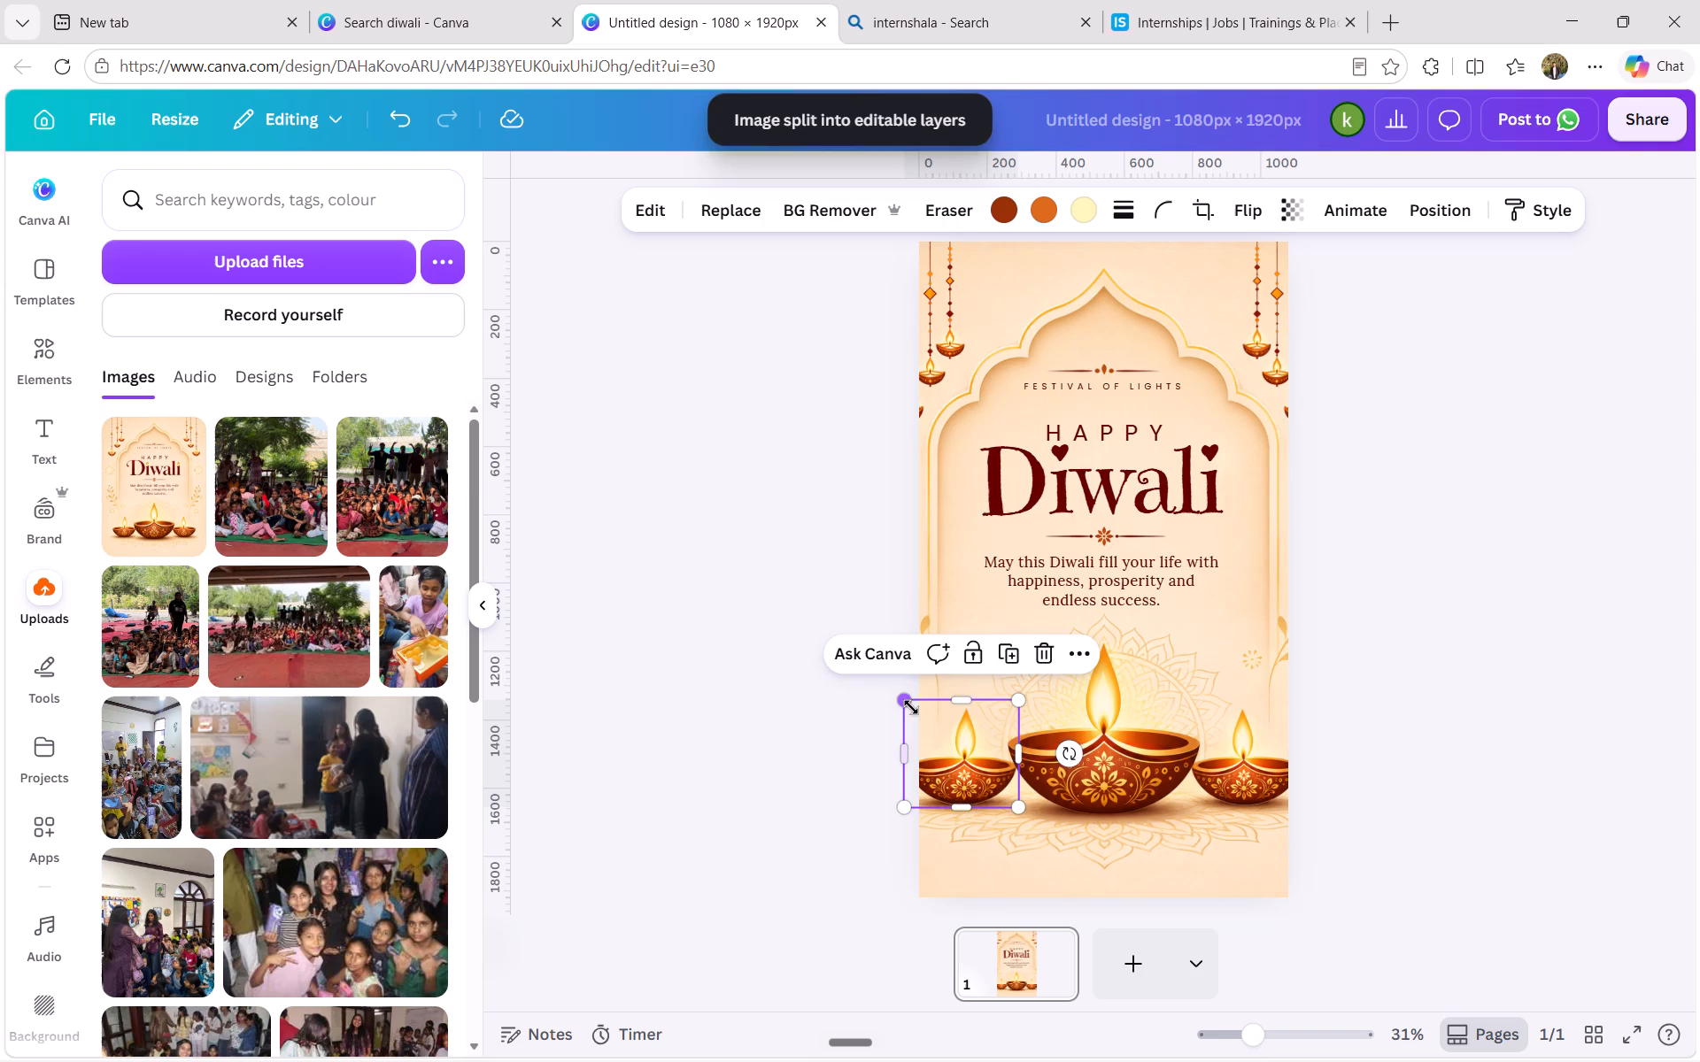
drag(911, 707, 937, 722)
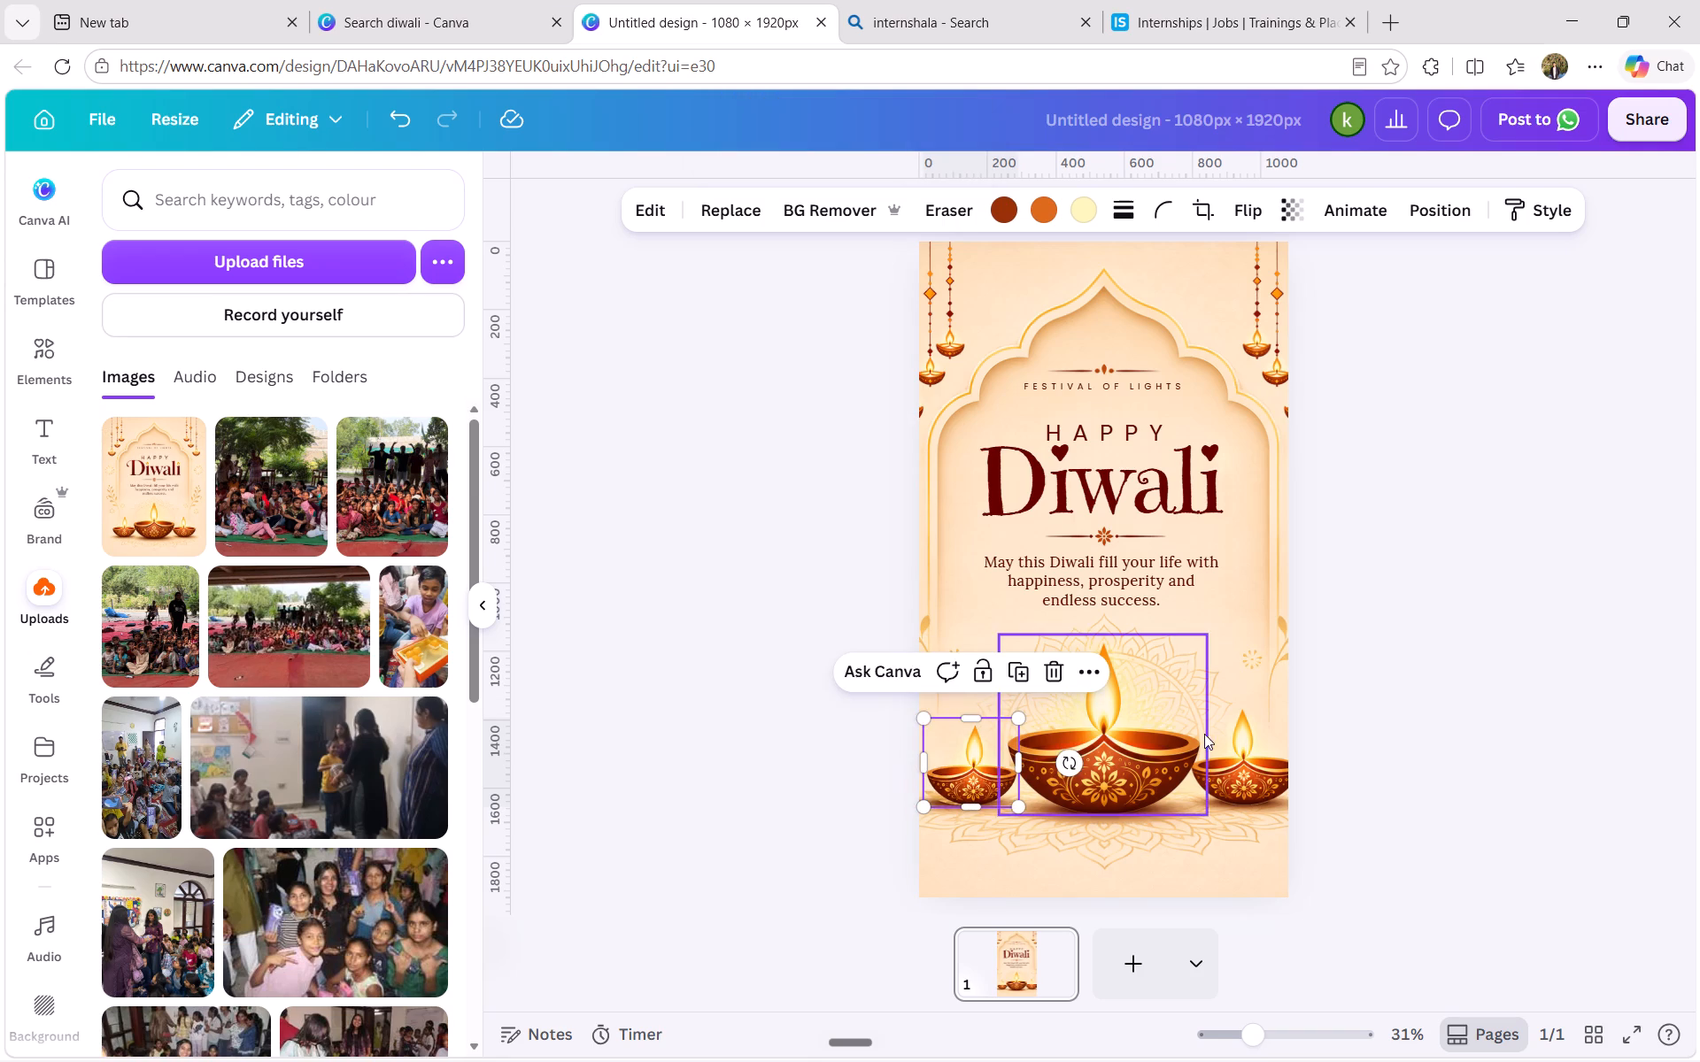
click(1240, 738)
drag(1308, 698, 1302, 702)
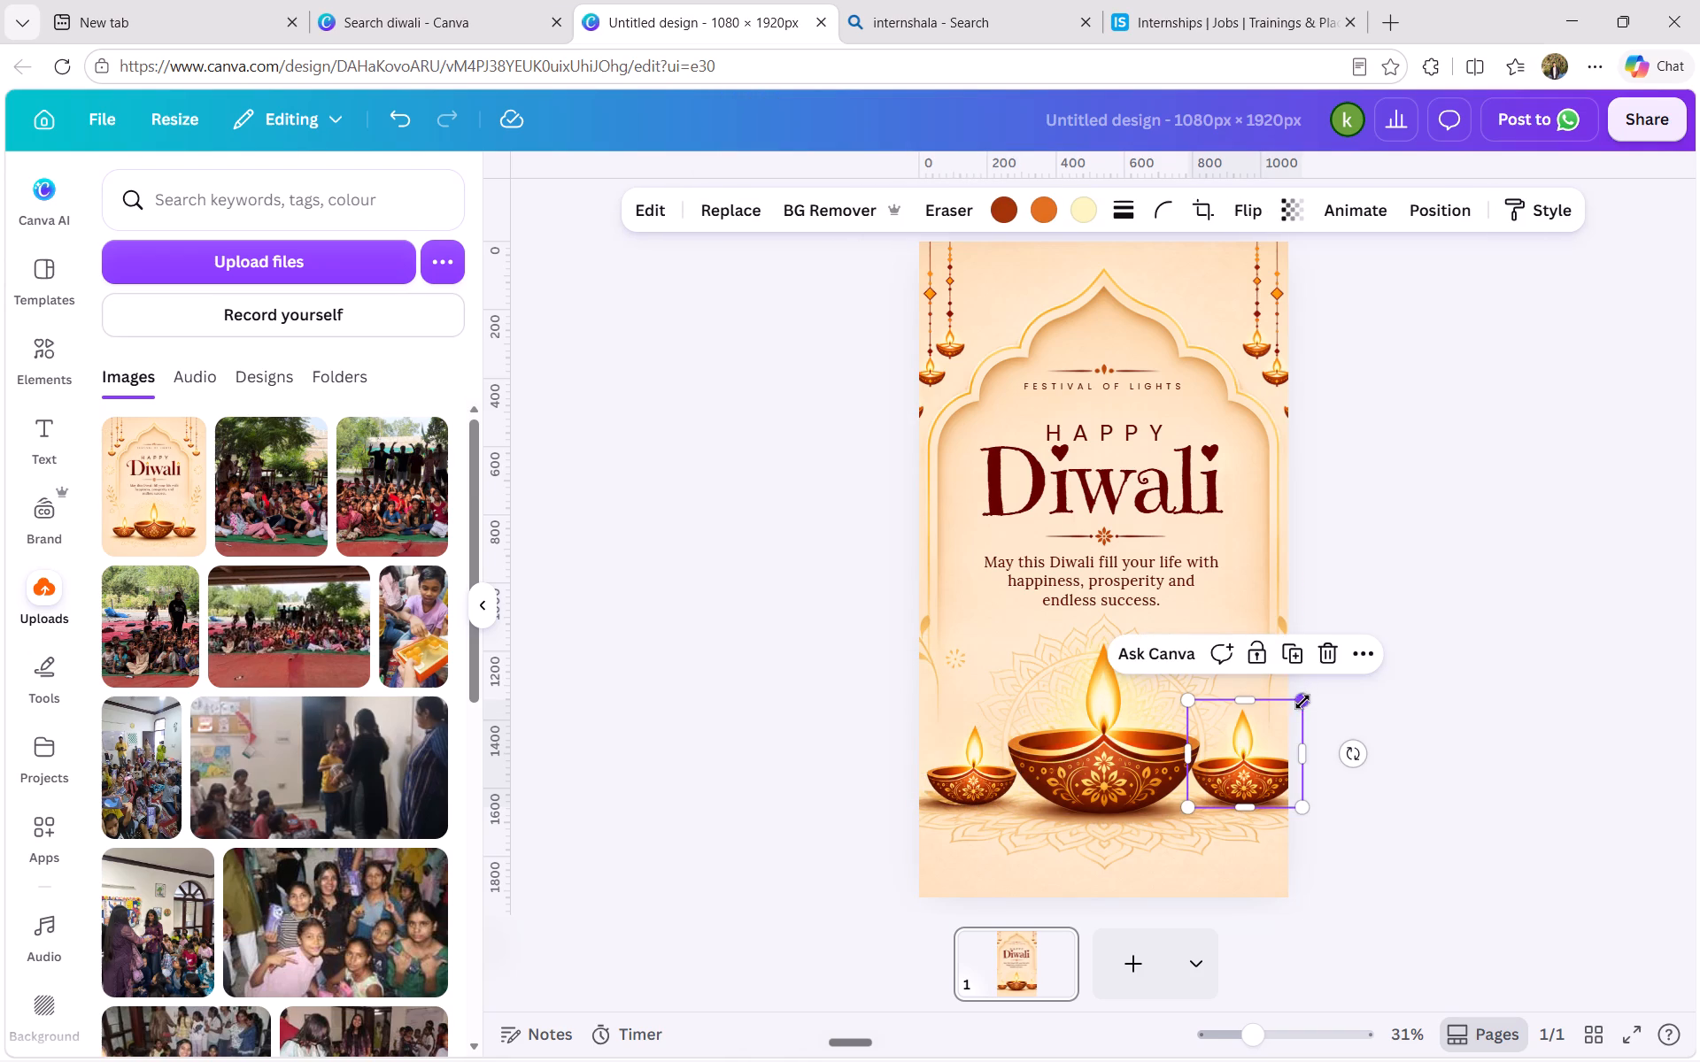
drag(1302, 702, 1294, 711)
click(1414, 660)
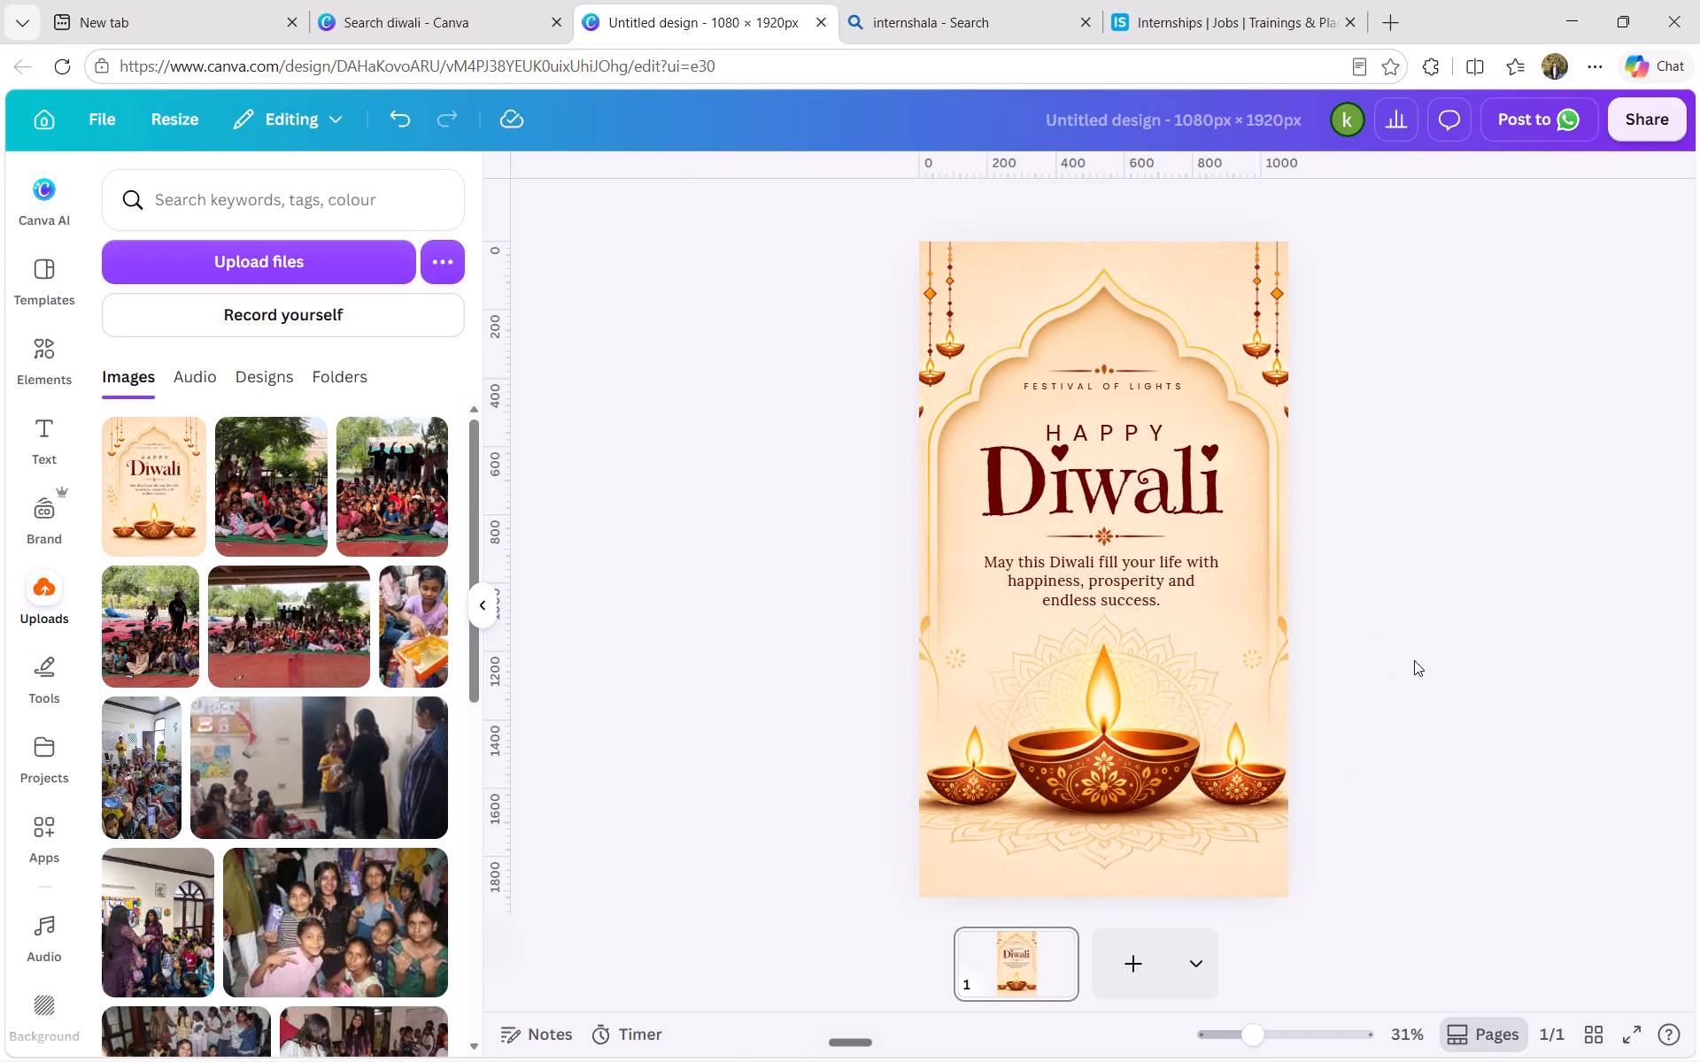
Move the hanging diya strings in the poster's upper-right corner inward, with the outer pair flush against the page's right edge.
drag(1252, 317, 1231, 317)
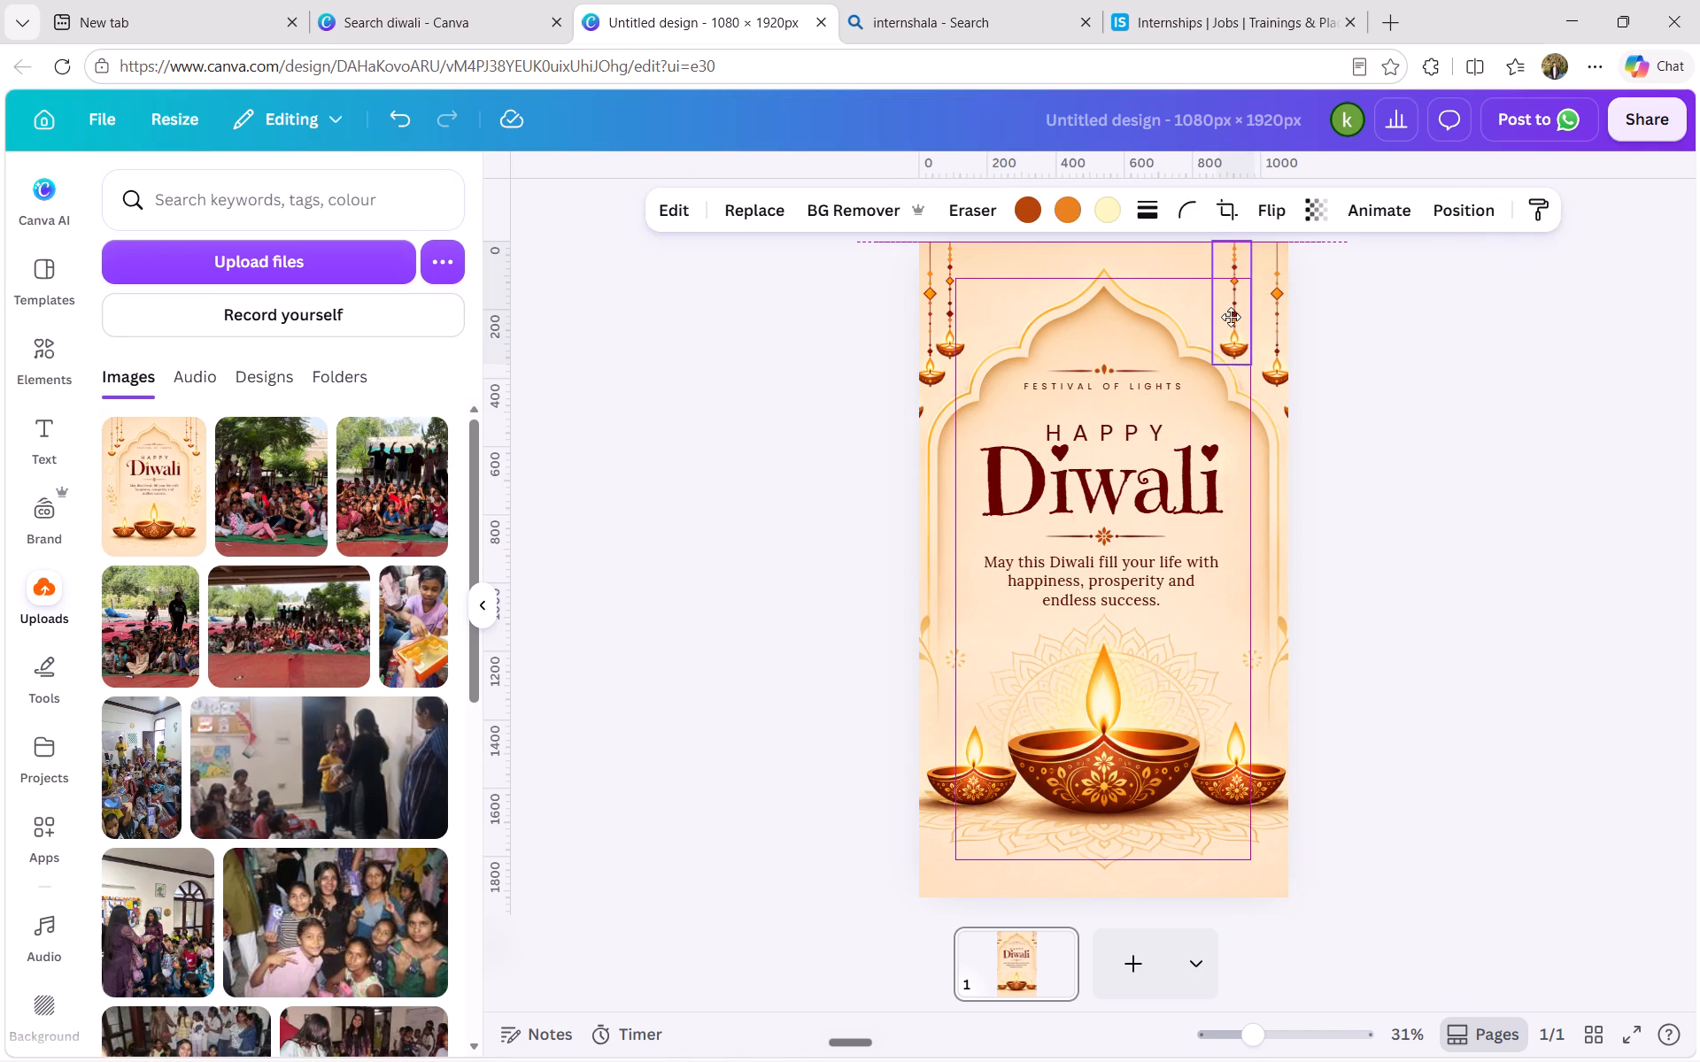
drag(1231, 317, 1230, 317)
drag(1278, 337, 1271, 337)
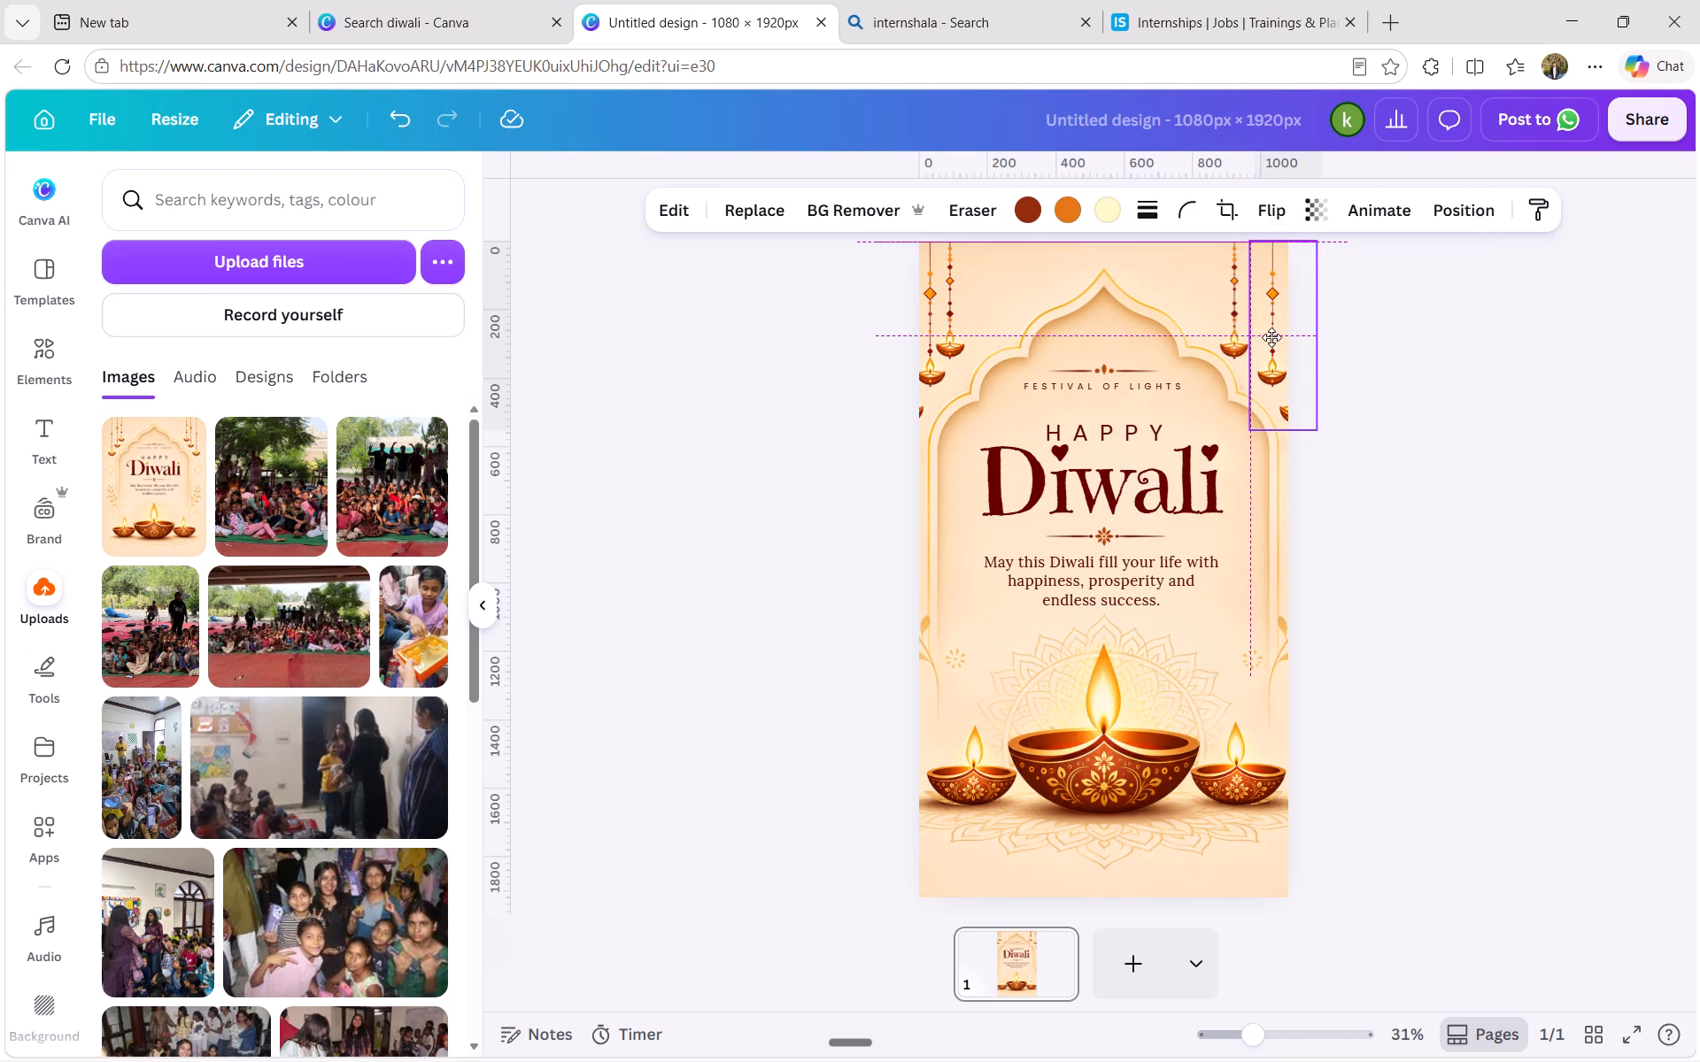
drag(1271, 337, 1252, 336)
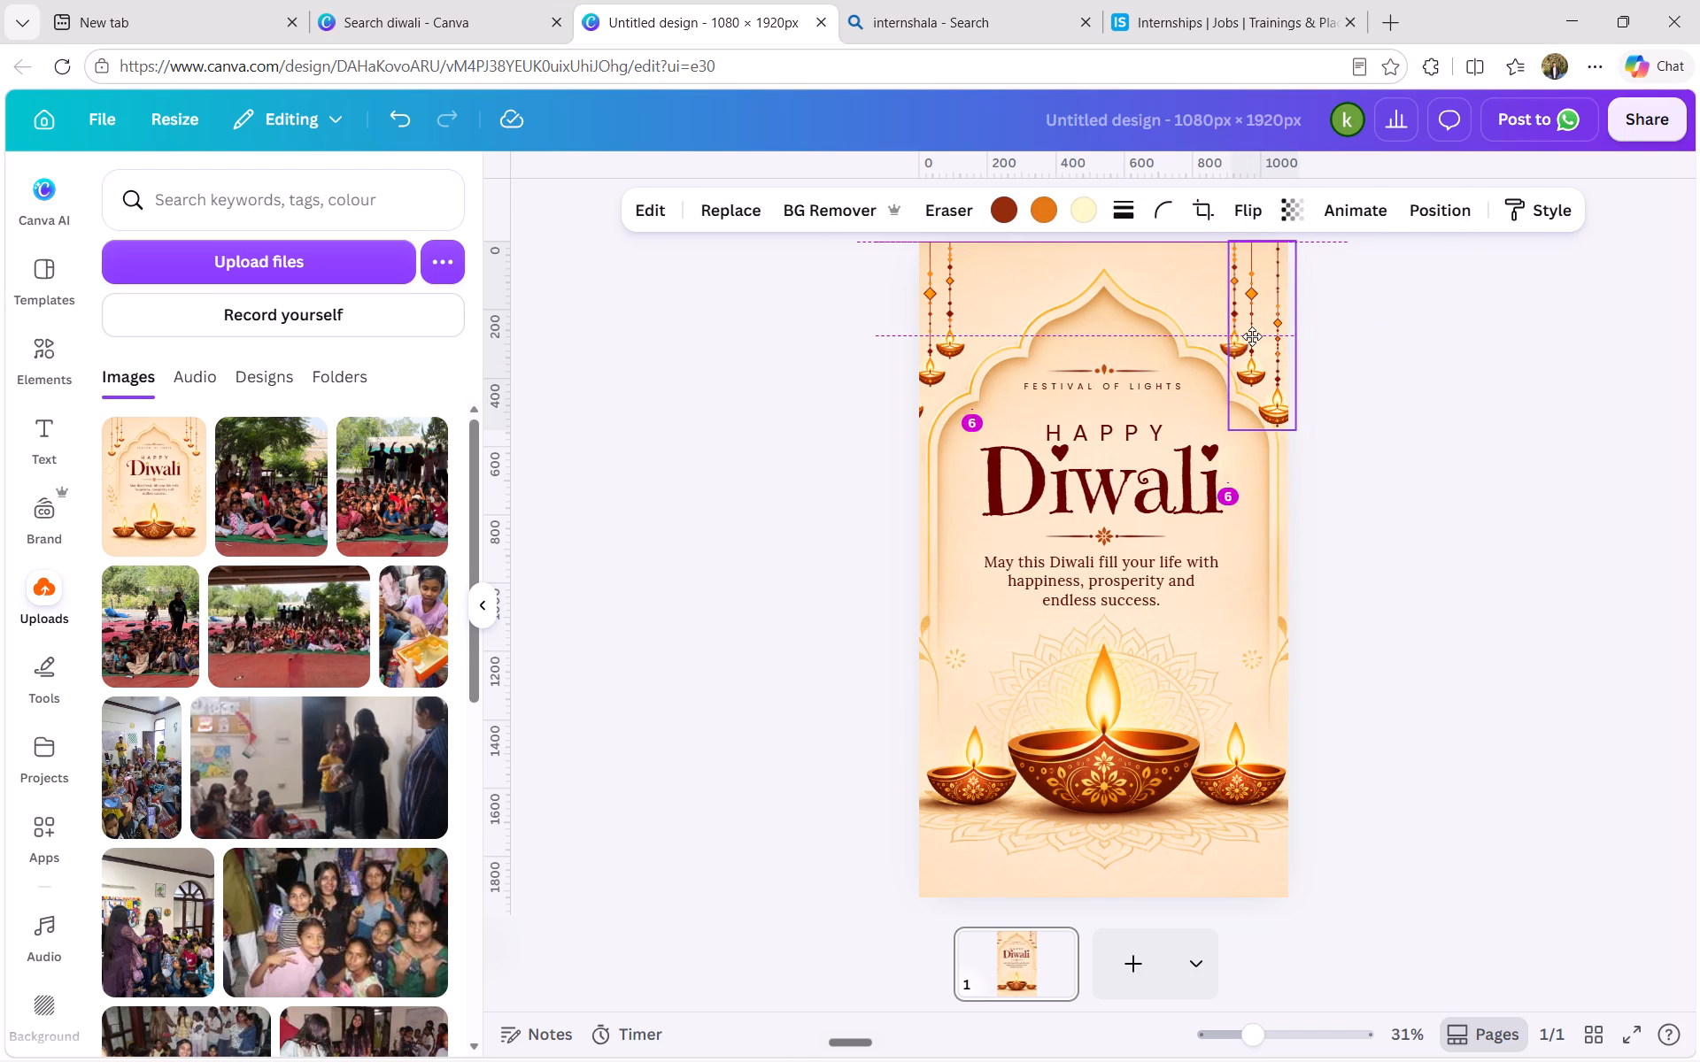
drag(1252, 336, 1245, 335)
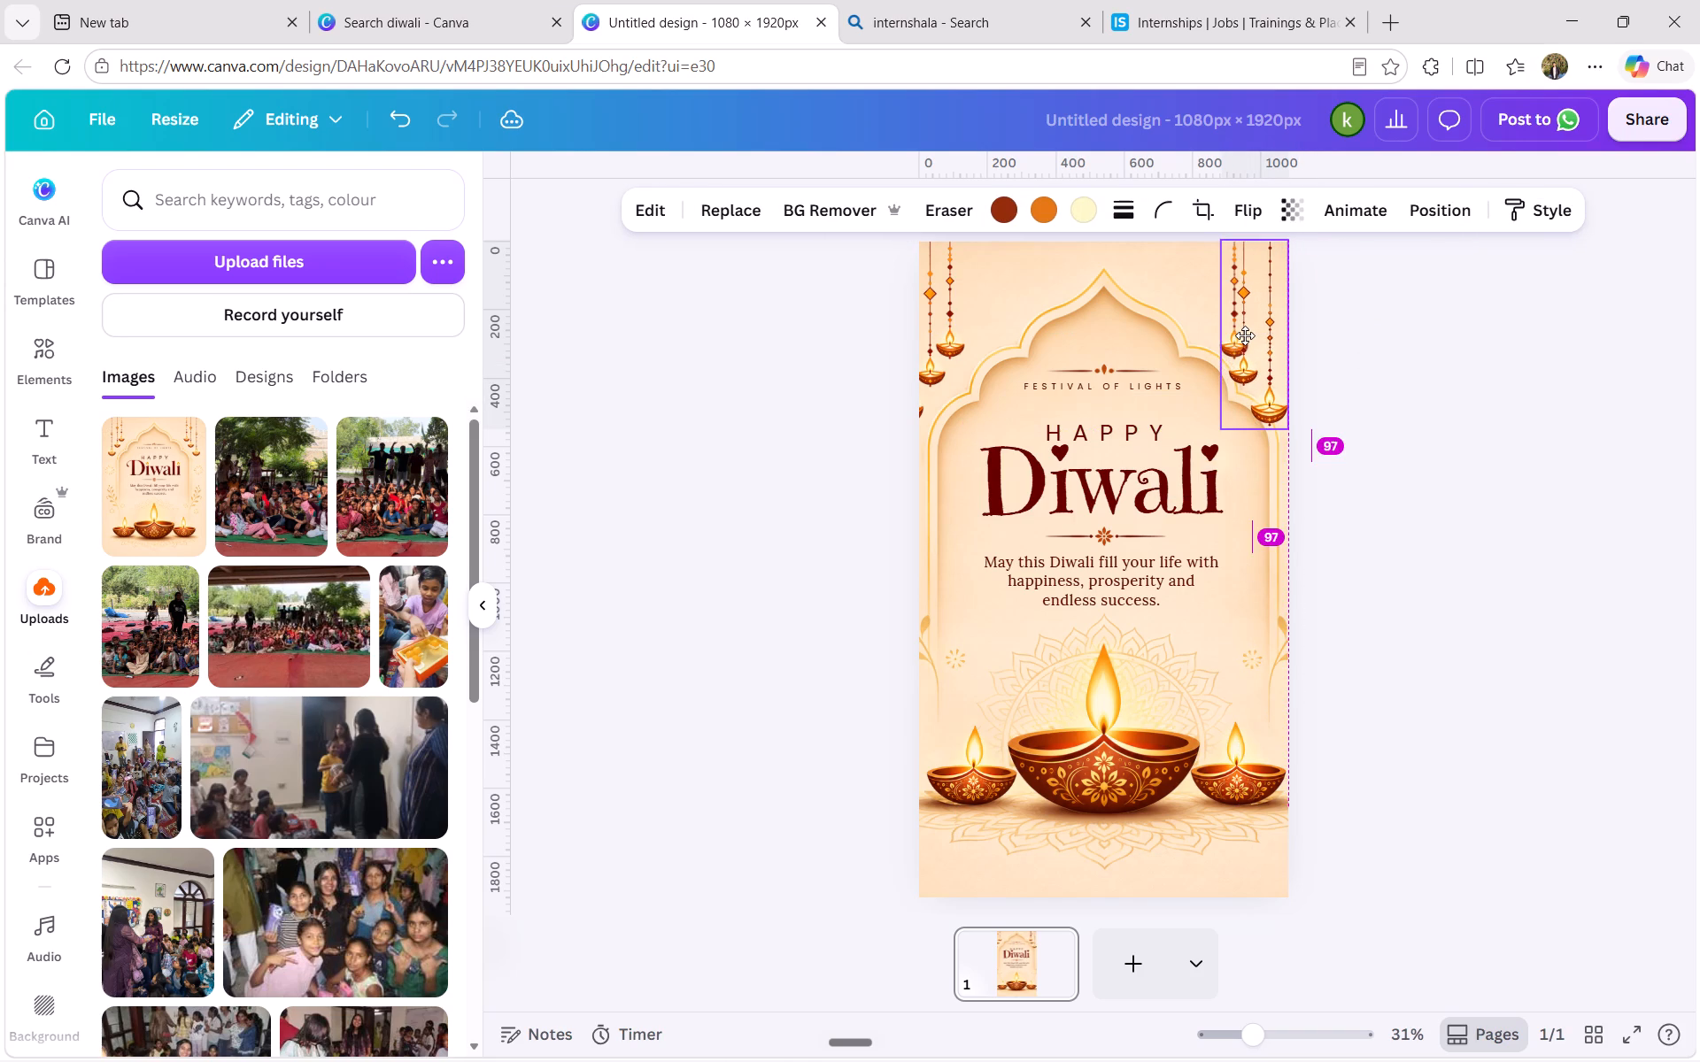
drag(1245, 335, 1245, 336)
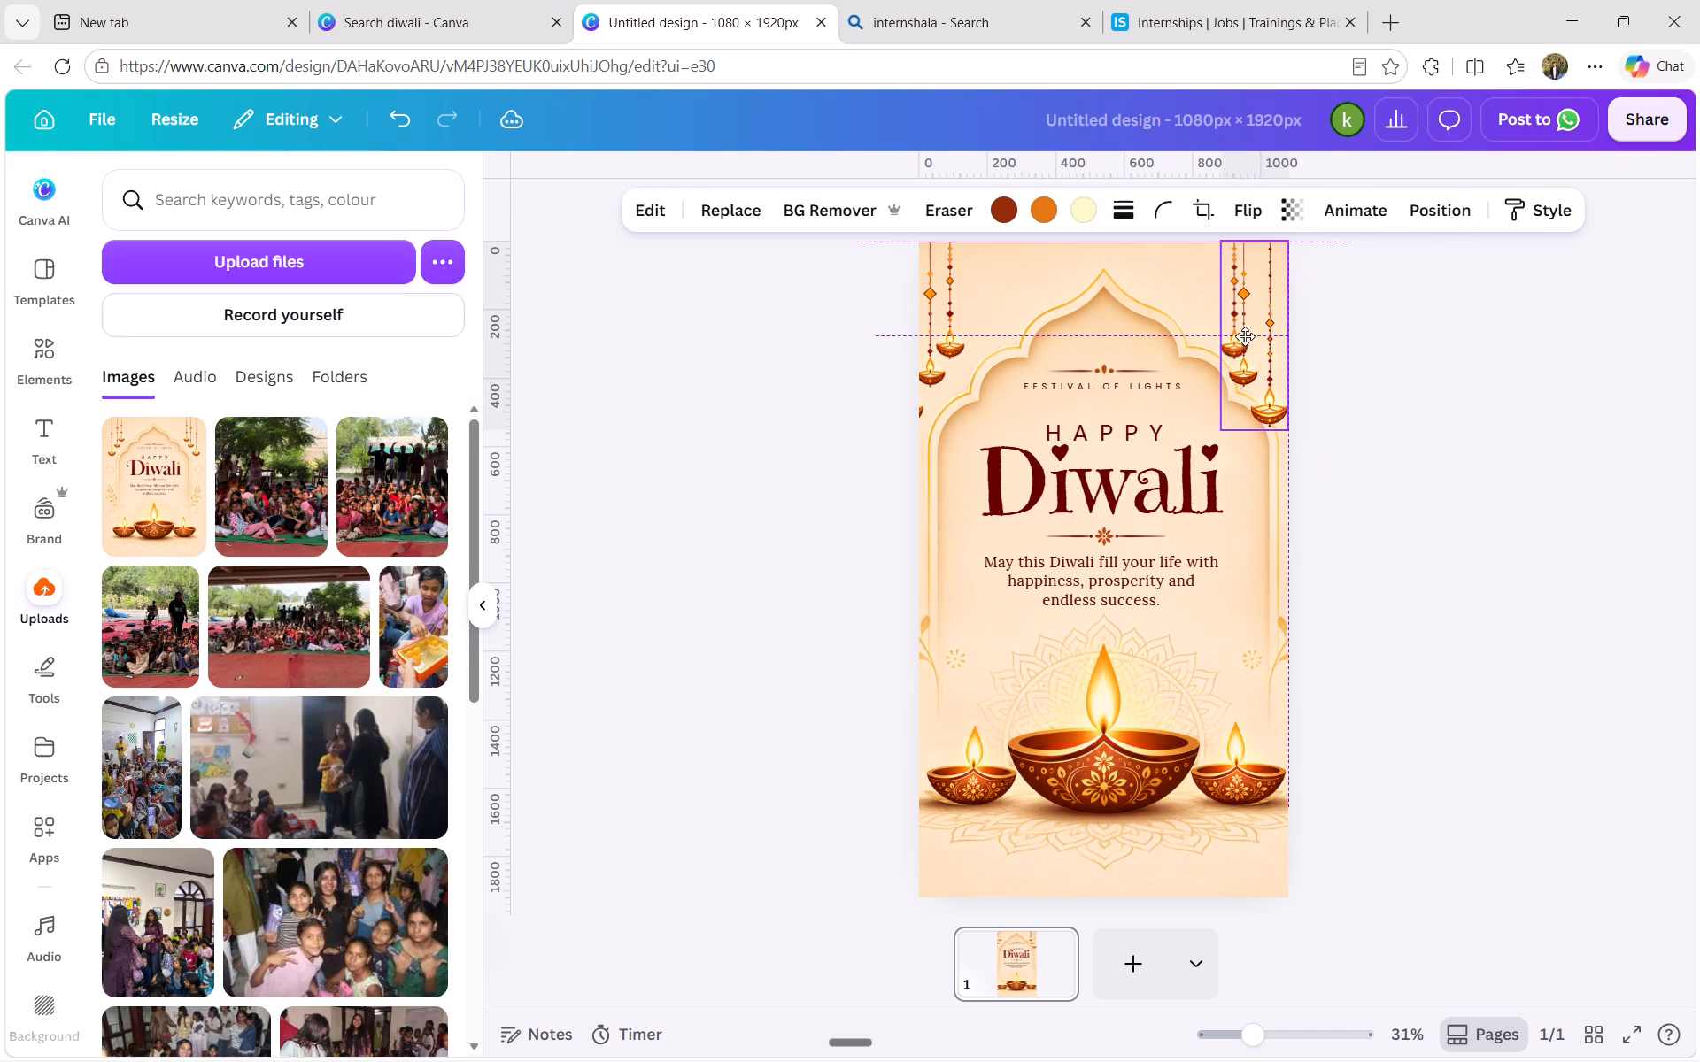
drag(1245, 336, 1244, 336)
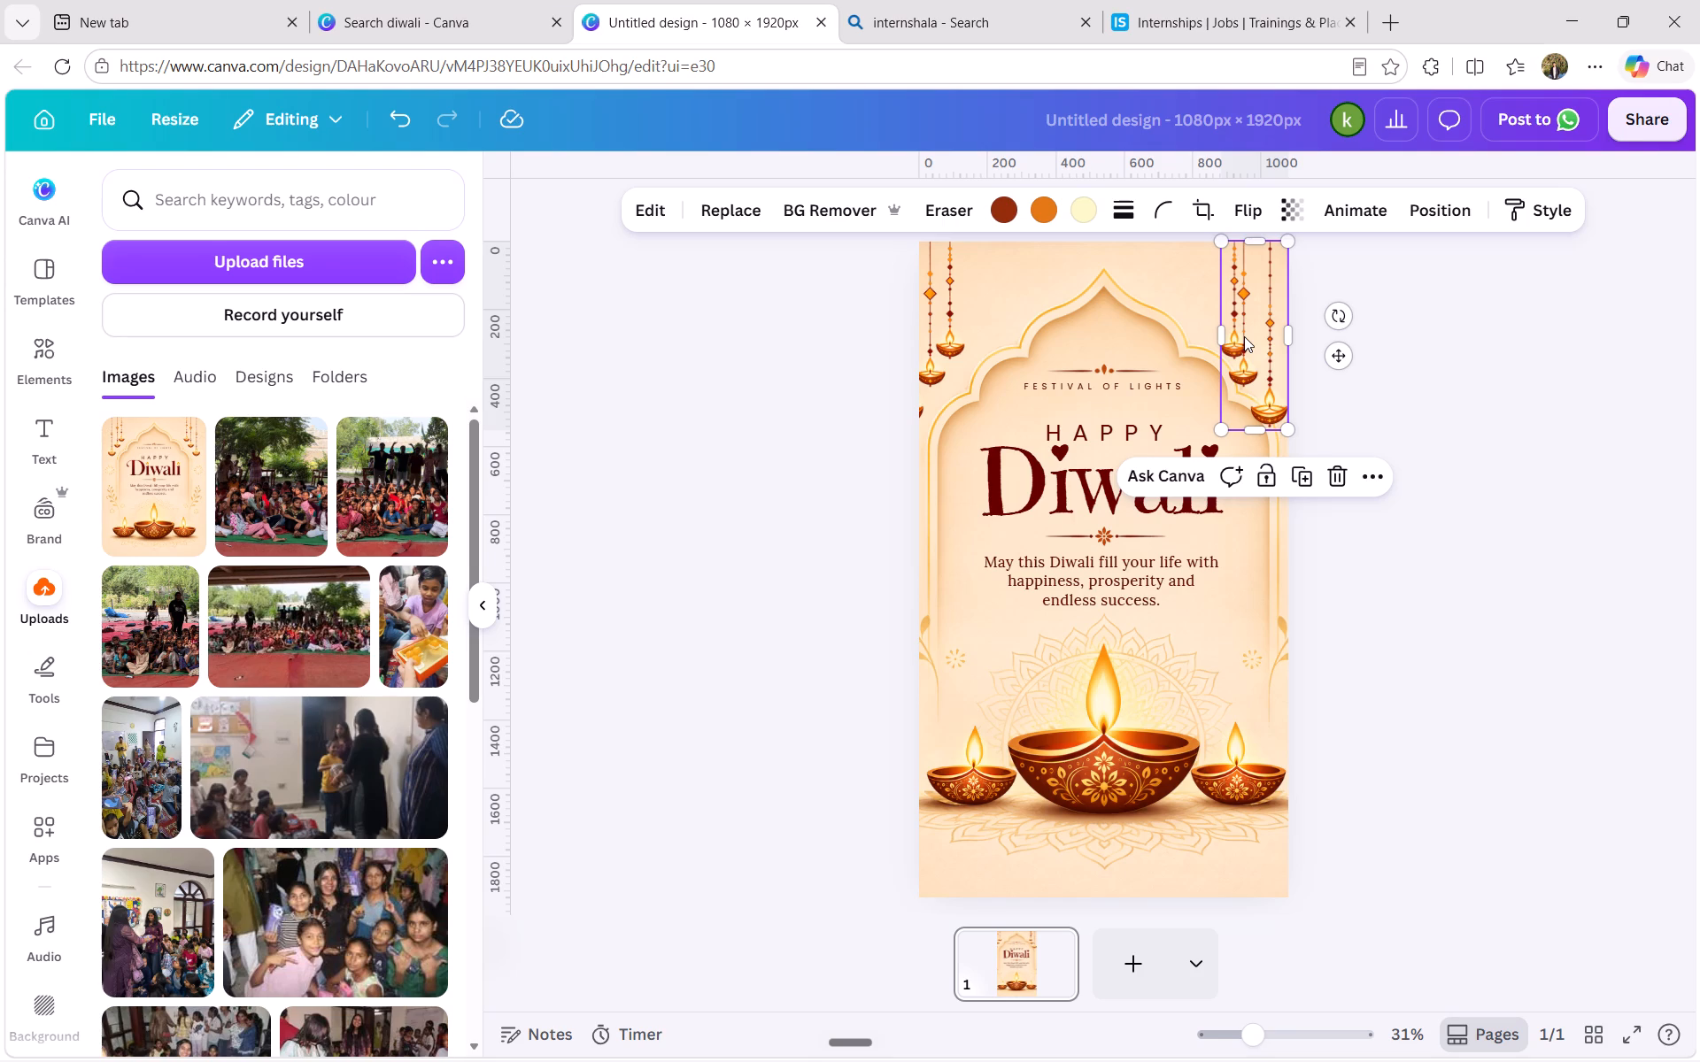
click(1180, 282)
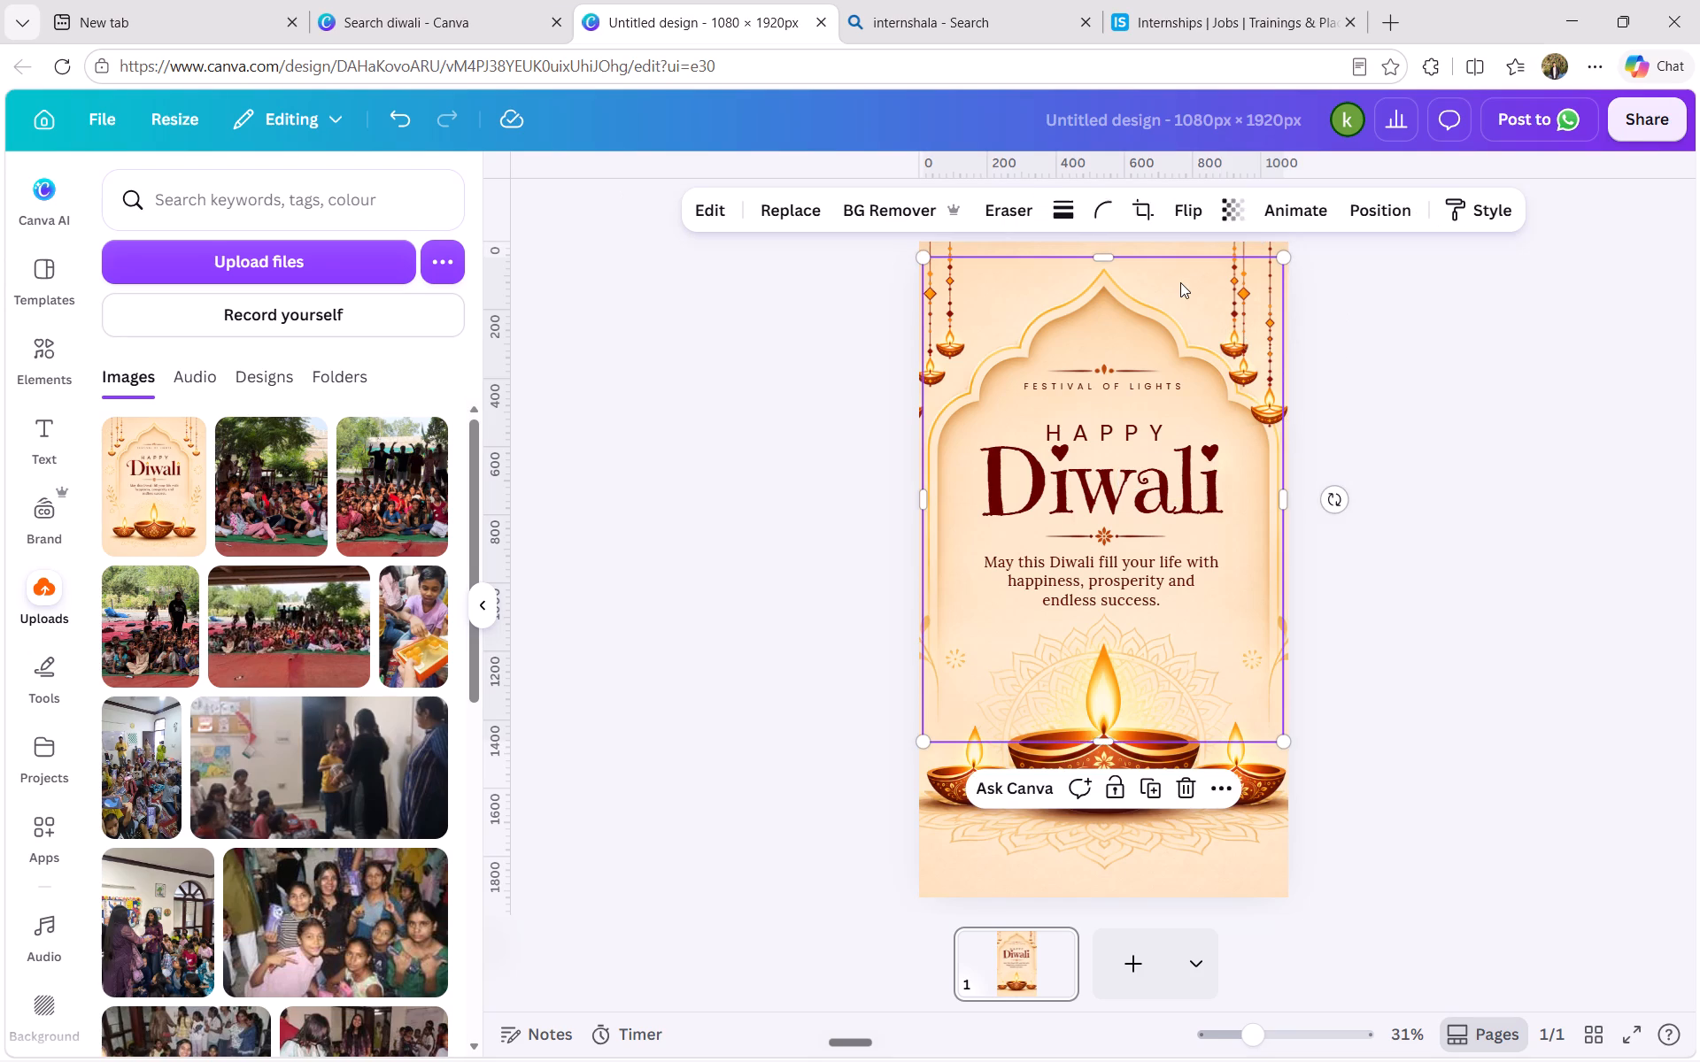
click(1423, 450)
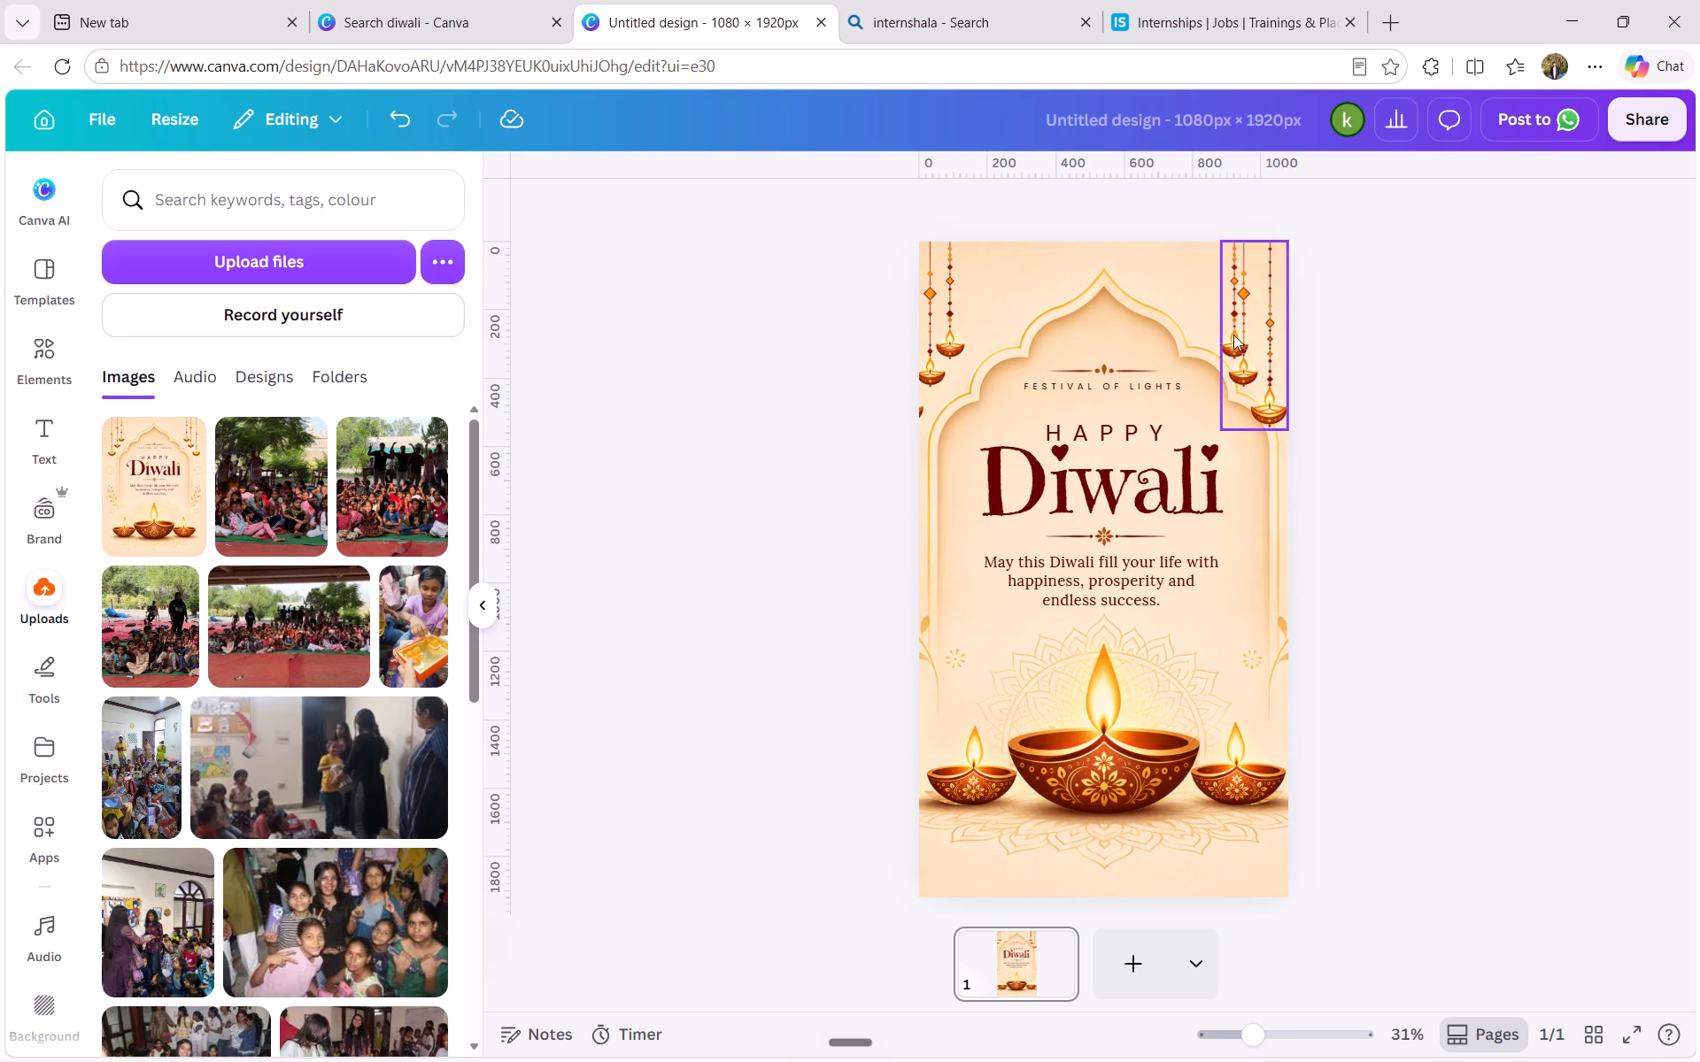
Nudge the innermost hanging diya string in the poster's upper-right corner inward so it stands clear of the neighbouring string.
click(1219, 292)
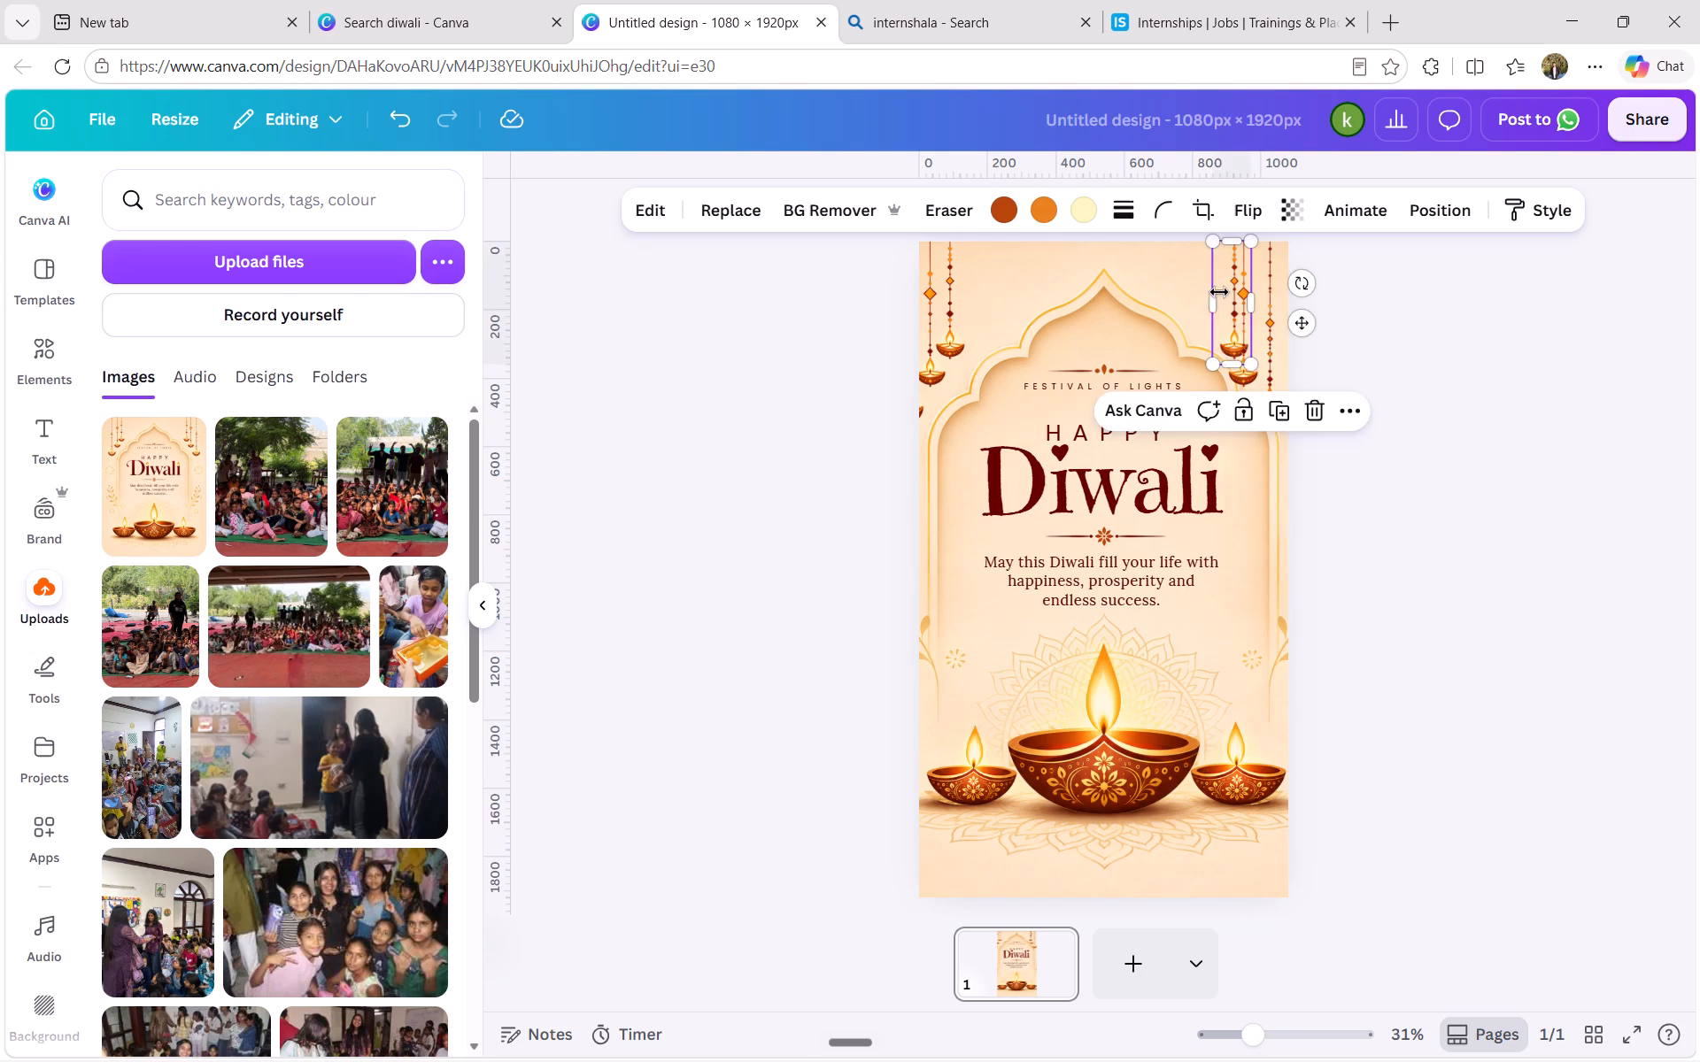
key(Left)
key(Left)
key(Left)
key(Left)
key(Left)
key(Left)
key(Left)
key(Left)
key(Left)
key(Left)
key(Left)
key(Left)
key(Left)
key(Left)
key(Left)
key(Left)
key(Left)
key(Left)
key(Left)
key(Left)
key(Left)
key(Left)
key(Left)
key(Left)
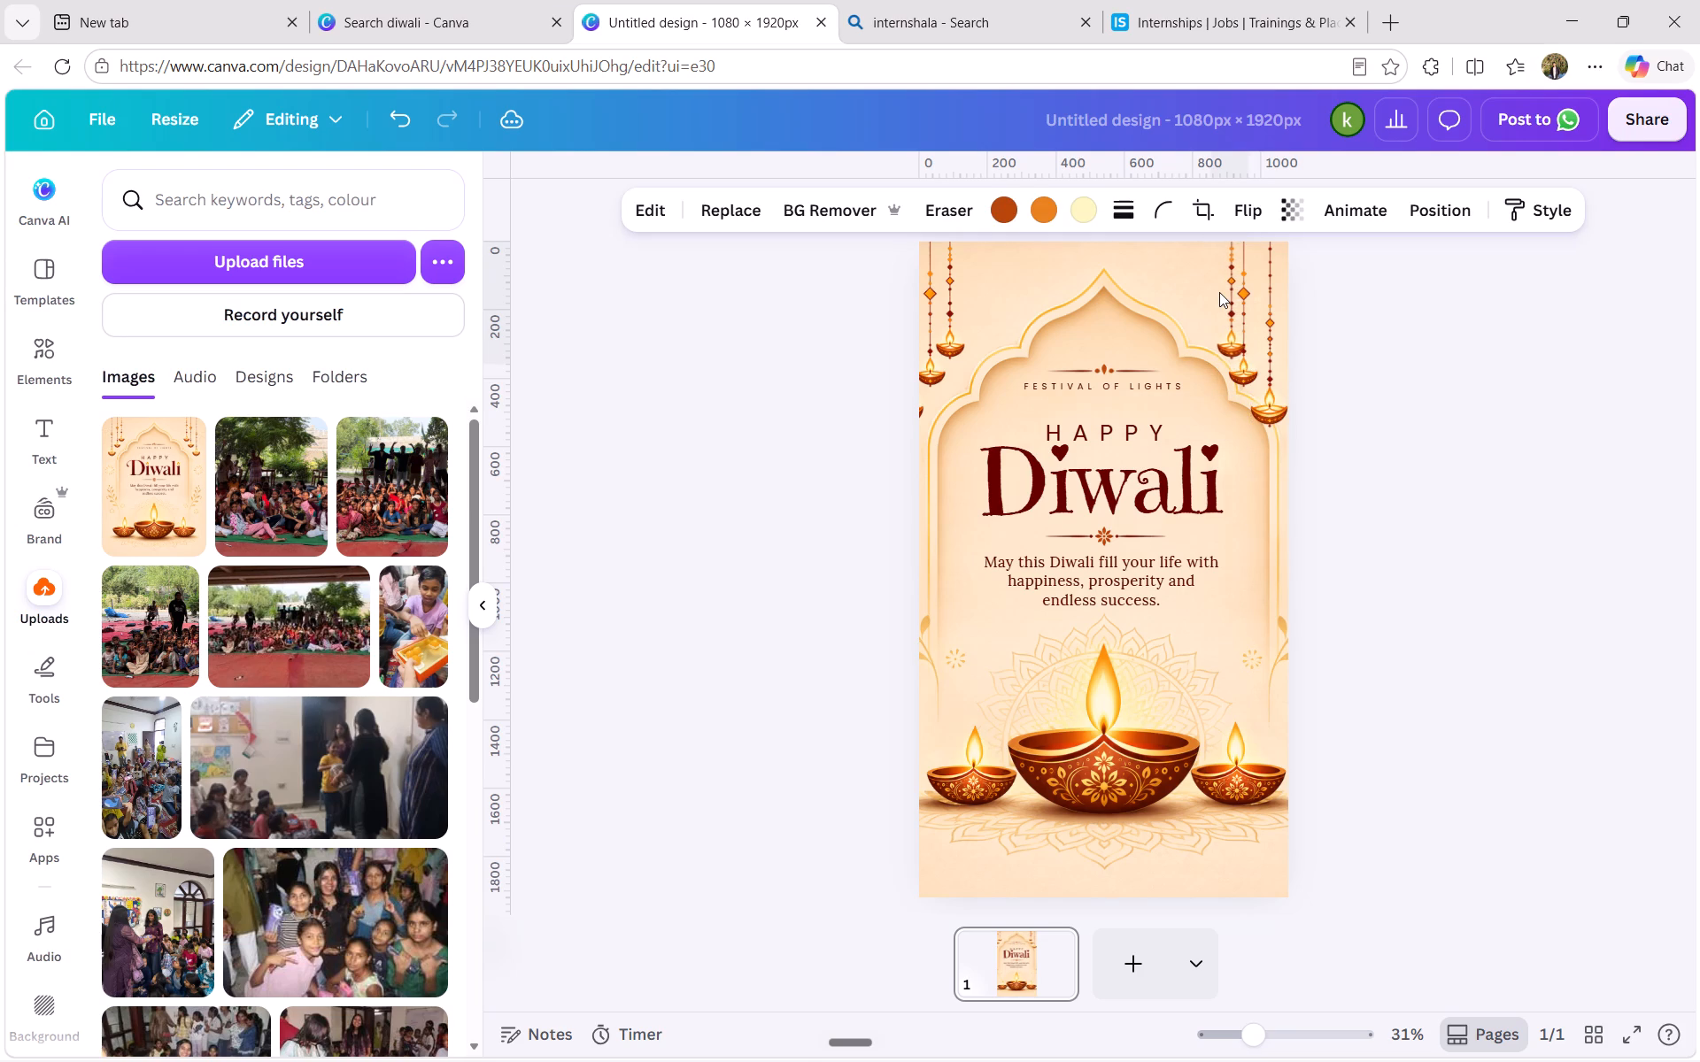
key(Left)
key(Left)
key(Left)
key(Left)
key(Left)
key(Left)
key(Left)
key(Left)
key(Left)
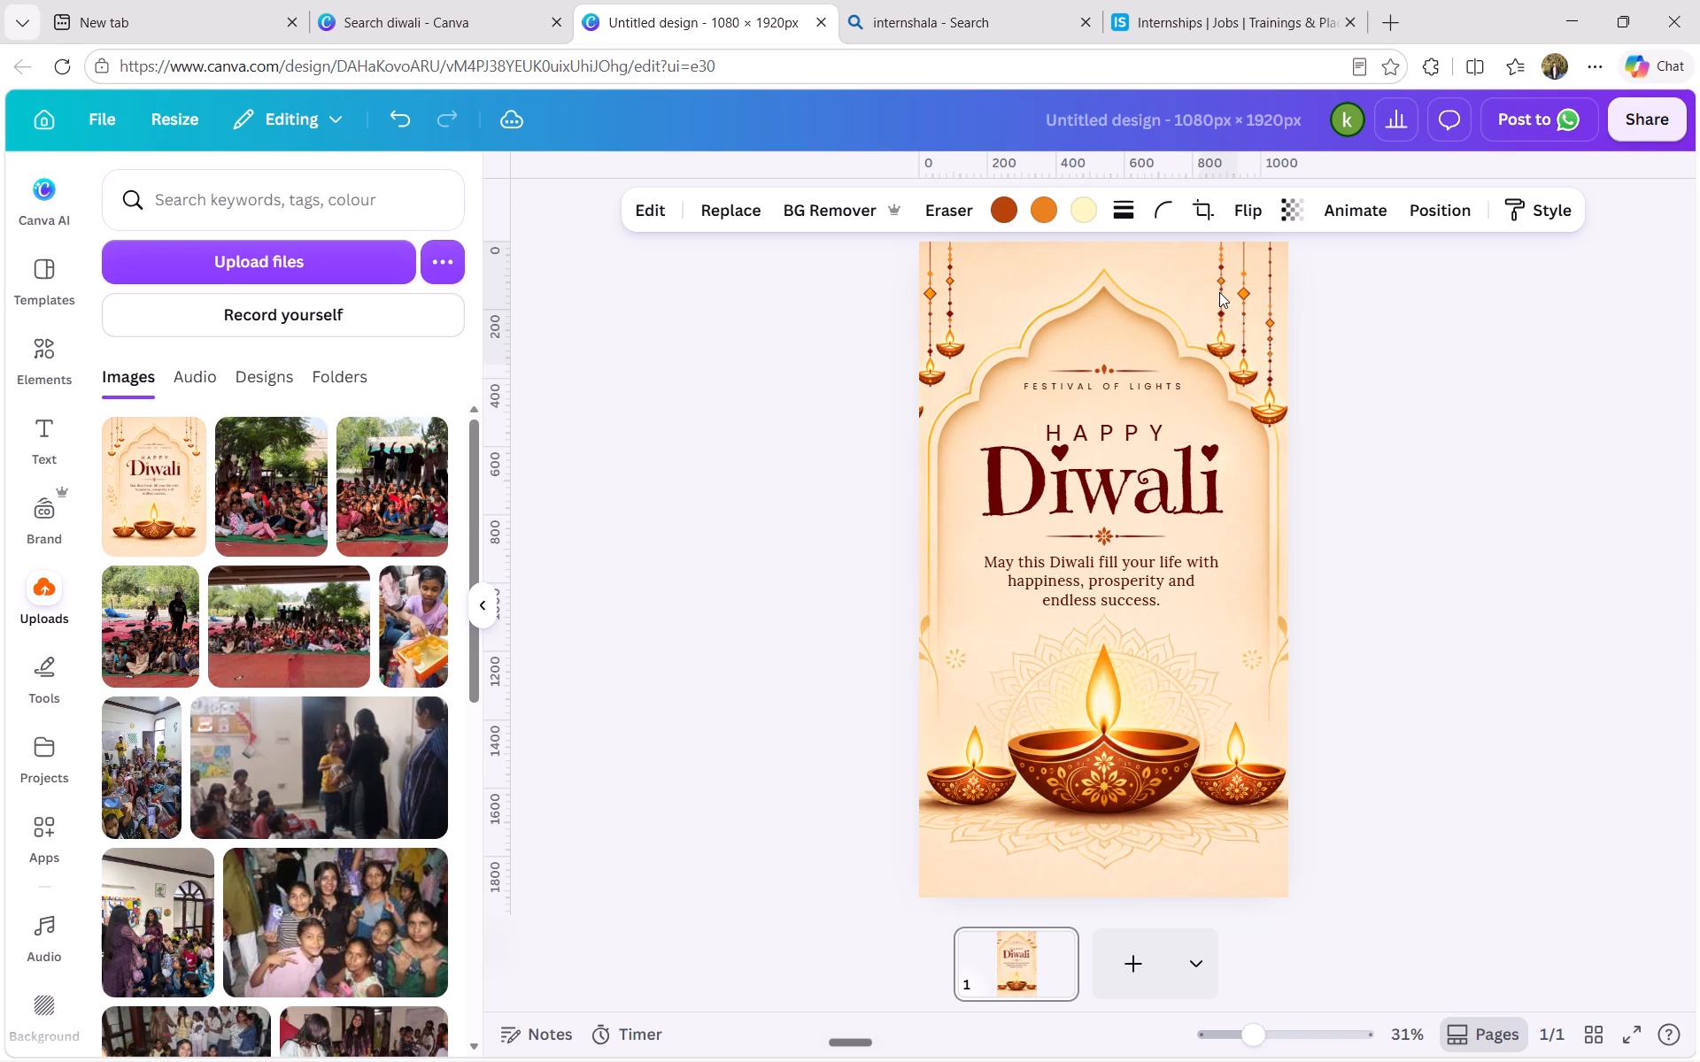
key(Right)
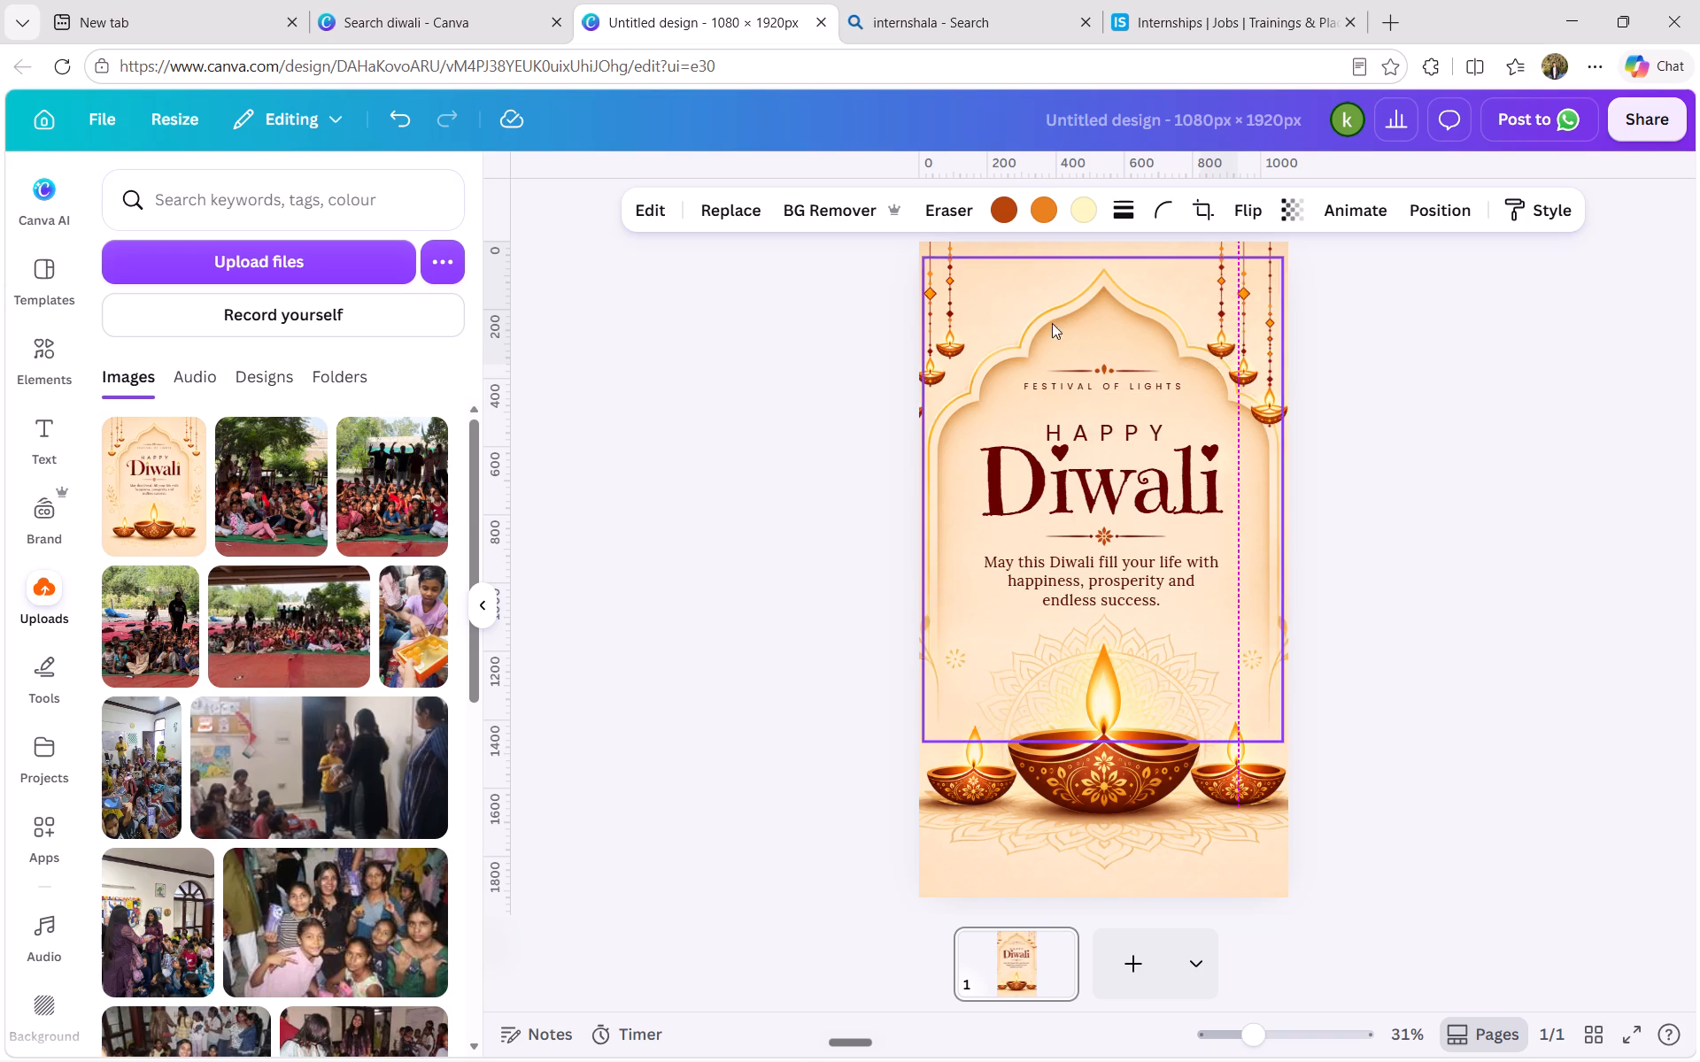
Move the arch frame slightly down on the poster, keeping it horizontally centred between the page edges.
drag(1085, 287, 1089, 318)
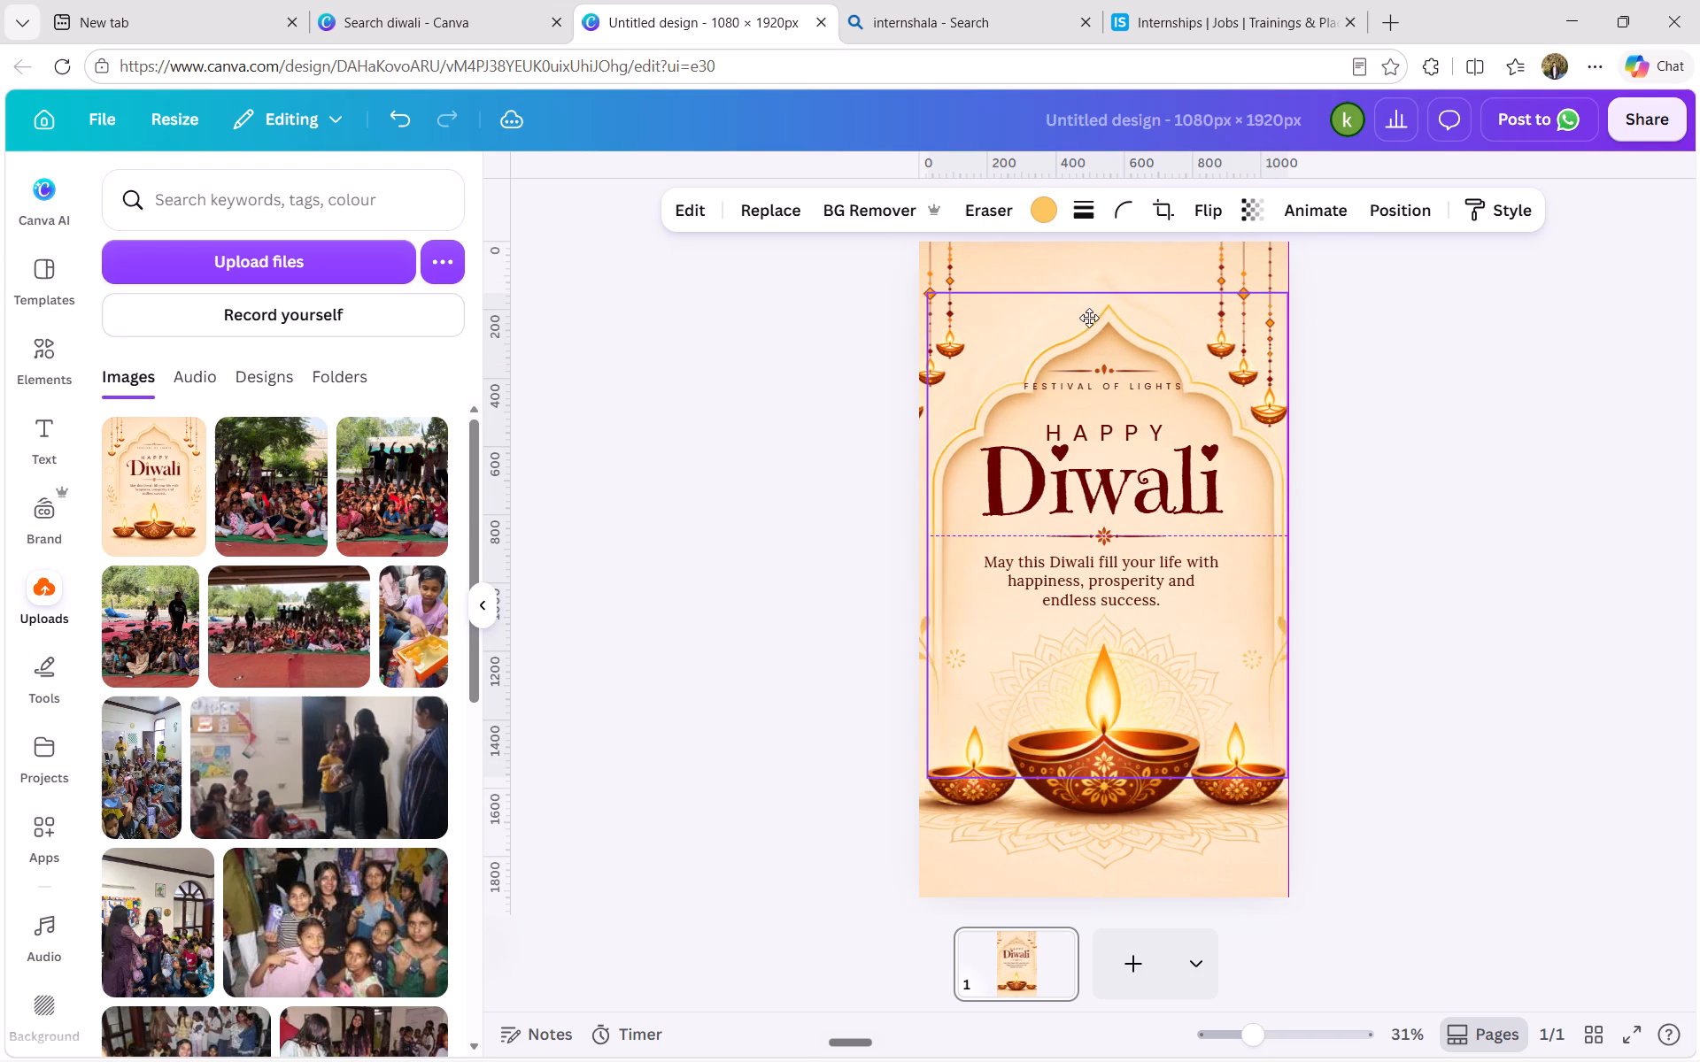
drag(1089, 318, 1087, 302)
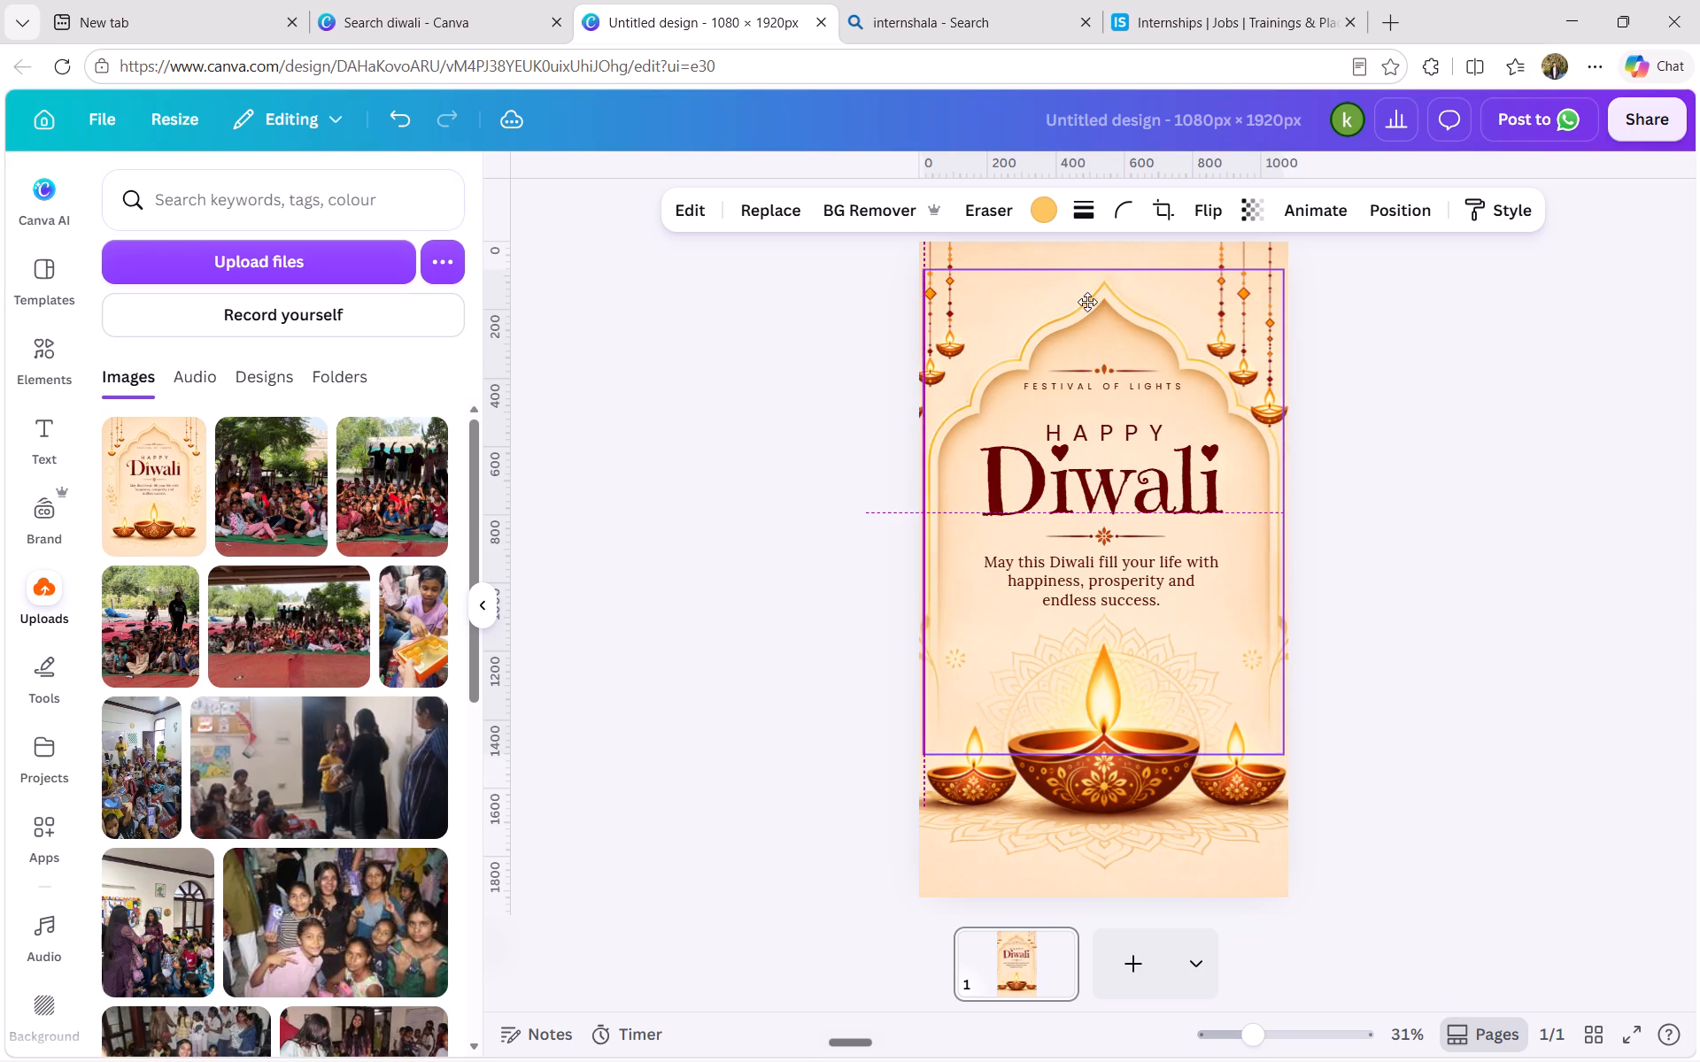
drag(1087, 302, 1088, 301)
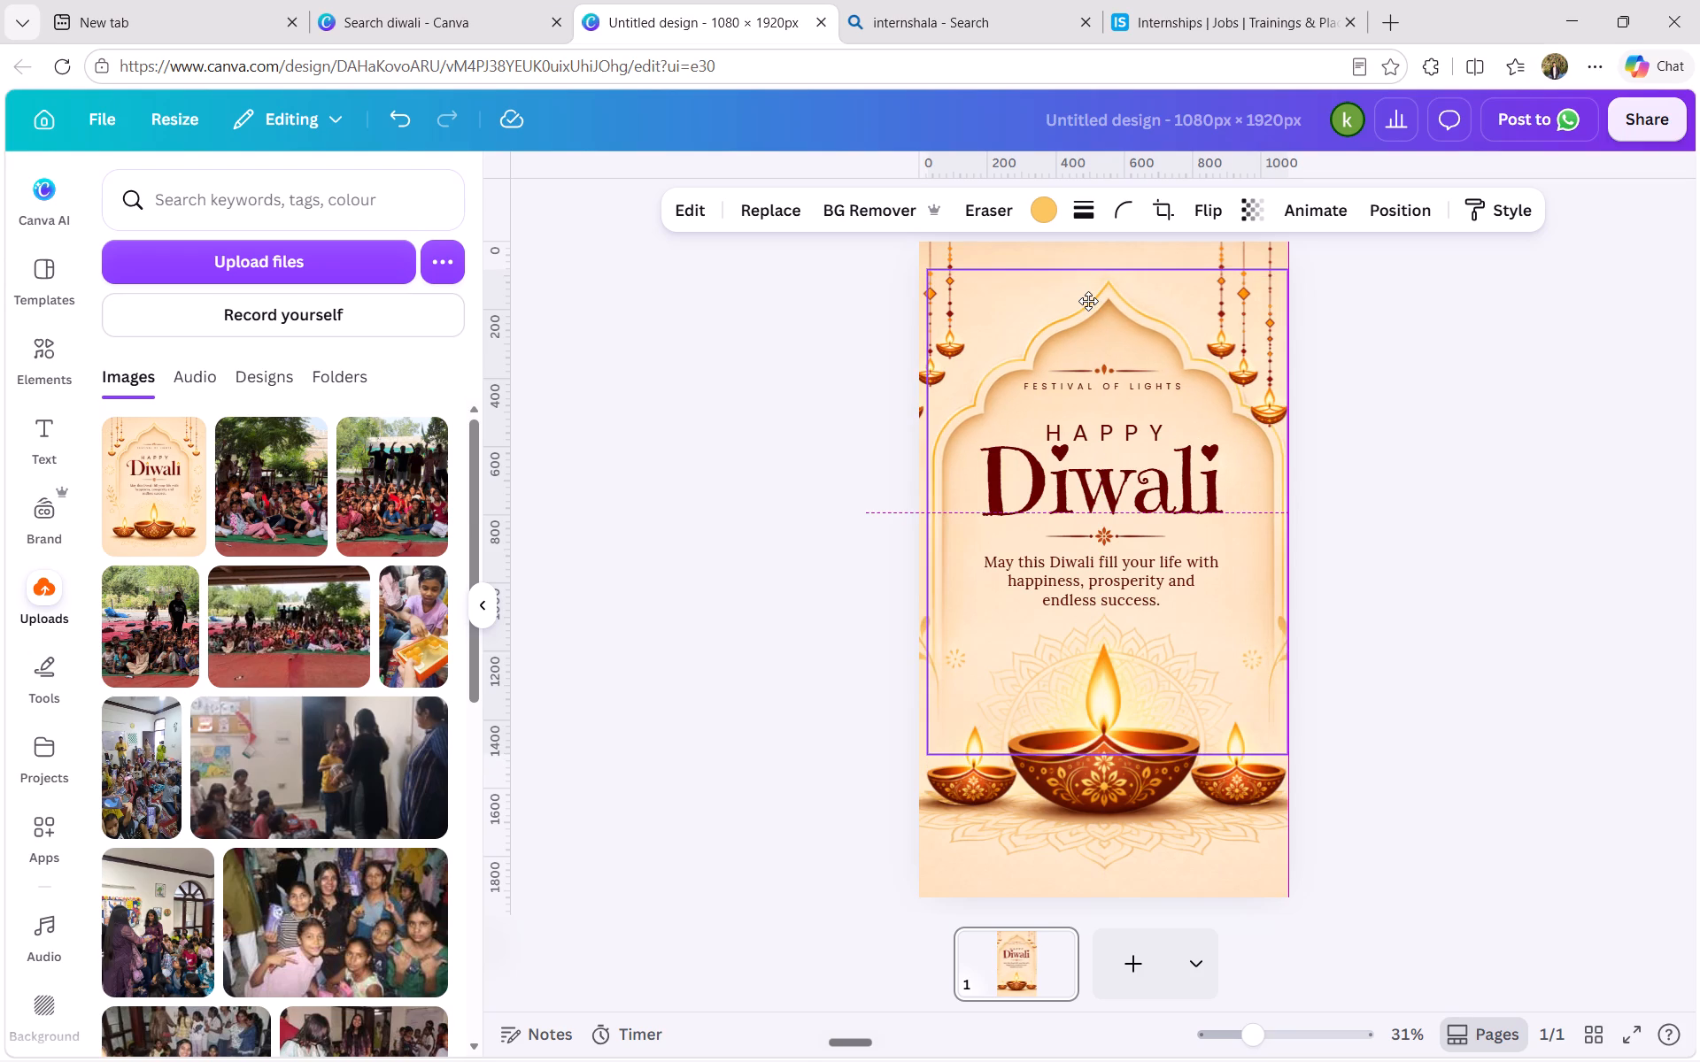
drag(1088, 301, 1087, 302)
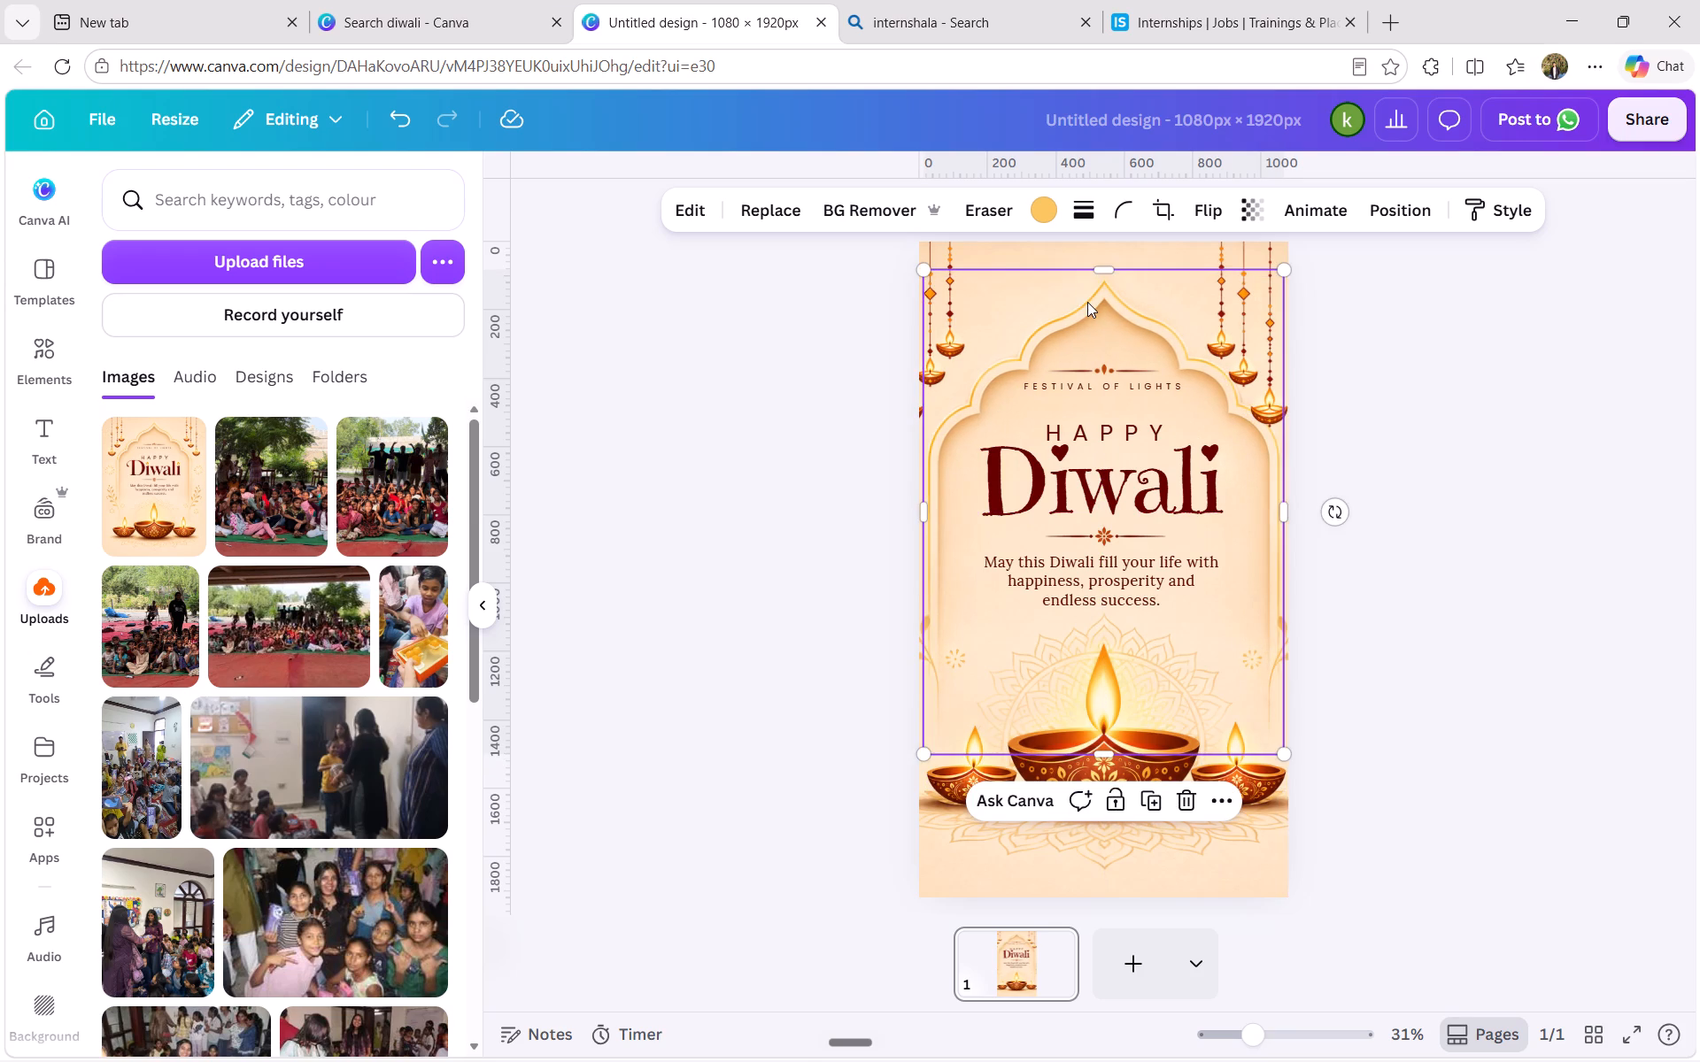
click(1511, 309)
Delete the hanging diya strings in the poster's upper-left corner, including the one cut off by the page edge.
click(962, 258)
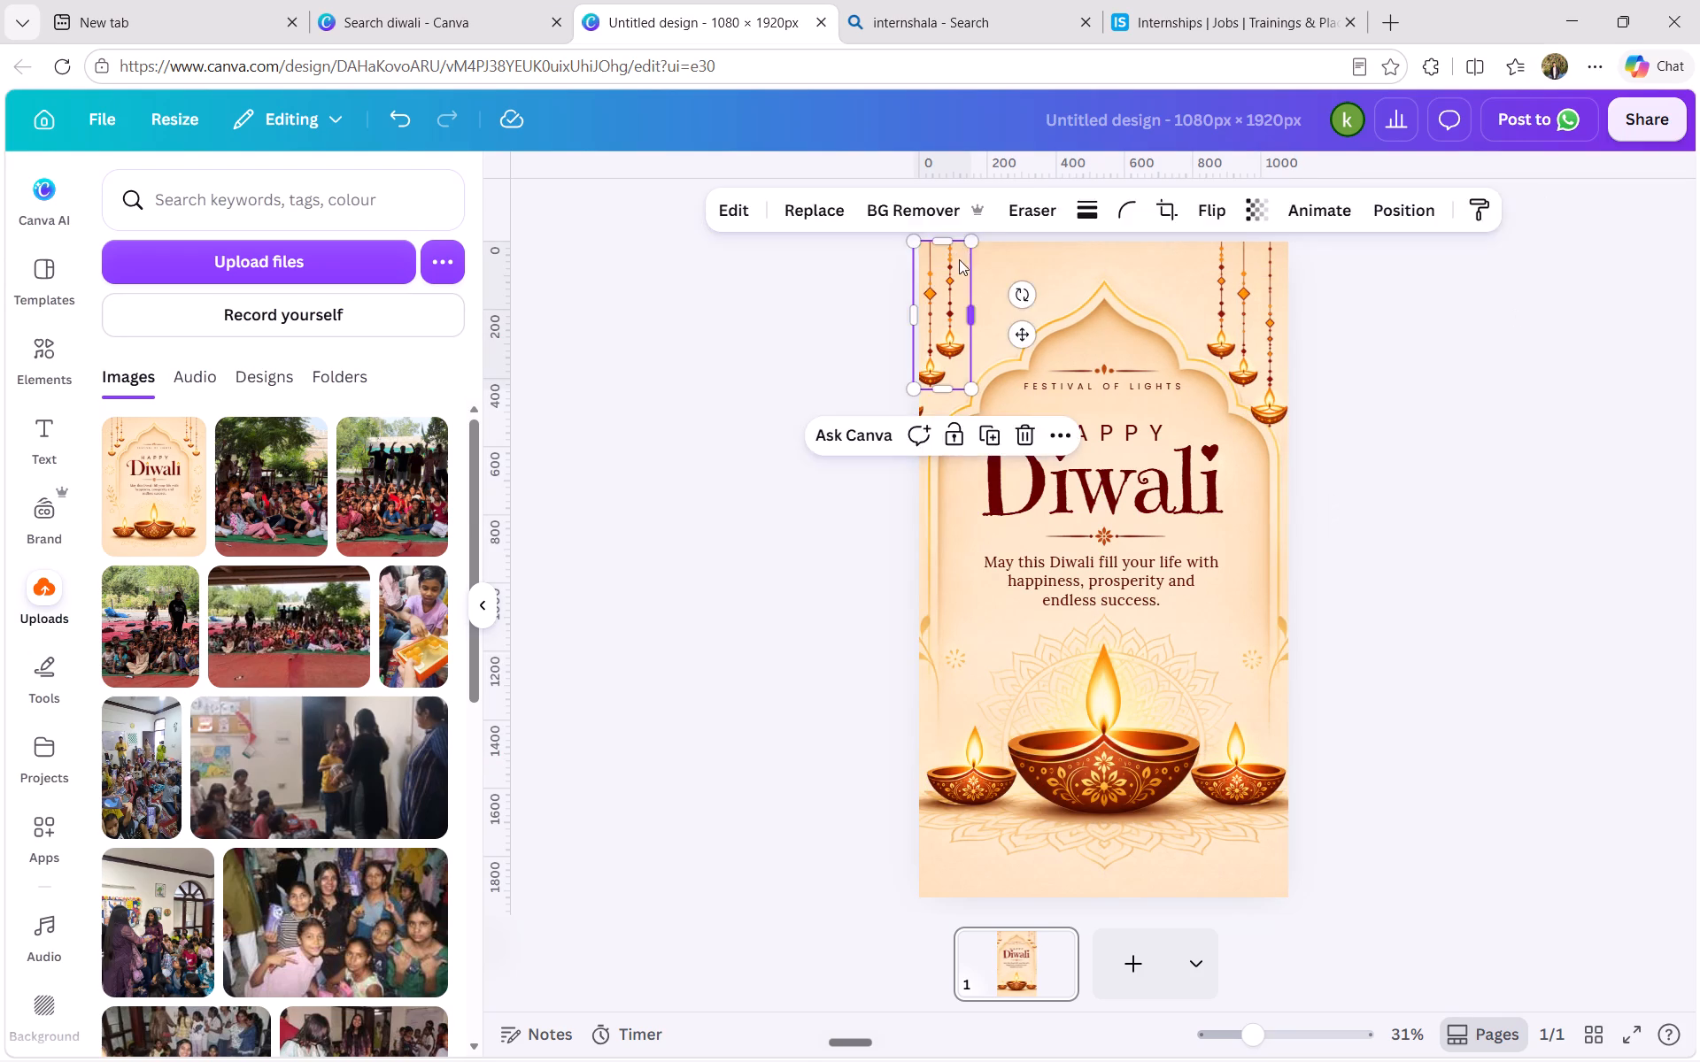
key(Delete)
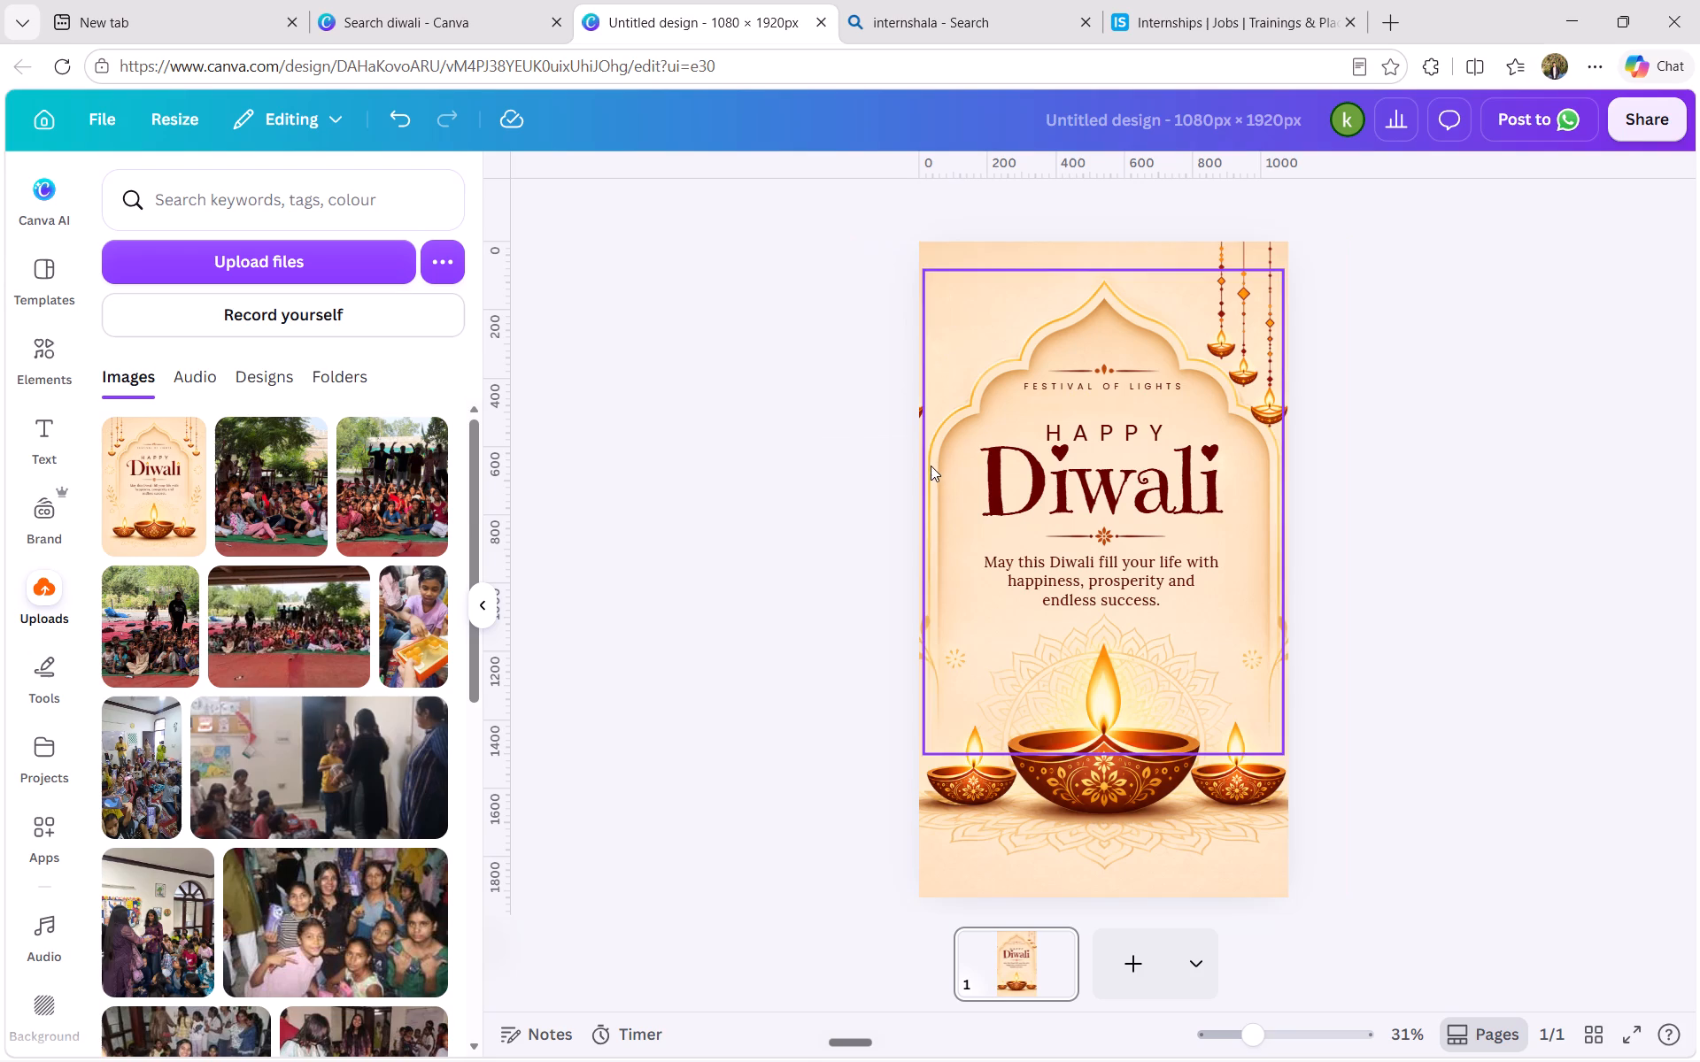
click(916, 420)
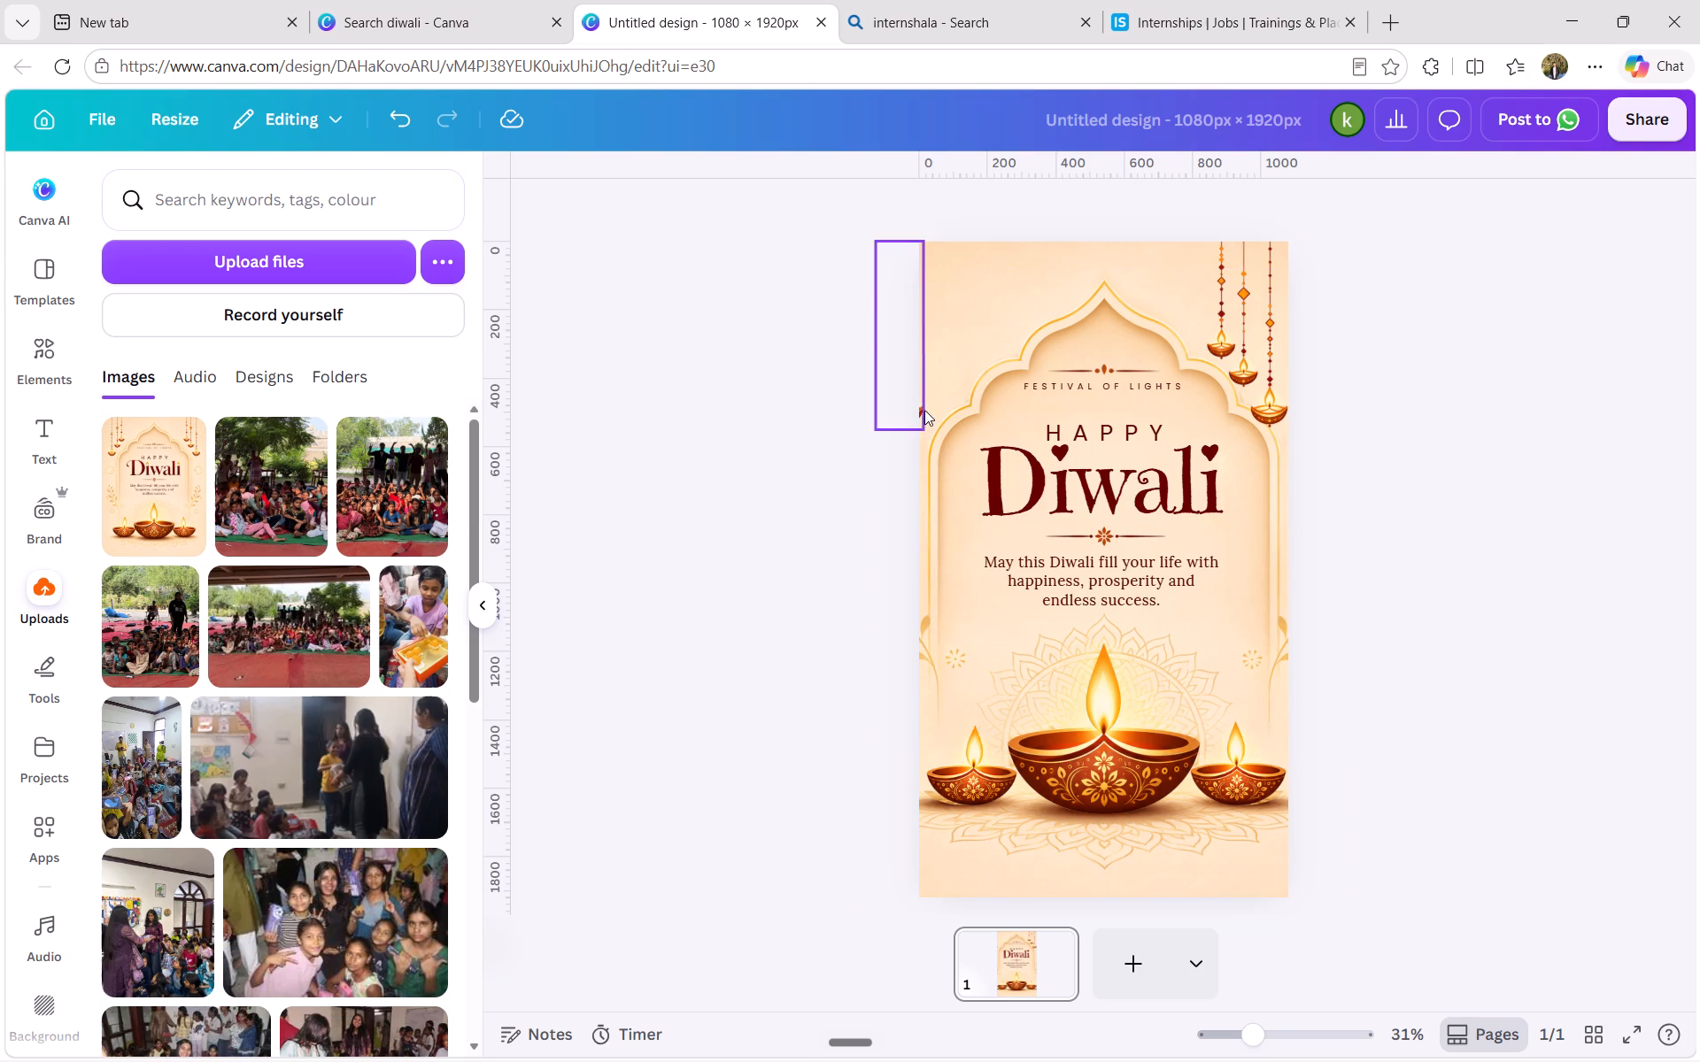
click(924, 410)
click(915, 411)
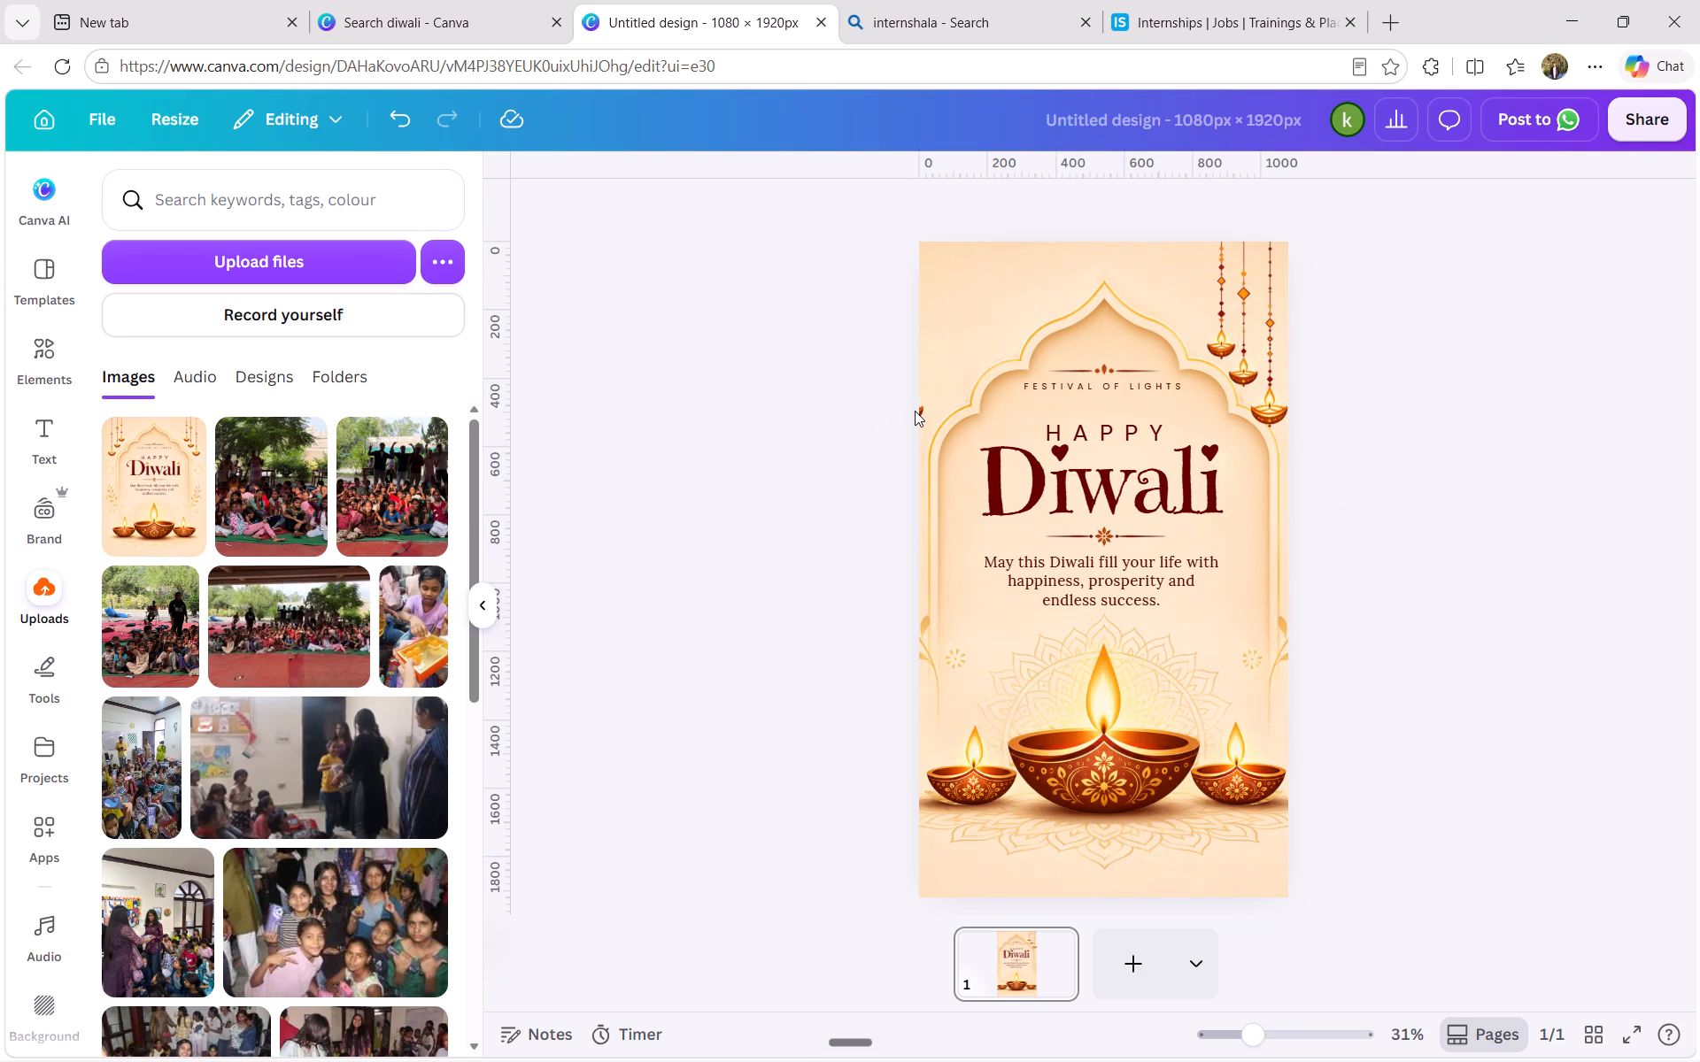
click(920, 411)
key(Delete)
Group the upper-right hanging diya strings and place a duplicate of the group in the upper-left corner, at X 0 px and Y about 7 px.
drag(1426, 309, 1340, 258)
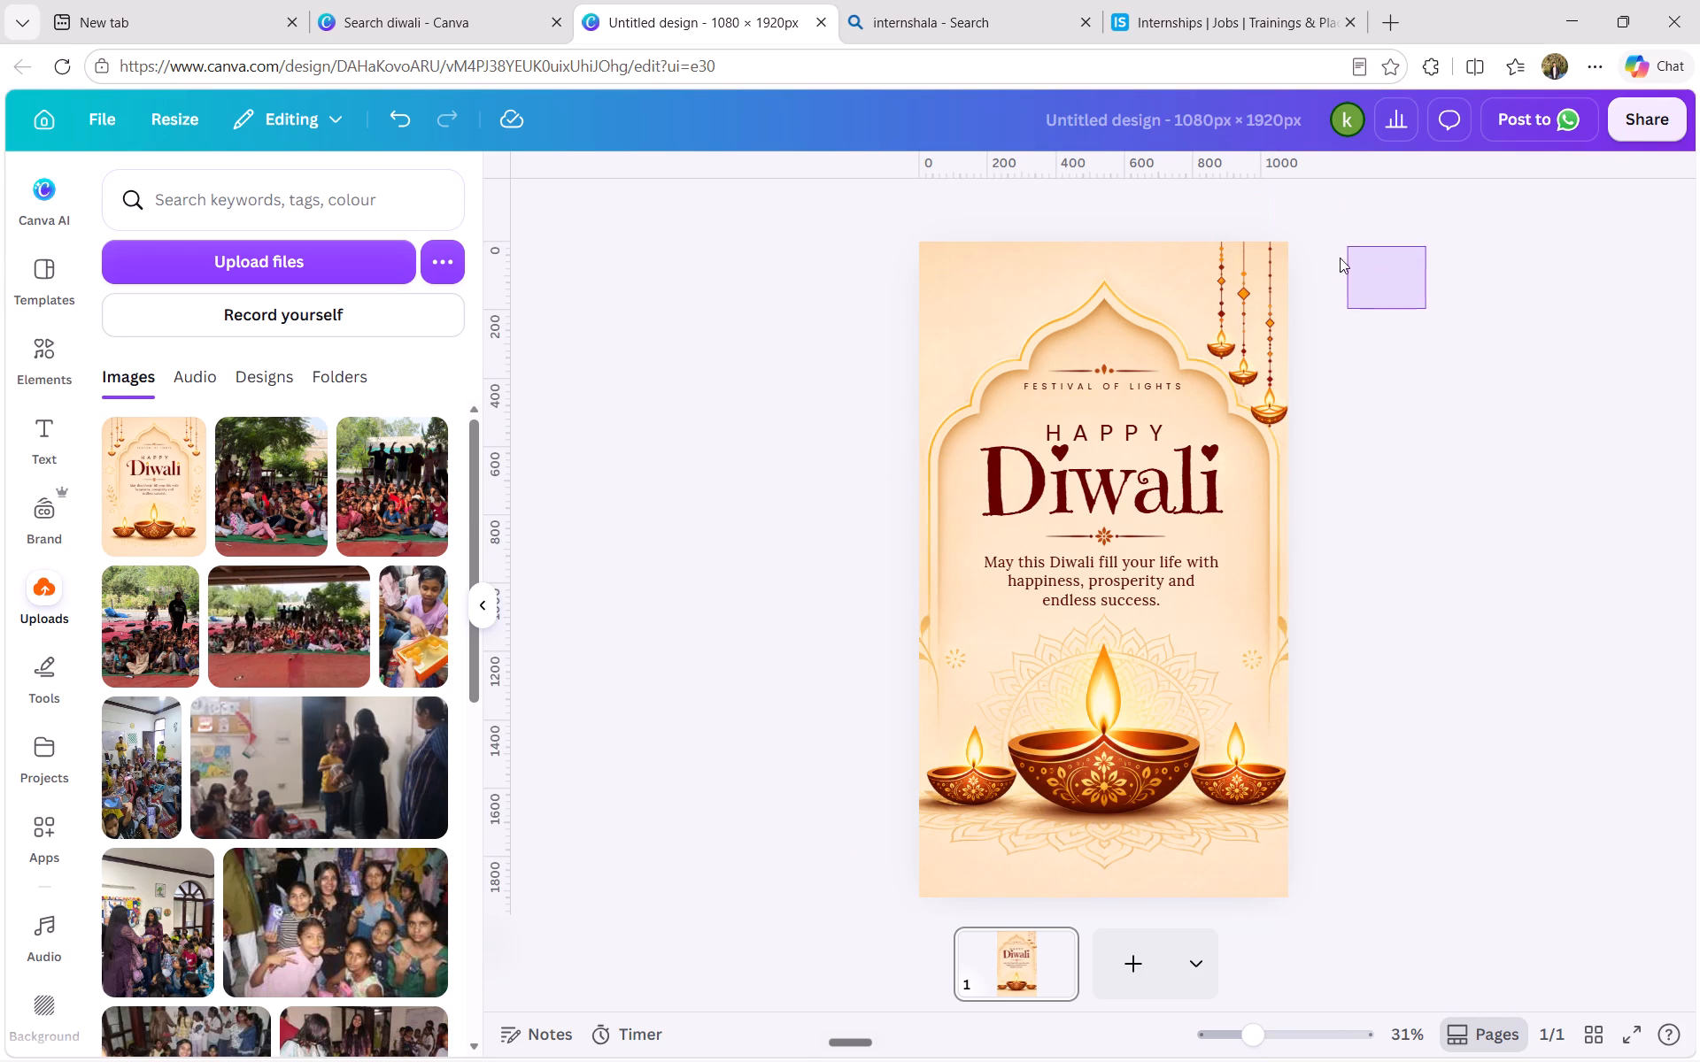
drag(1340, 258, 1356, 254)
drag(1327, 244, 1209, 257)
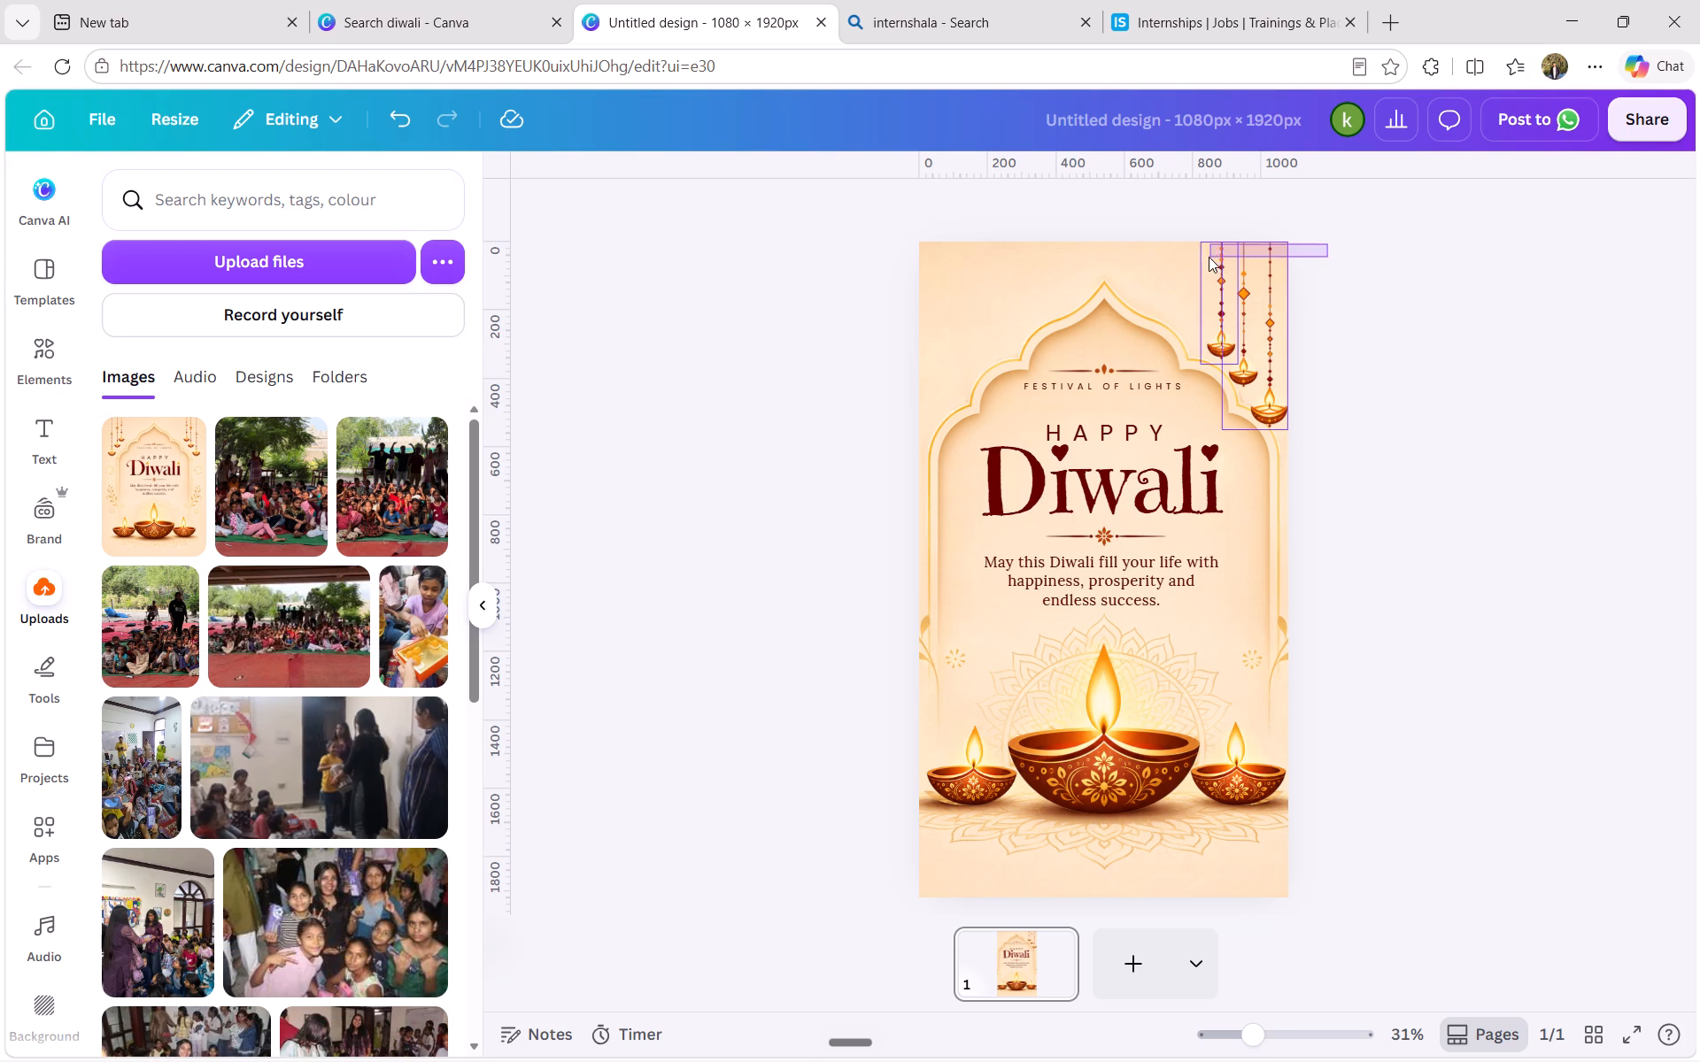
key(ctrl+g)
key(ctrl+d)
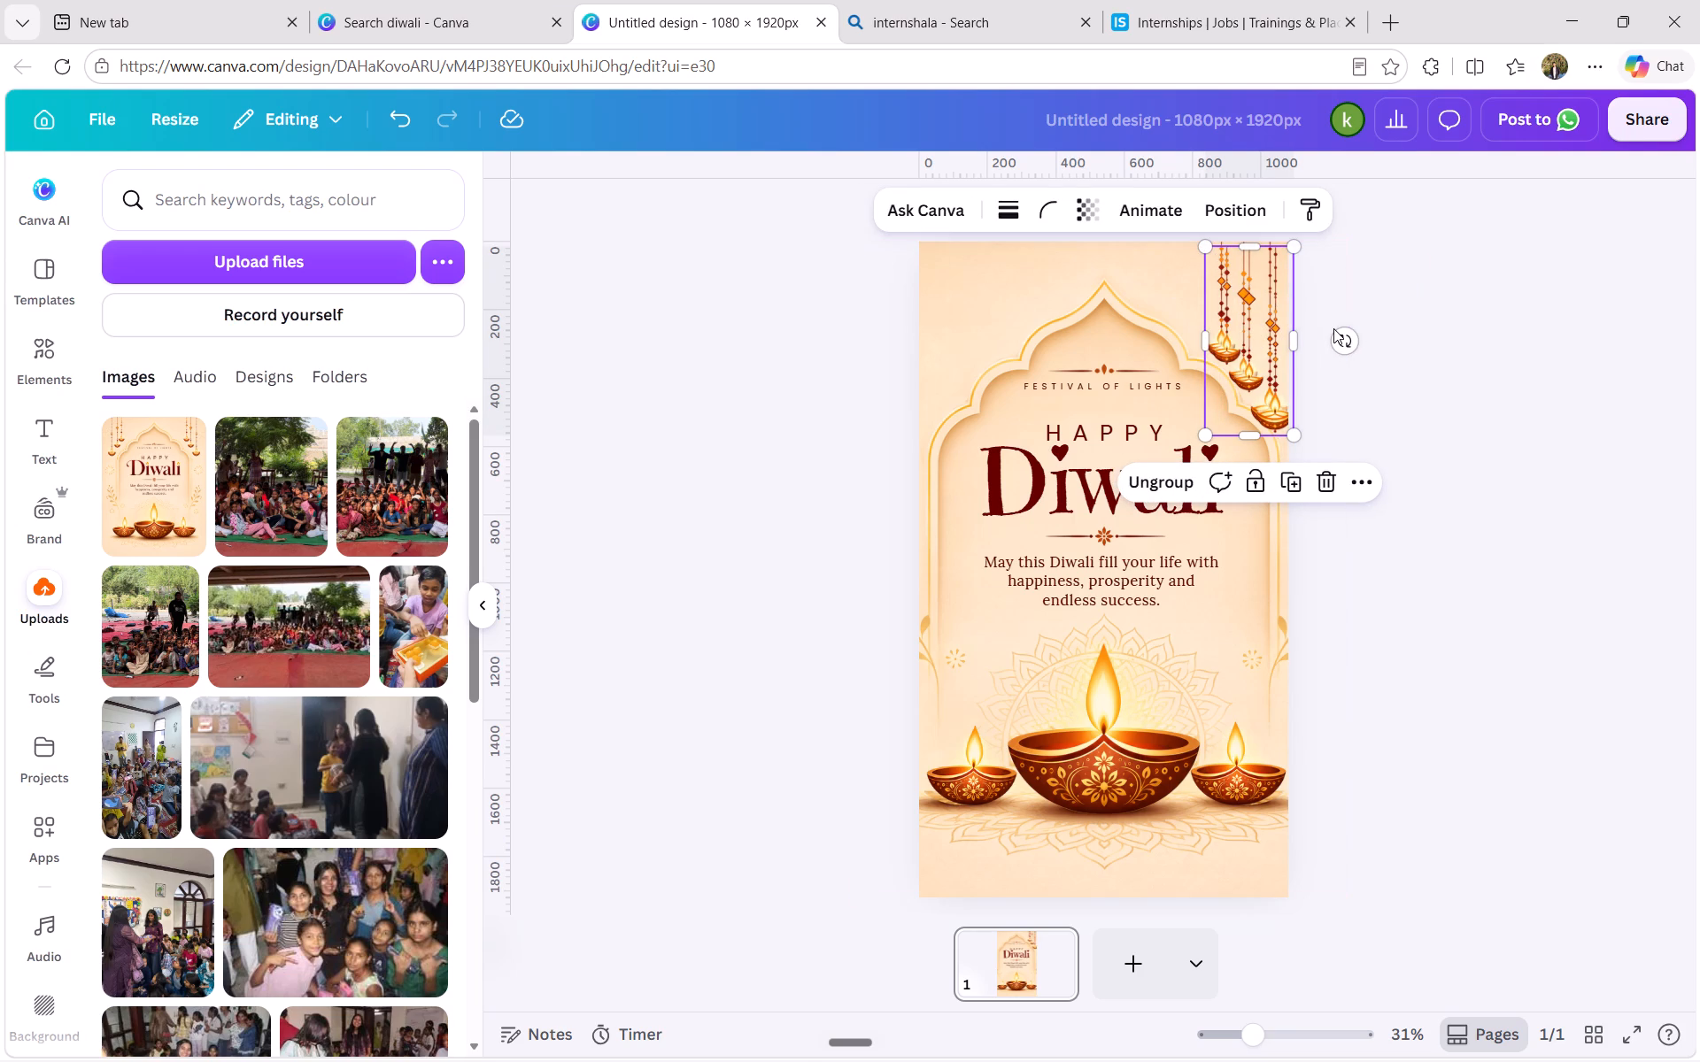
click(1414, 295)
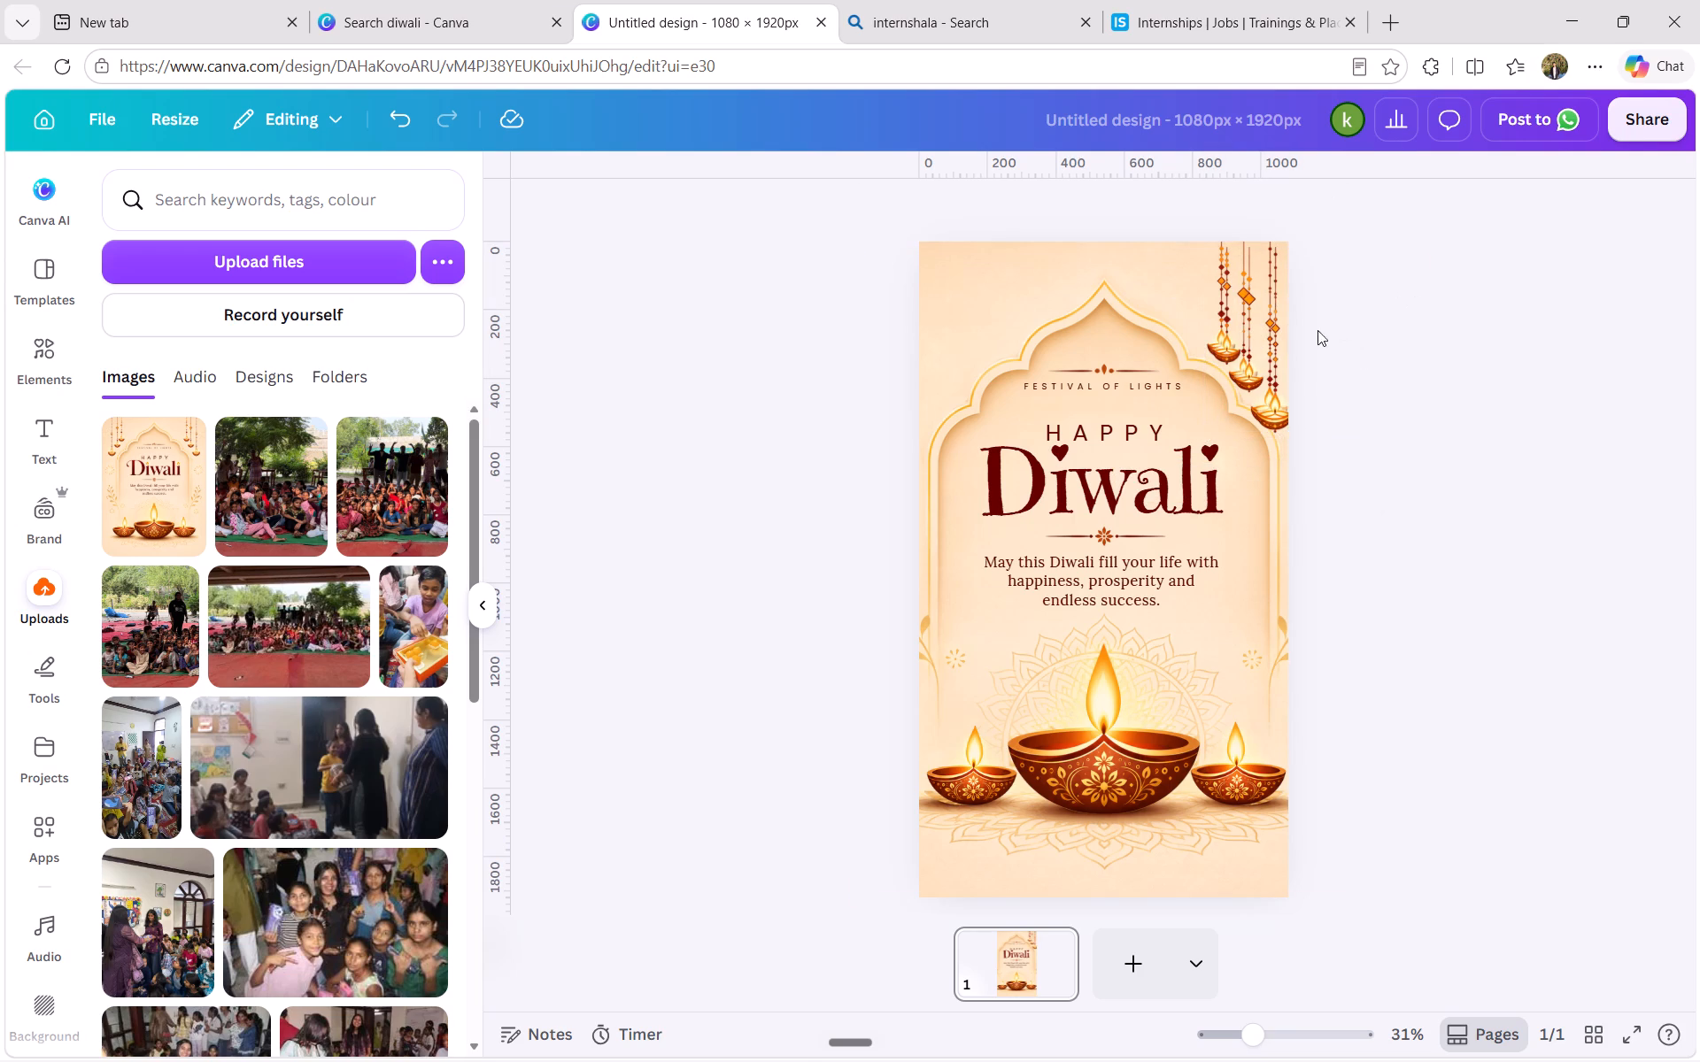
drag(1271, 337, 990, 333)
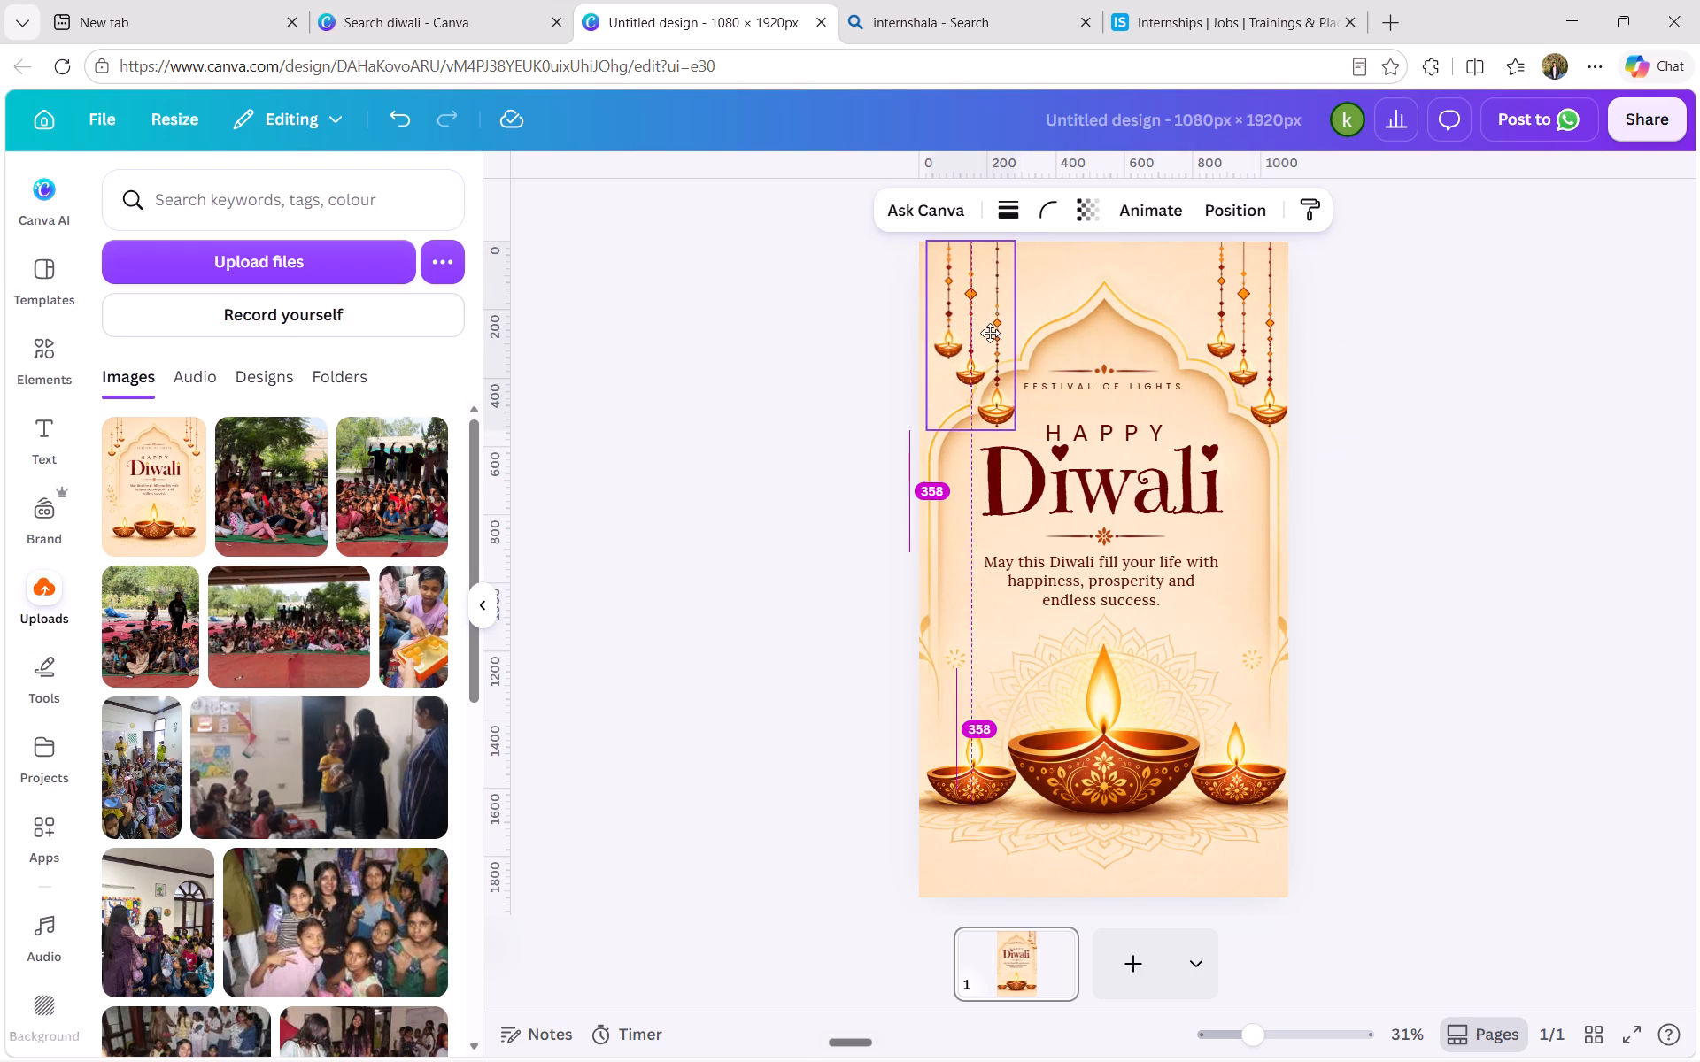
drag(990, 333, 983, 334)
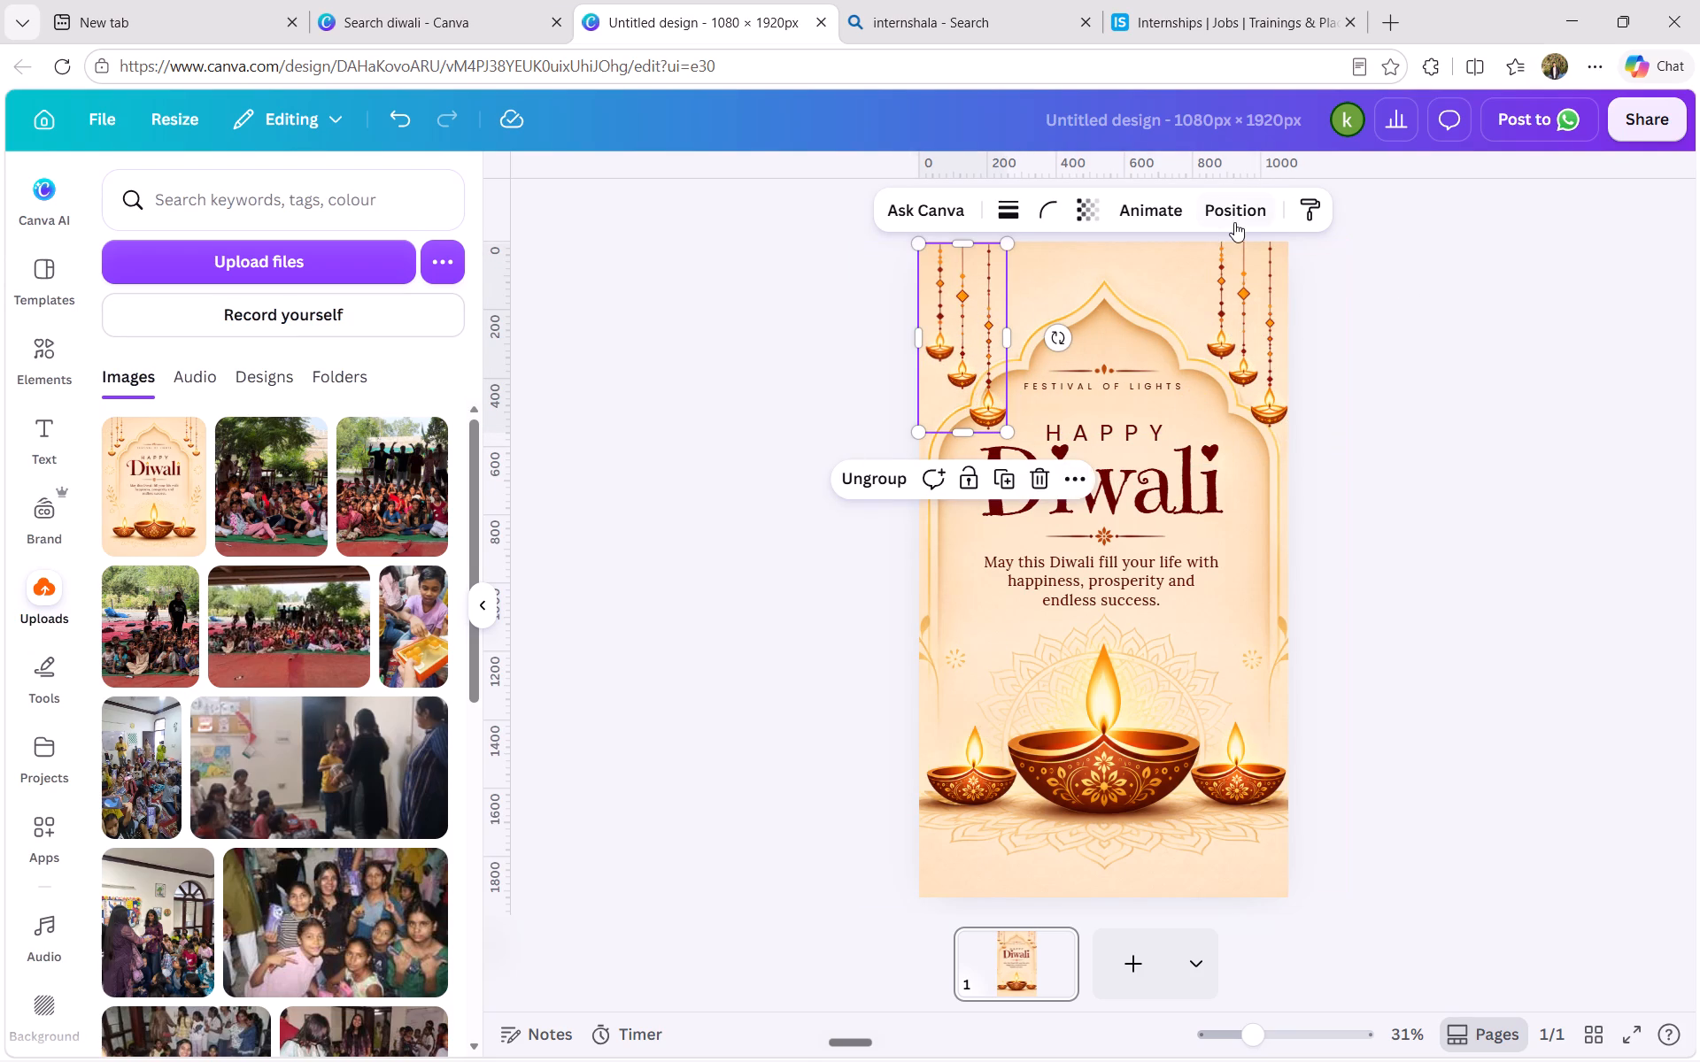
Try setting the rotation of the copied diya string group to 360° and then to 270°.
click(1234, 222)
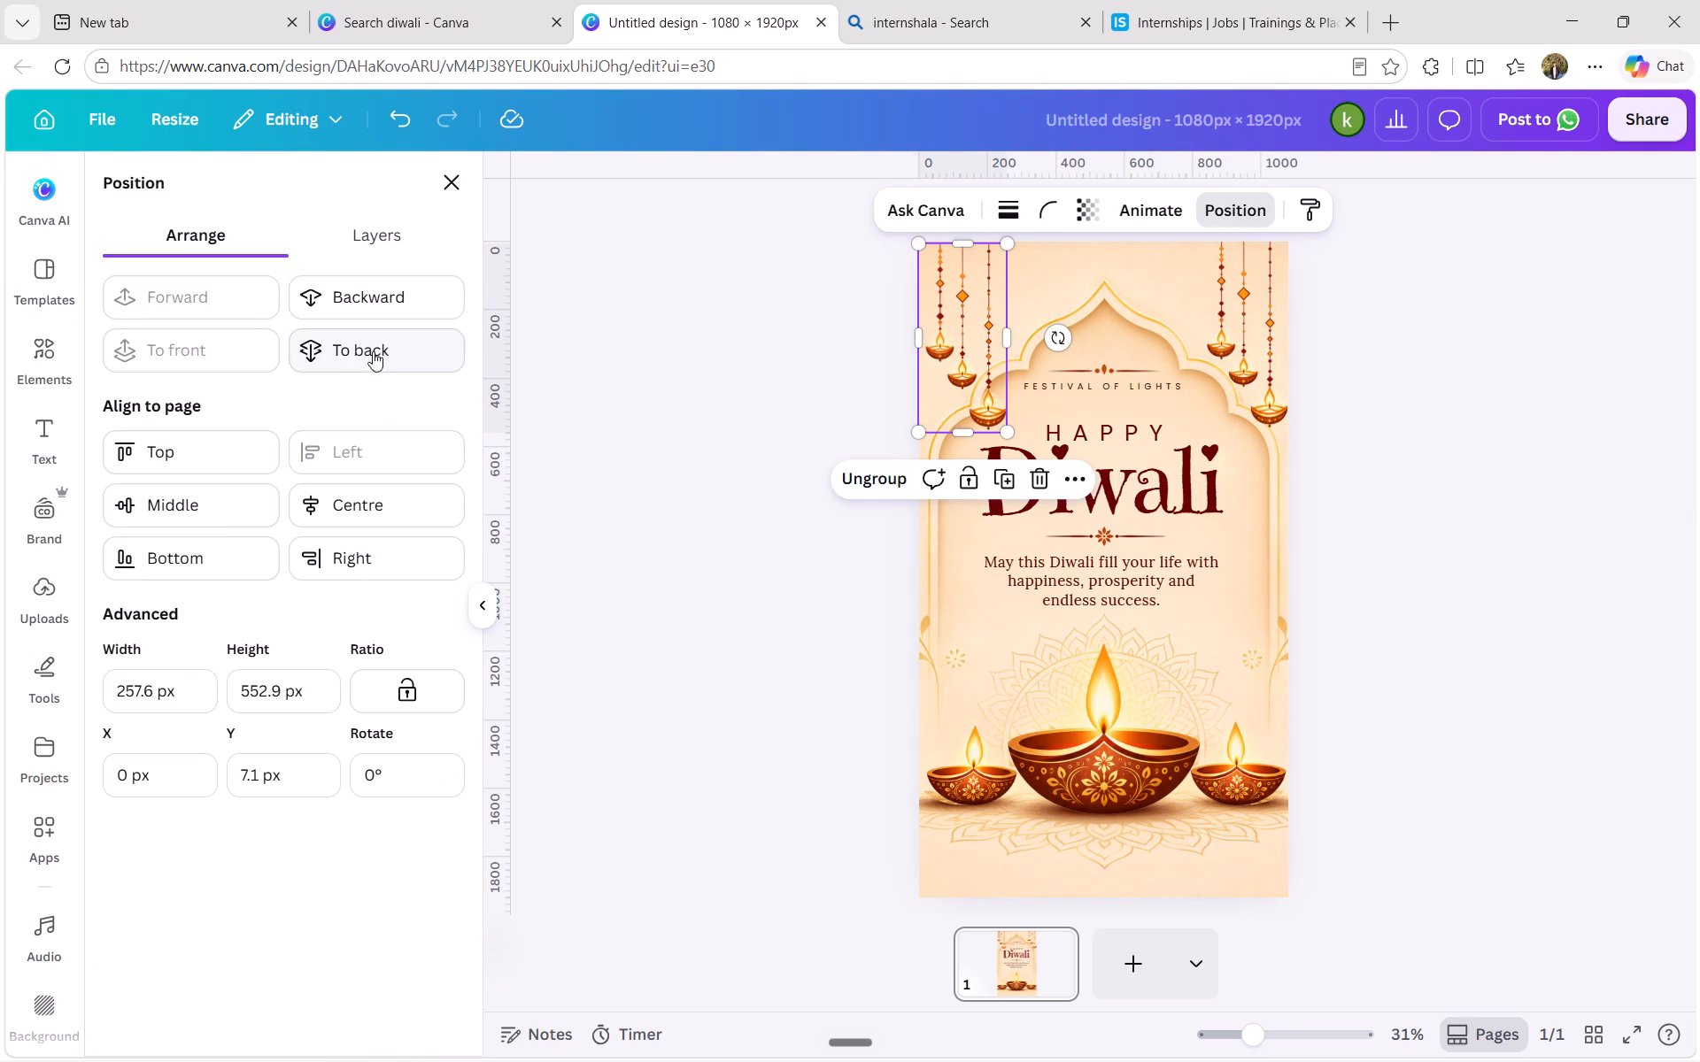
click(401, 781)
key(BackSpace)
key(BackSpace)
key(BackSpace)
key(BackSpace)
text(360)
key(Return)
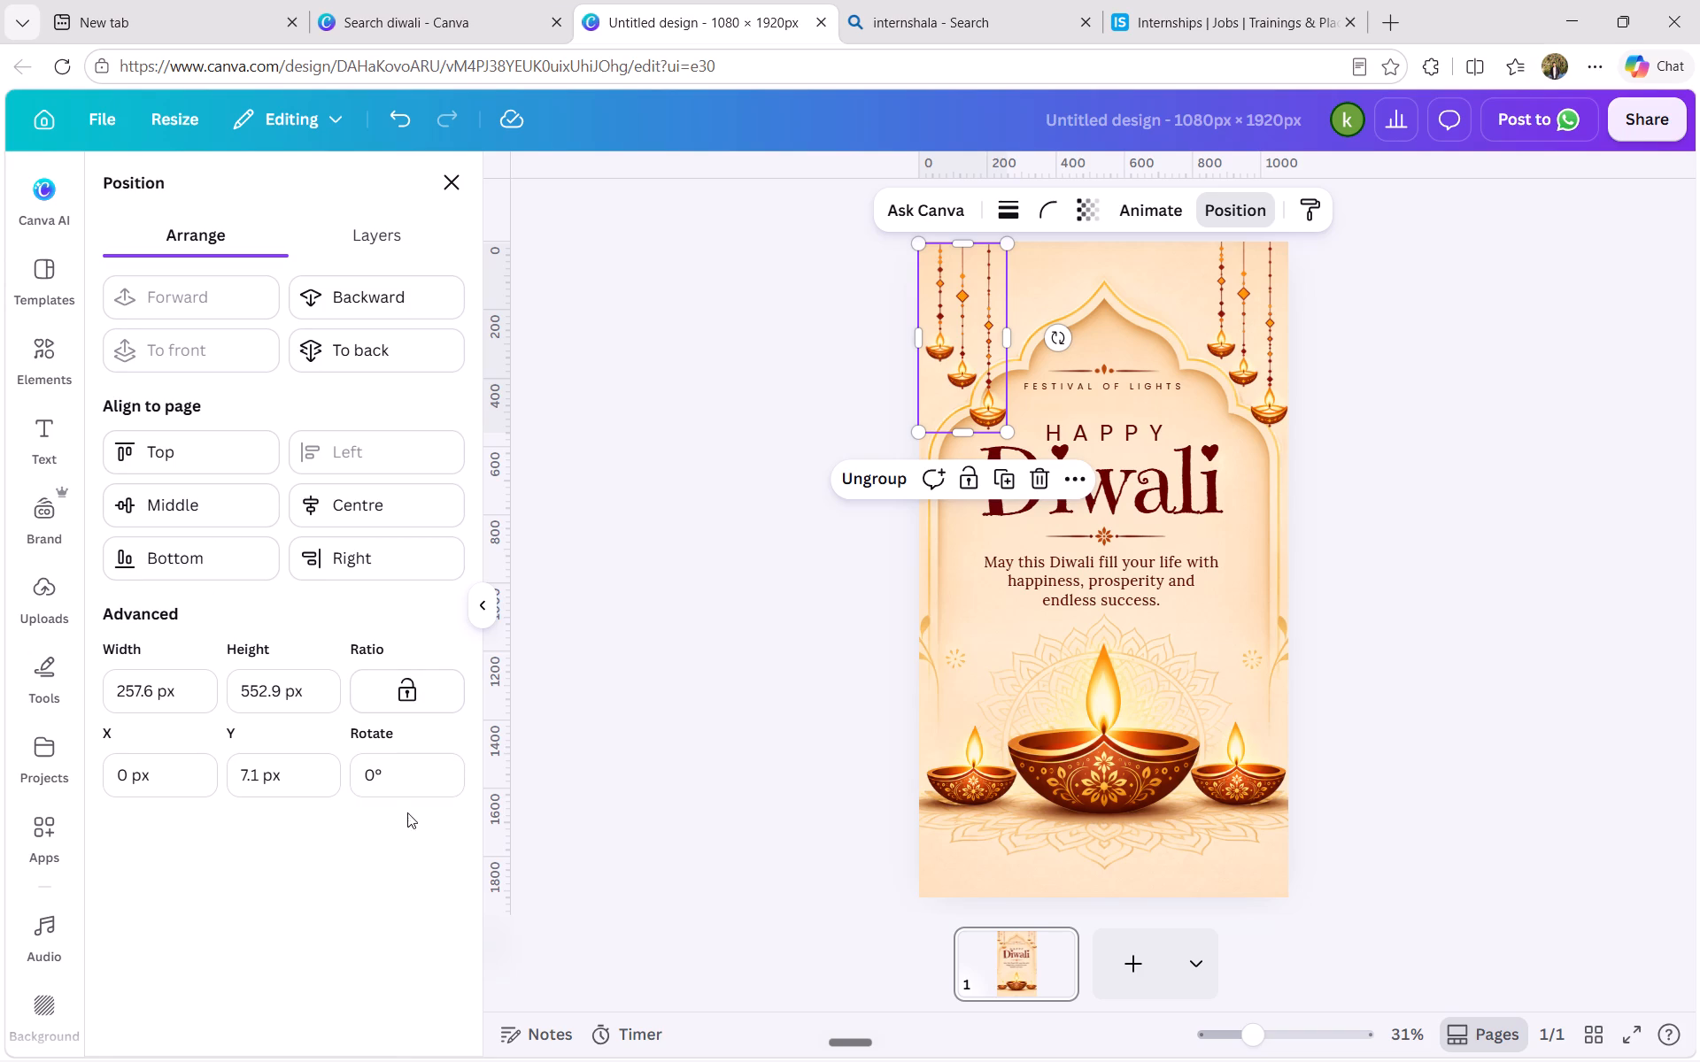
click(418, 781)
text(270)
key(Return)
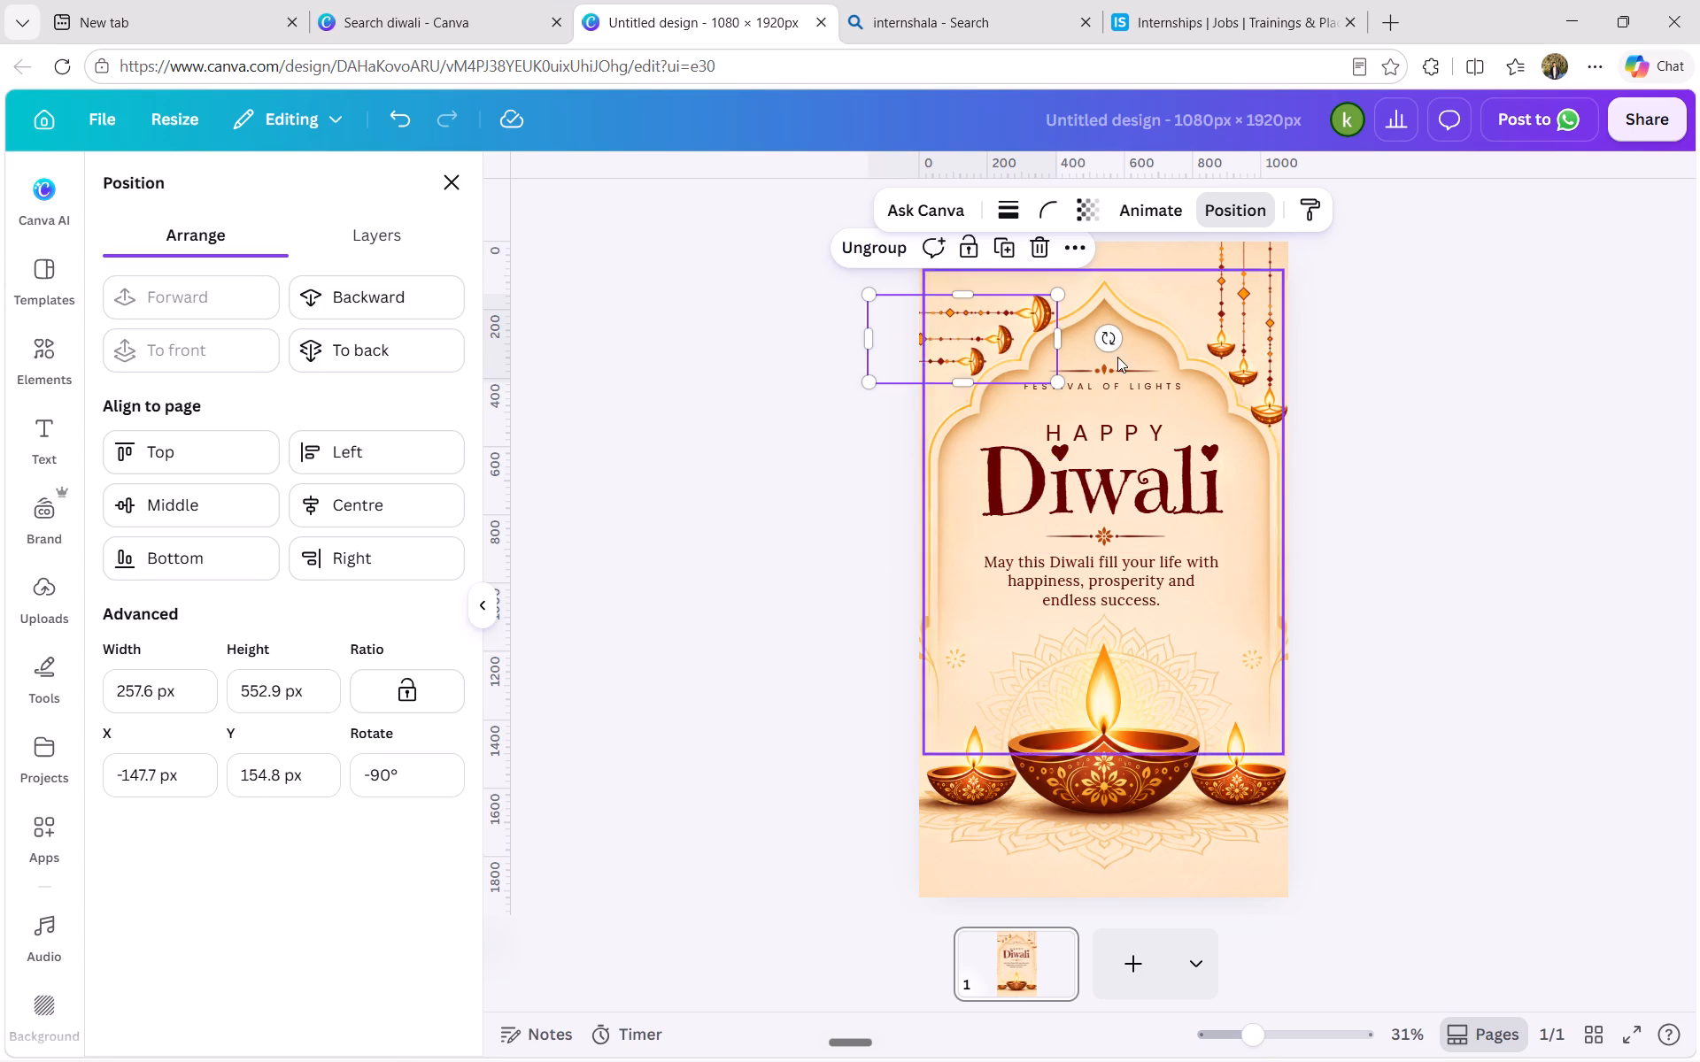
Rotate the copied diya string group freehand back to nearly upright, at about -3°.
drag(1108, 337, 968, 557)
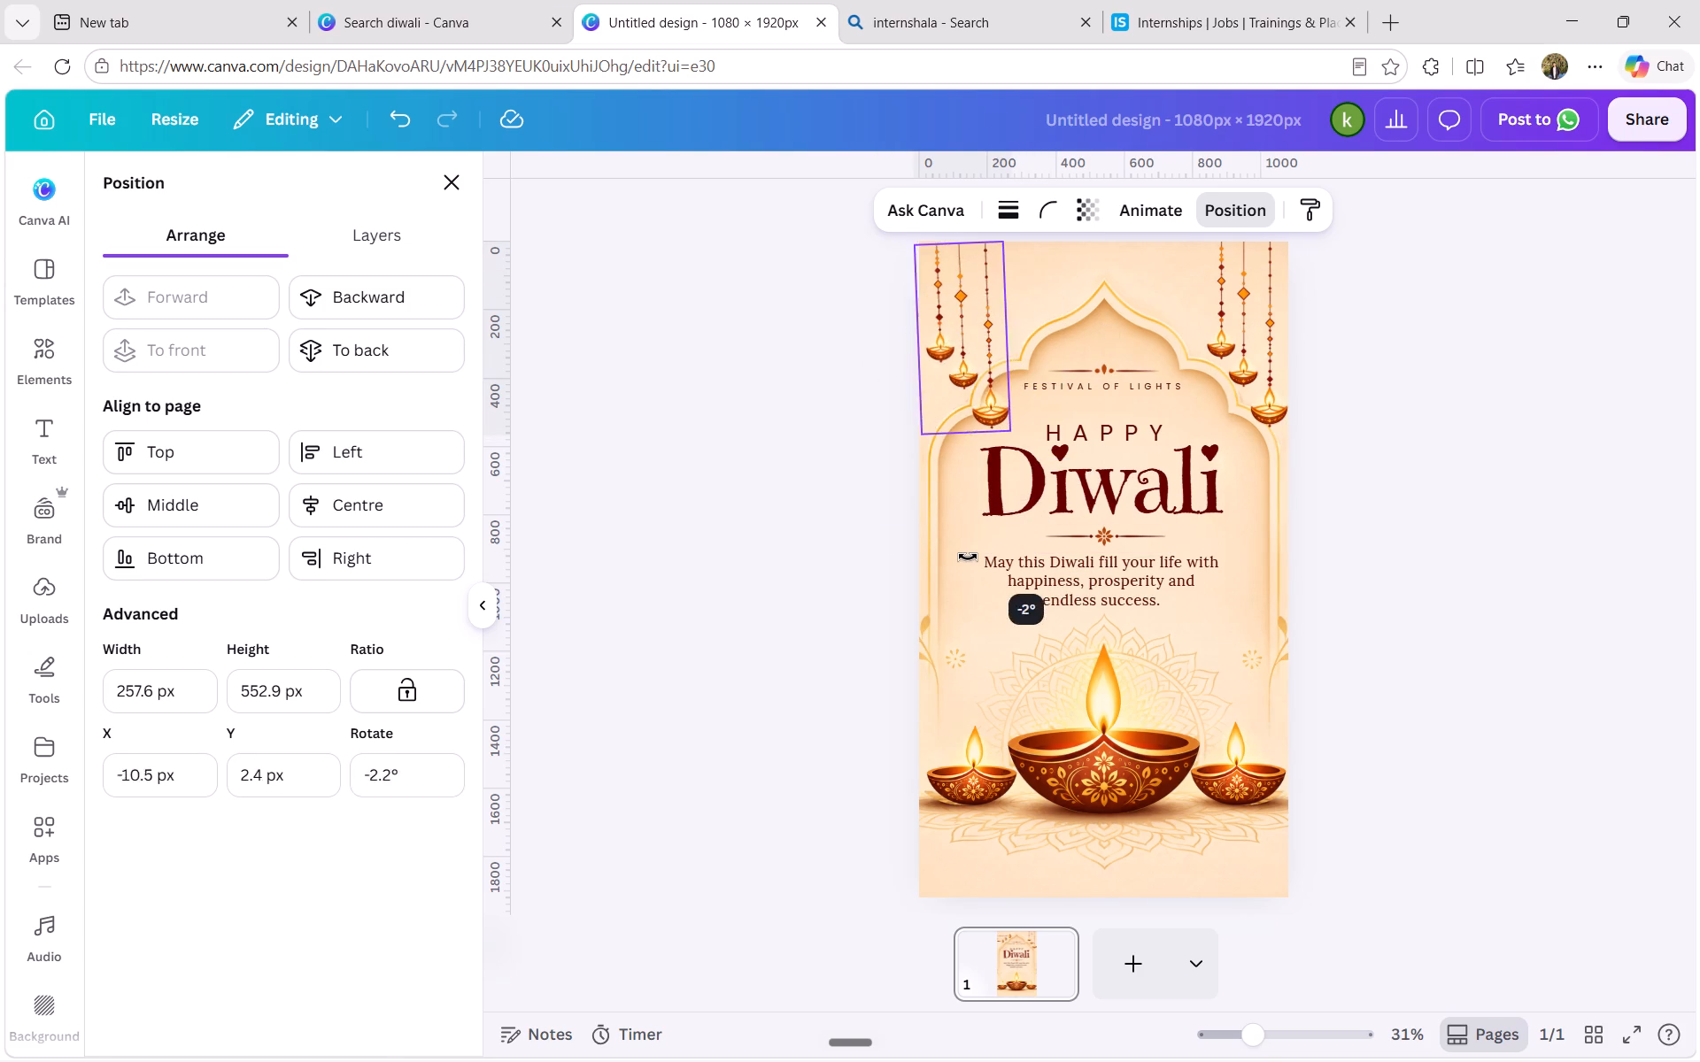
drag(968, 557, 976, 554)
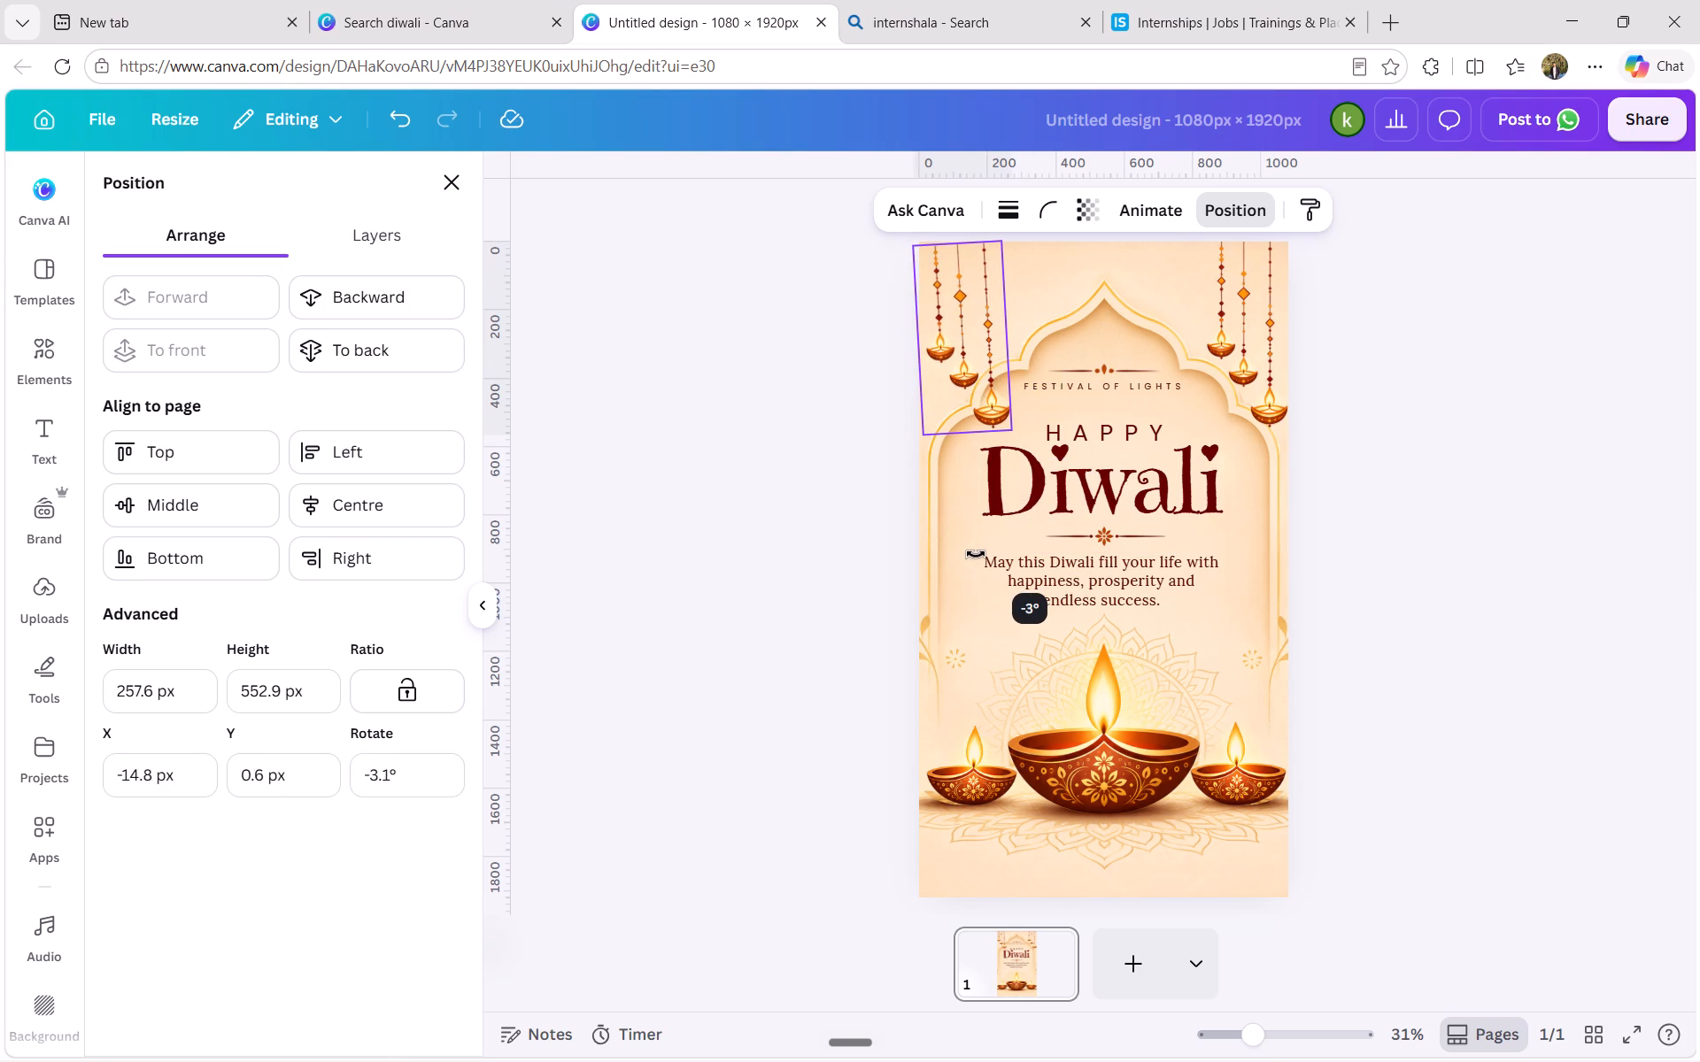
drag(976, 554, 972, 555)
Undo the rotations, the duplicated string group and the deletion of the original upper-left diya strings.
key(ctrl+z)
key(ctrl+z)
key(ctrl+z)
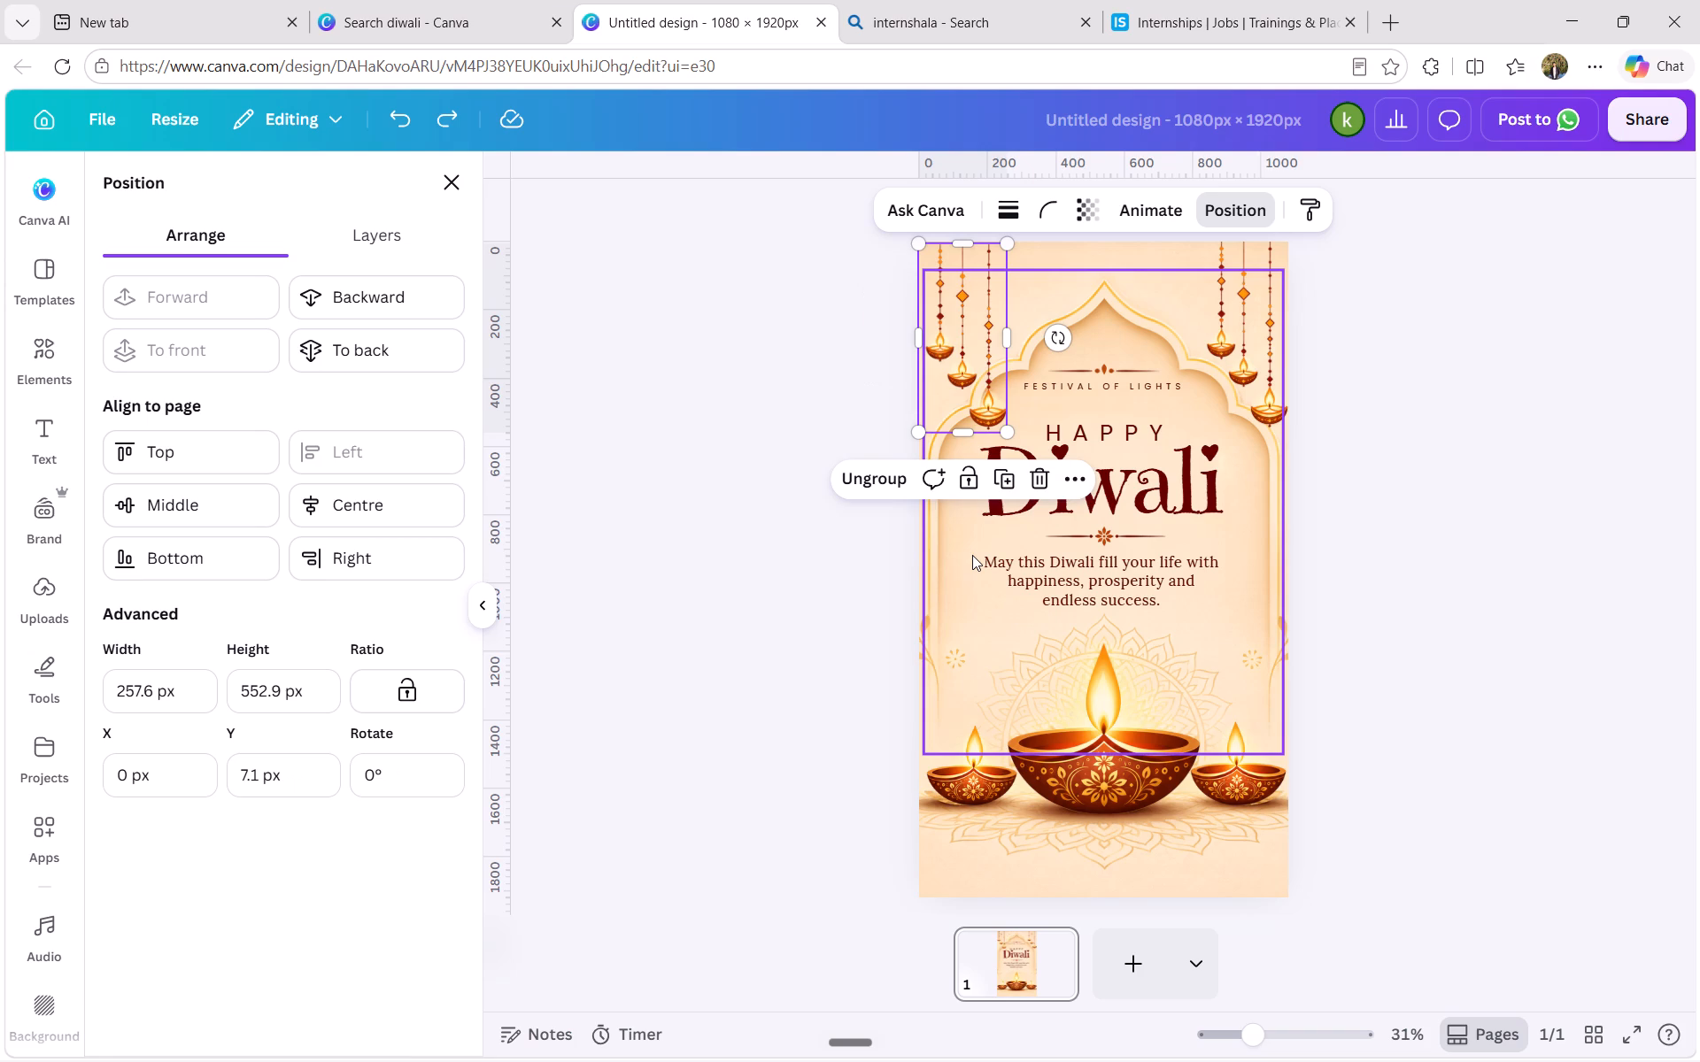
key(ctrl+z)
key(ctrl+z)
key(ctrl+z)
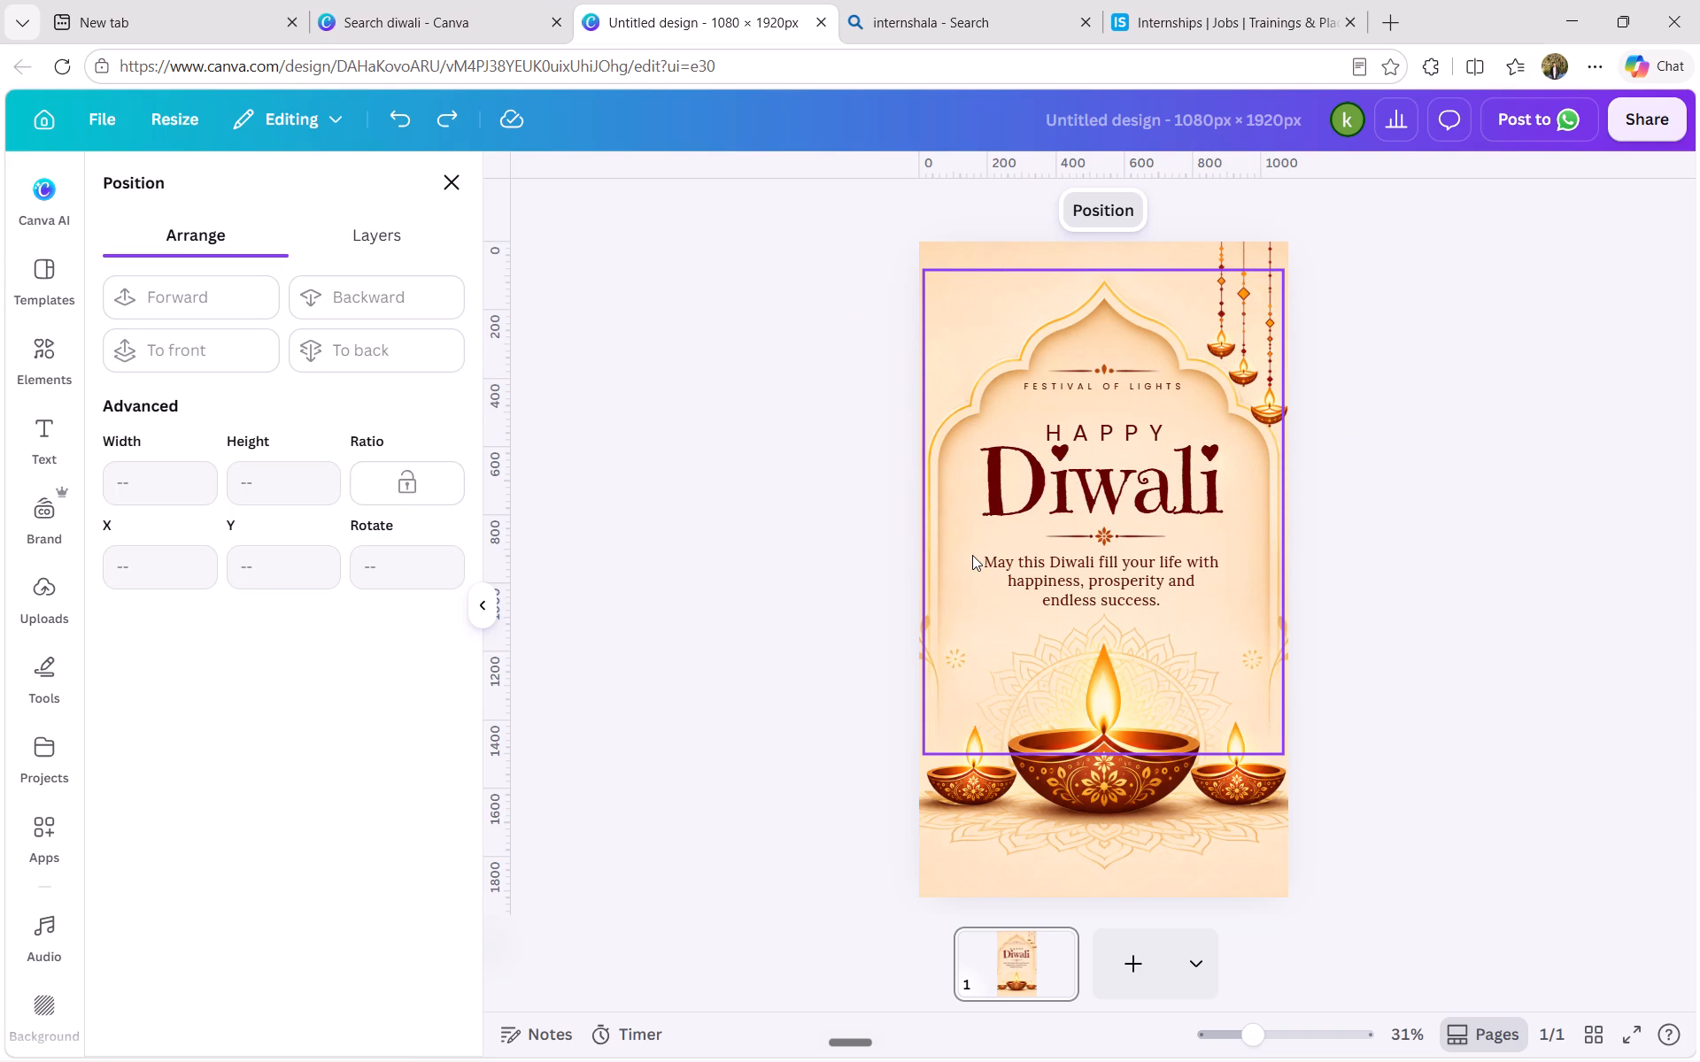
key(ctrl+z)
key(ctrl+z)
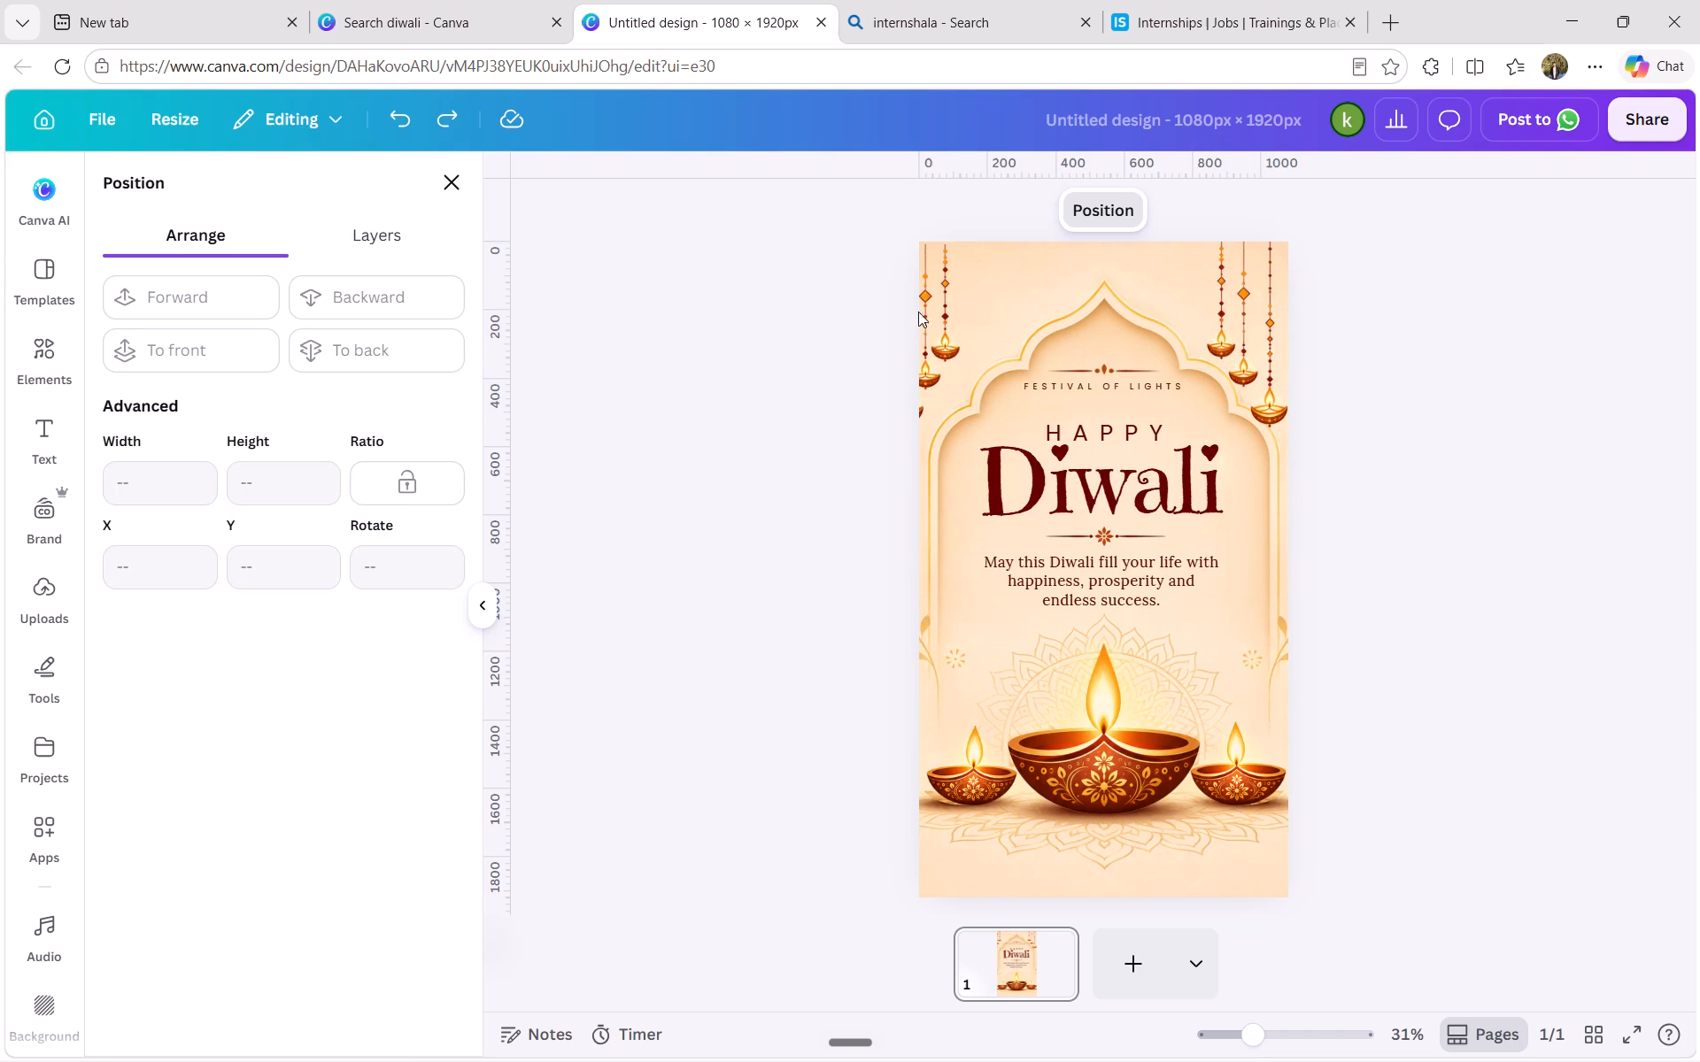
Move the poster's upper-left hanging diya strings inward, placing the outermost string's image at about X -25 px, Y -24 px.
drag(947, 293, 974, 288)
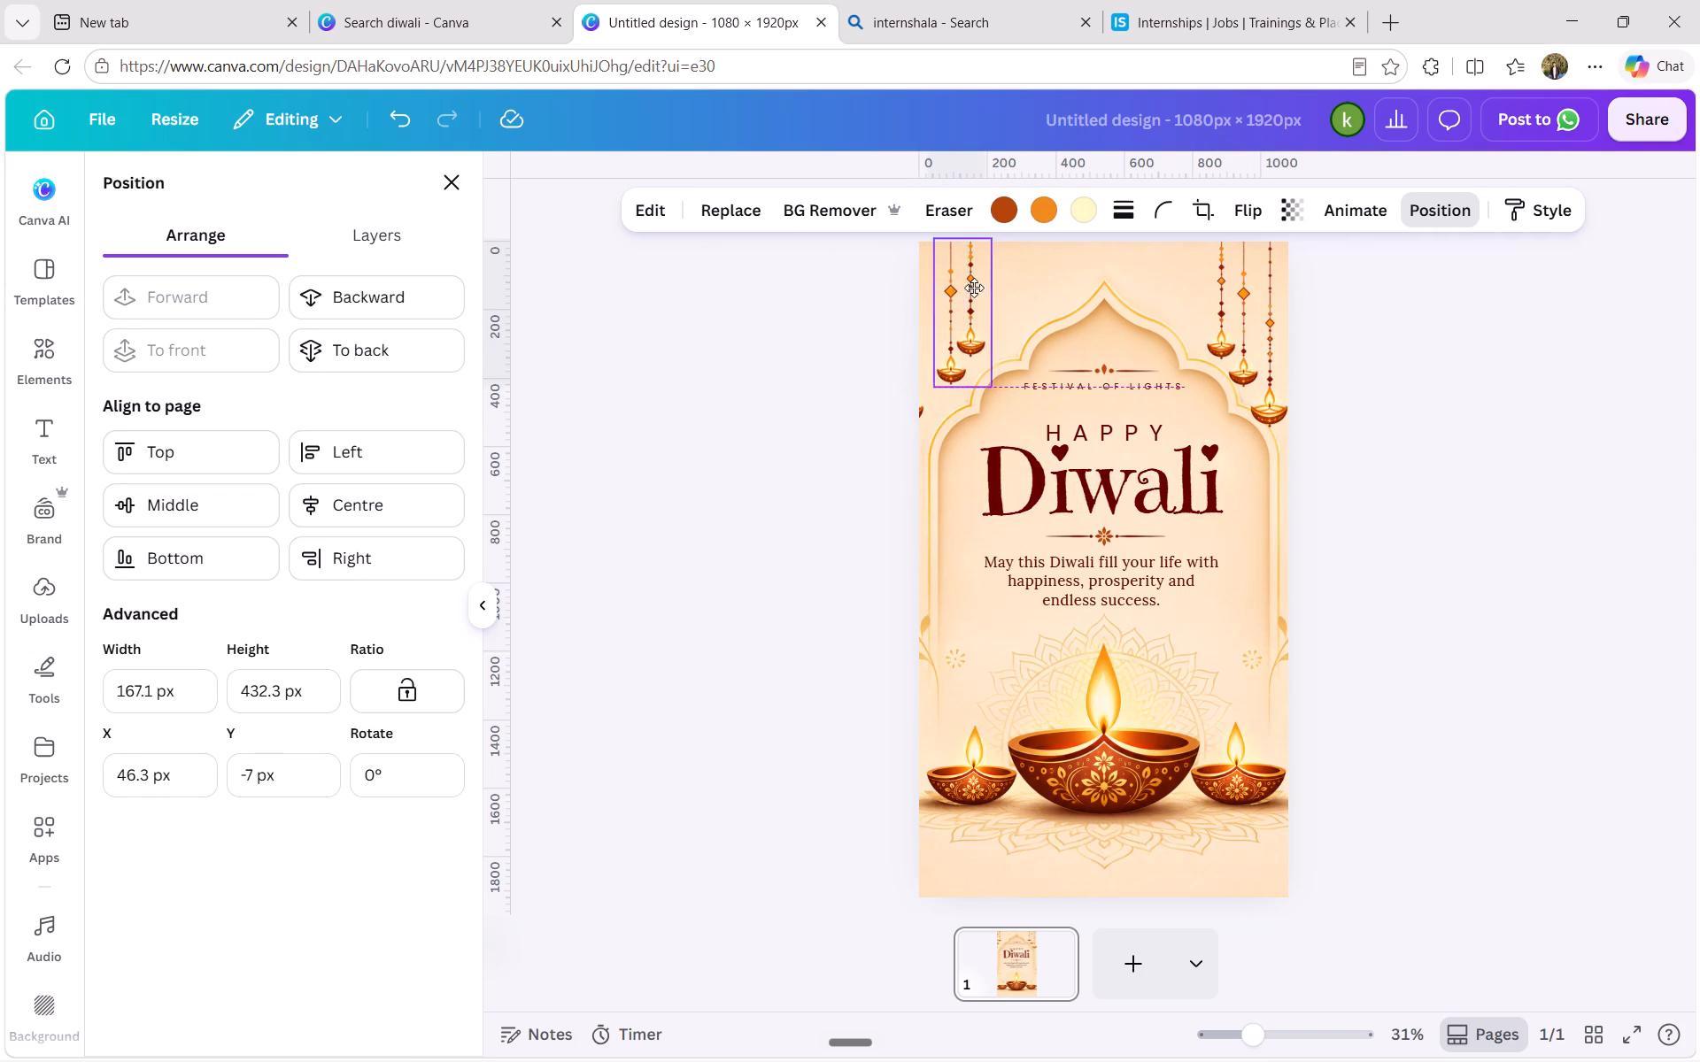
drag(974, 288, 981, 289)
drag(921, 397, 955, 390)
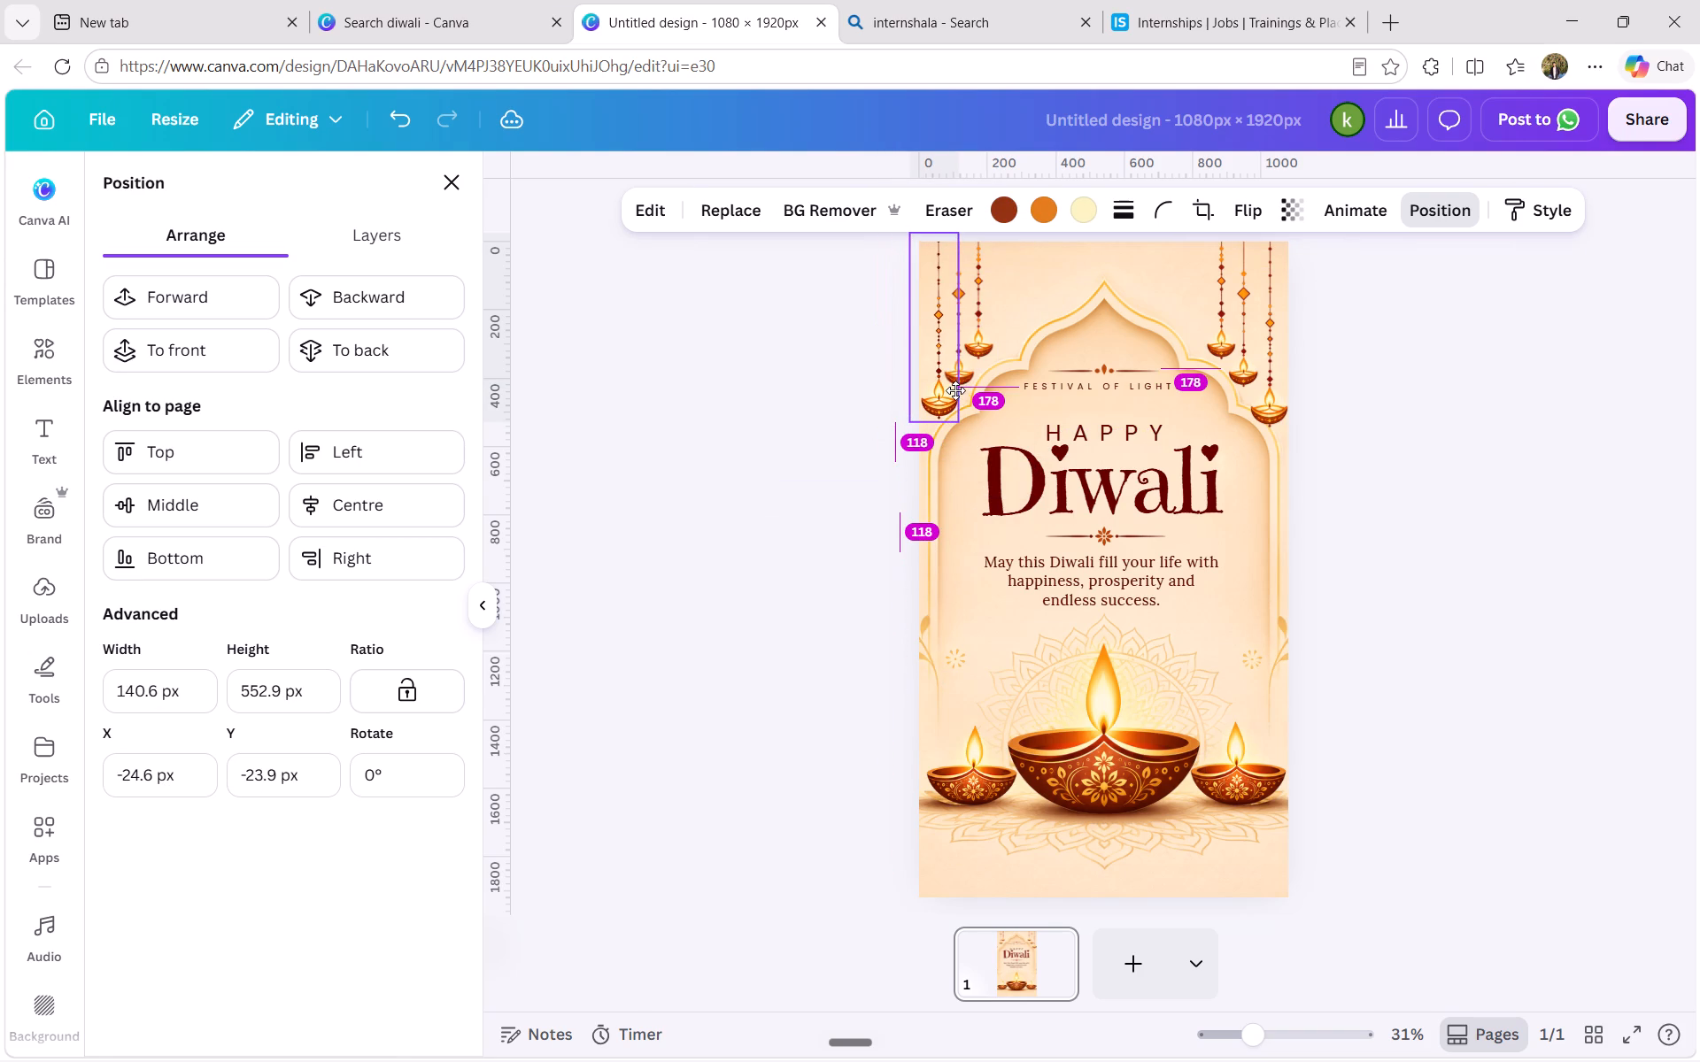
drag(955, 390, 960, 389)
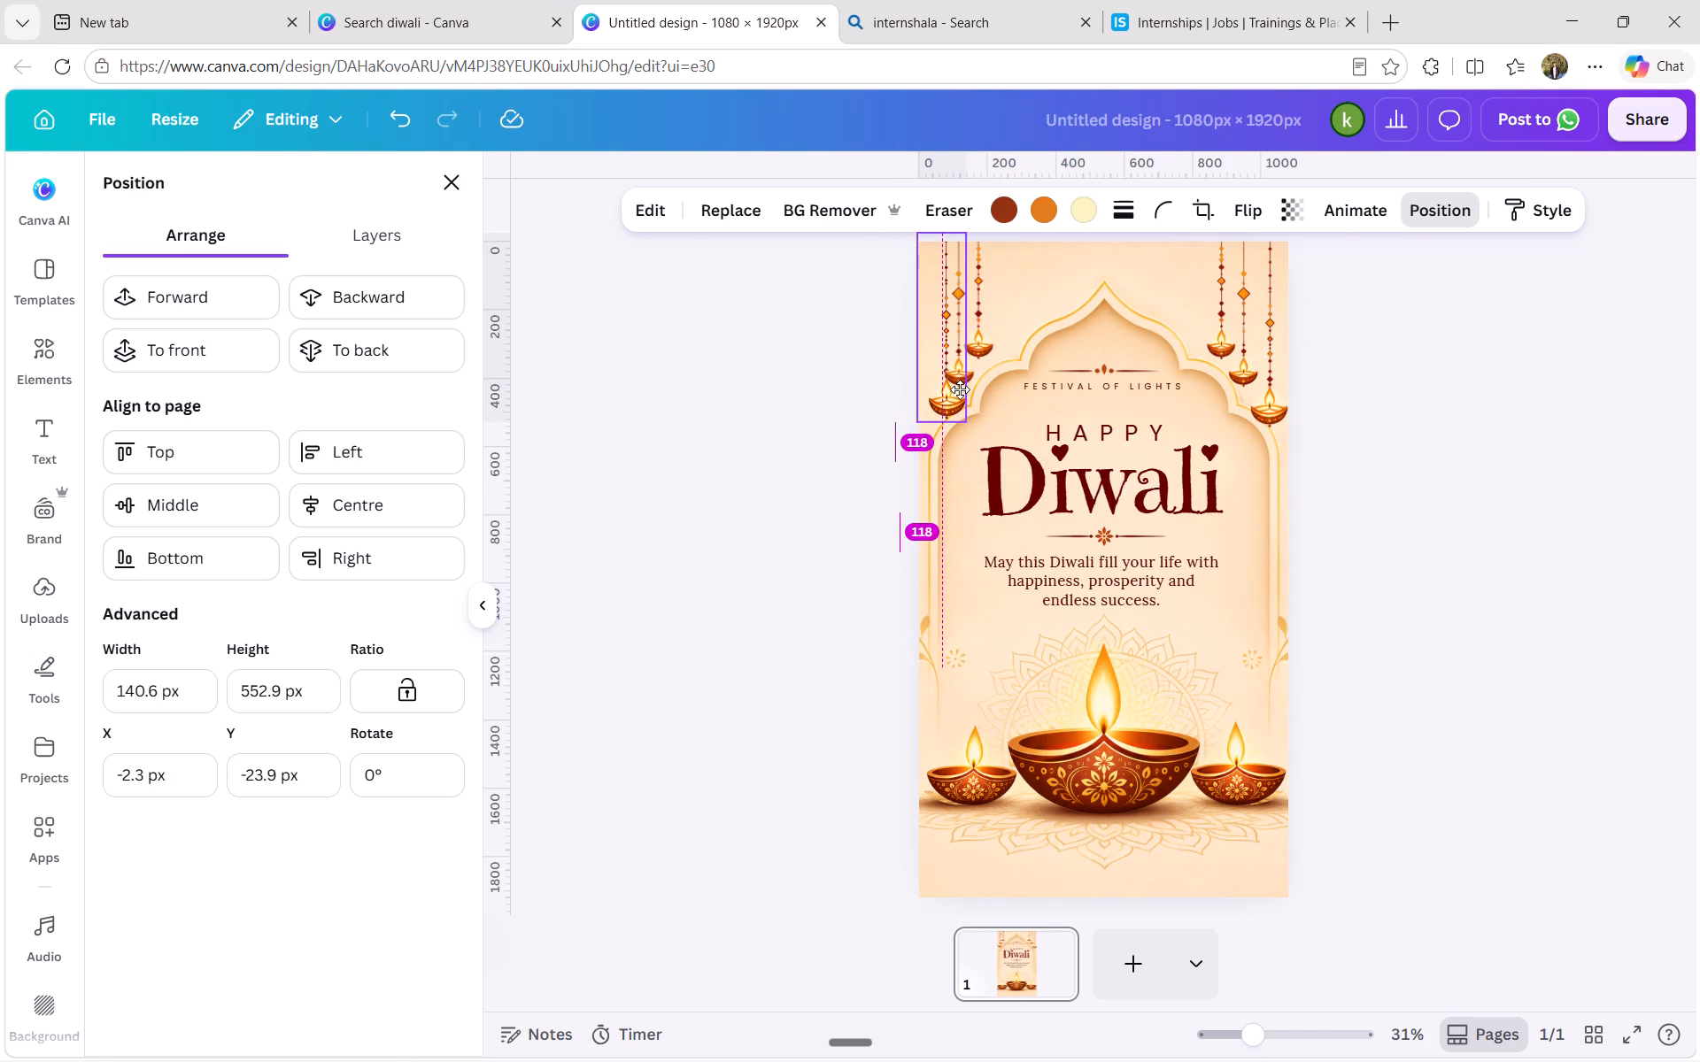
drag(960, 389, 955, 389)
click(746, 432)
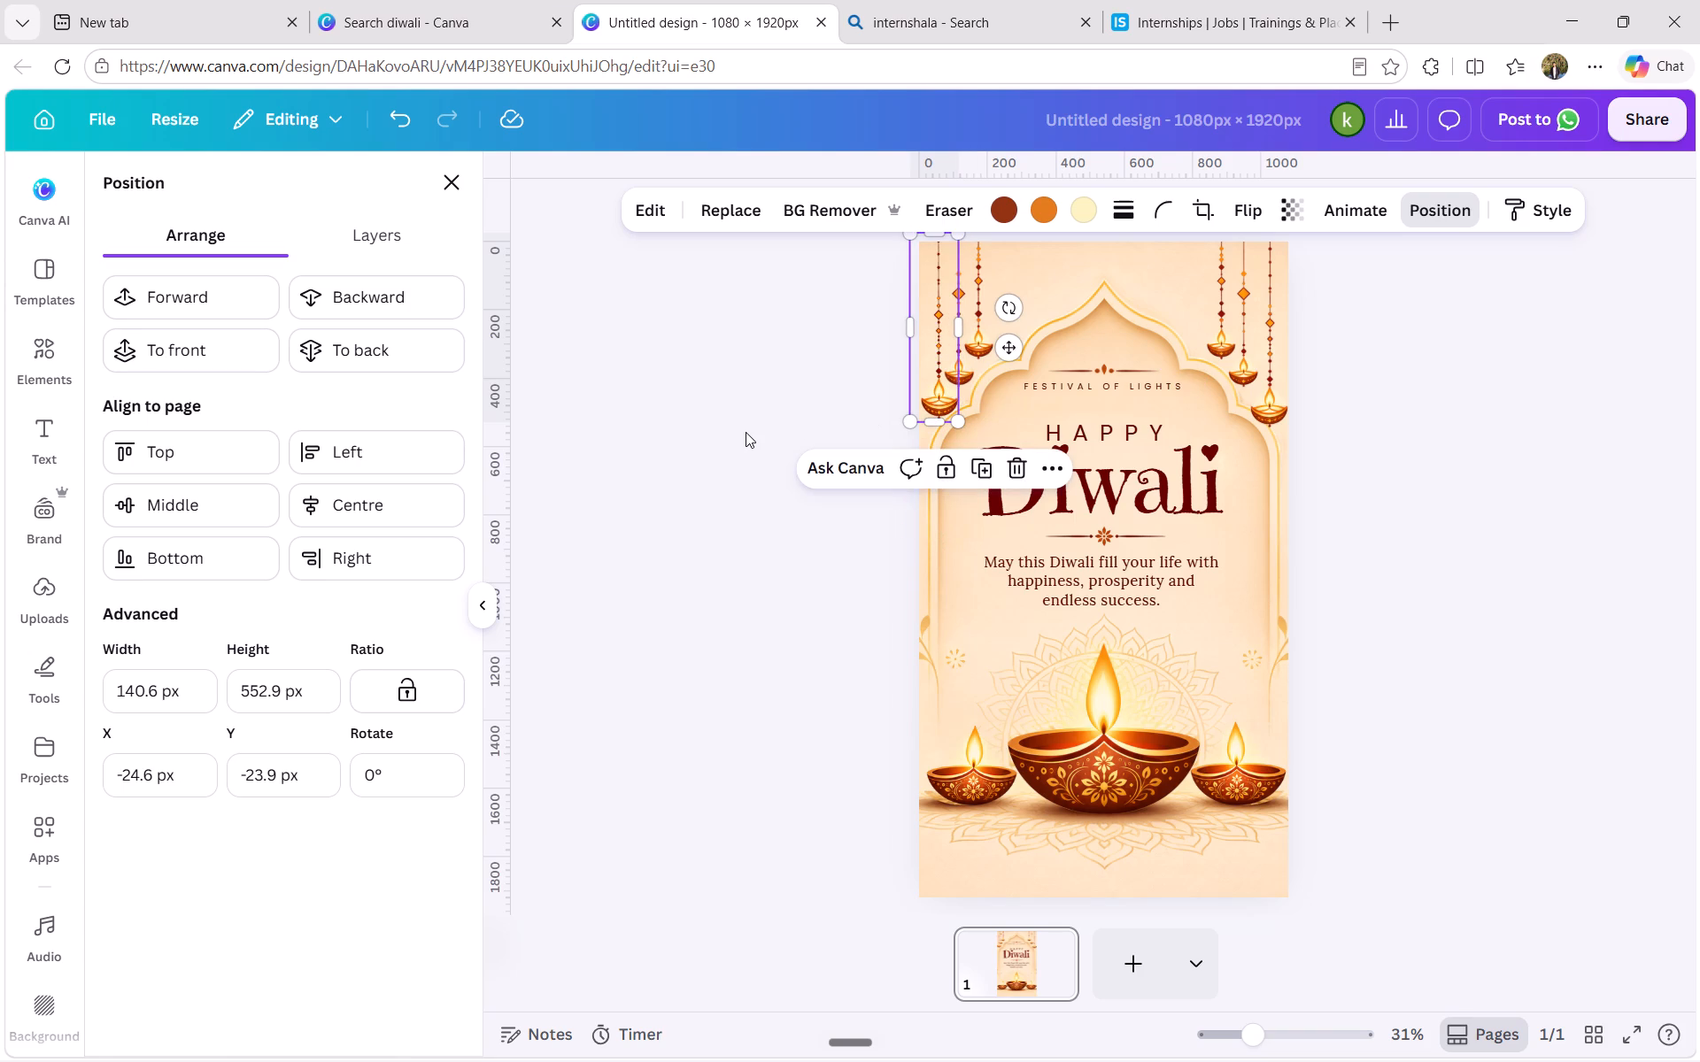
click(746, 432)
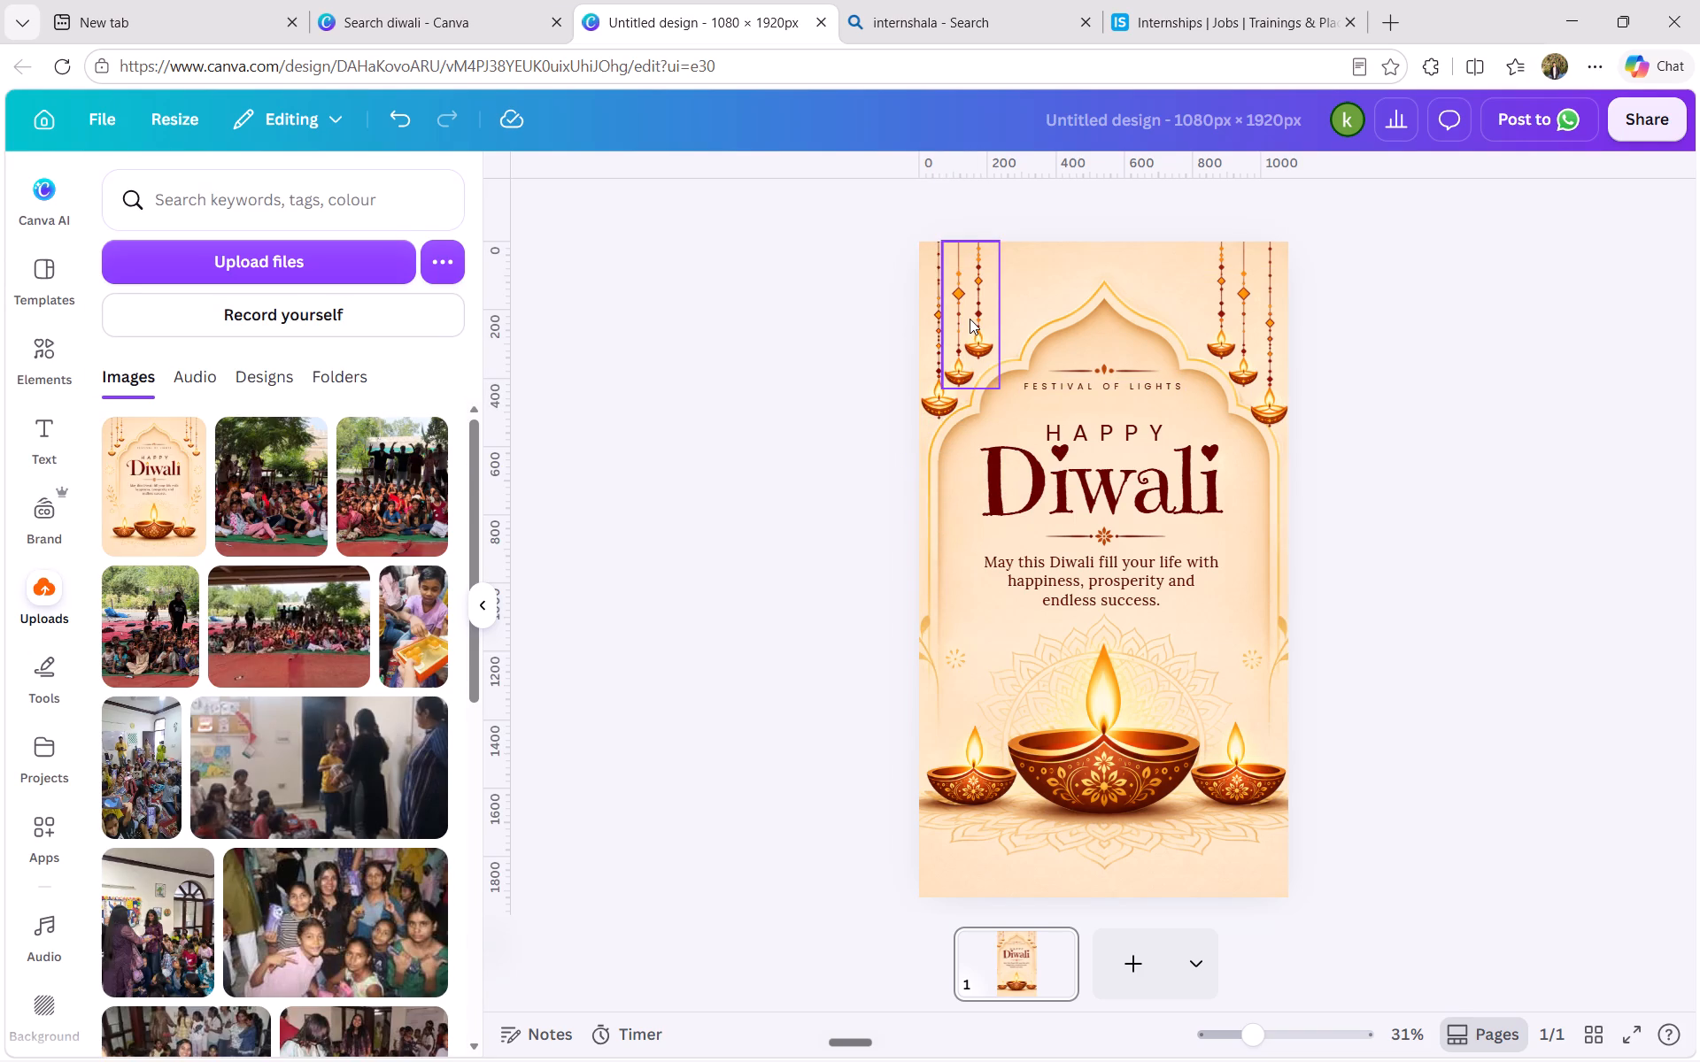
Nudge the inner pair of the poster's upper-left hanging diya strings slightly to the right.
click(970, 319)
key(Right)
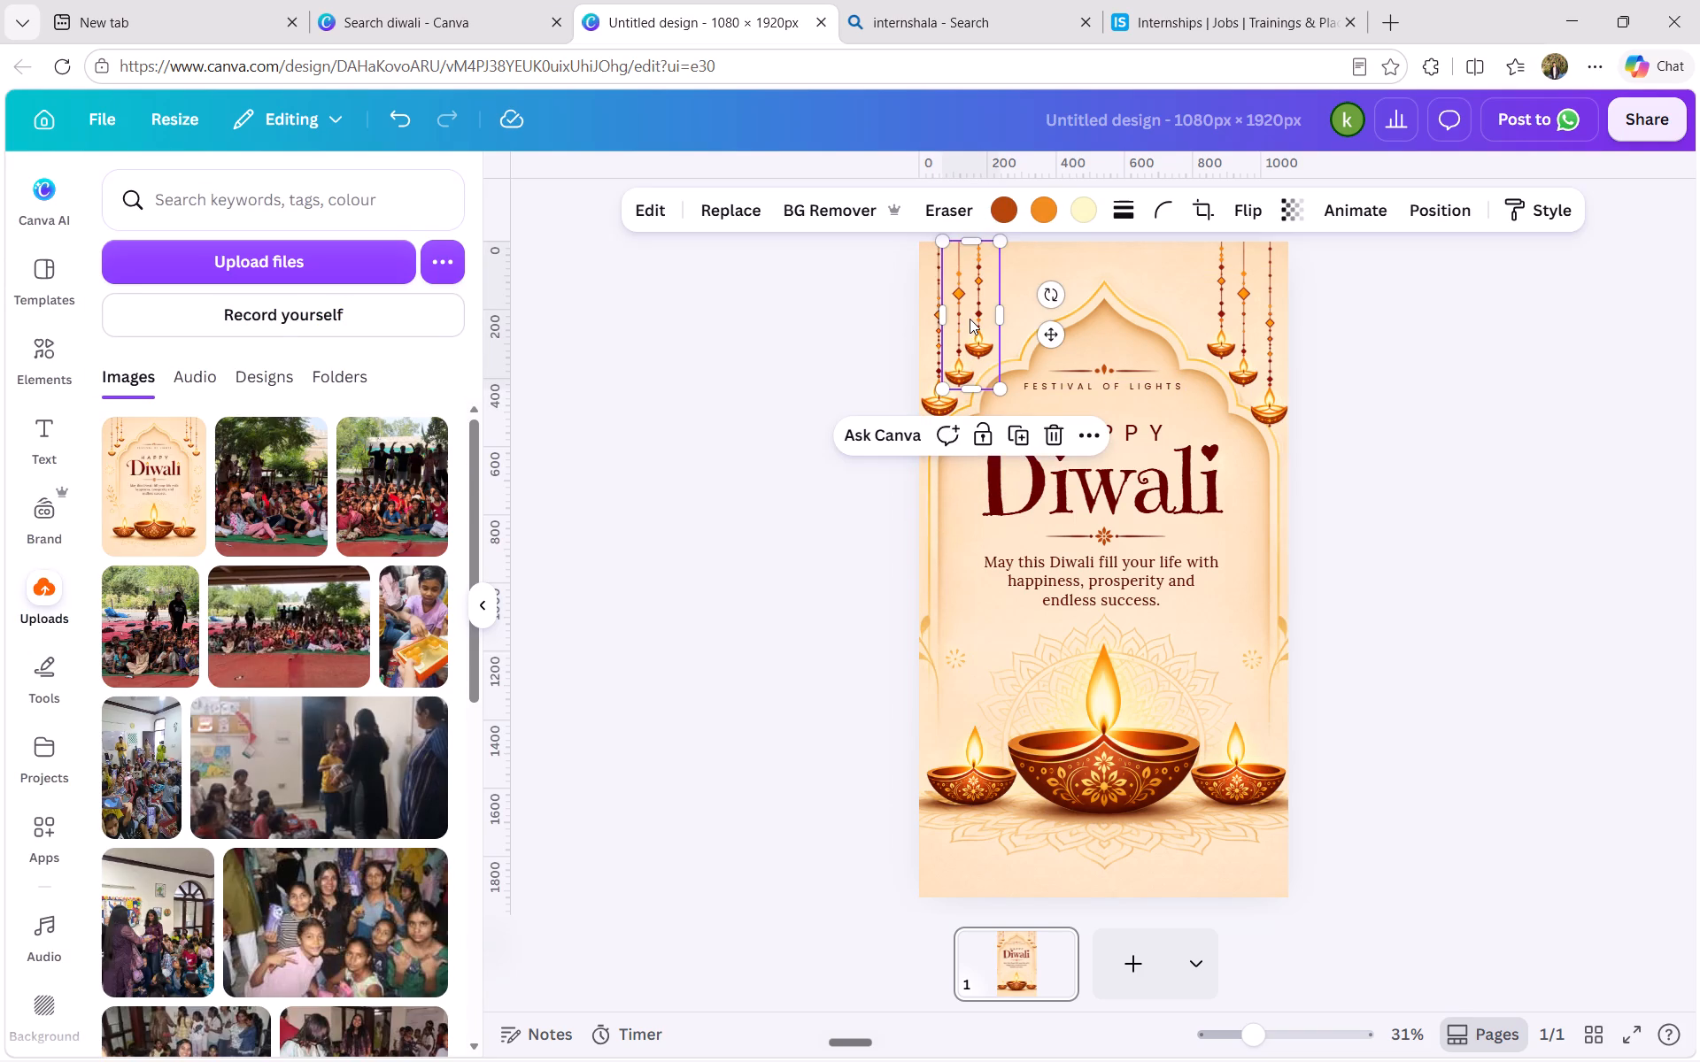
click(1436, 432)
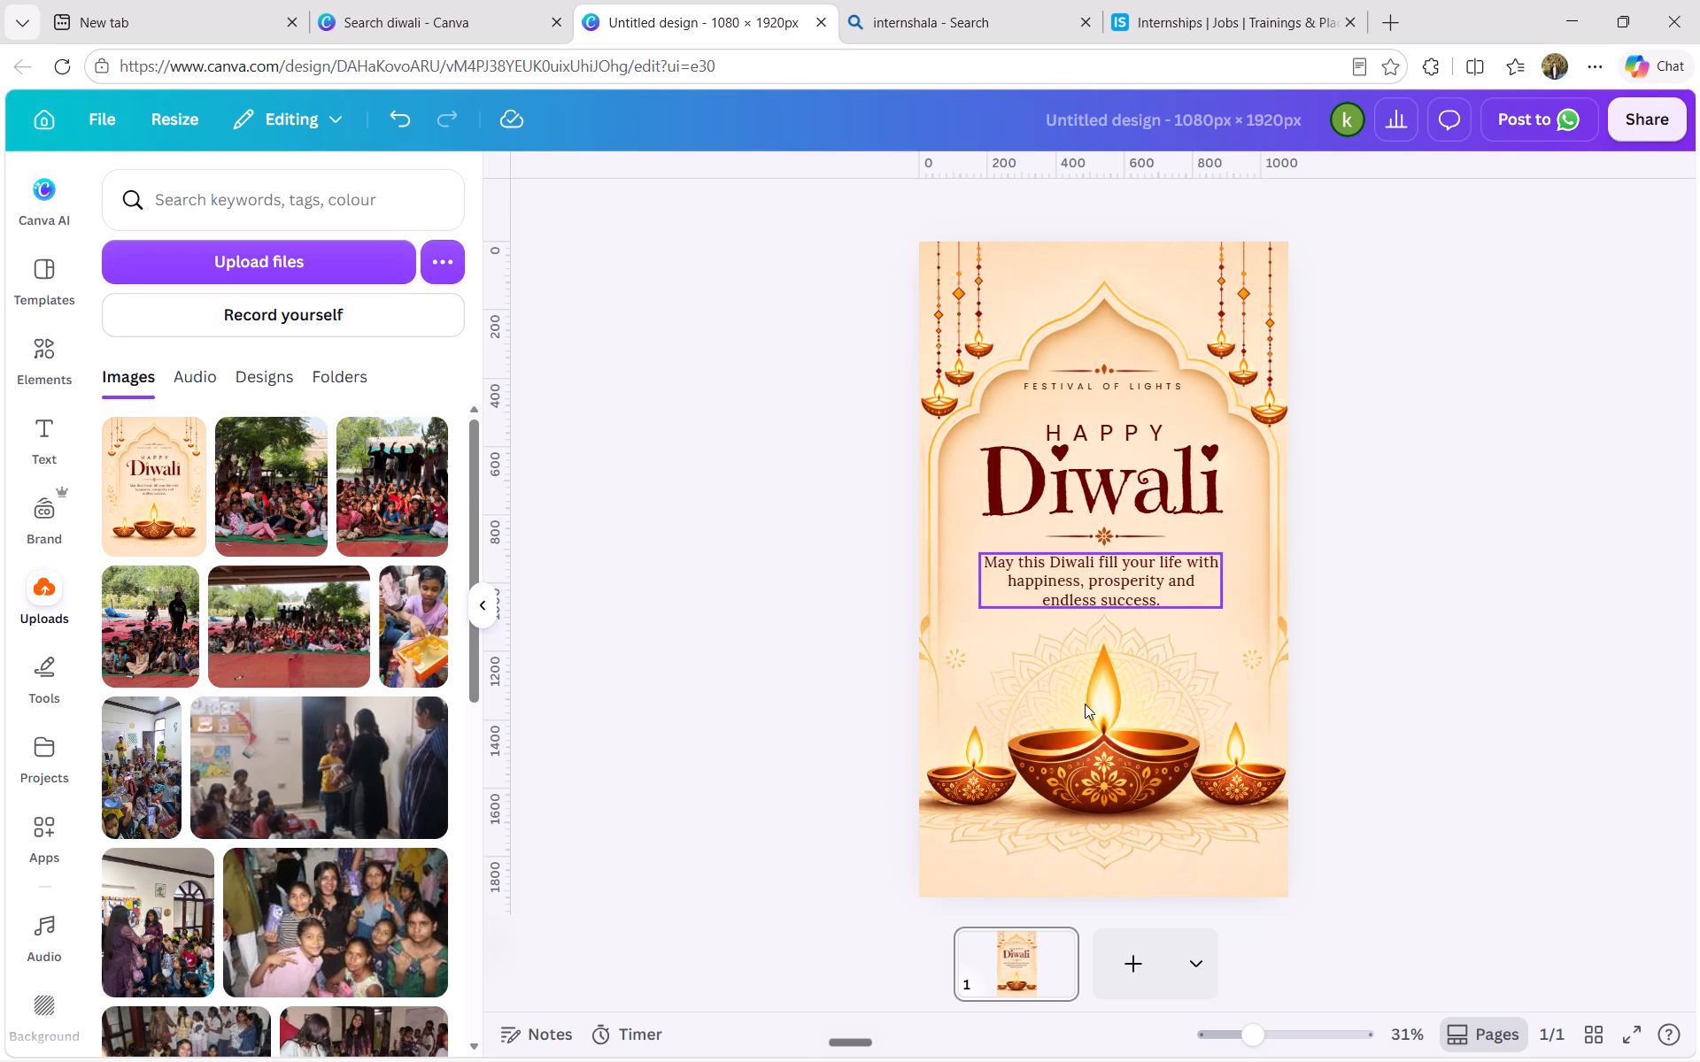
Move the small left diya, the floor strip with its pattern and the large central diya slightly lower on the page.
drag(980, 790, 977, 806)
drag(1055, 832, 1057, 853)
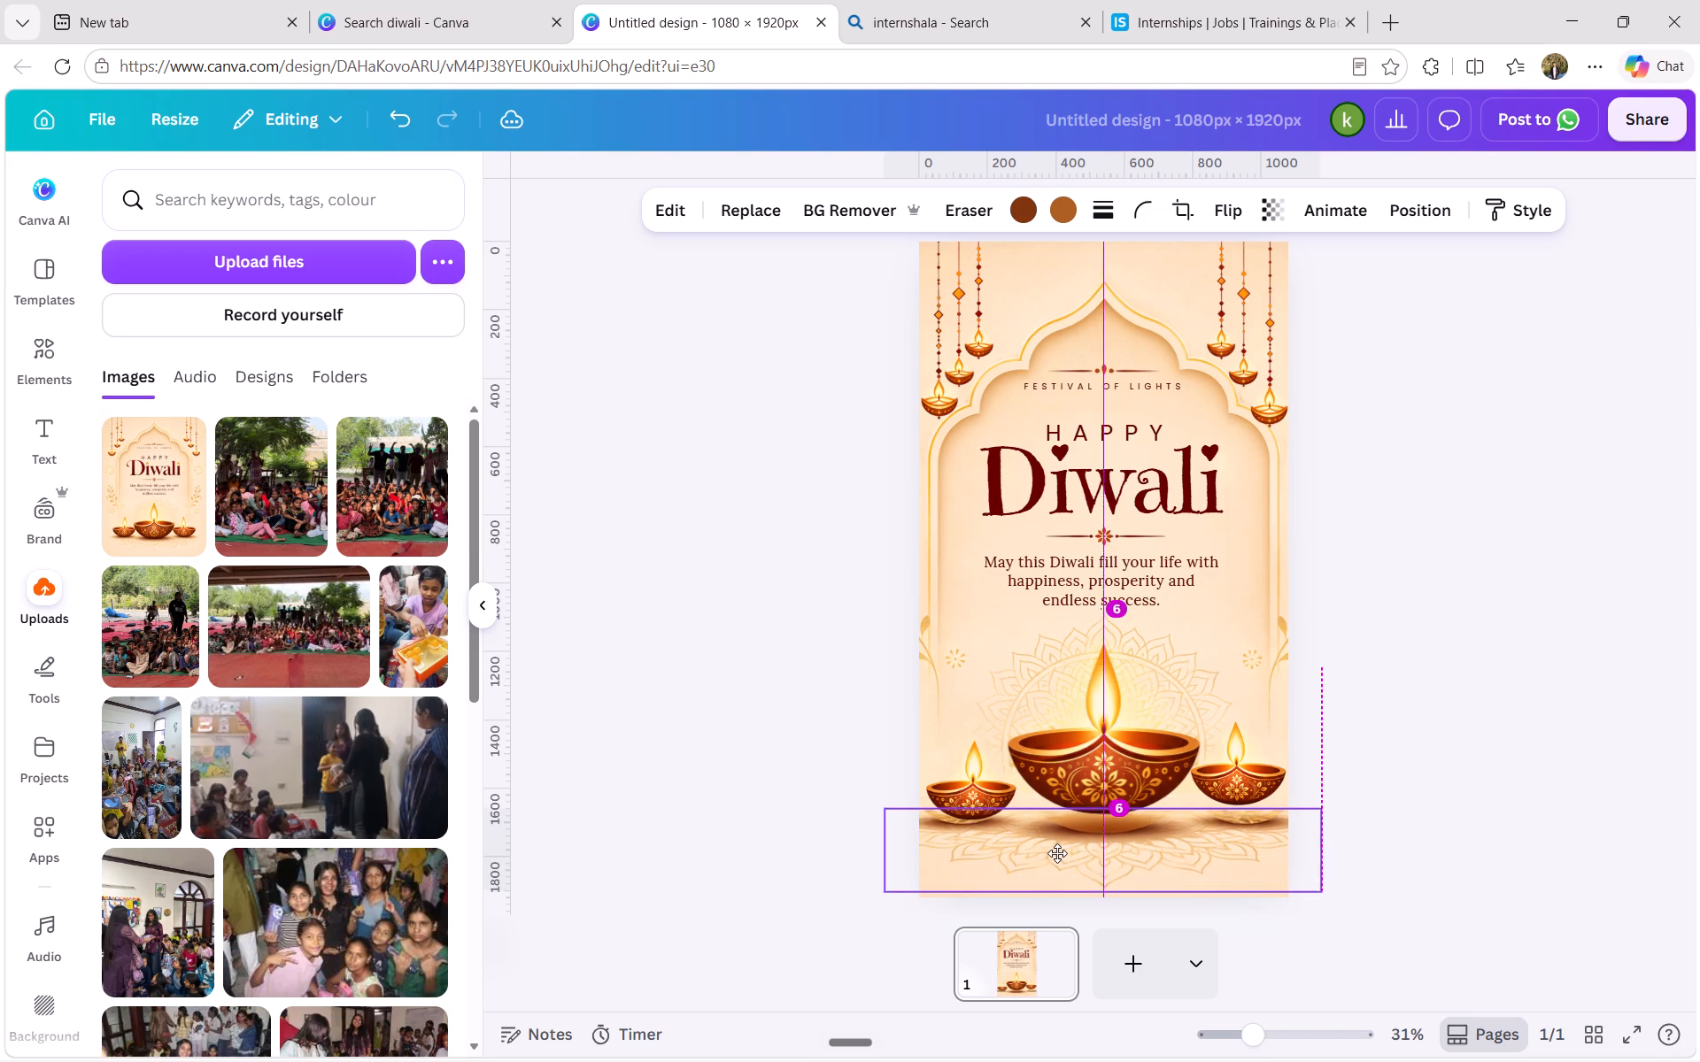
drag(1057, 853, 1058, 852)
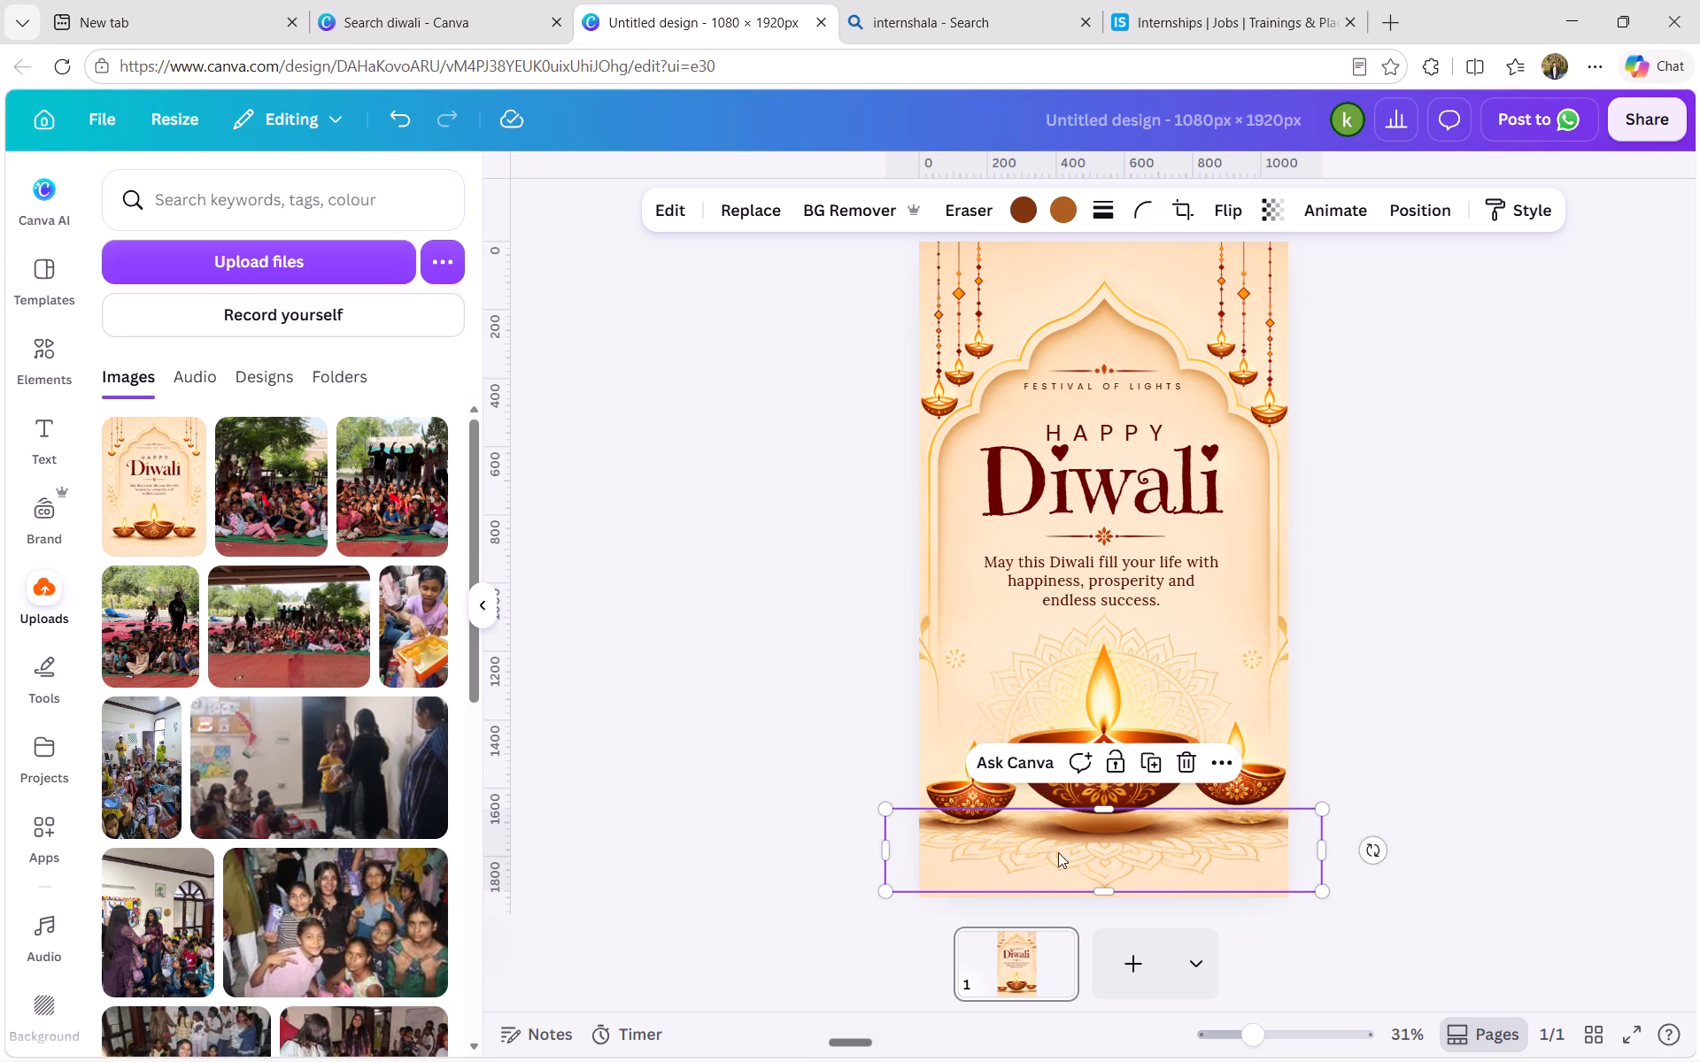
click(968, 788)
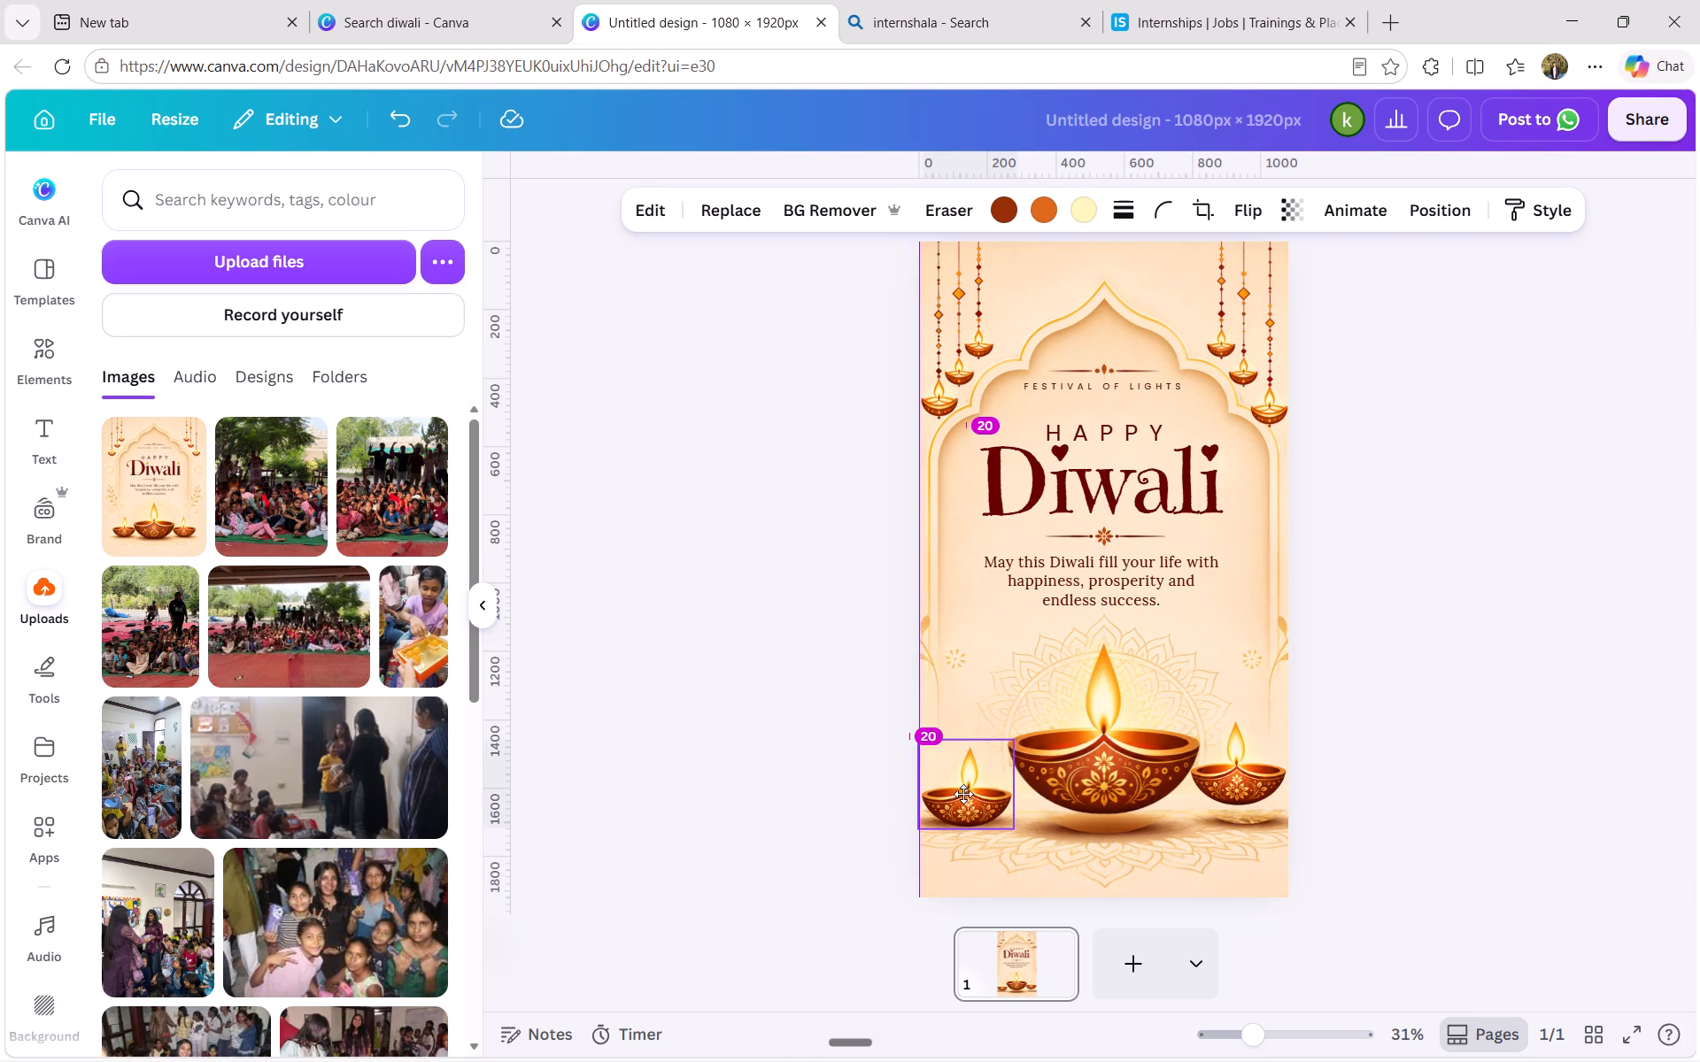
drag(1103, 767, 1102, 787)
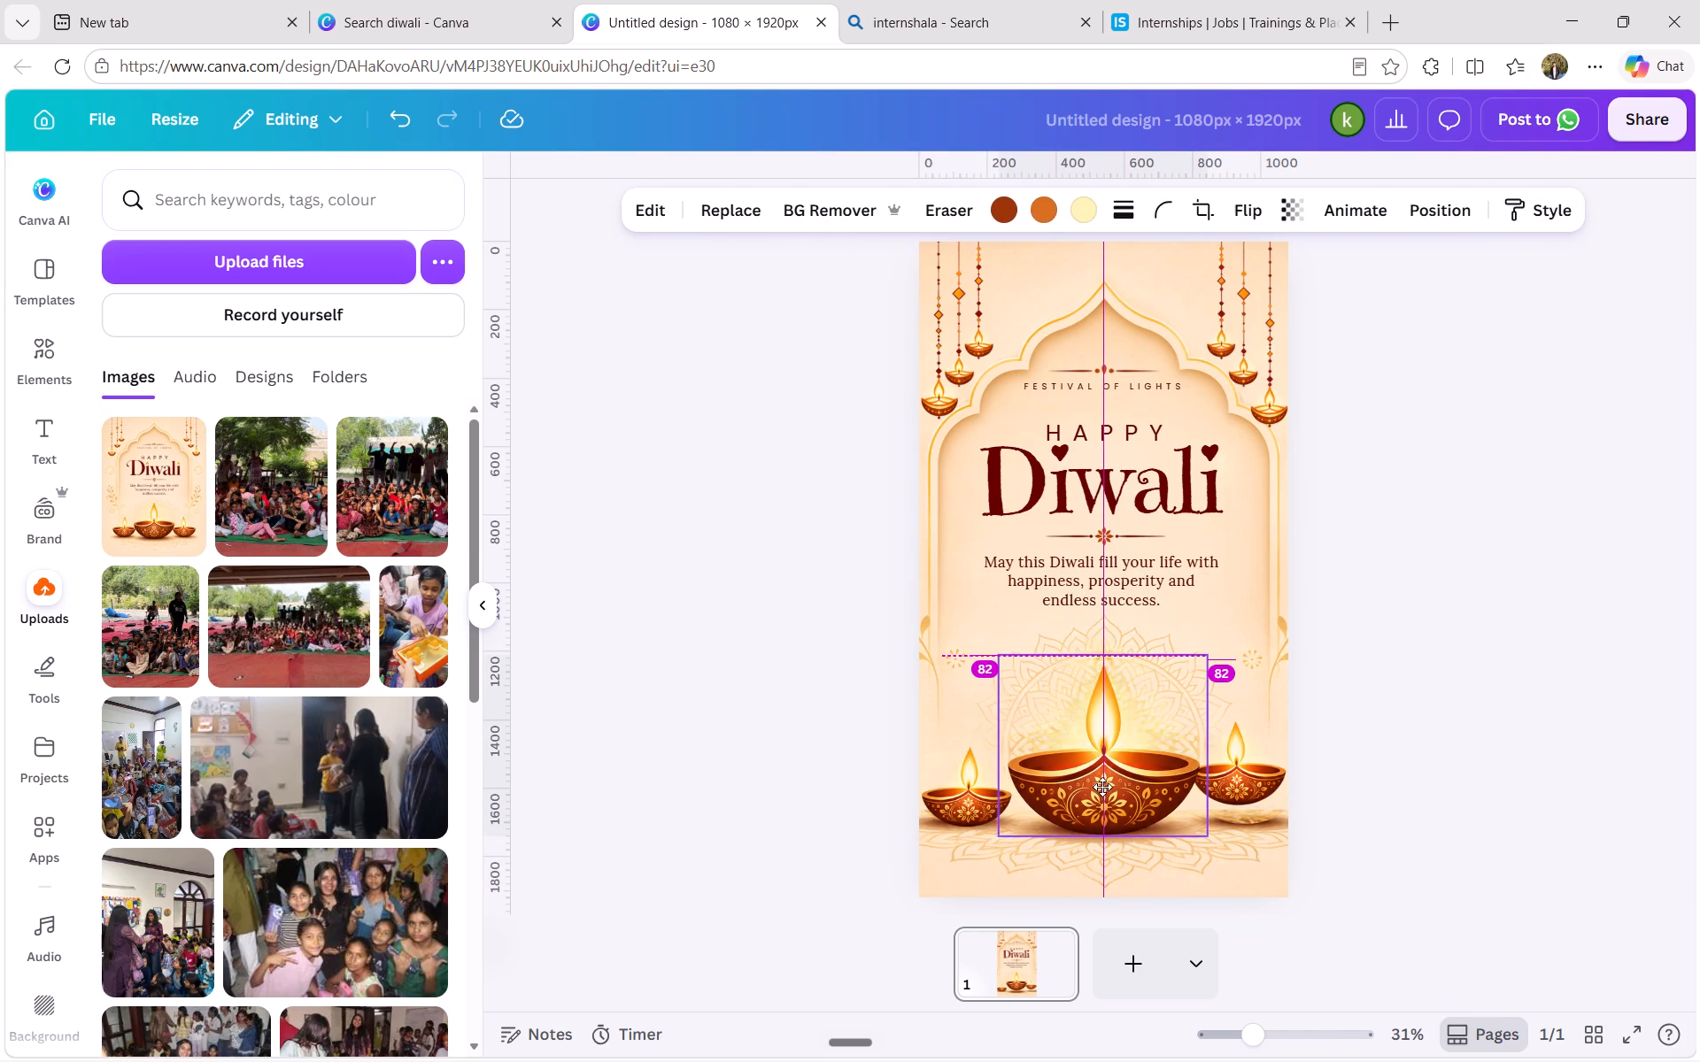
drag(1102, 787, 1102, 793)
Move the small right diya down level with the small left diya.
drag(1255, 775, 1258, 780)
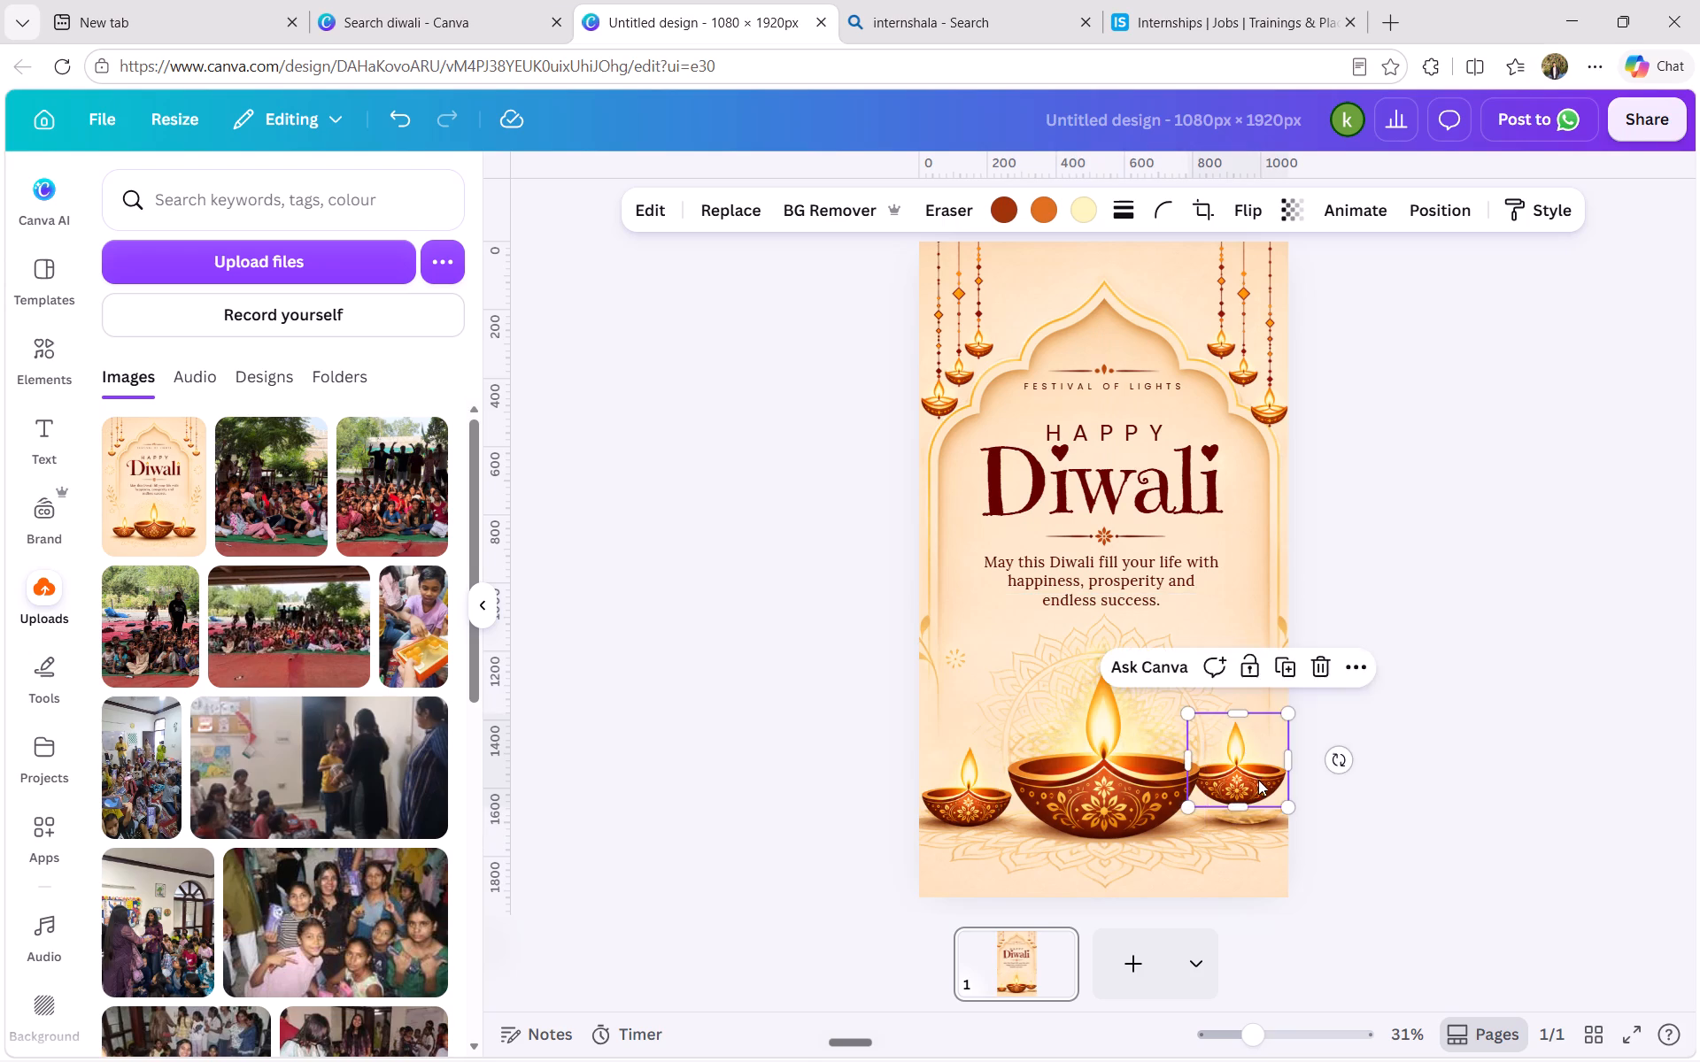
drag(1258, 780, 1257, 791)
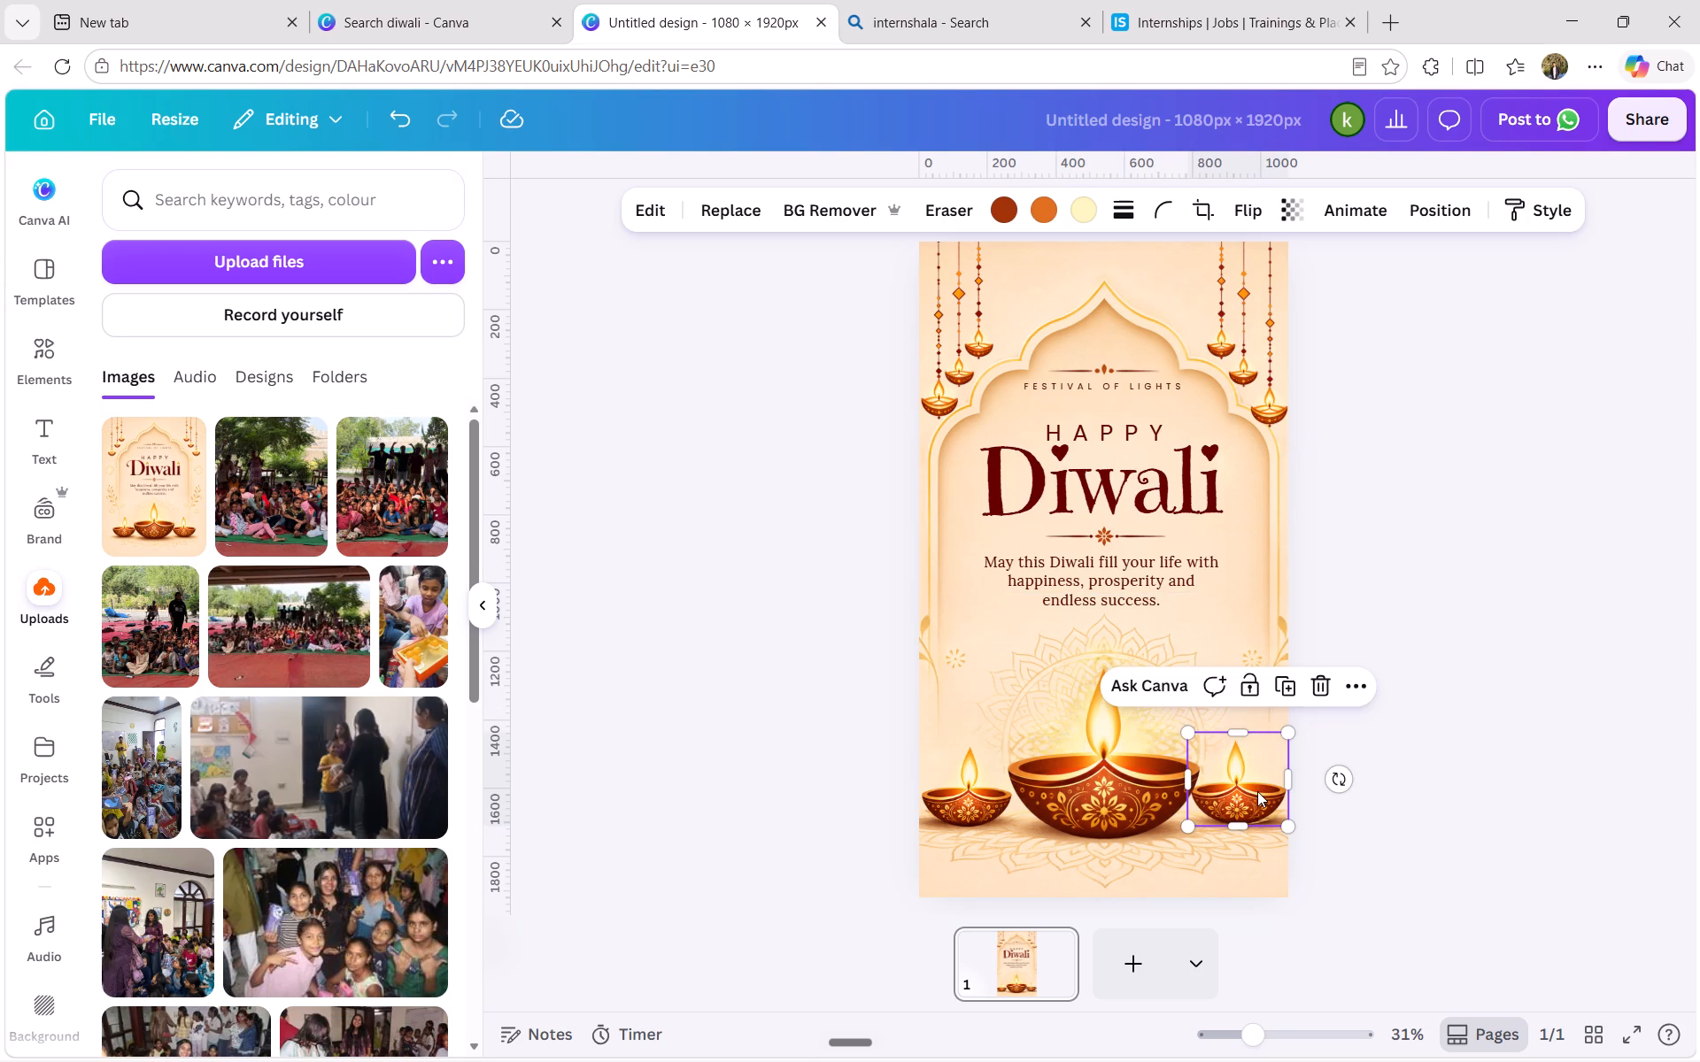
Replace the small right diya with a duplicate of the left one, placed level with it beside the large diya.
key(Delete)
click(928, 787)
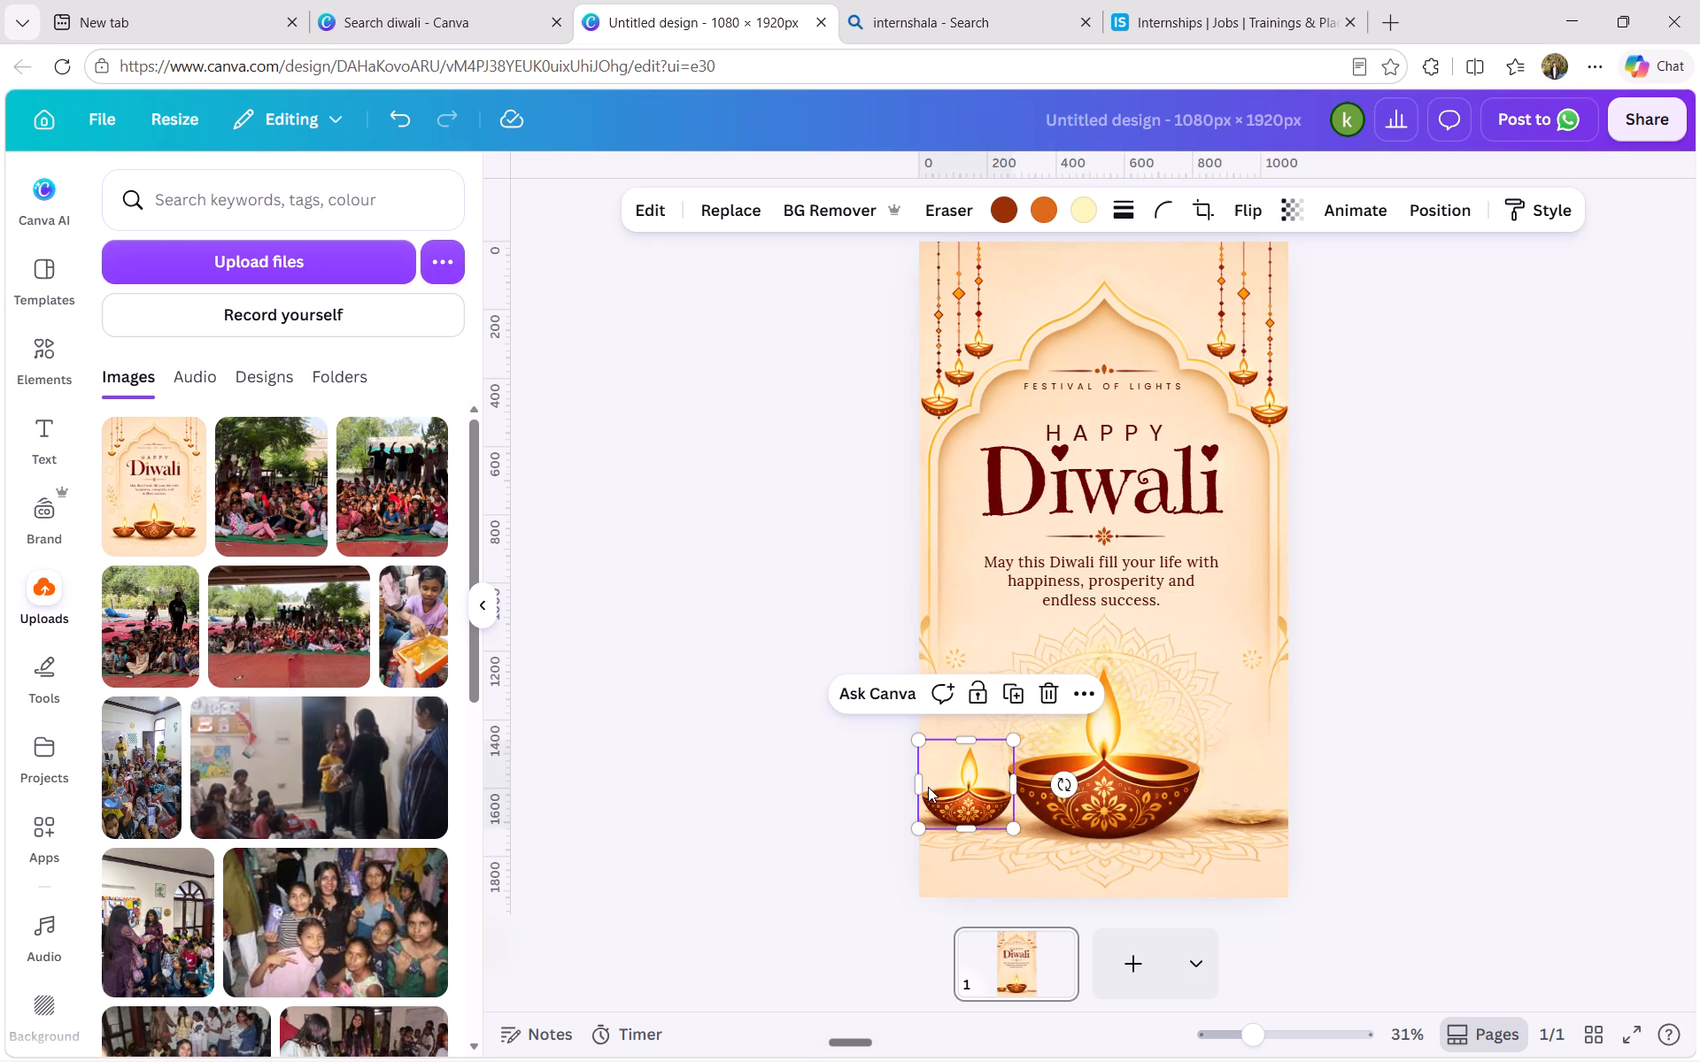
key(ctrl+d)
drag(928, 787, 1039, 819)
key(ctrl+z)
drag(970, 792, 1260, 781)
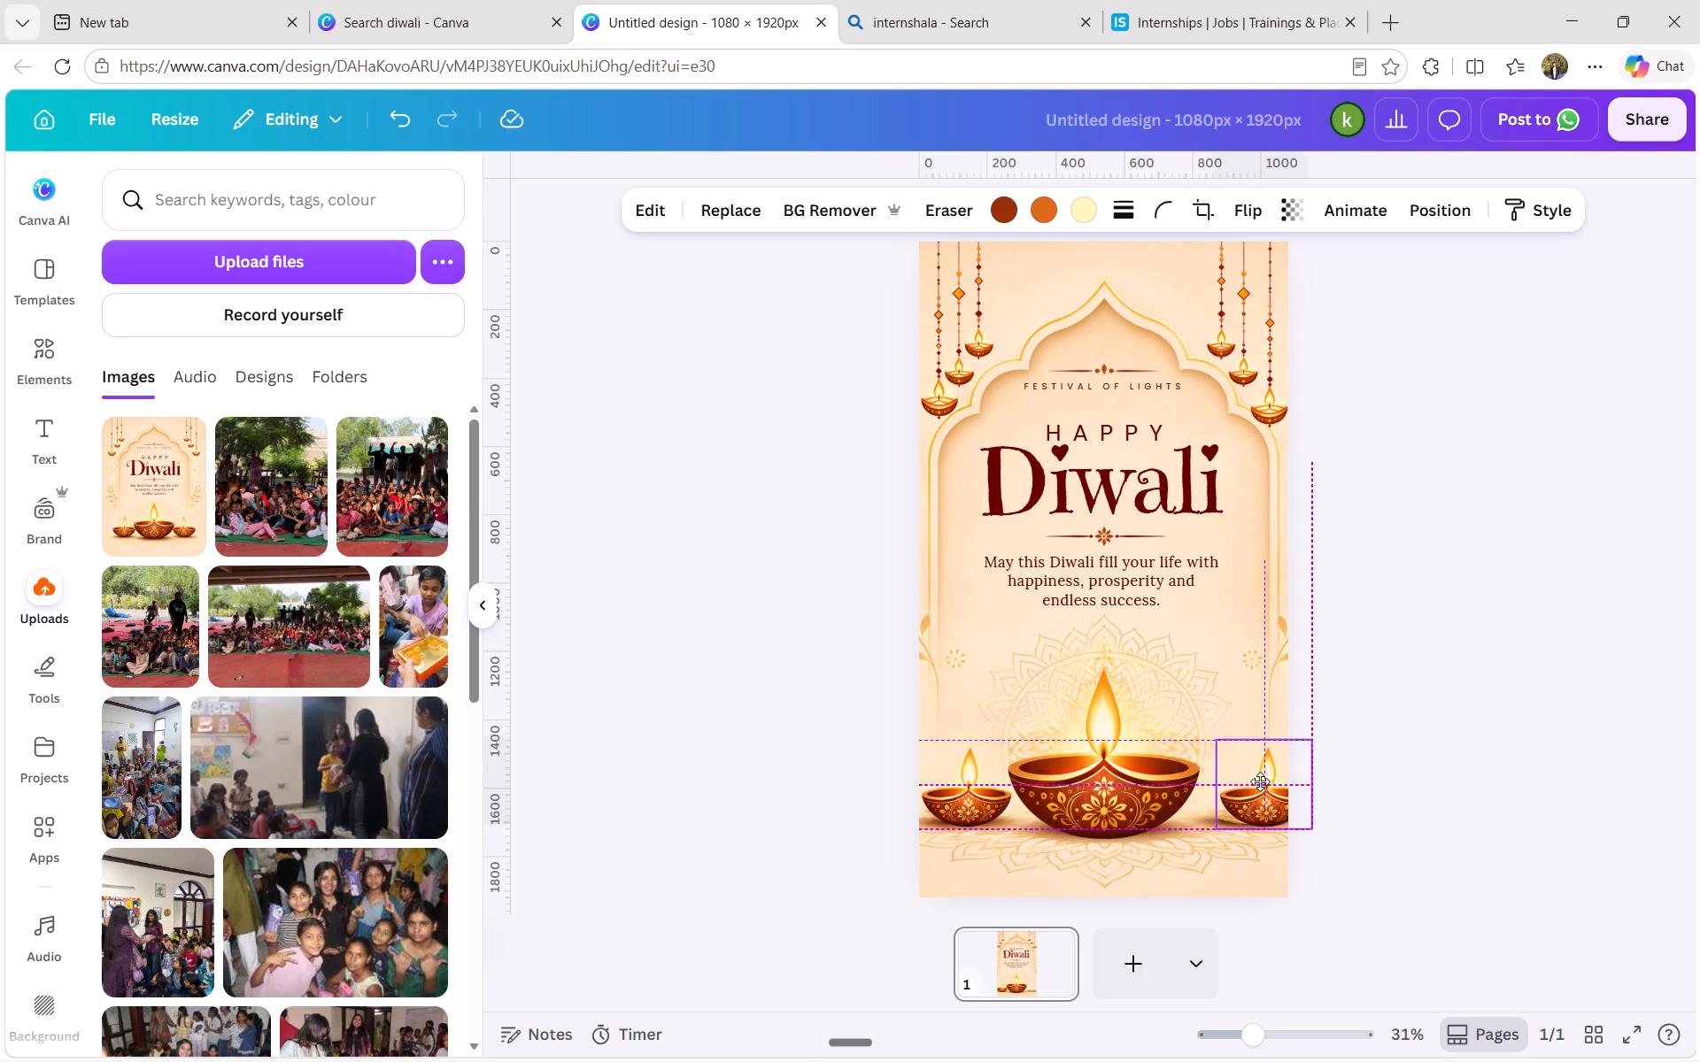
drag(1260, 781, 1238, 786)
double_click(1491, 729)
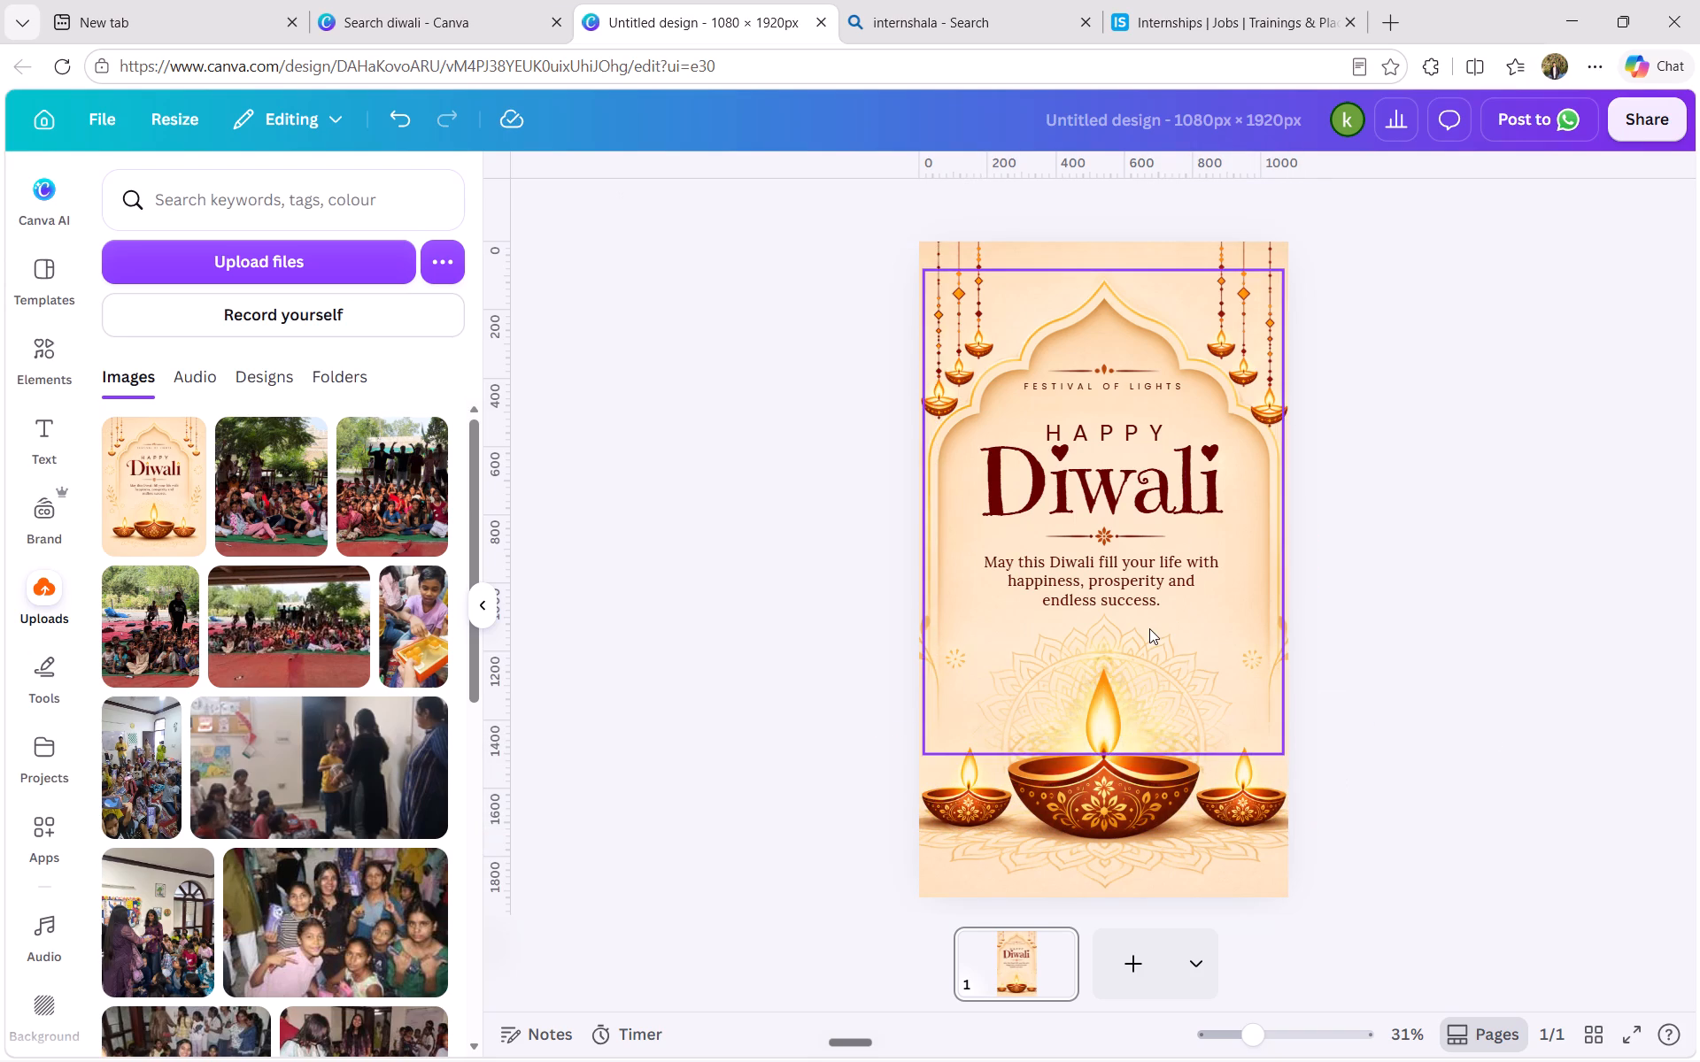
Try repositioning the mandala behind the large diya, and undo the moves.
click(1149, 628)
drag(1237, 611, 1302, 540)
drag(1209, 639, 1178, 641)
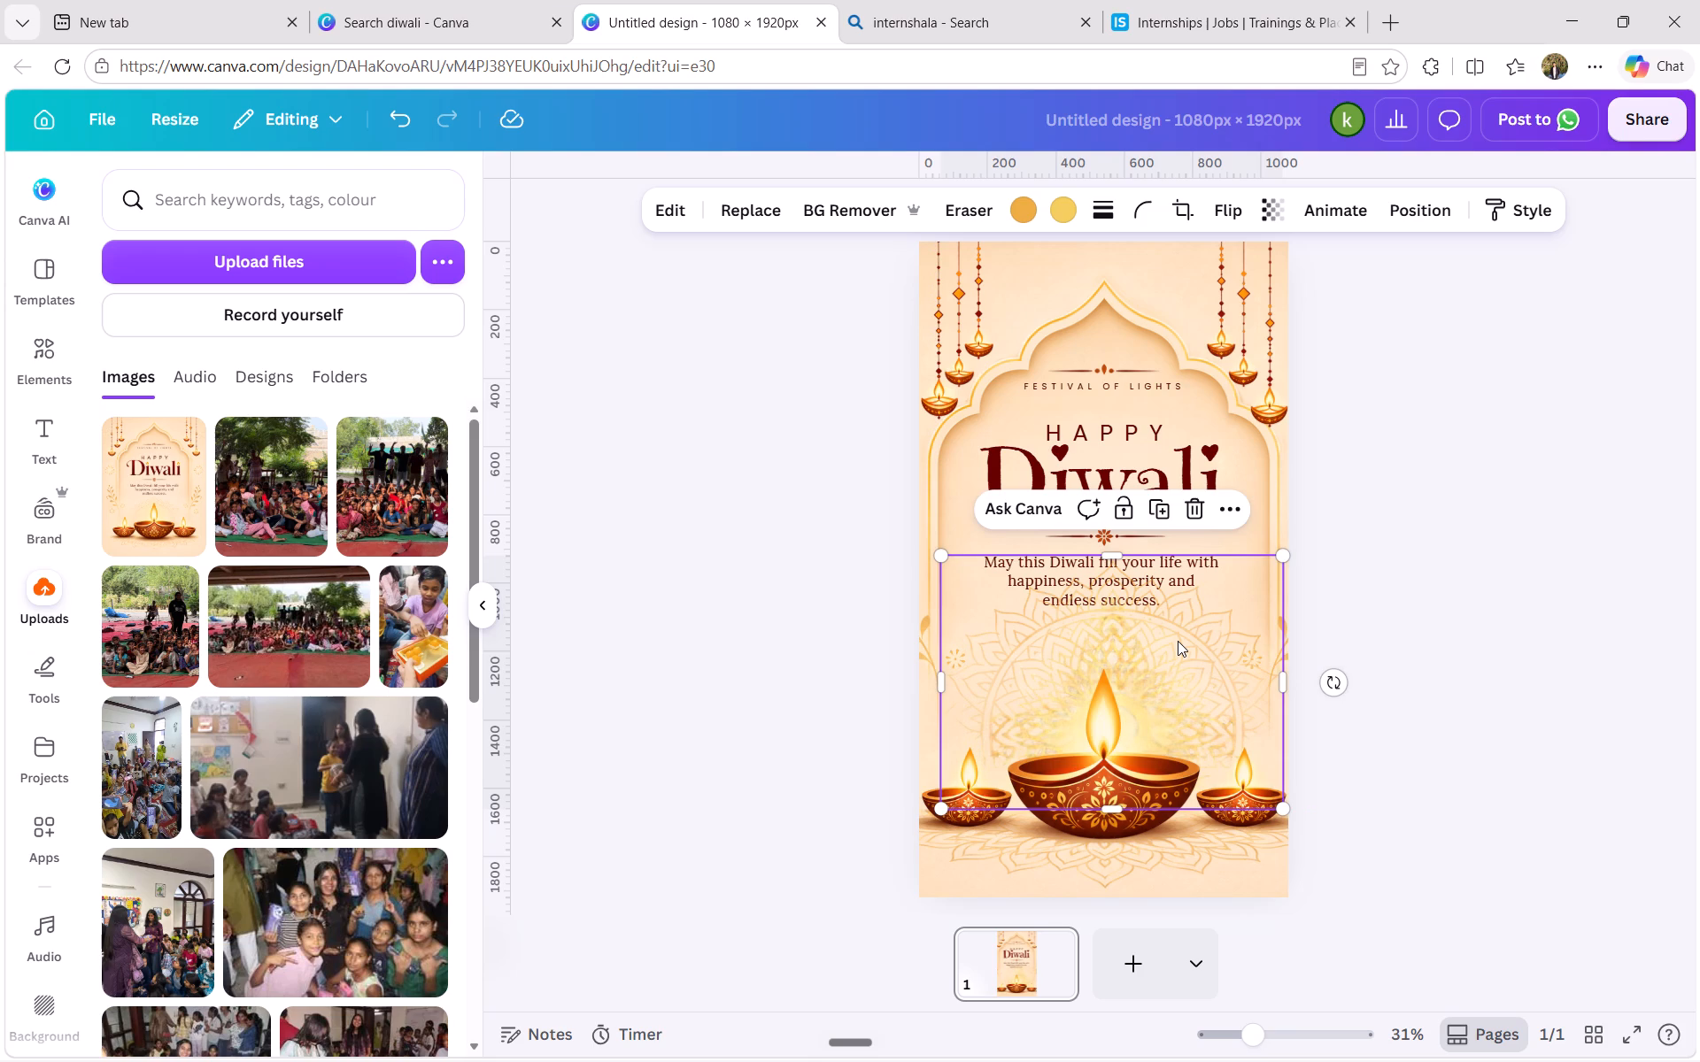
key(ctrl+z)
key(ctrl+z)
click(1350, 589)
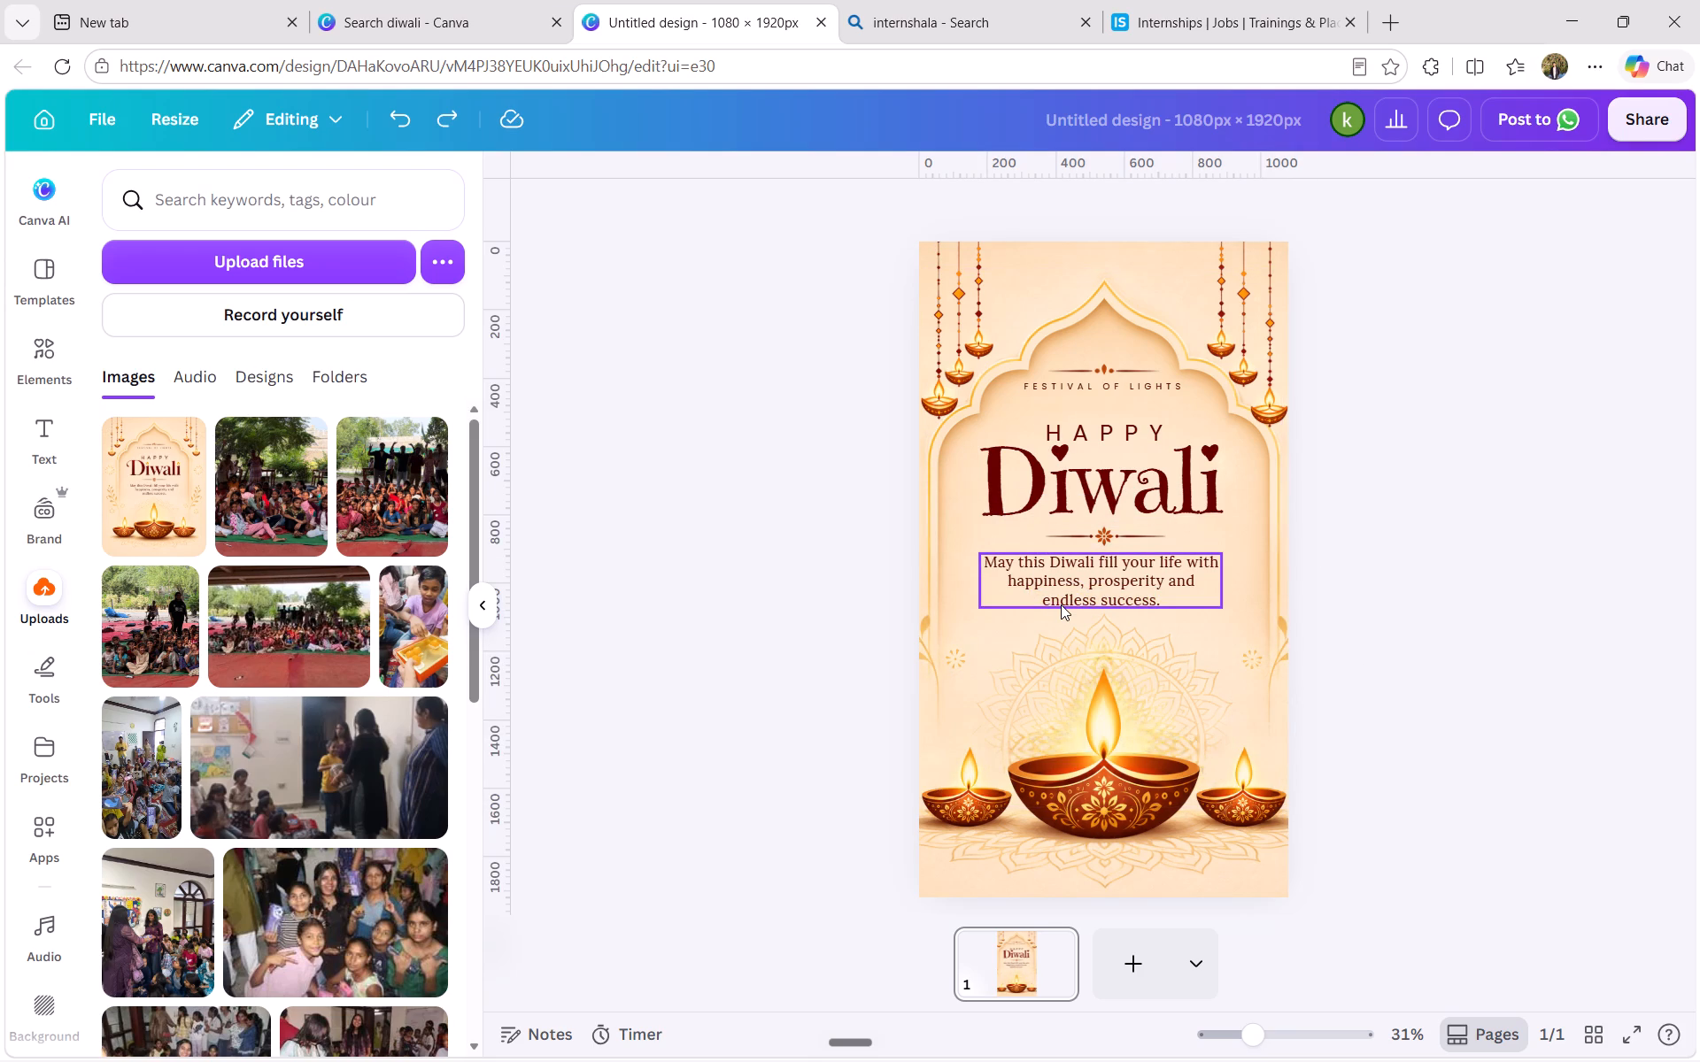
Move the arch frame down, placing the top of its image at about Y 220 px.
drag(1109, 348, 1108, 388)
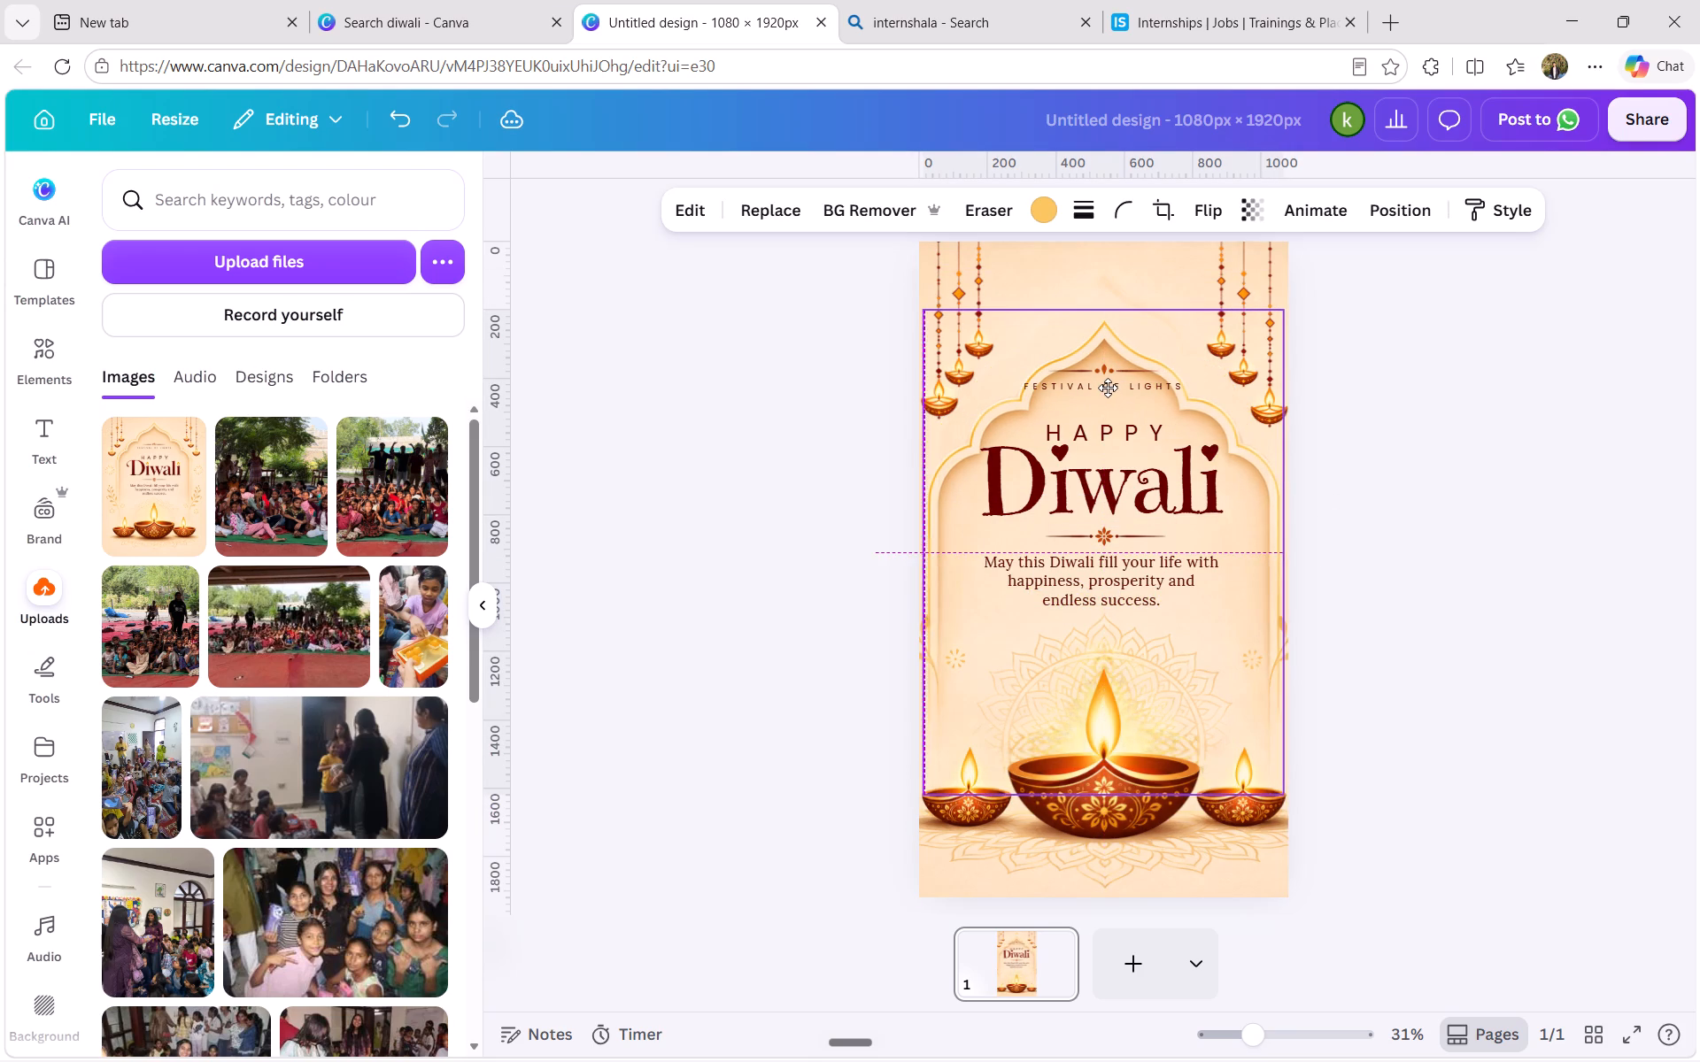
drag(1108, 388, 1108, 393)
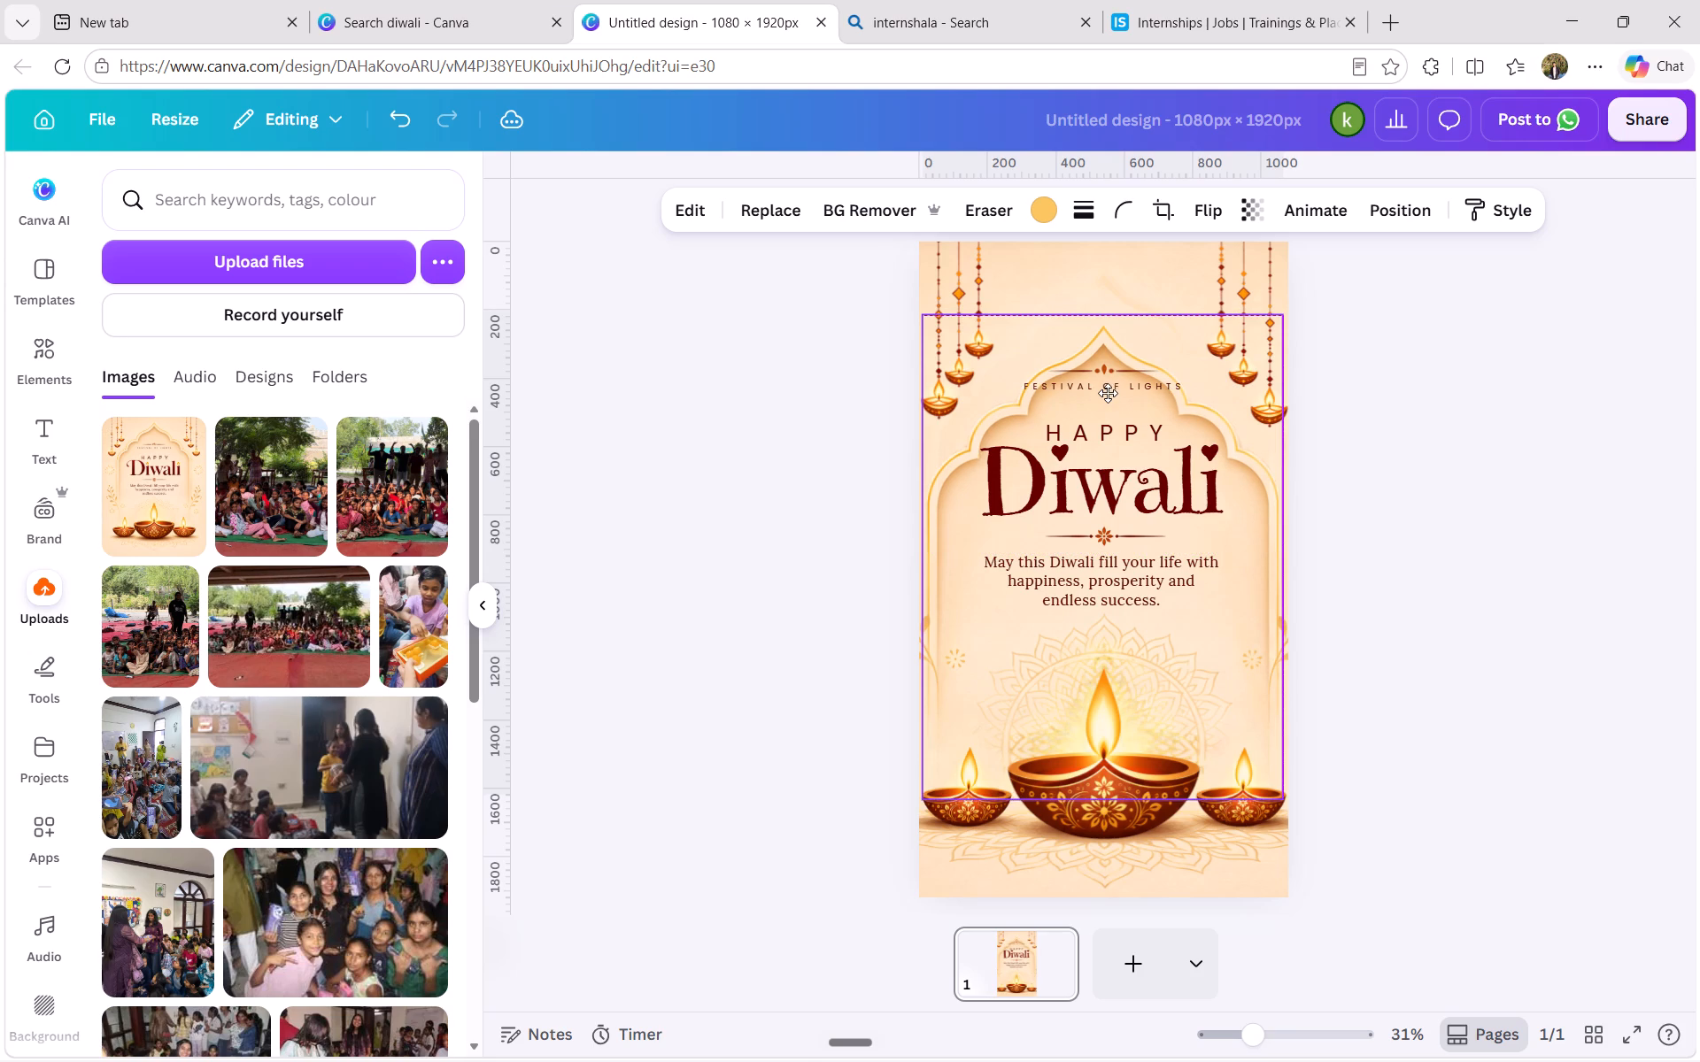
drag(1108, 393, 1108, 396)
Delete the "FESTIVAL OF LIGHTS" text and the small ornamental line above it.
click(1128, 382)
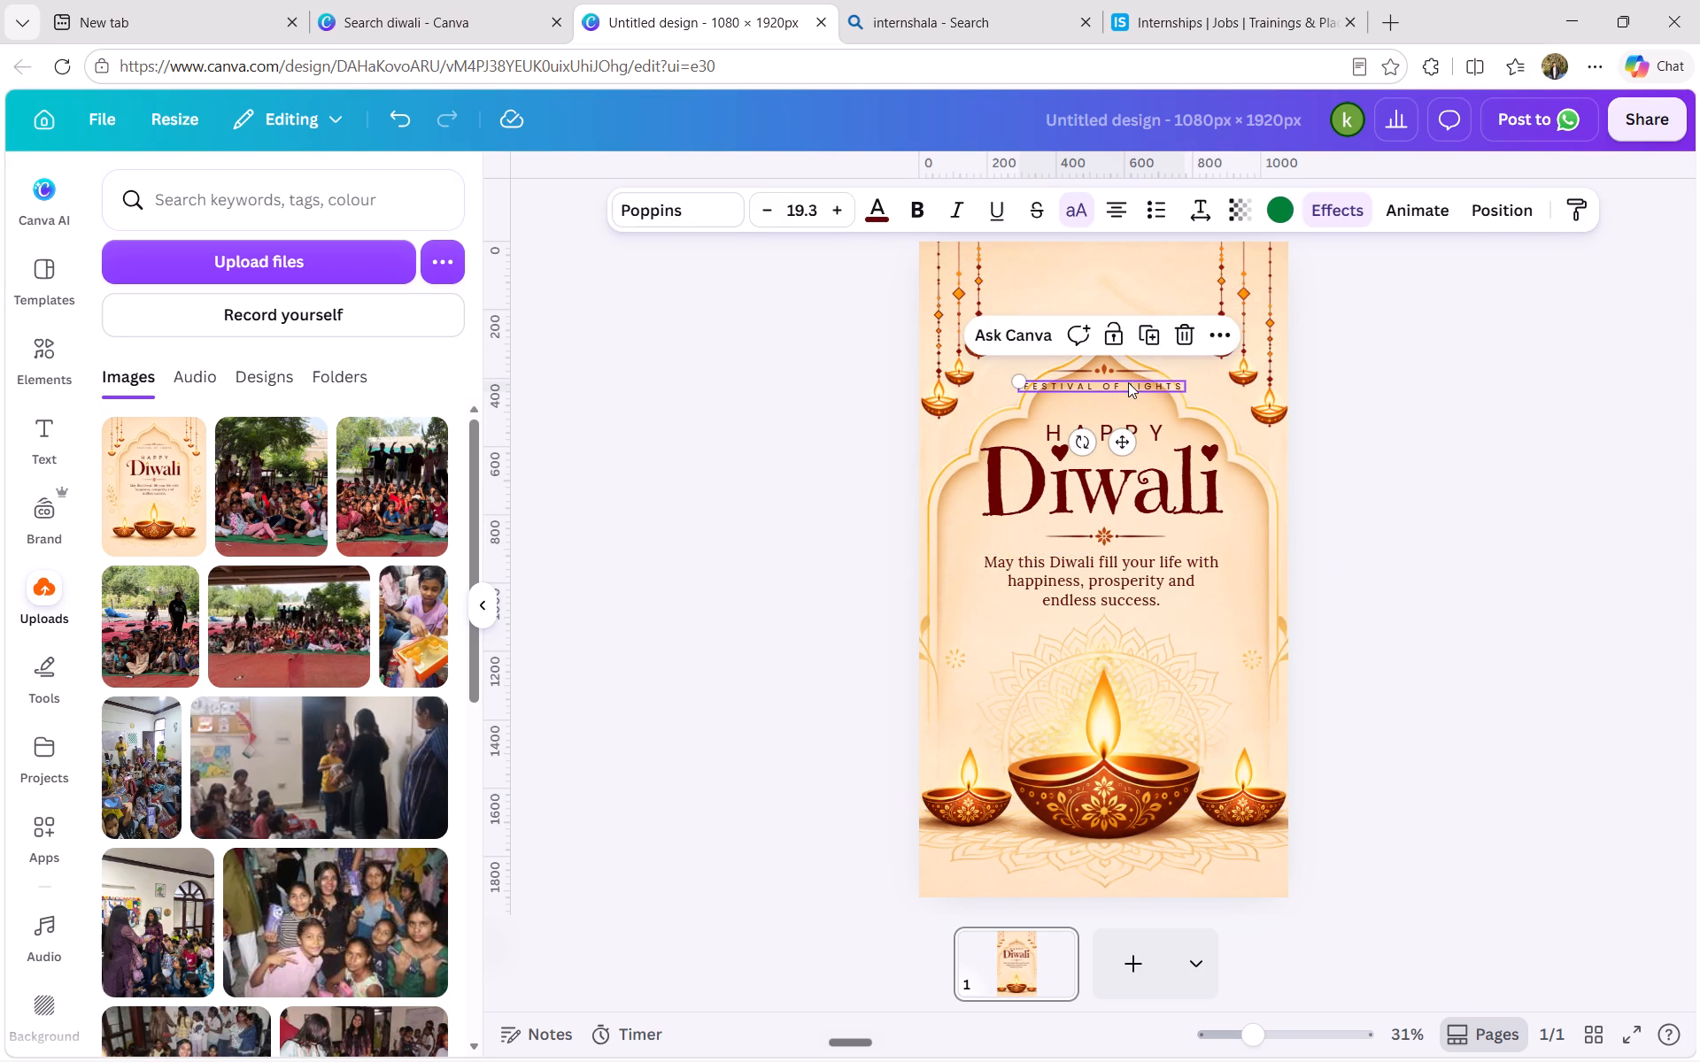
key(Delete)
click(1107, 365)
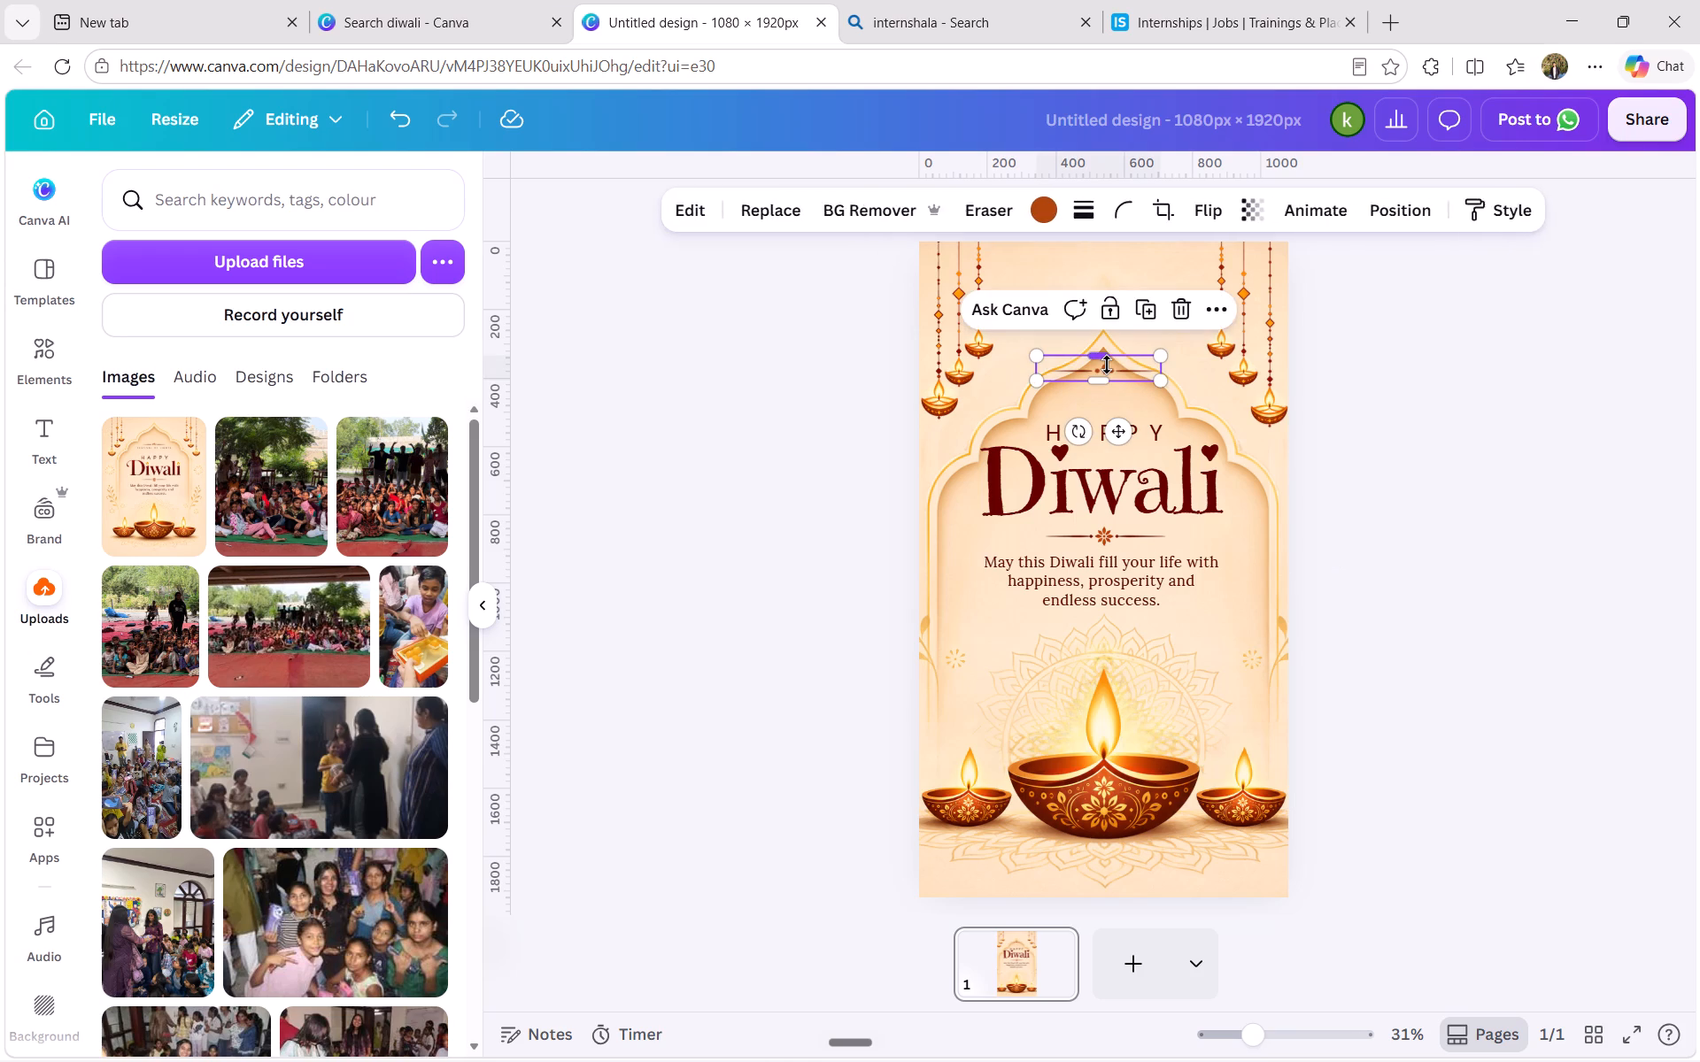
key(Delete)
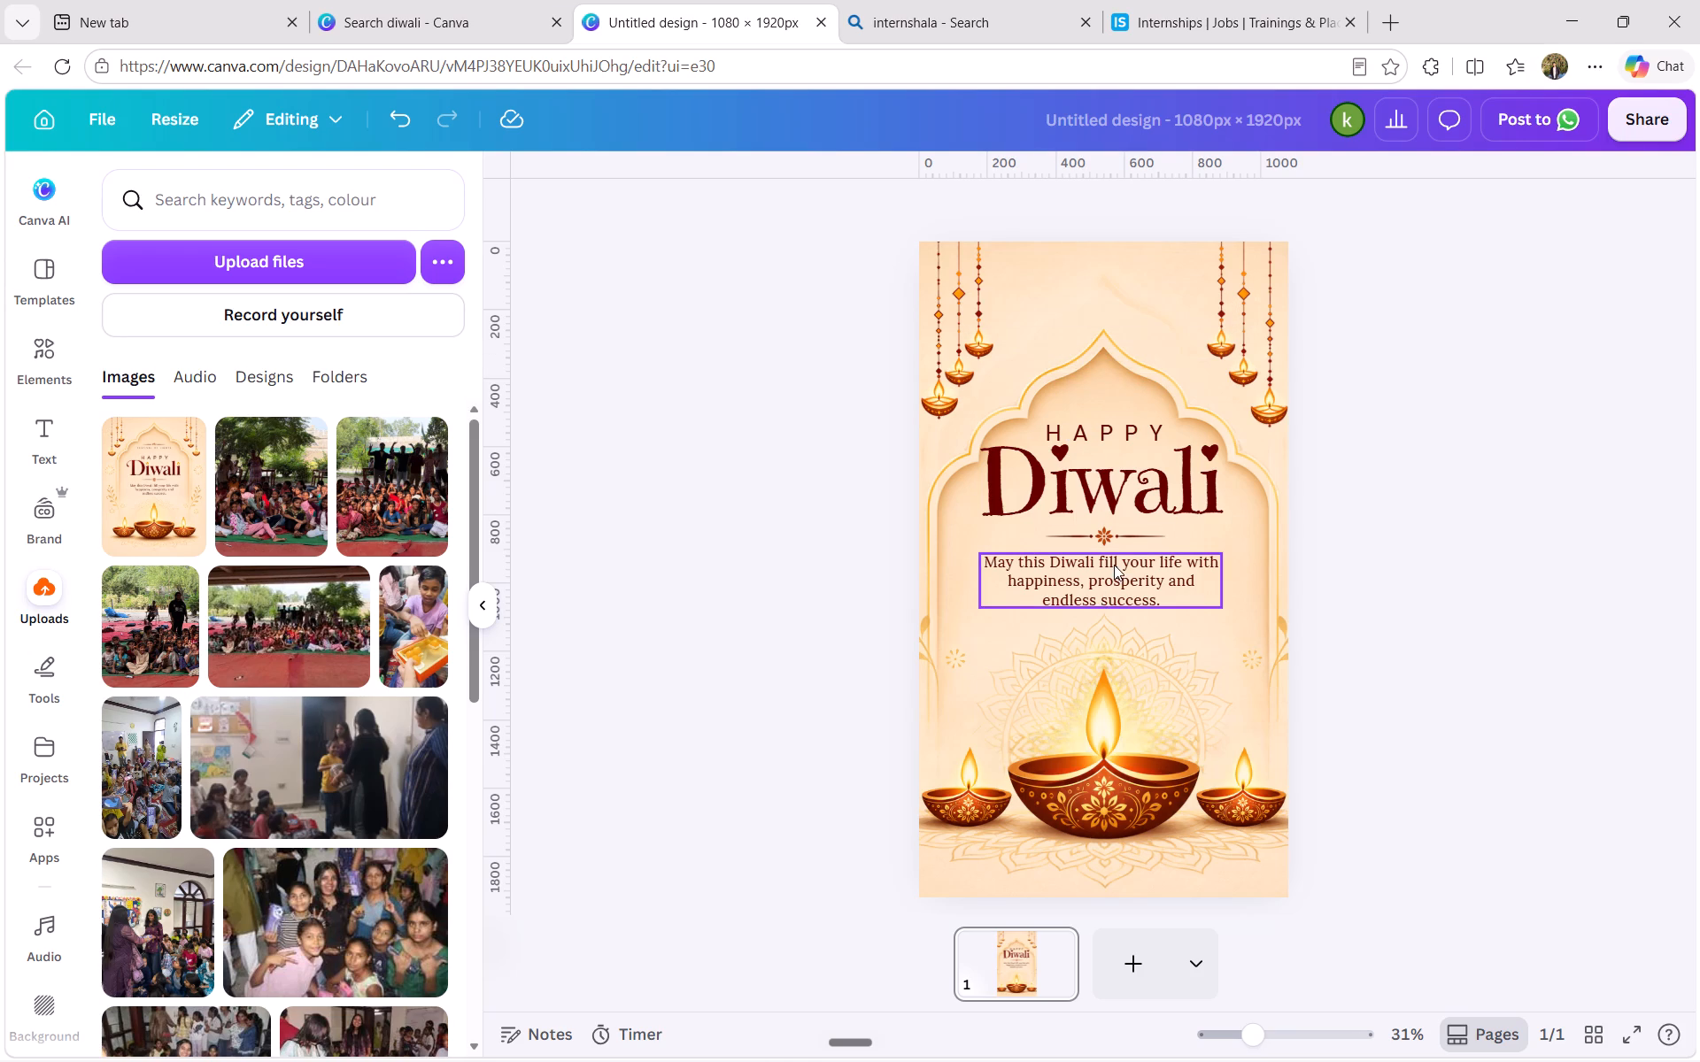
Move the three-line Diwali wish and the ornamental divider above it down by about 50 px, centred in the arch.
drag(1114, 565, 1114, 582)
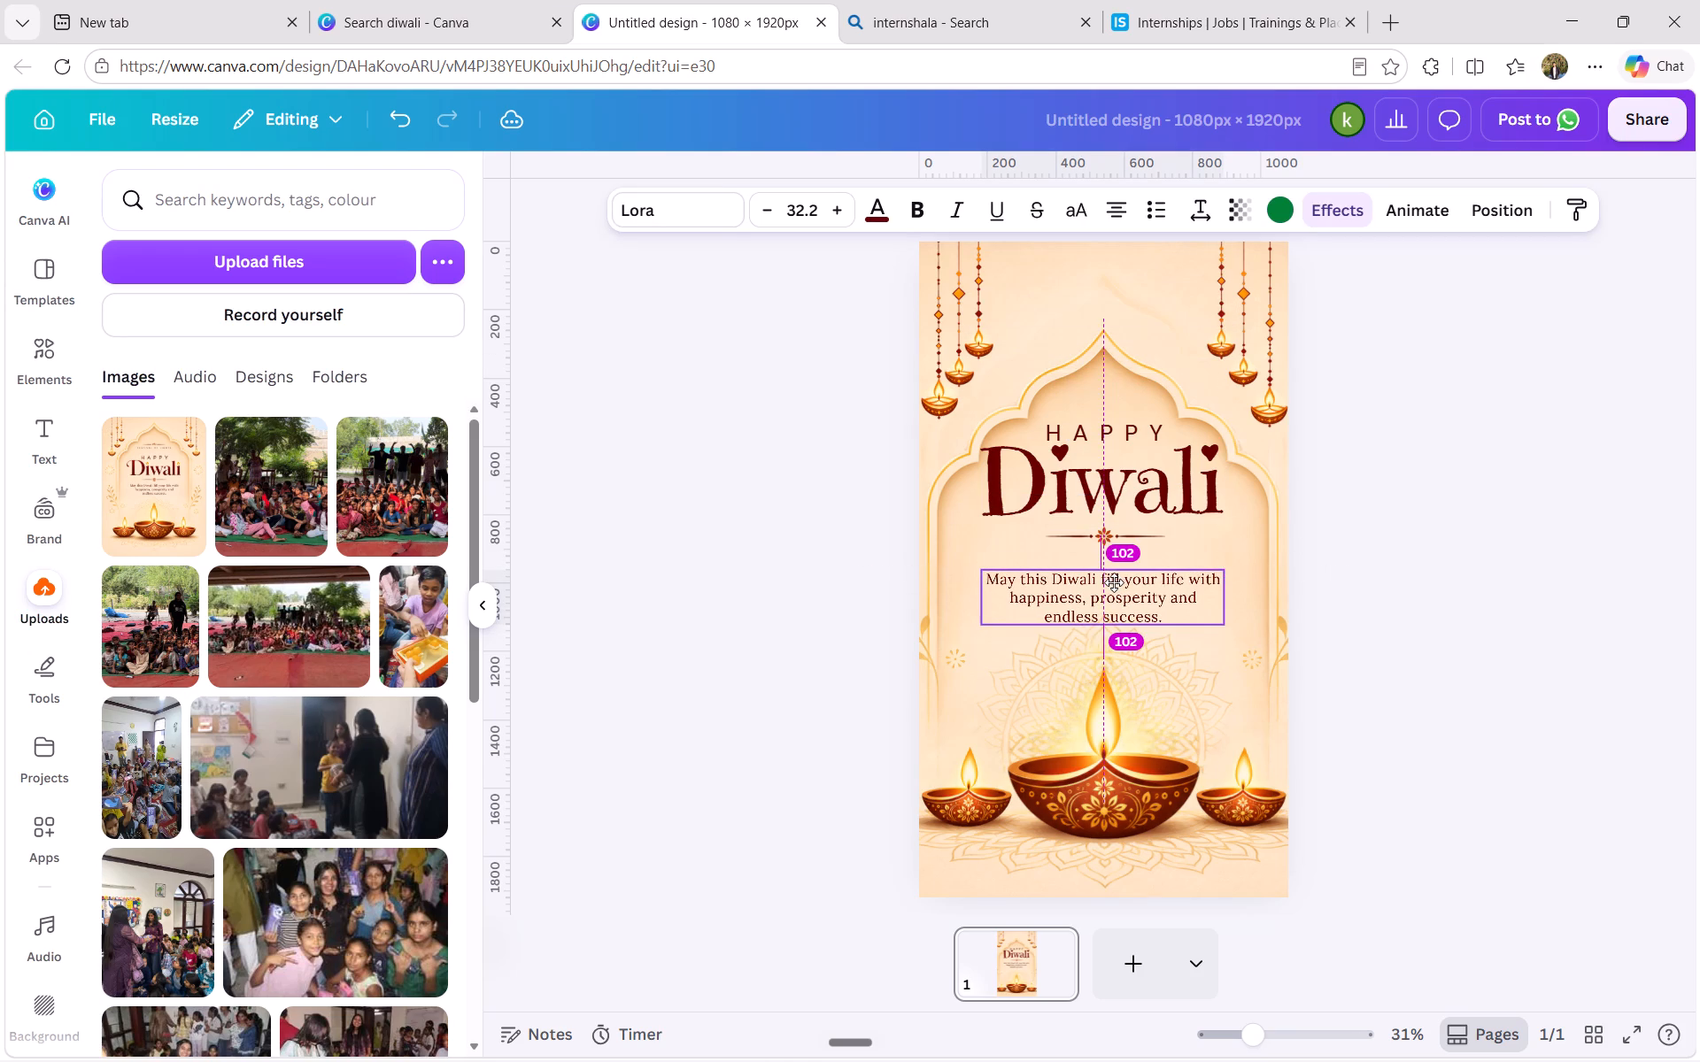
drag(1114, 582, 1116, 582)
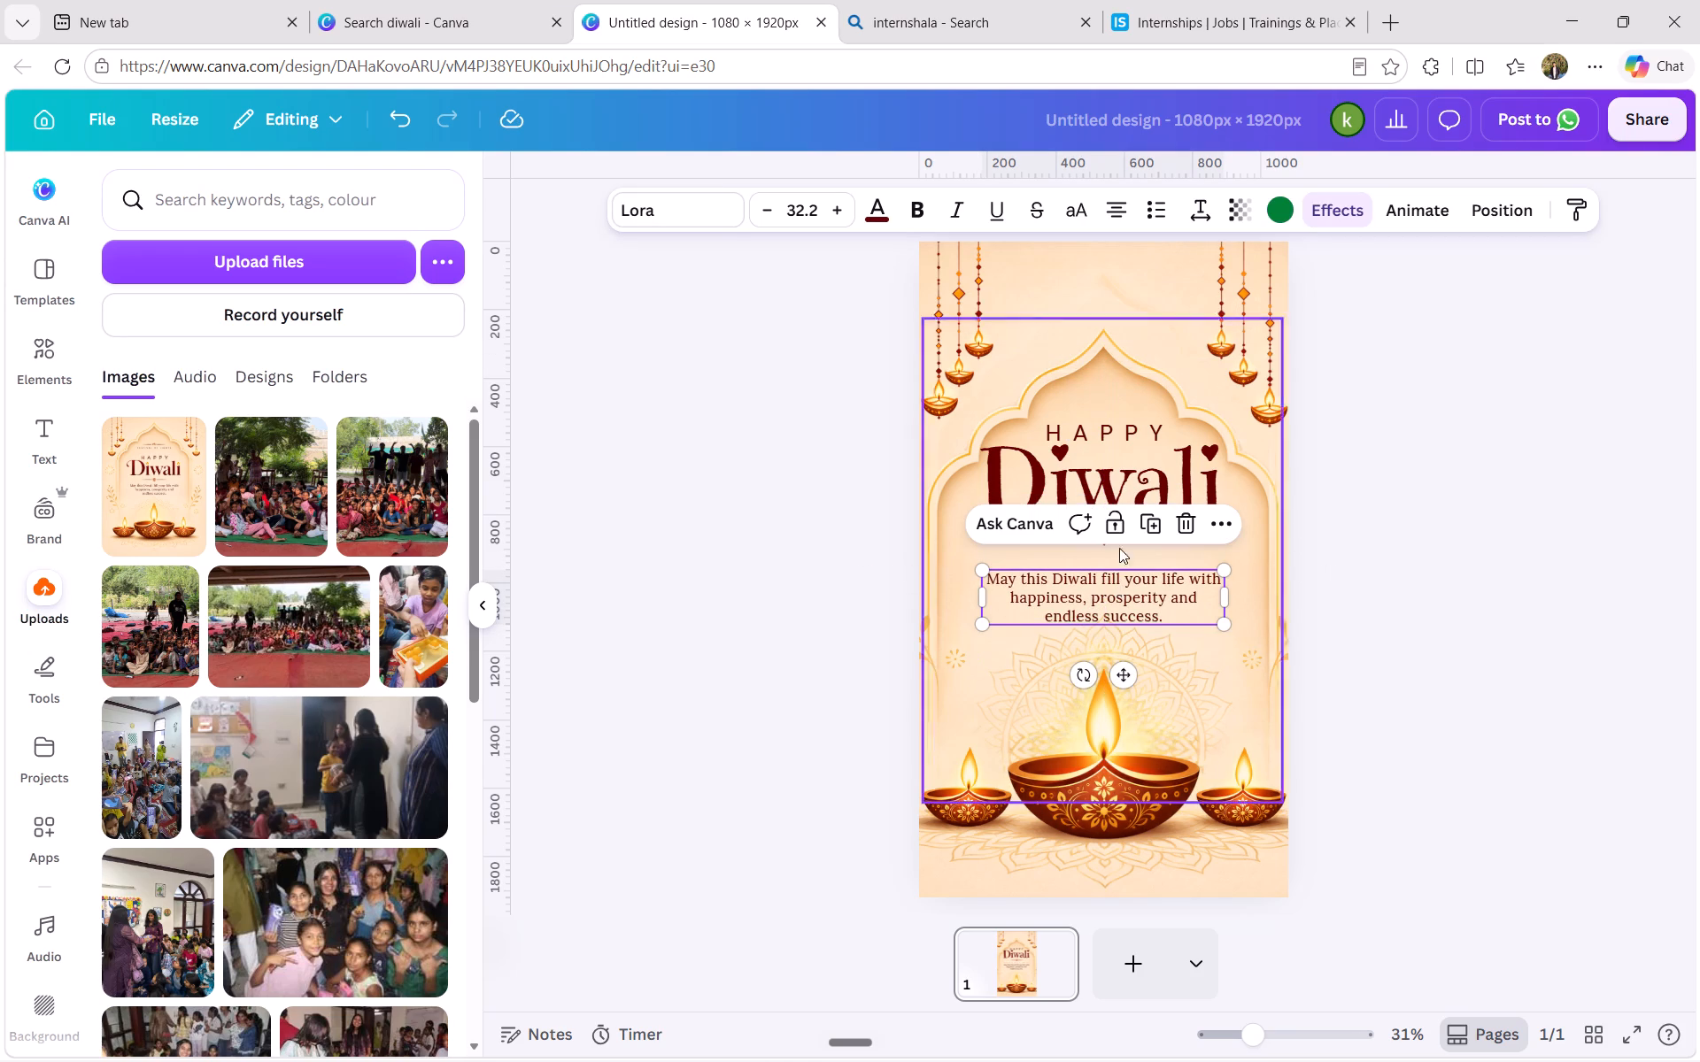
click(1109, 550)
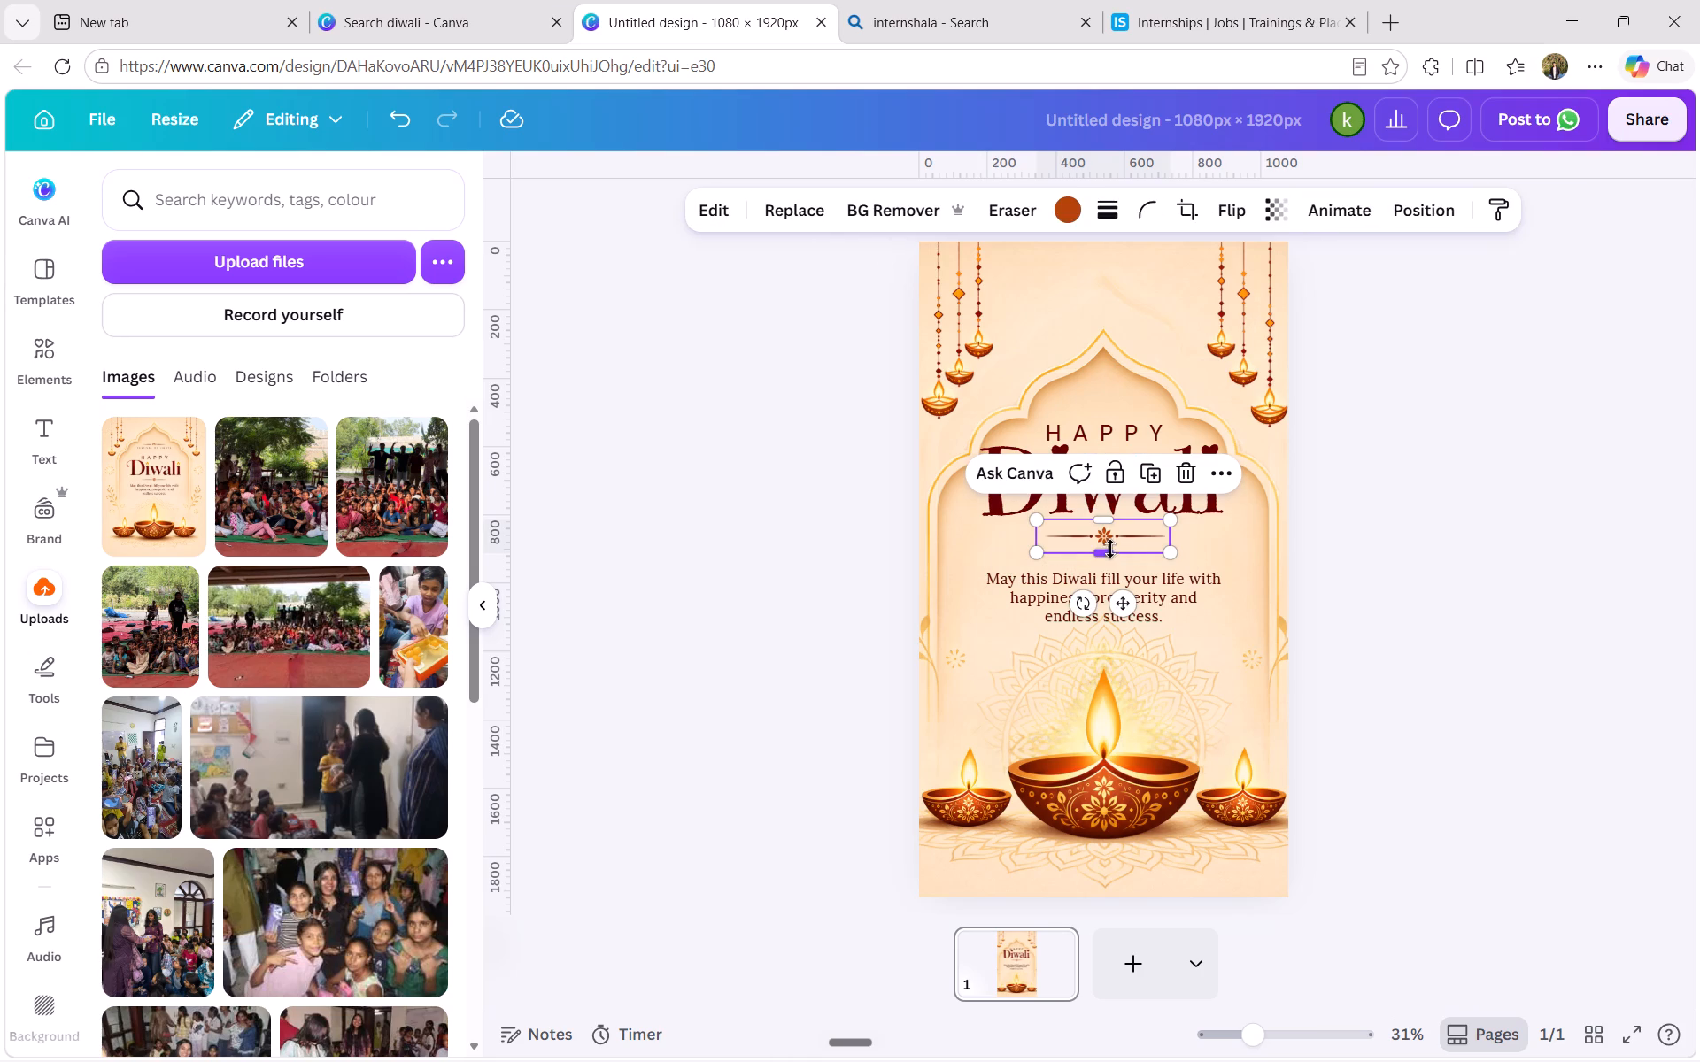
drag(1123, 538, 1123, 550)
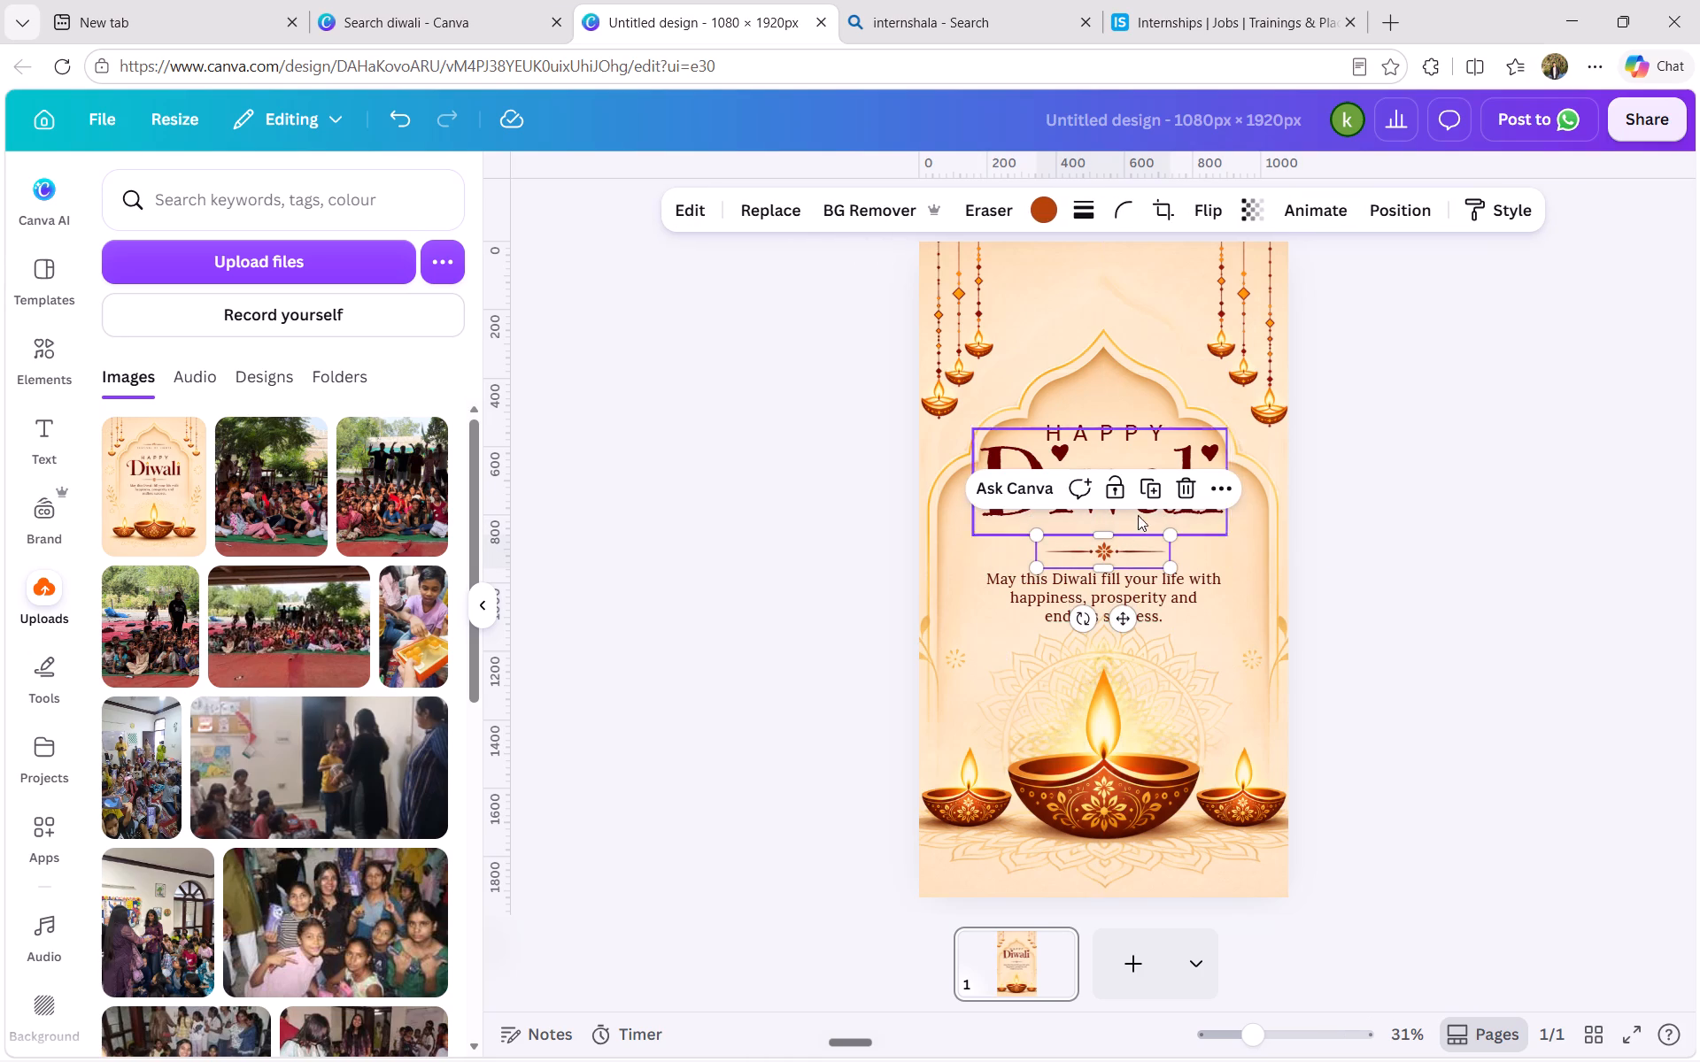
Move the "Diwali" title and the "HAPPY" text down by about 70 px, keeping both centred just above the divider.
click(1164, 463)
drag(1164, 463, 1163, 477)
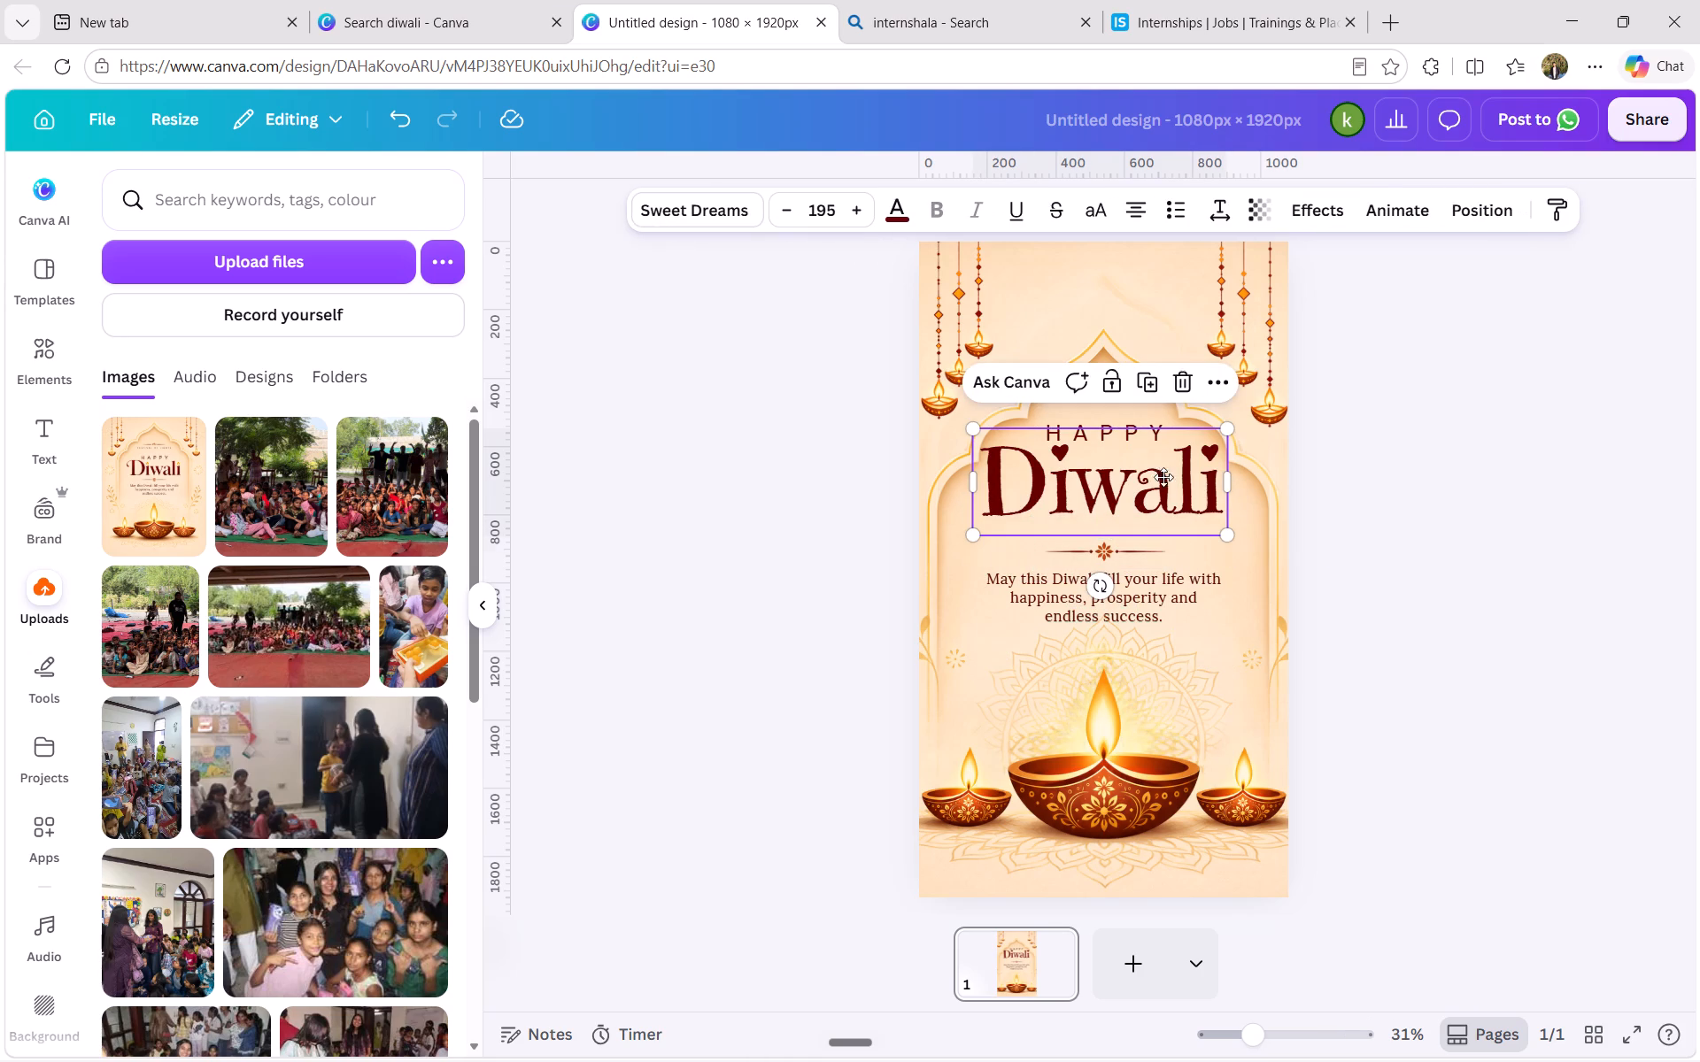
drag(1163, 477, 1171, 483)
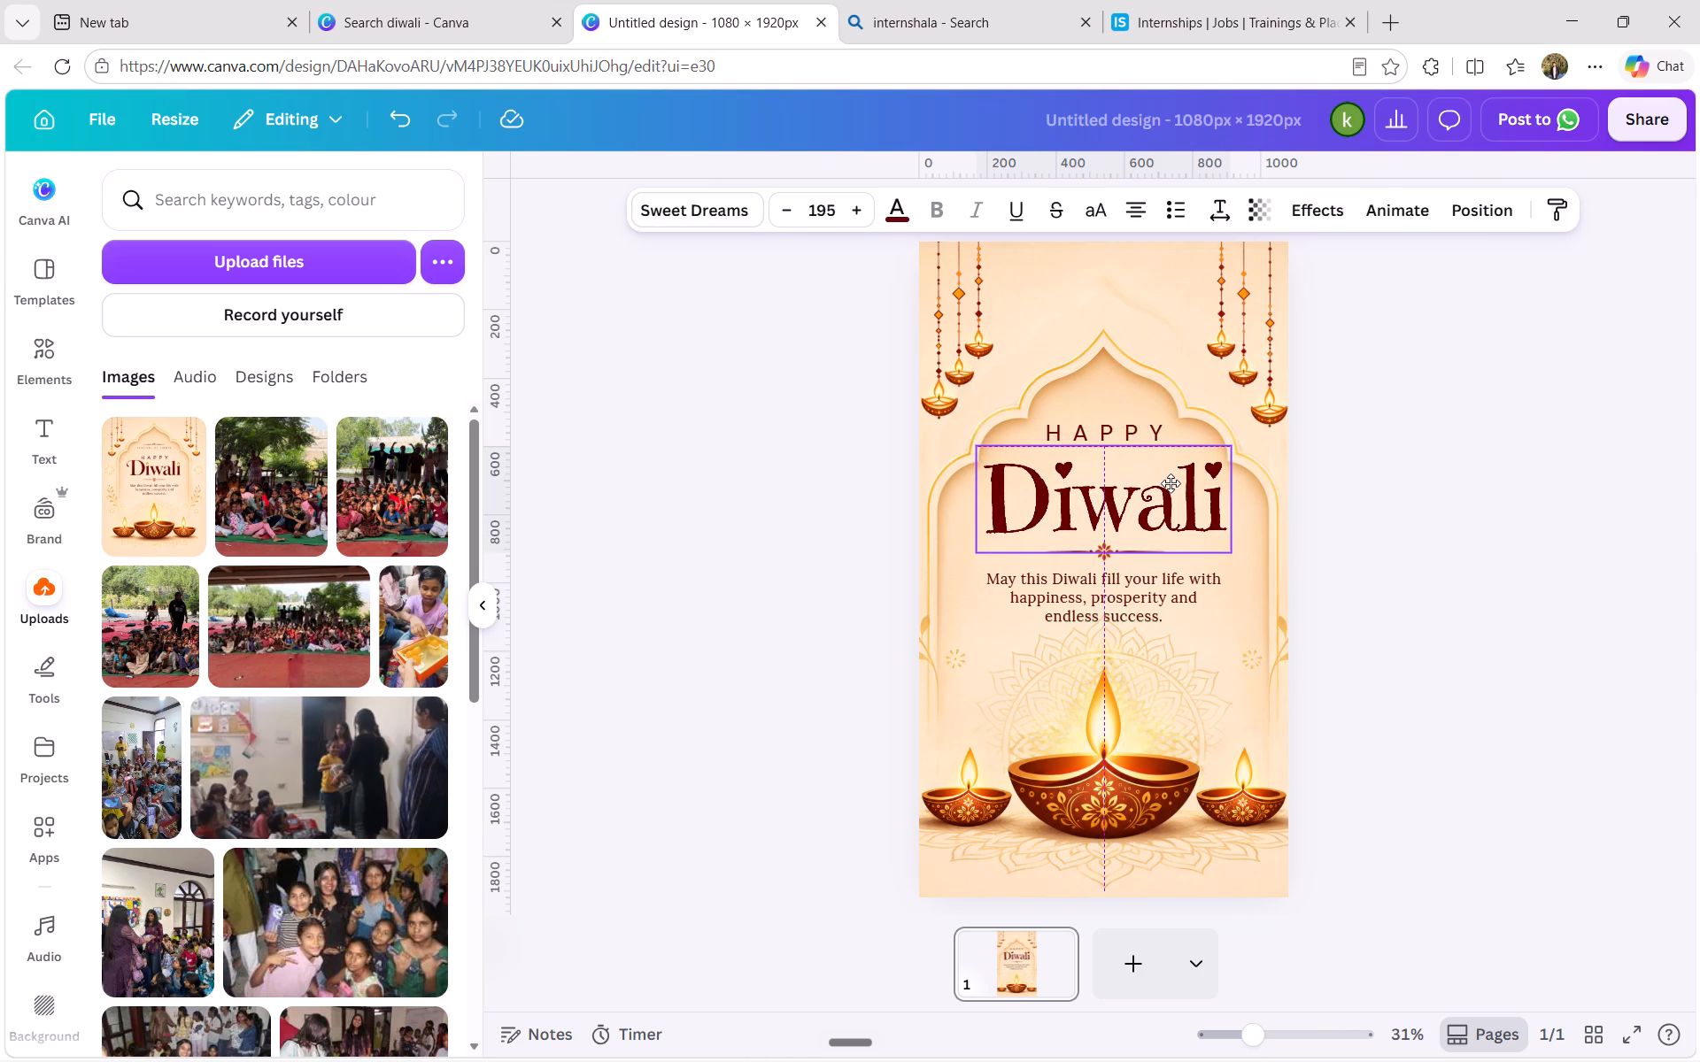
drag(1171, 483, 1170, 485)
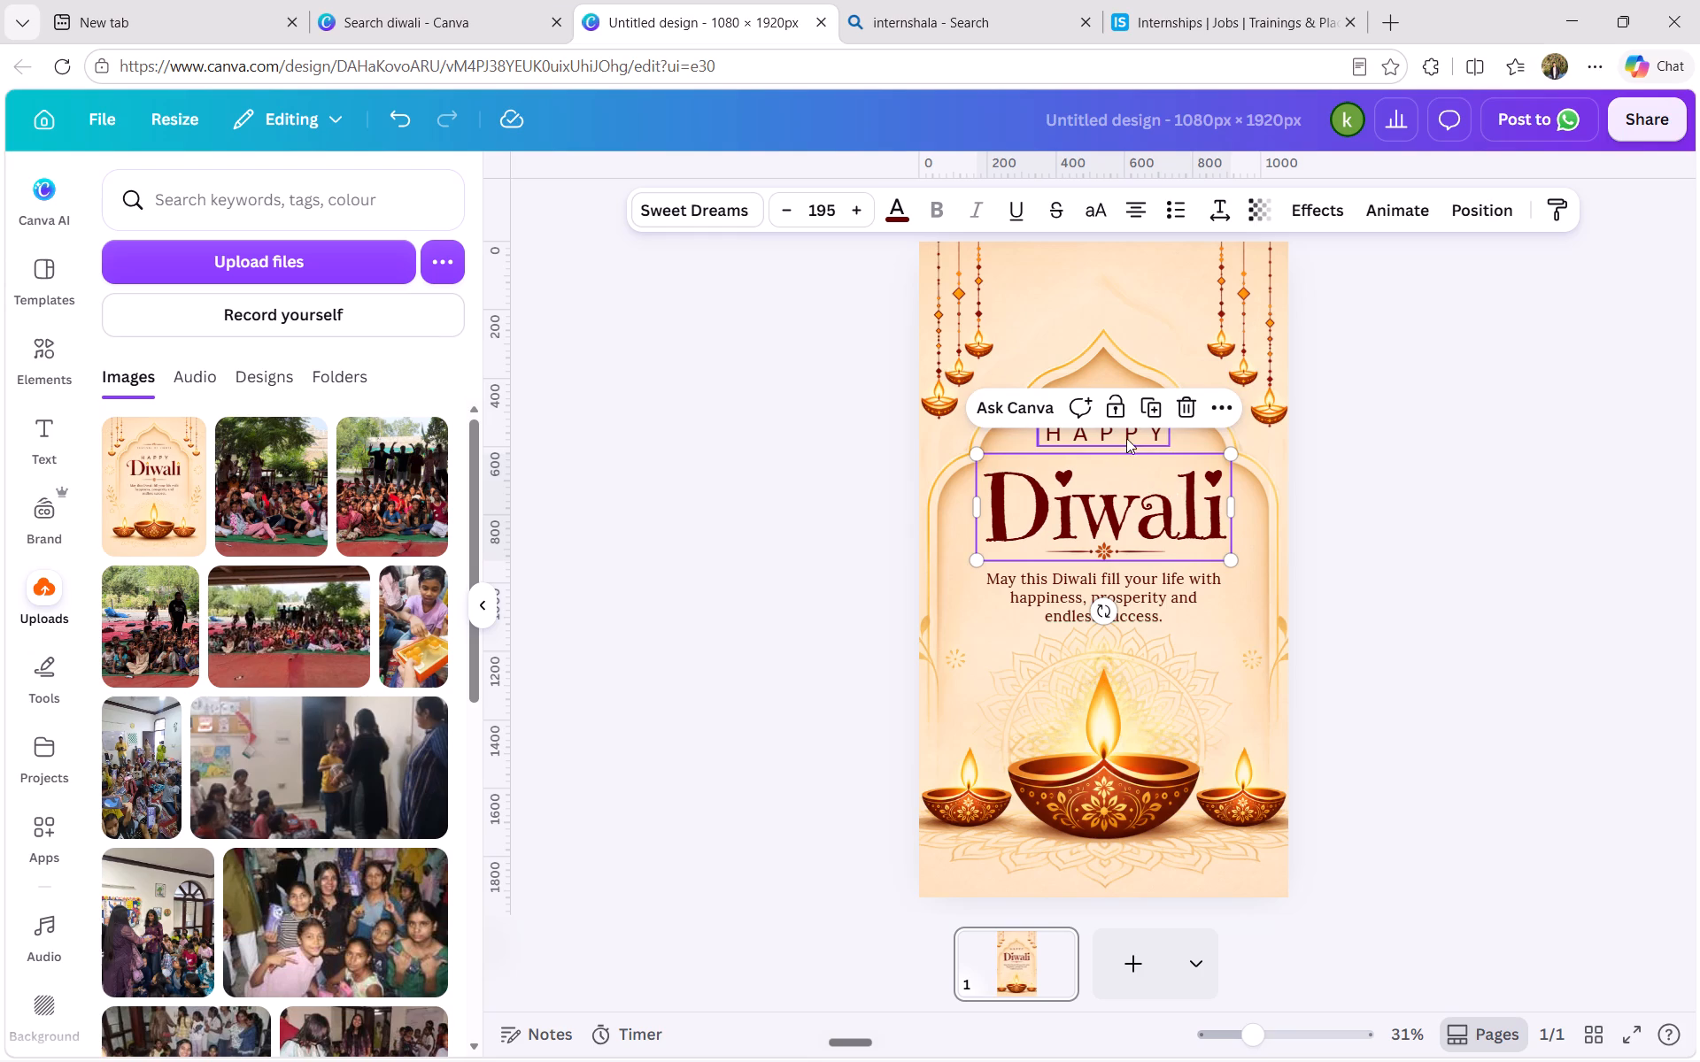
click(1127, 435)
drag(1127, 435, 1127, 453)
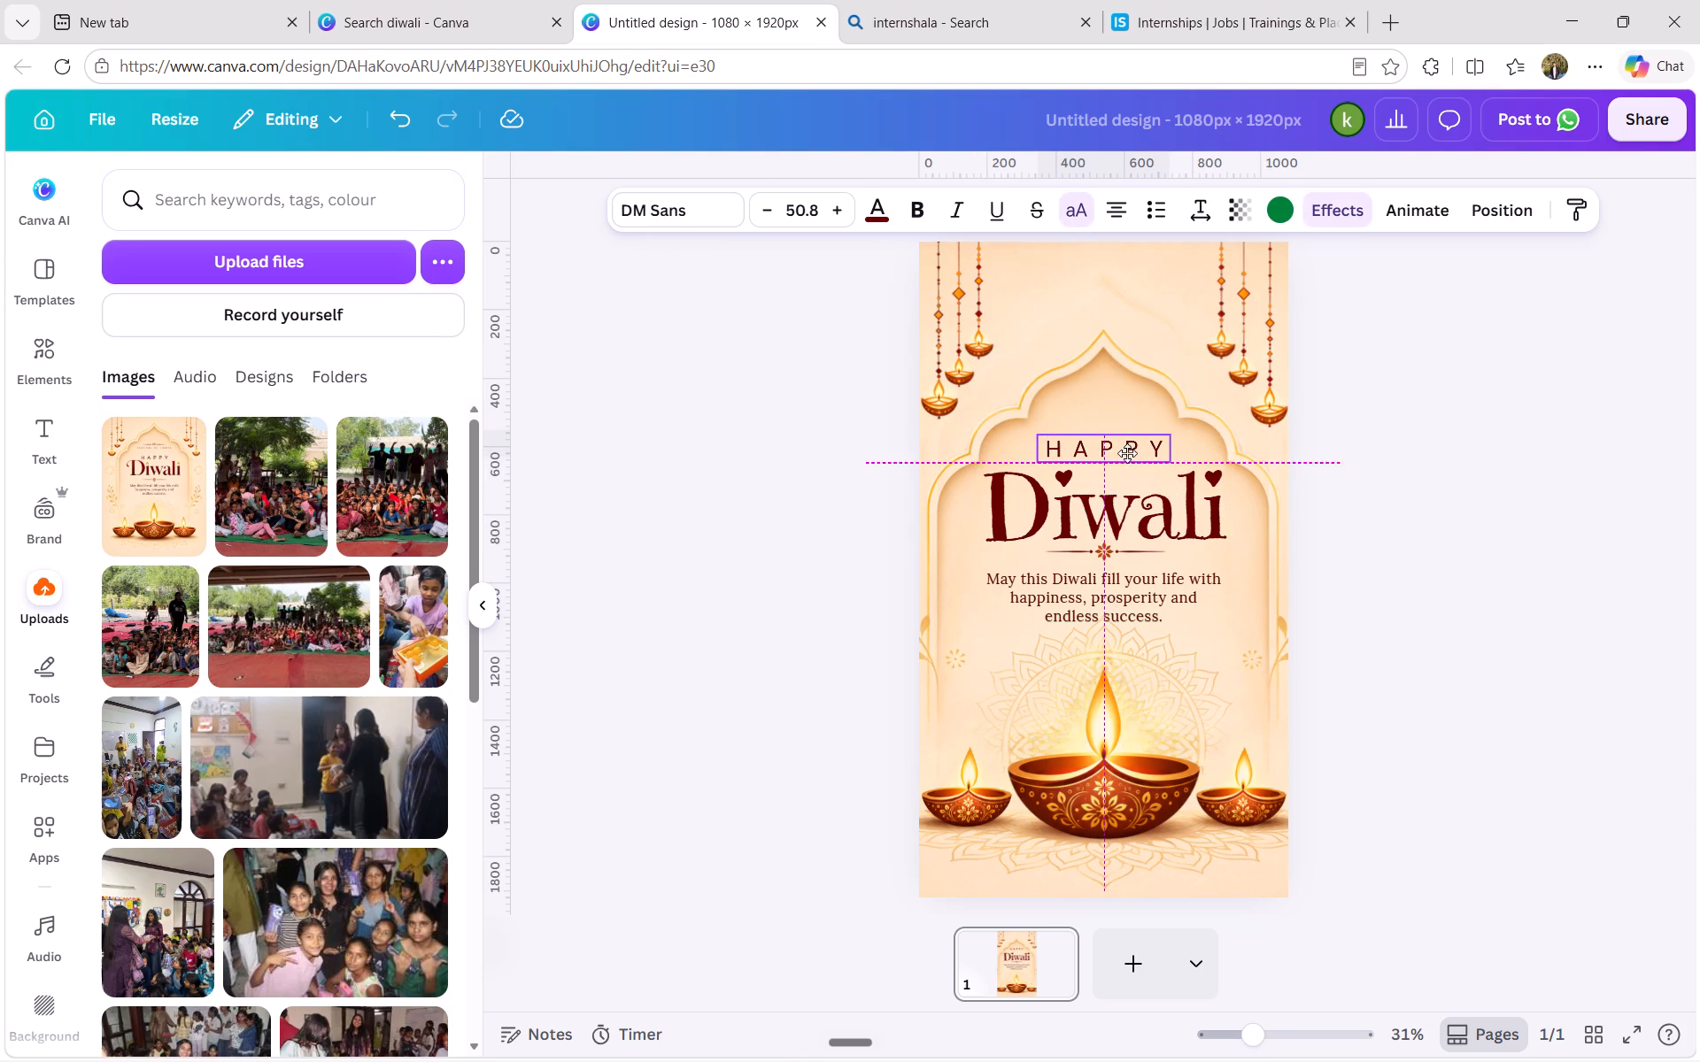
drag(1127, 453, 1127, 456)
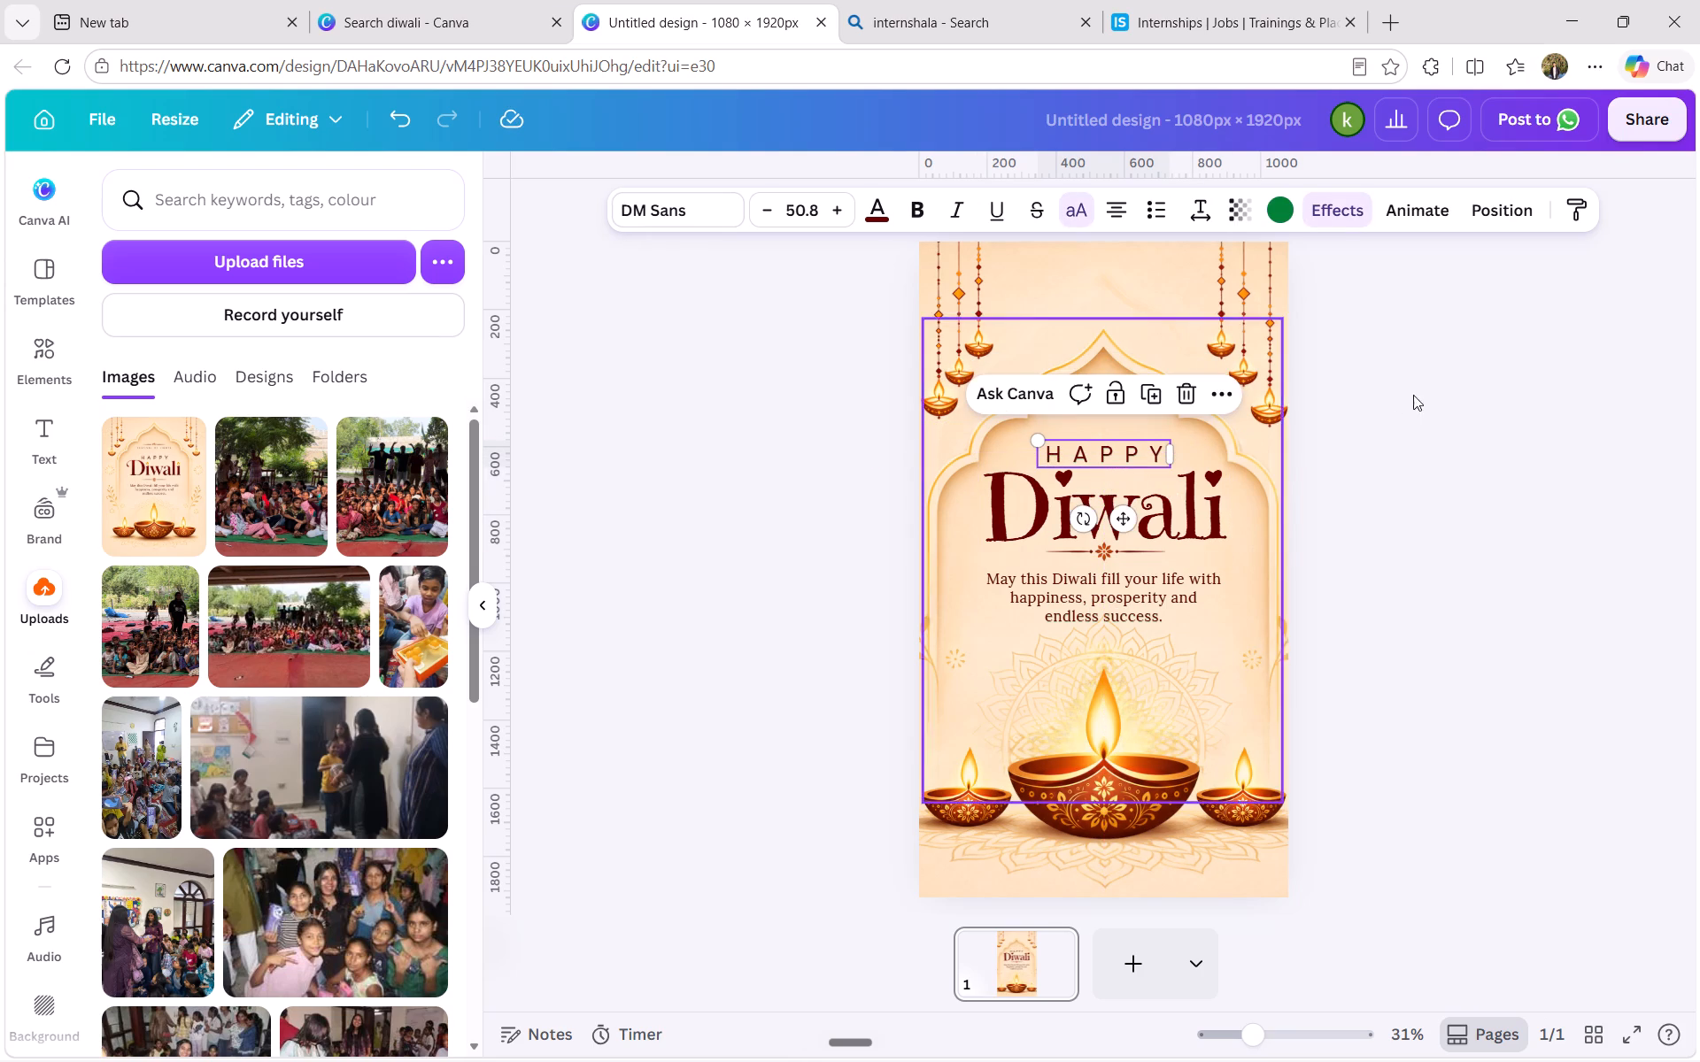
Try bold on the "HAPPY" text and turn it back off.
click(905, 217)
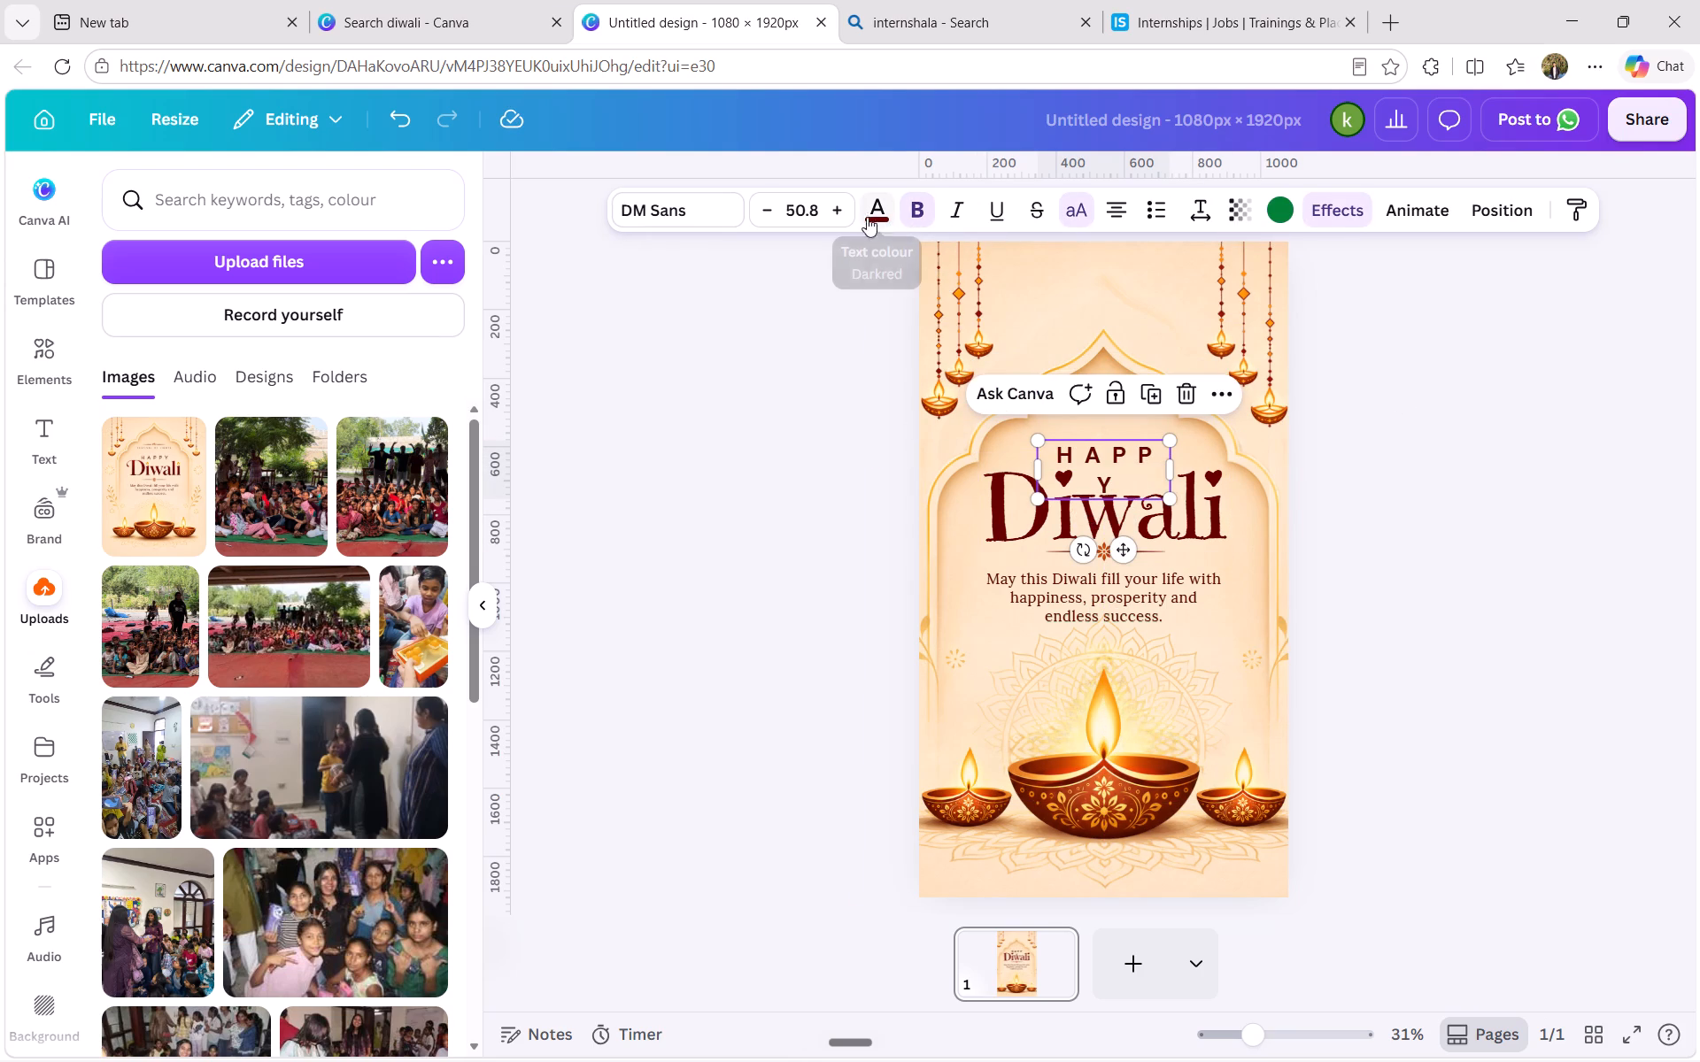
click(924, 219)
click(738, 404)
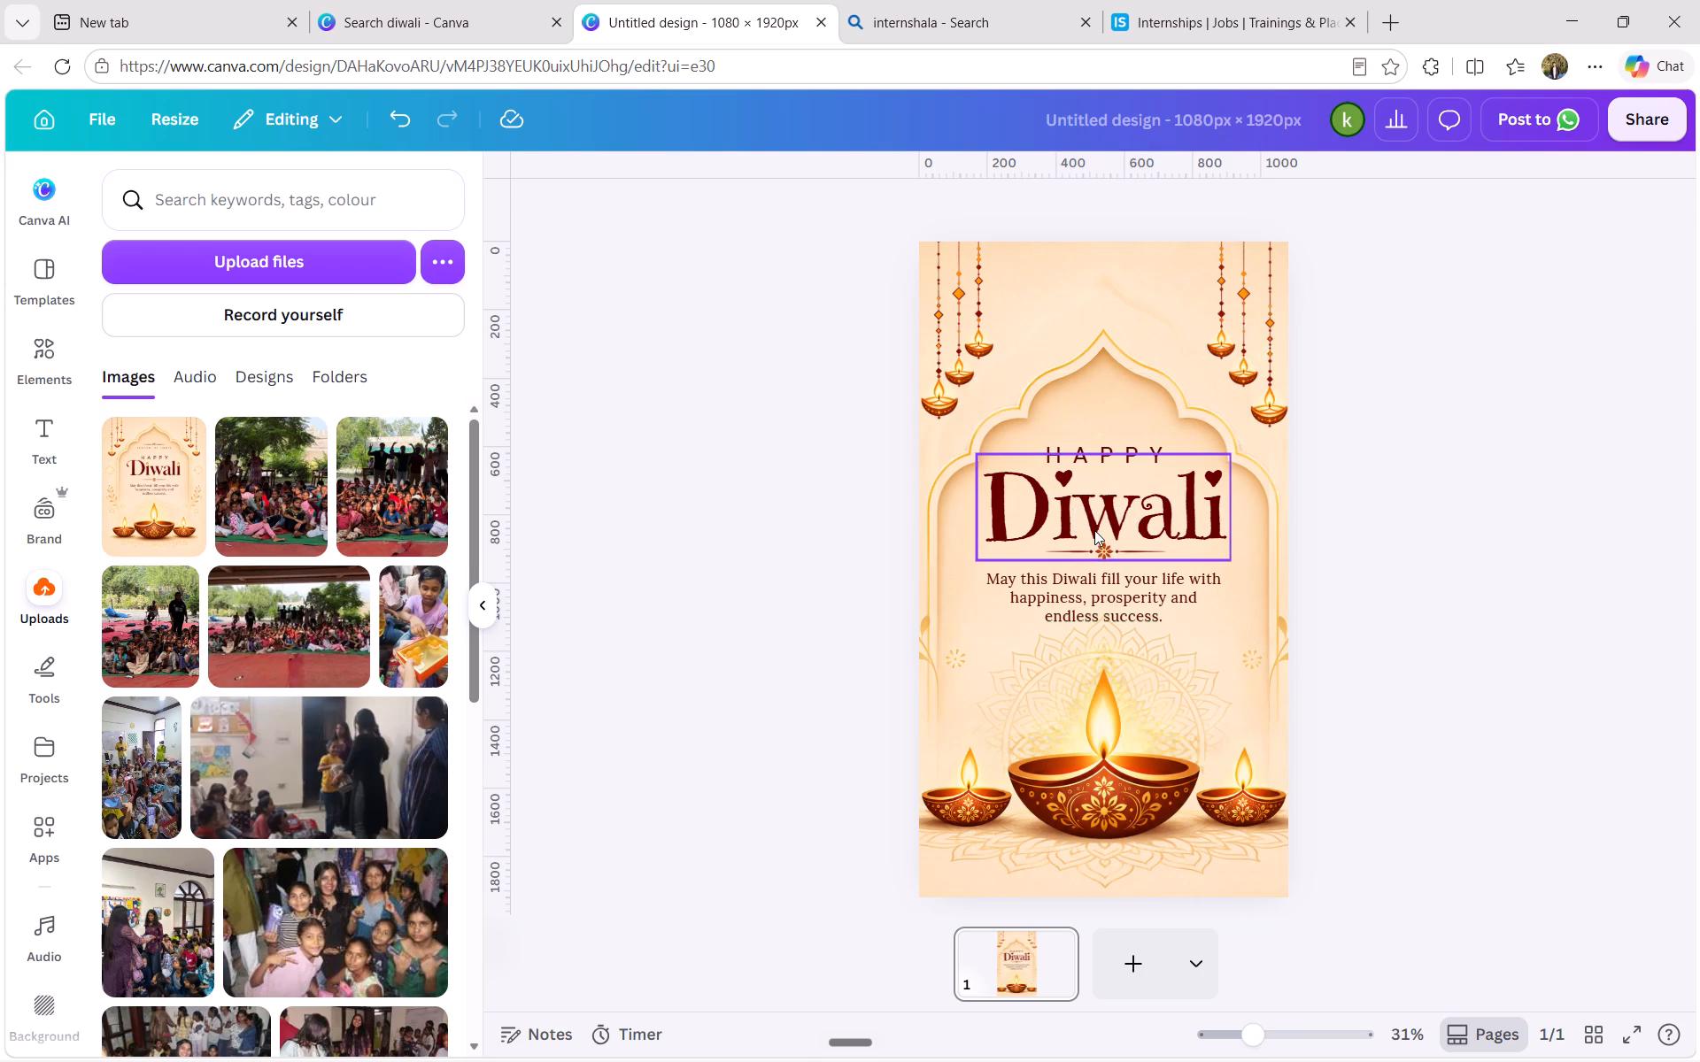
Change the "HAPPY" text's font to Sweet Dreams and widen its box to about 405 px so it fits on one line.
click(1094, 530)
click(764, 436)
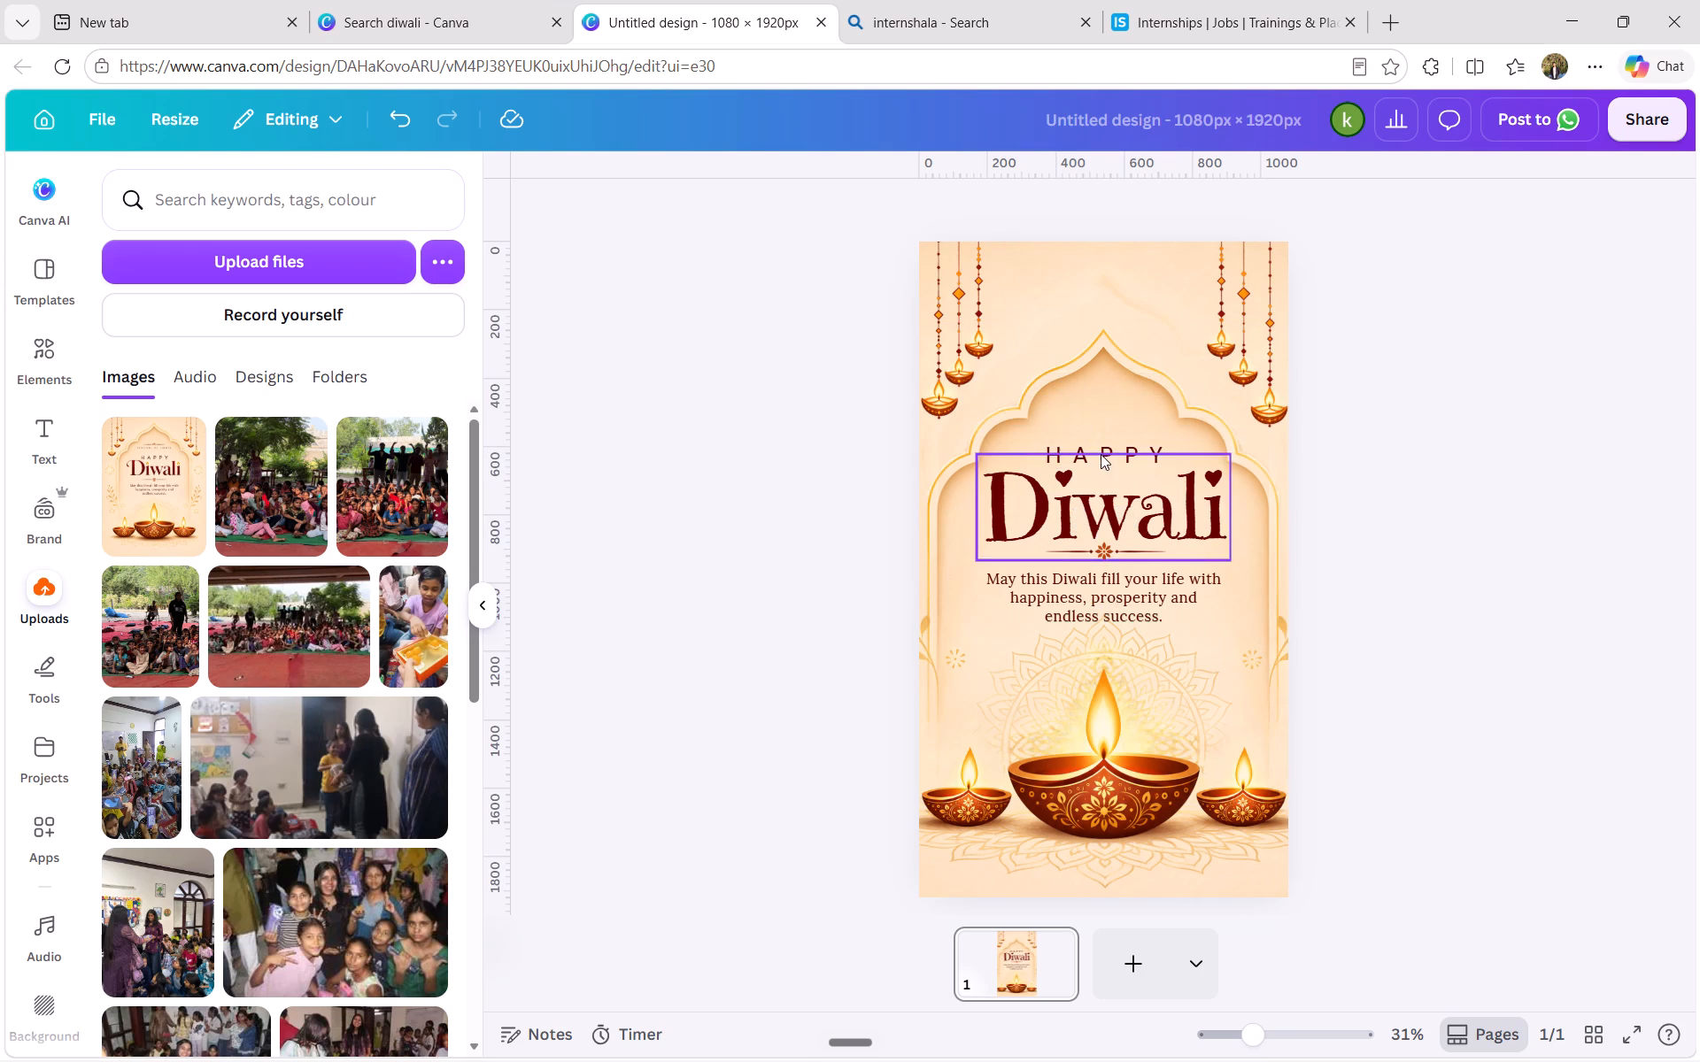
click(1117, 441)
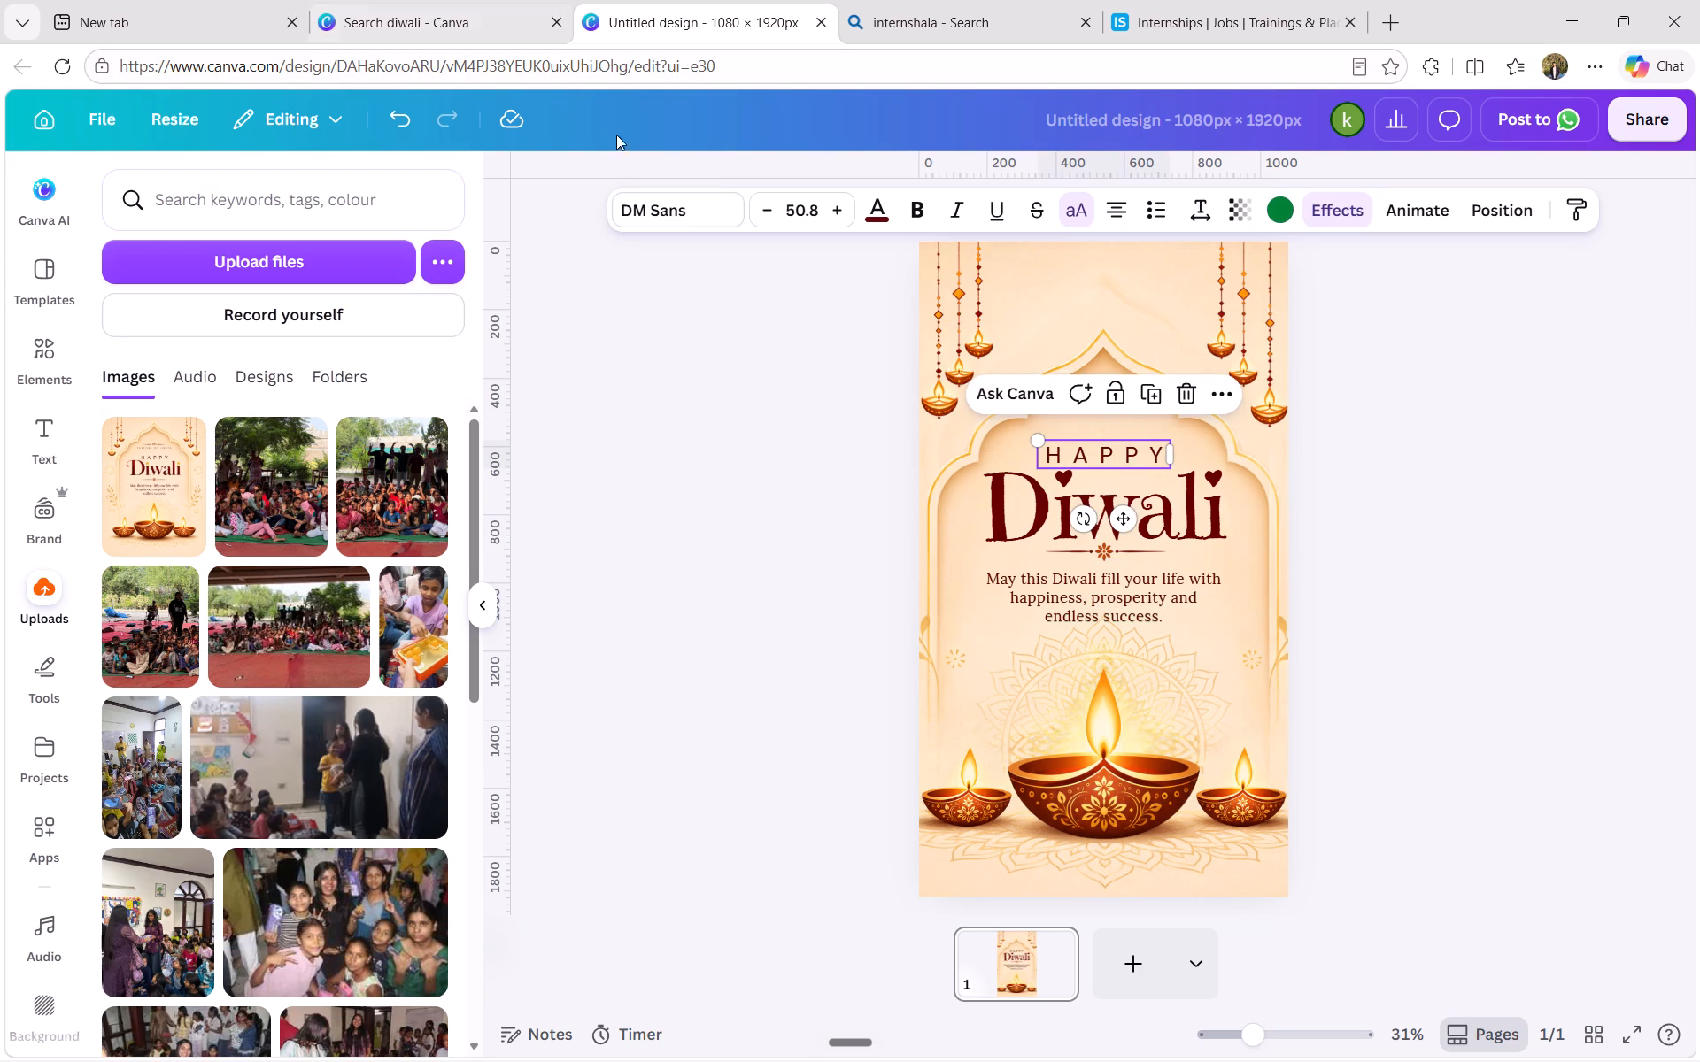
click(652, 198)
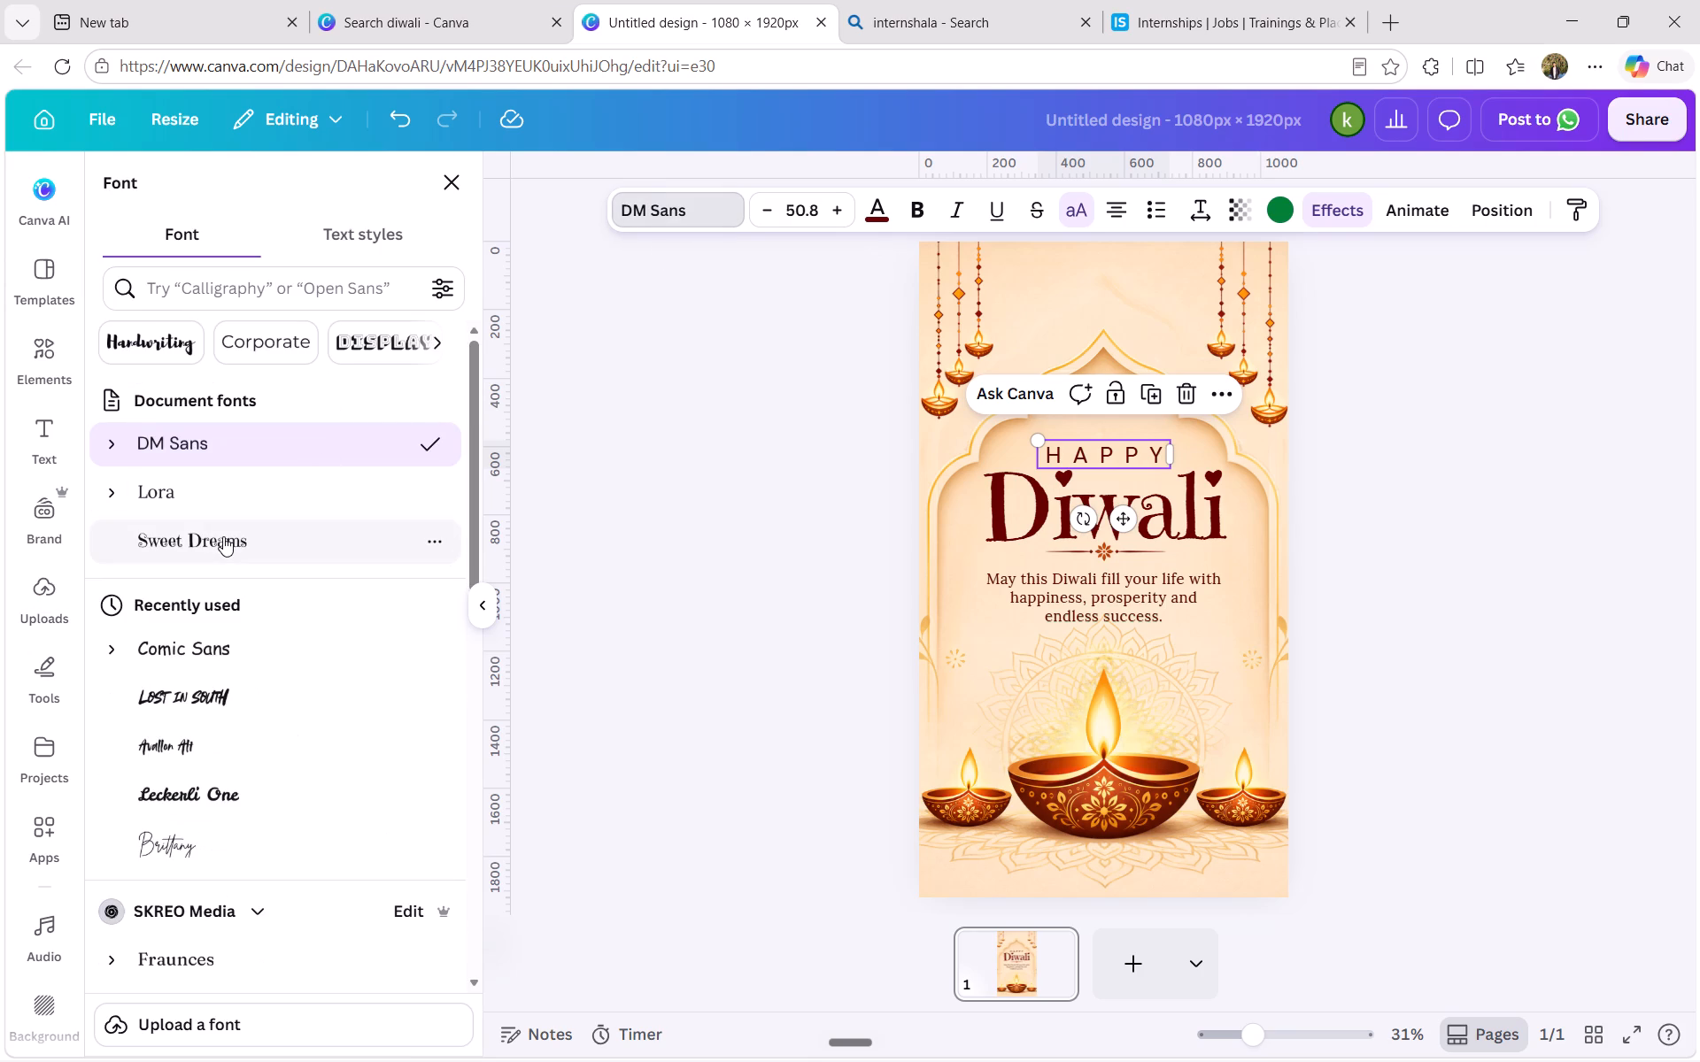
click(223, 536)
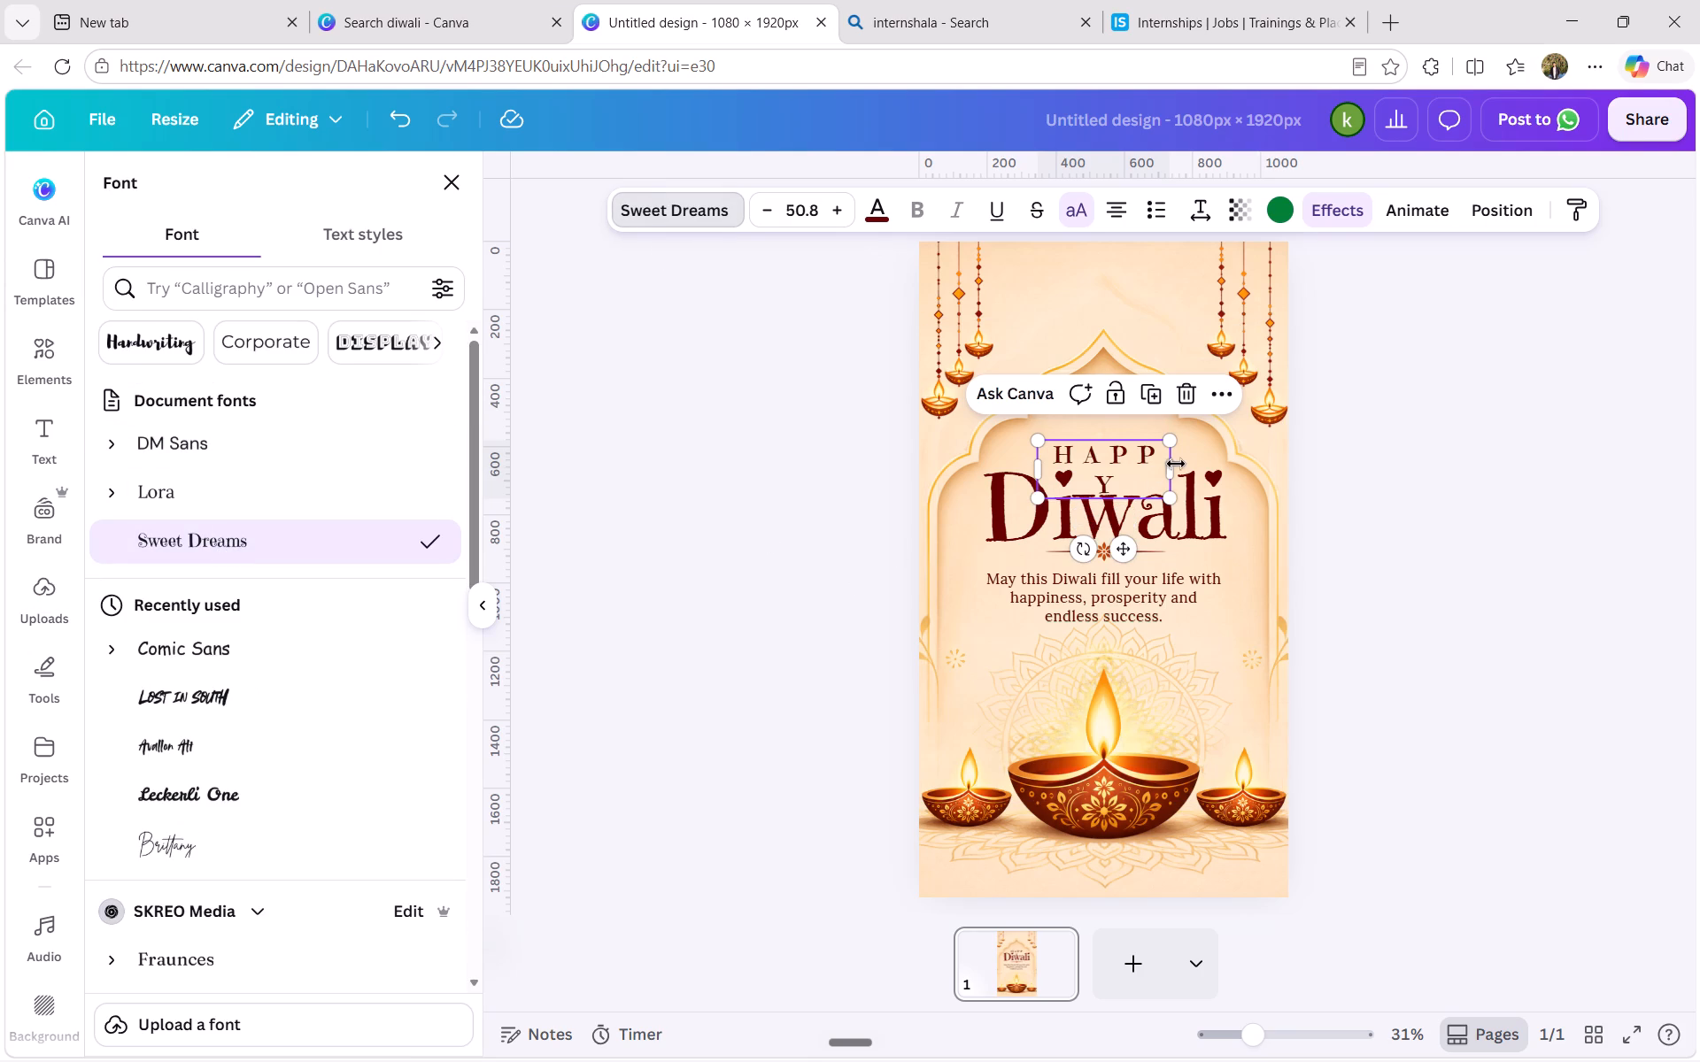
click(1180, 464)
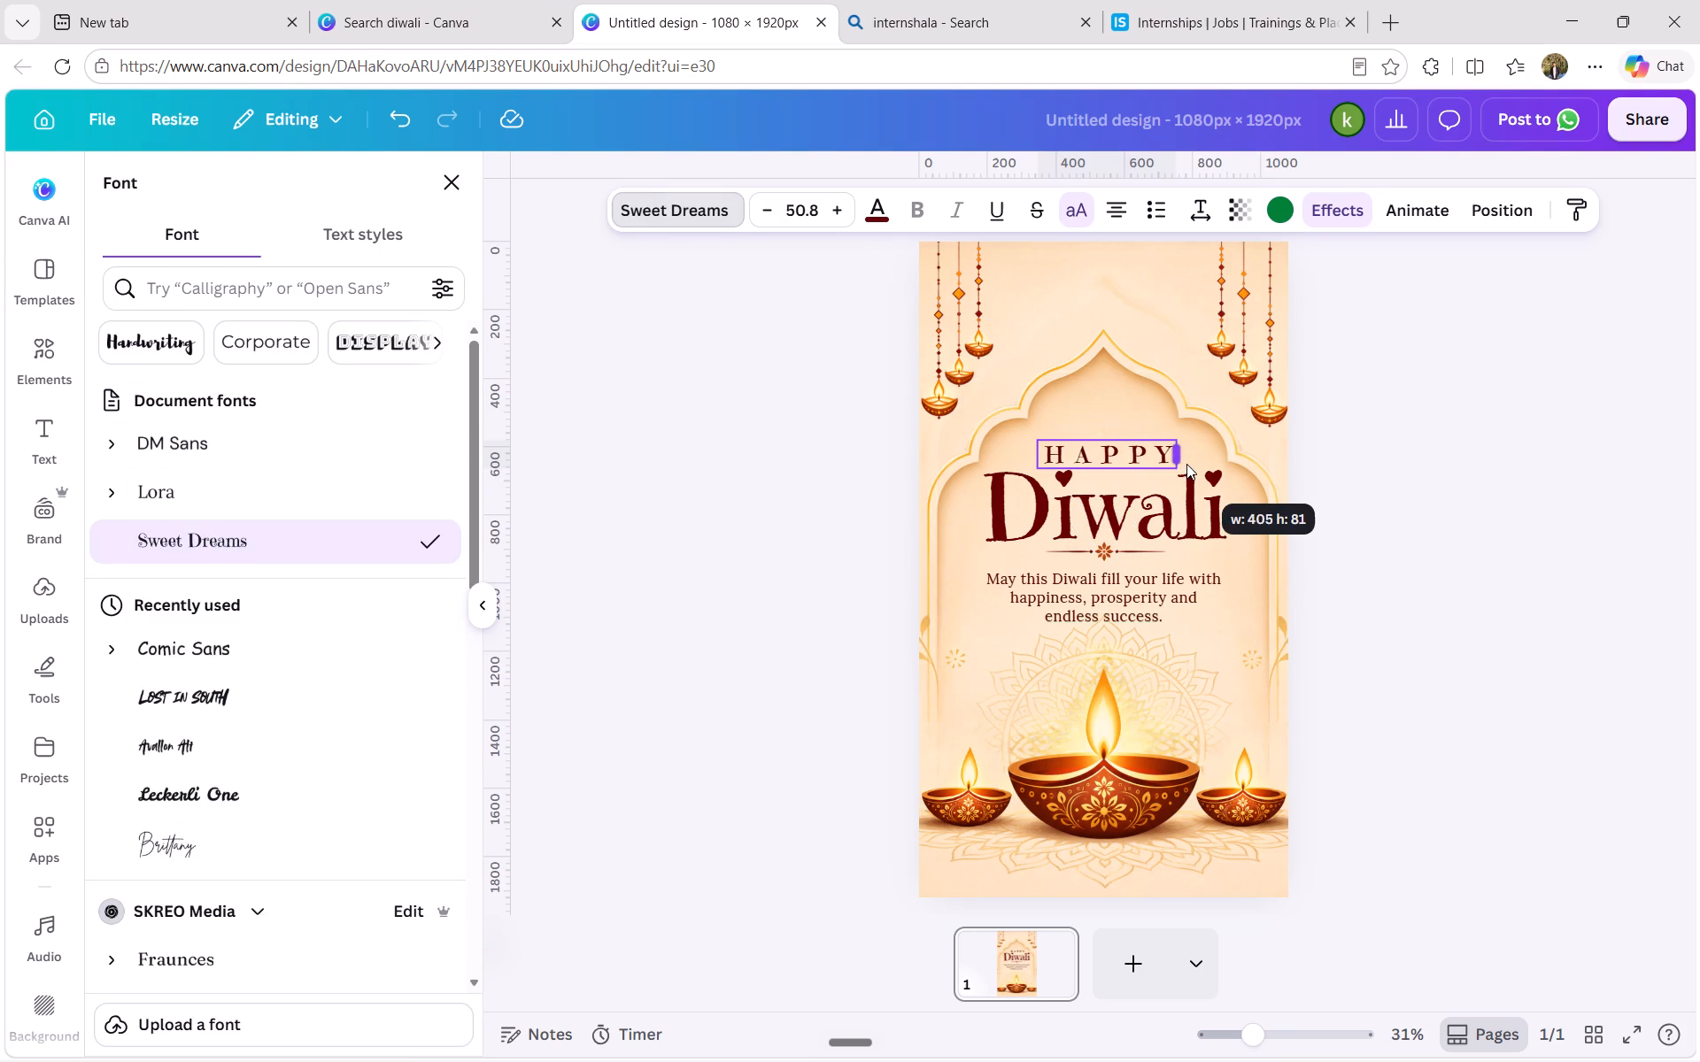
click(1214, 475)
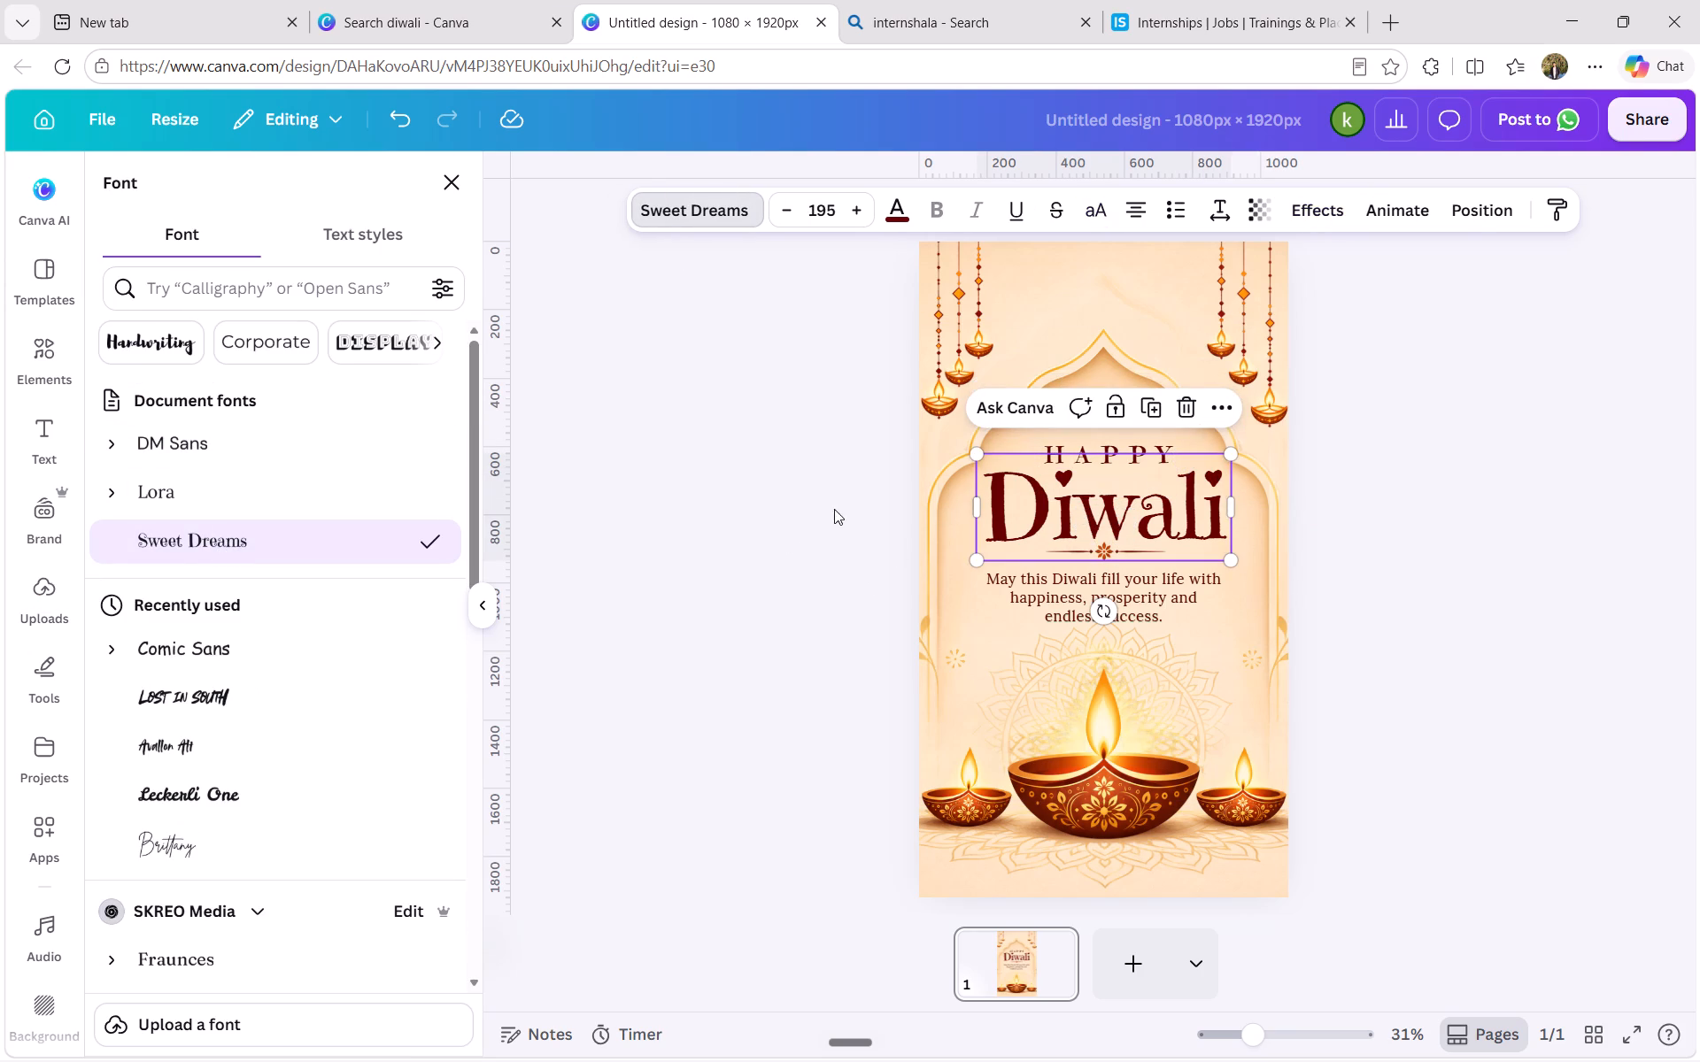
Enlarge the "HAPPY" text above the "Diwali" title to about size 59.8 and centre it horizontally on the page.
click(759, 530)
click(926, 477)
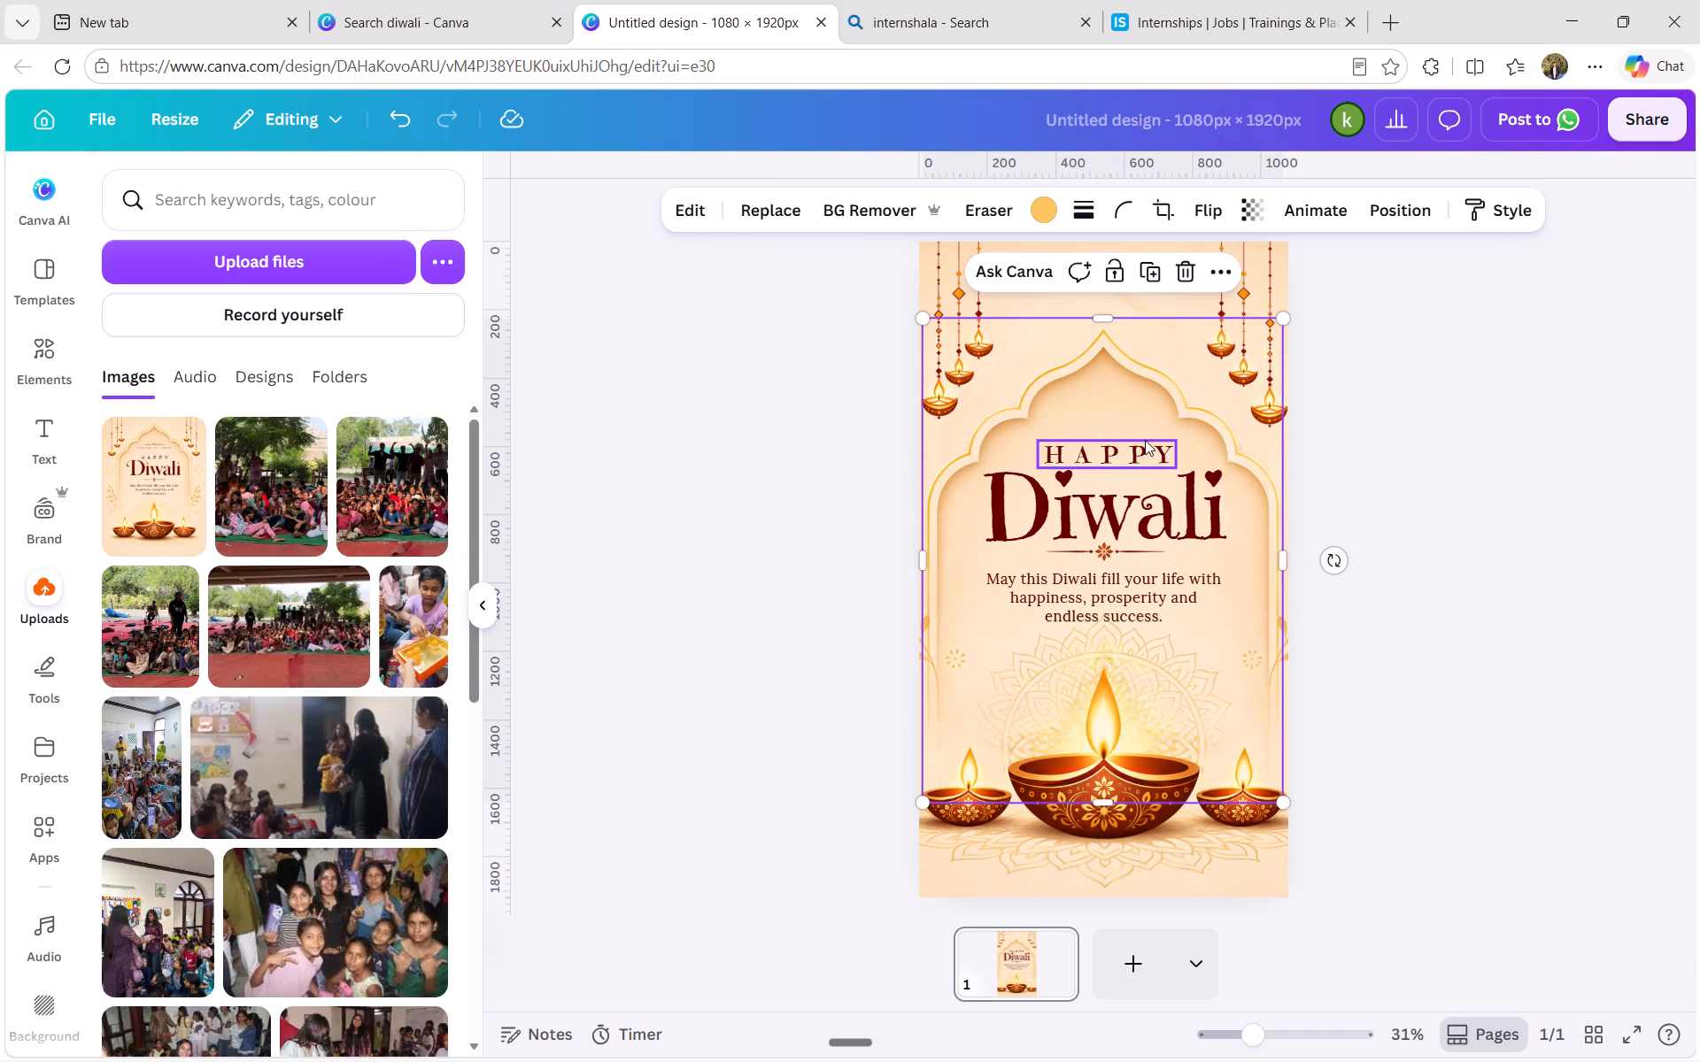
click(1145, 440)
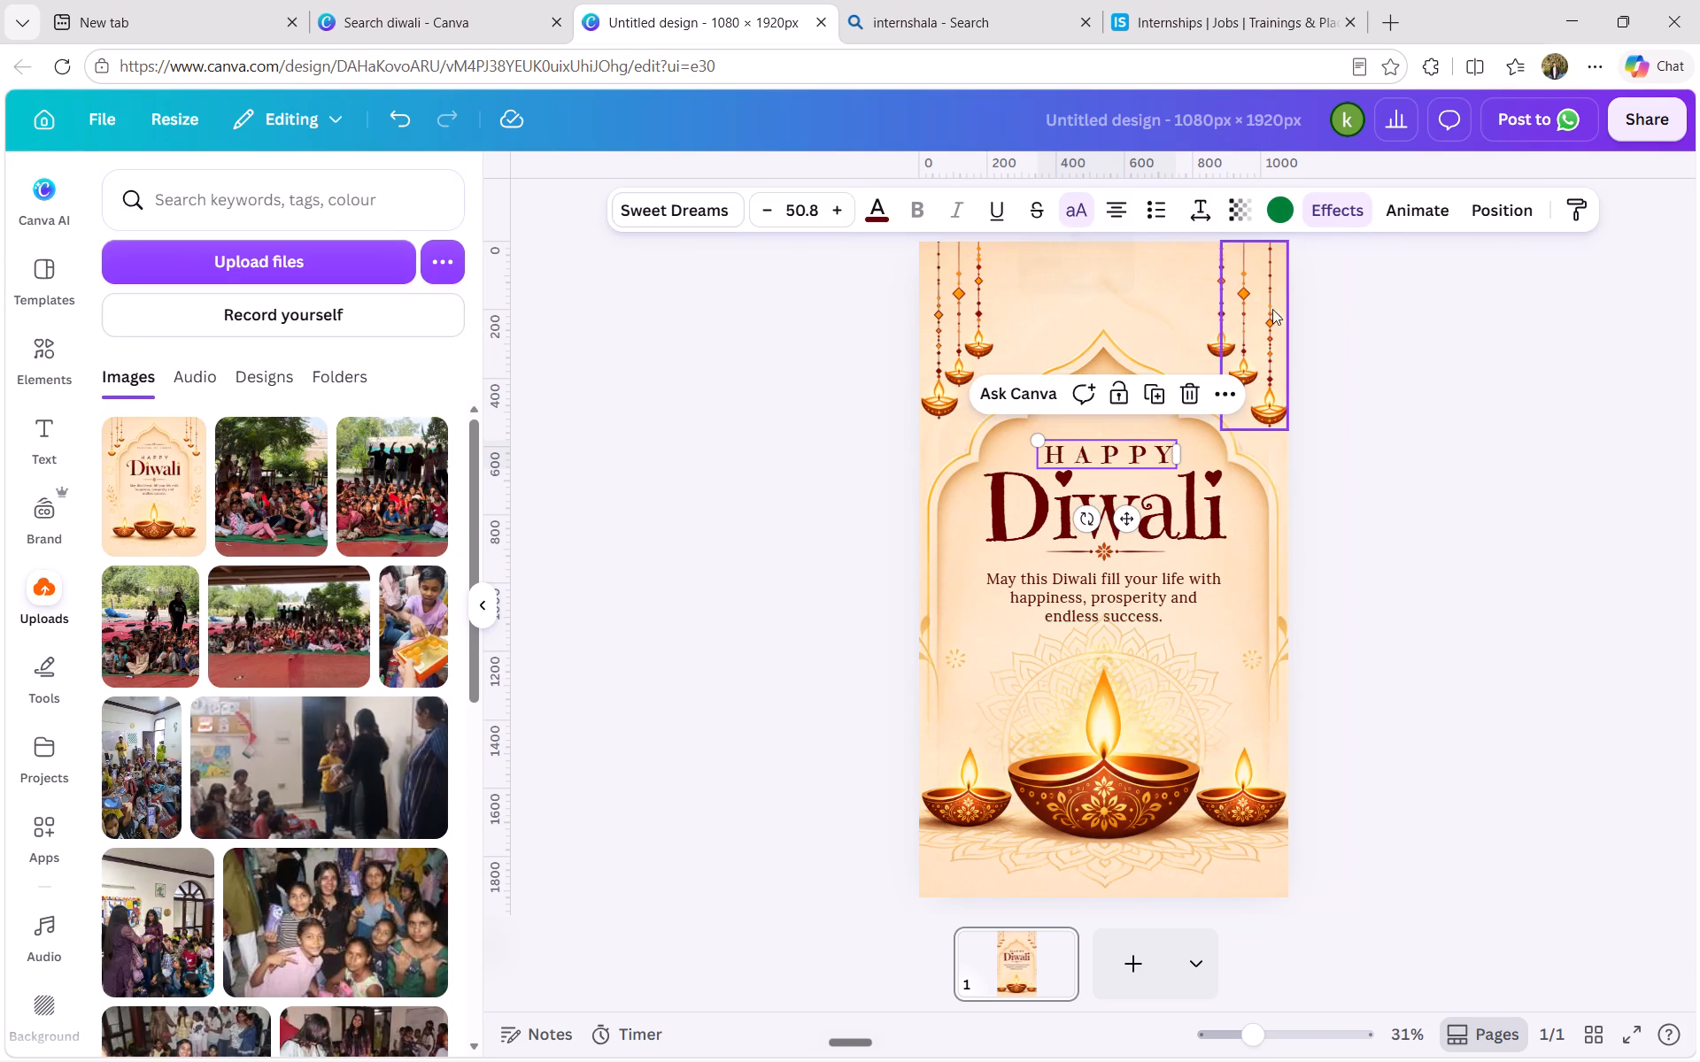
drag(1043, 441, 1023, 434)
click(1117, 448)
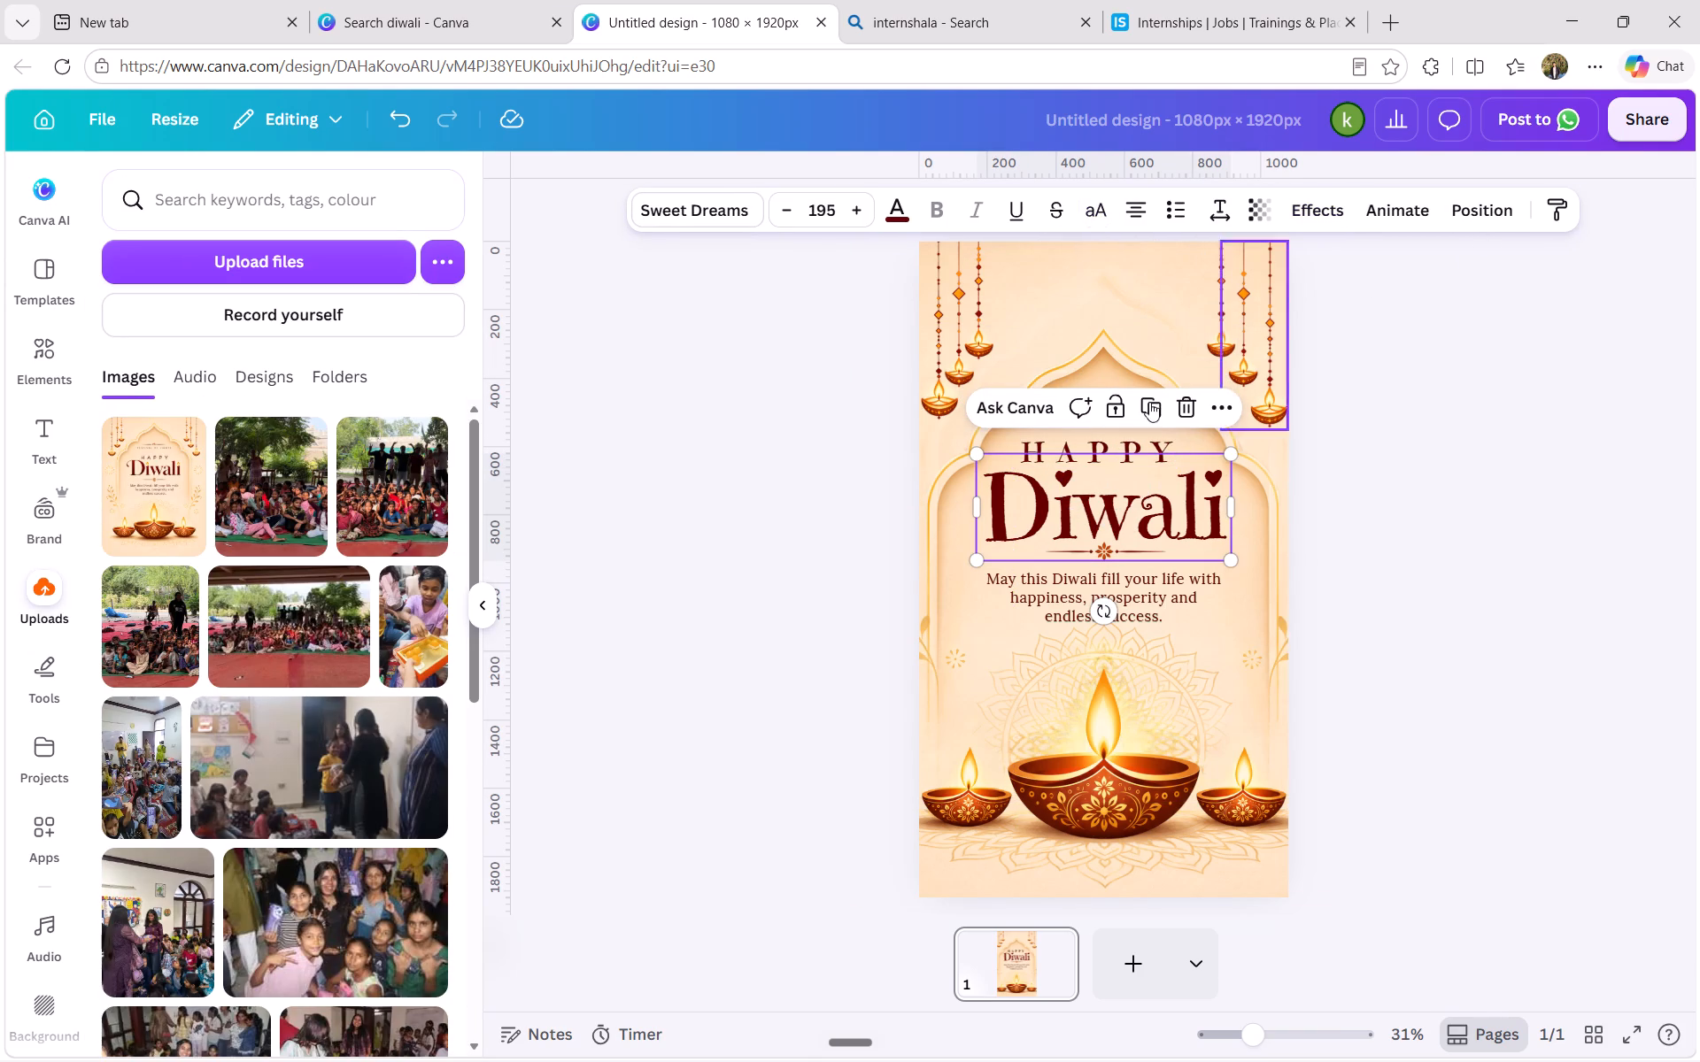
click(1124, 438)
click(1508, 208)
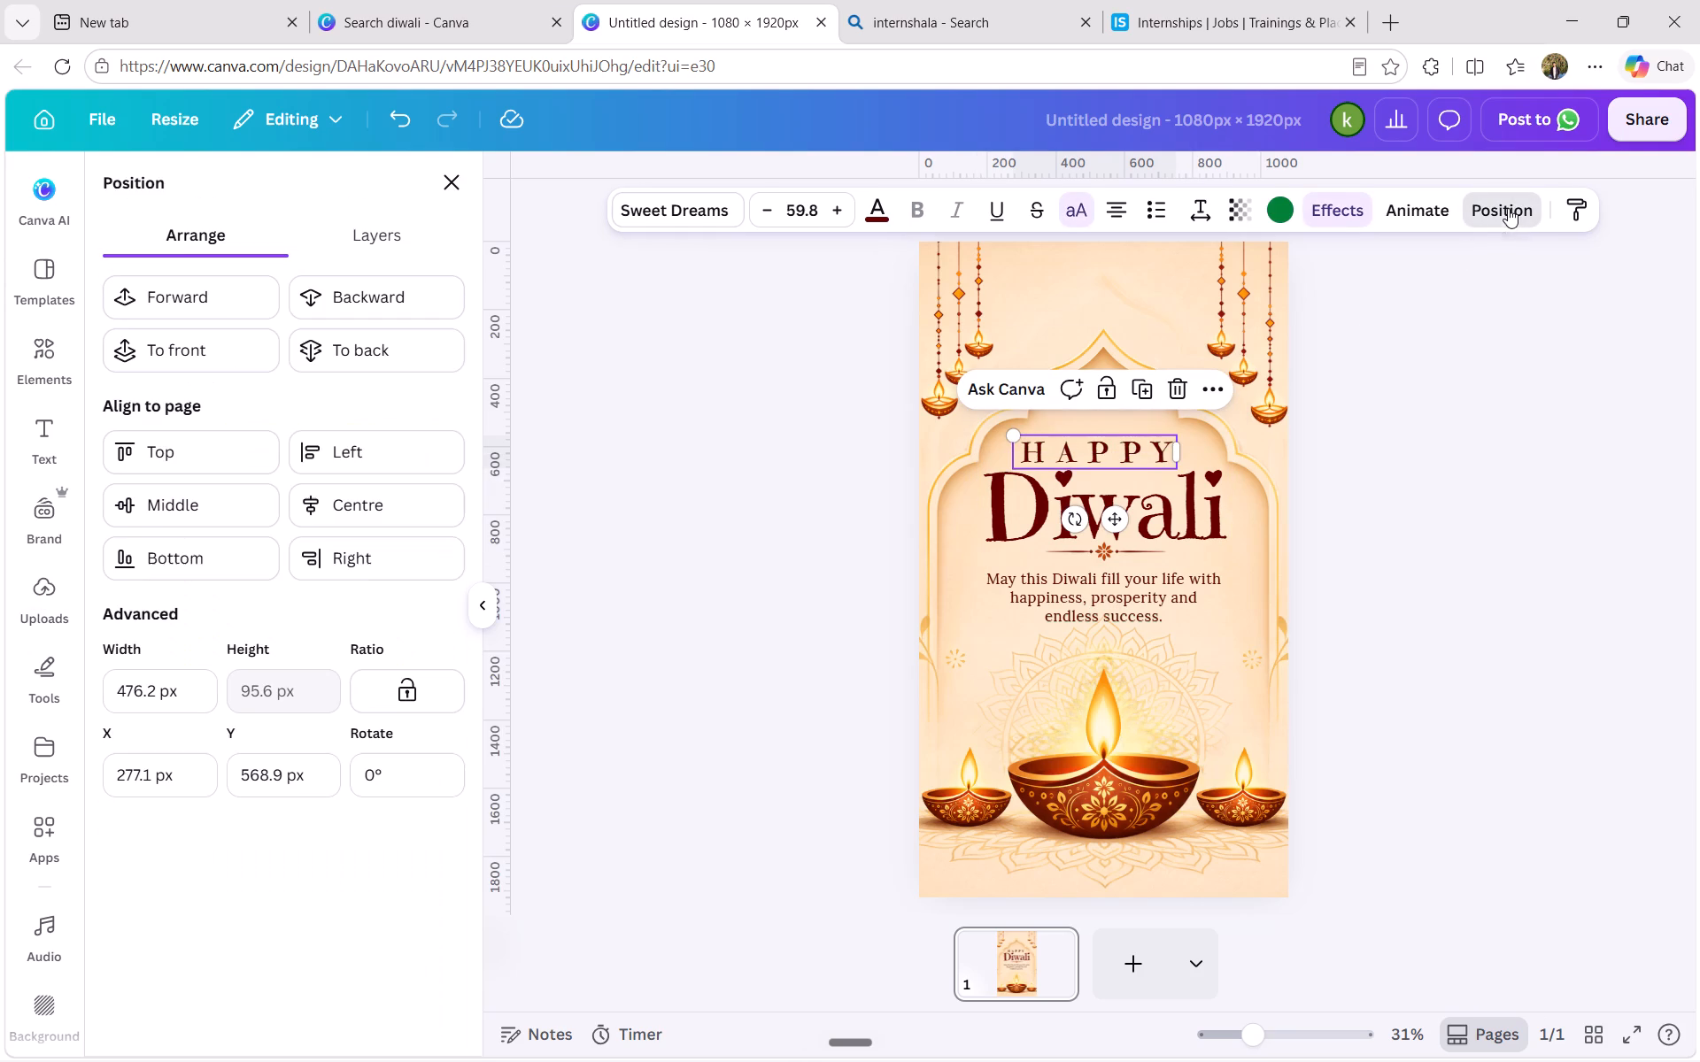
click(345, 506)
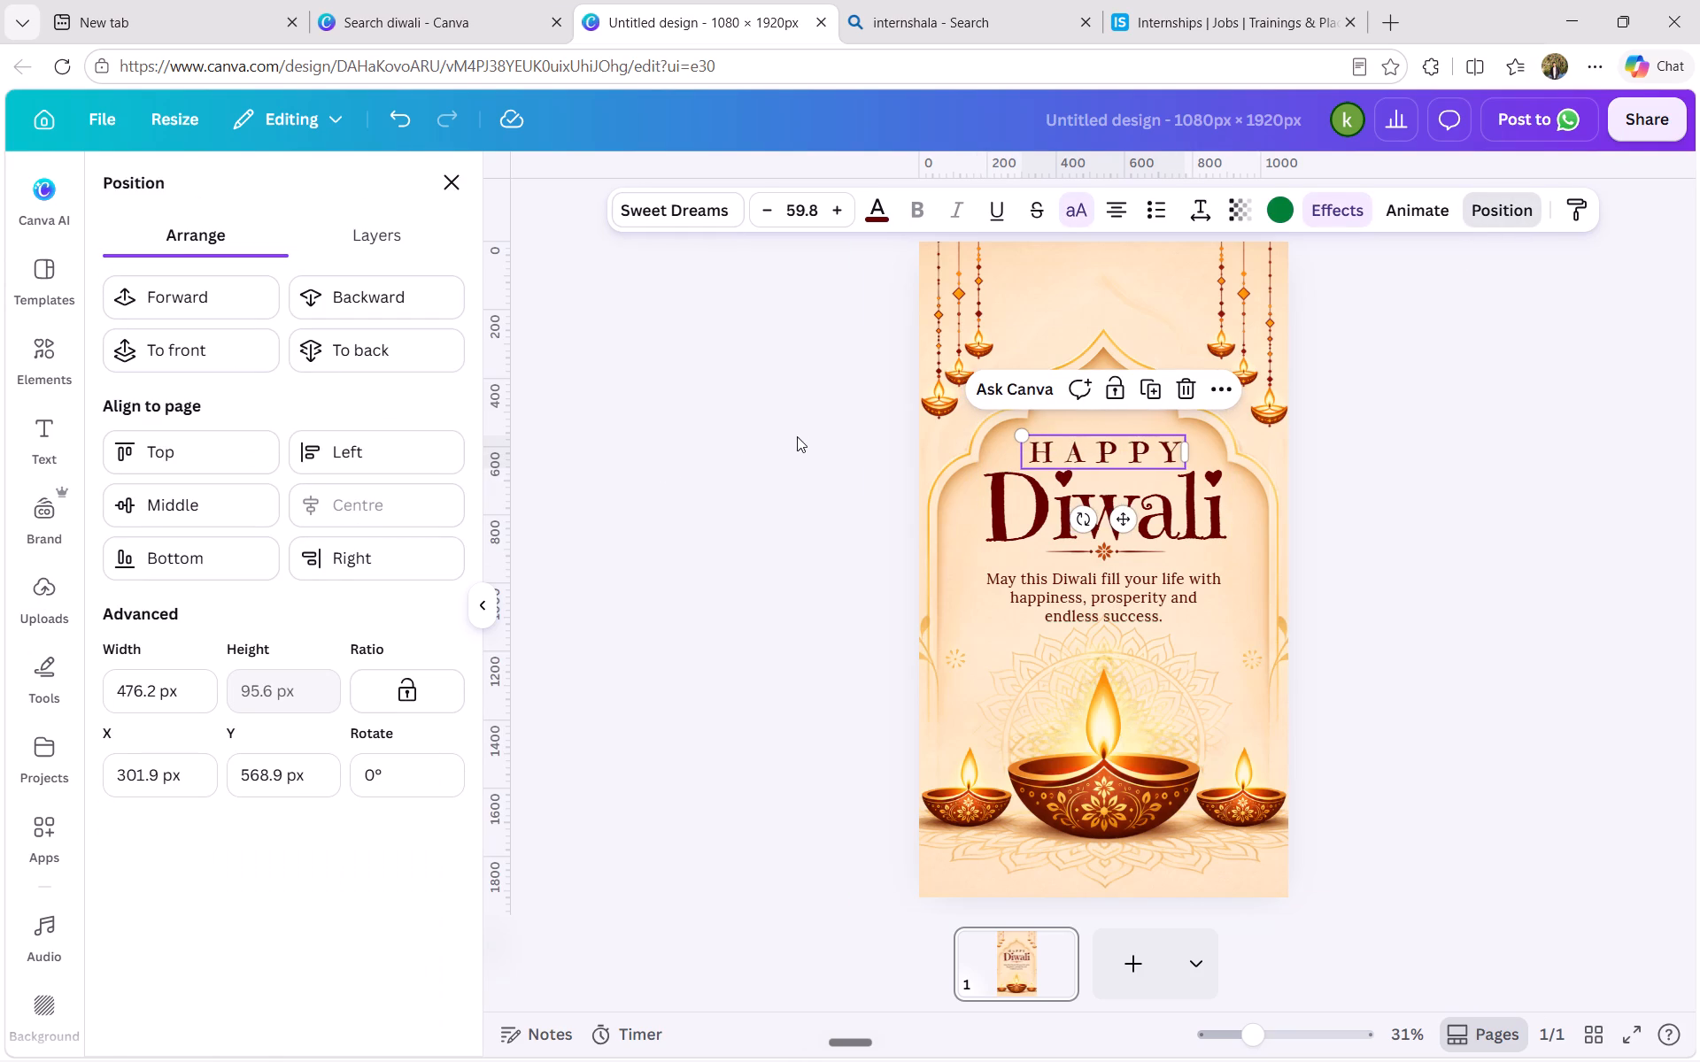
double_click(712, 458)
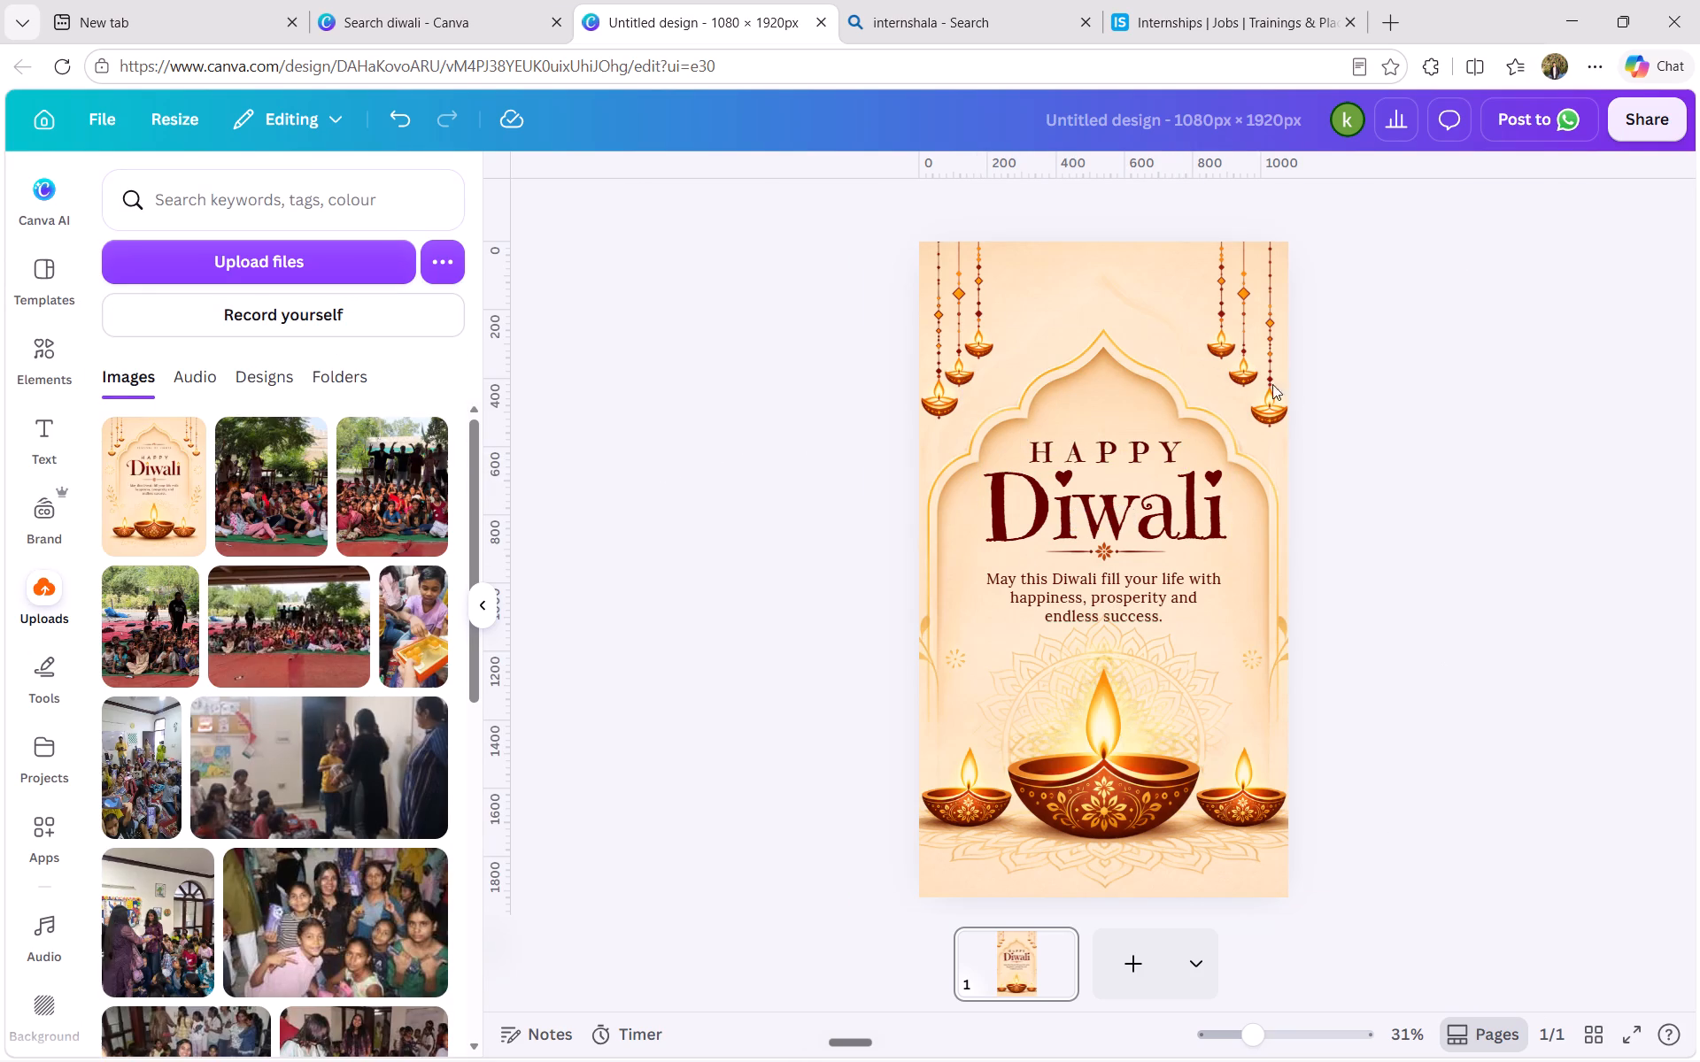
Switch to the Canva template search results for "diwali" to view other designs.
click(416, 0)
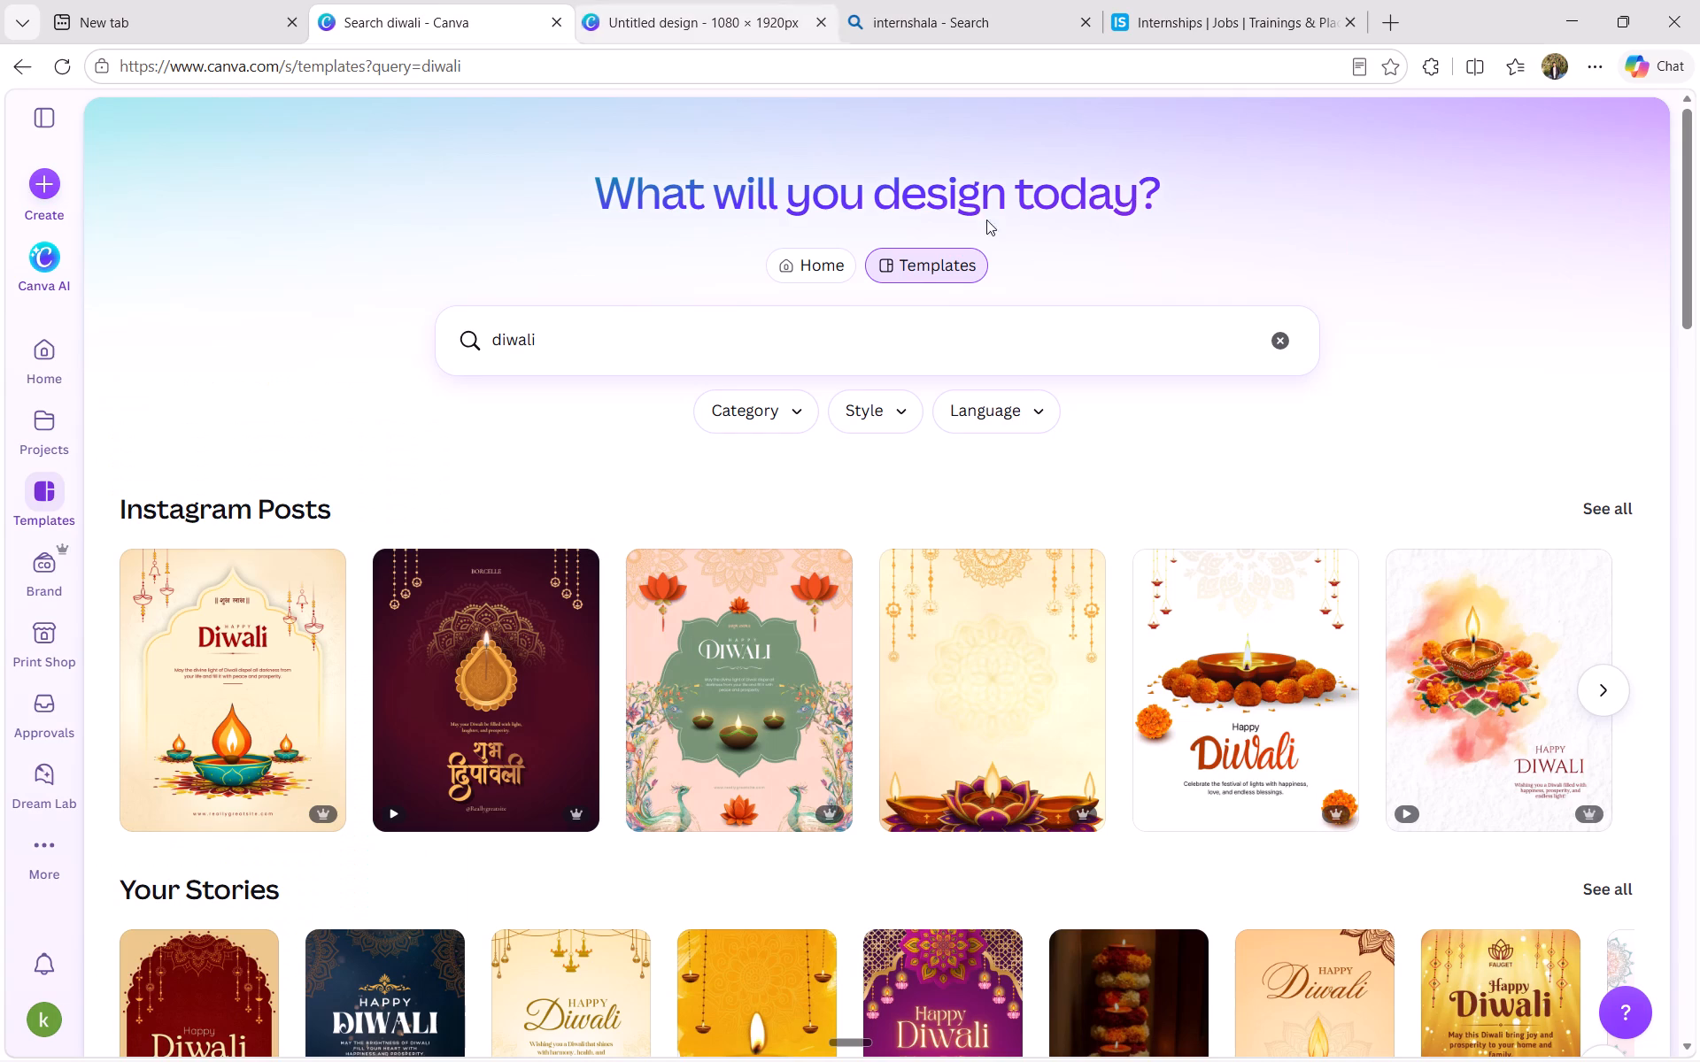
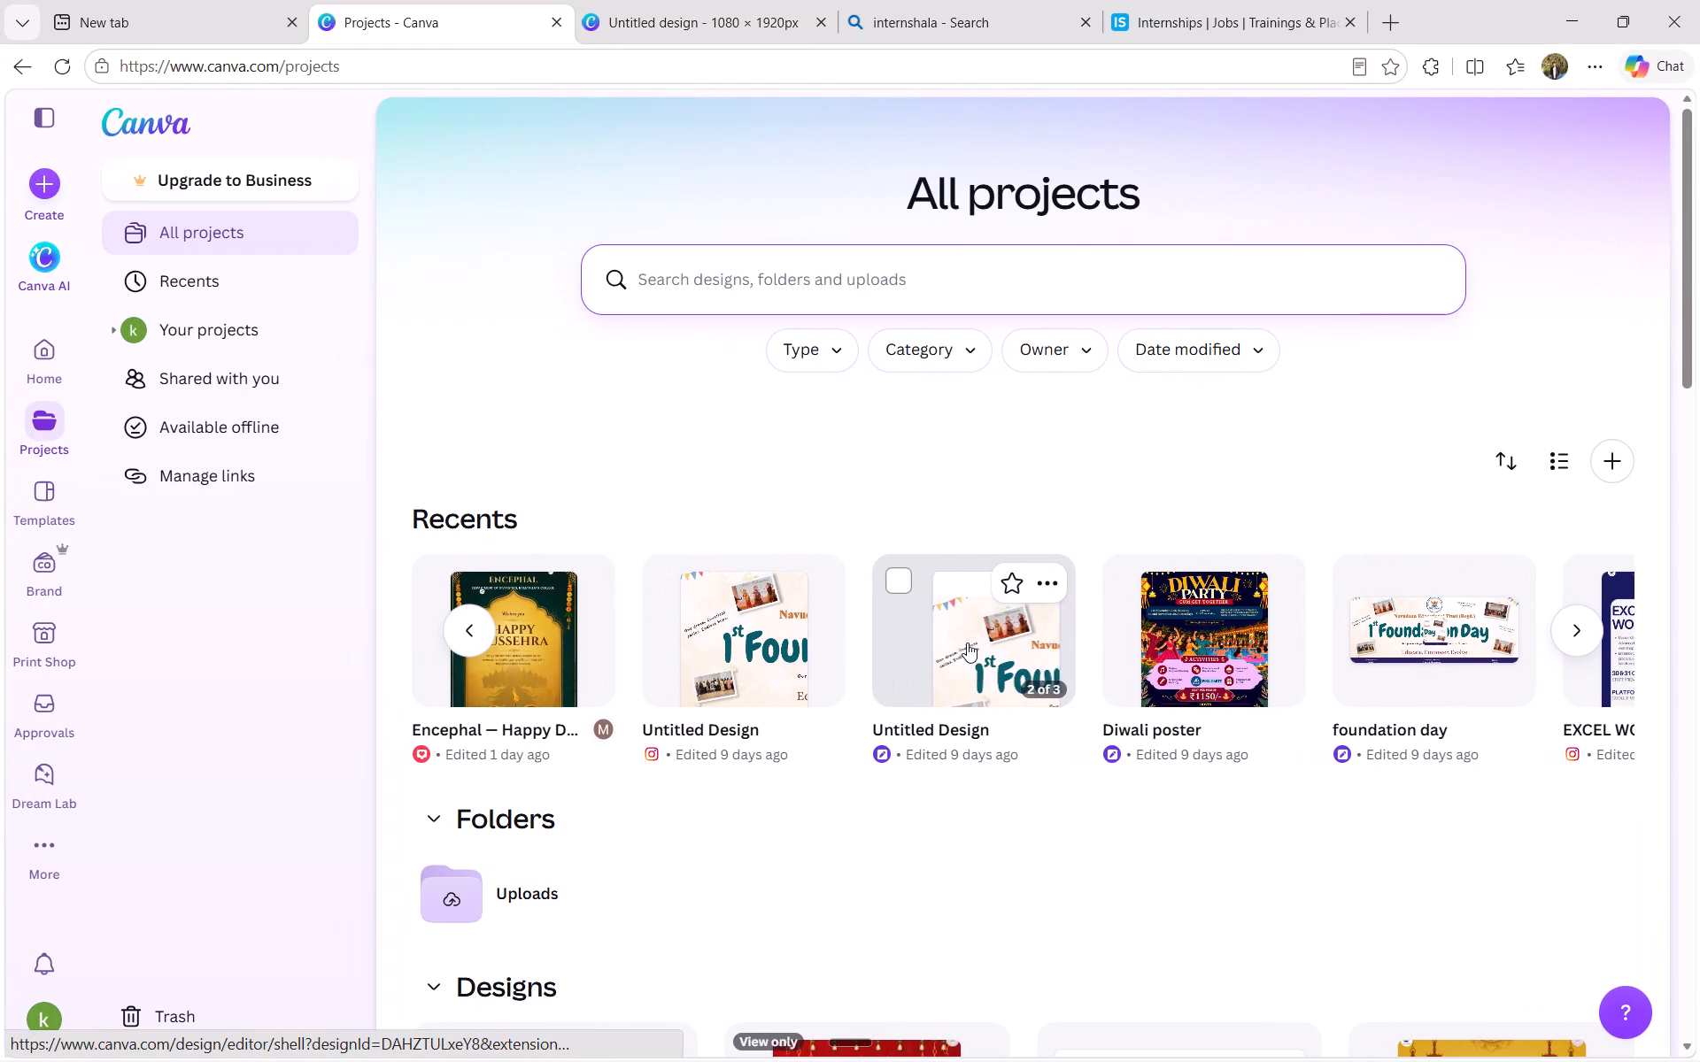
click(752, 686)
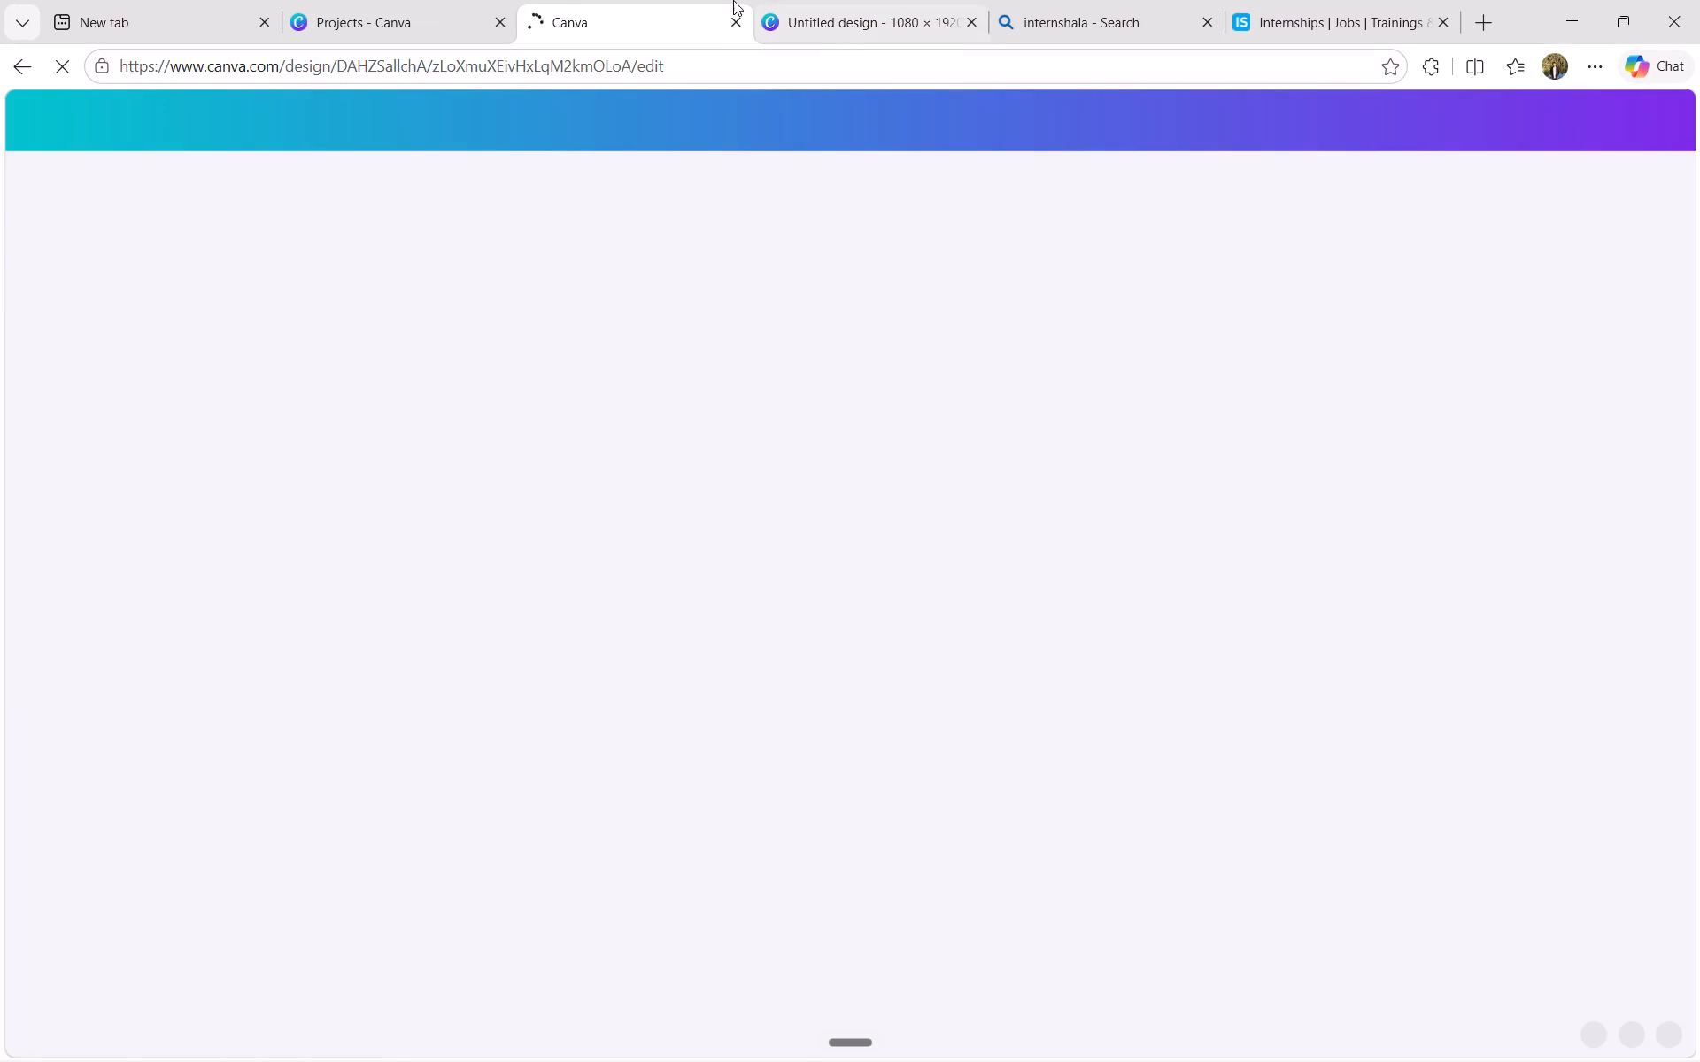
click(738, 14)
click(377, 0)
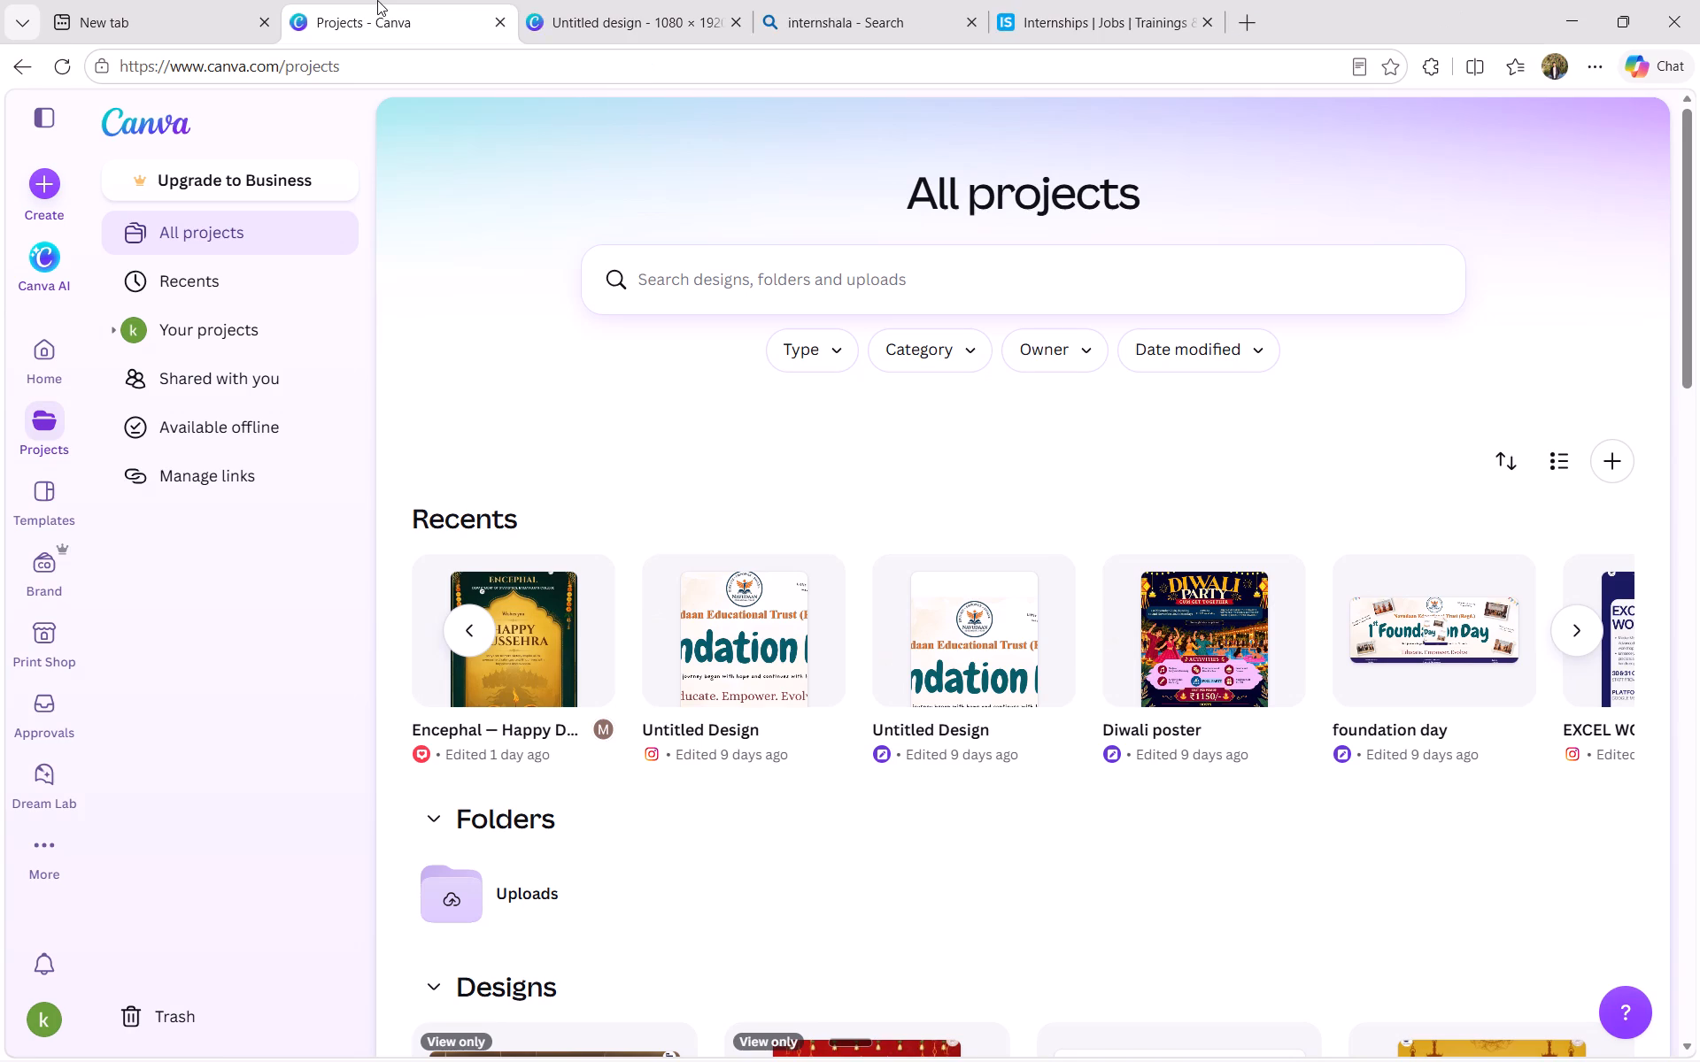
Open the "foundation day" design and delete the small stacked images covering the middle of its "1st Foundation Day" title.
click(1467, 672)
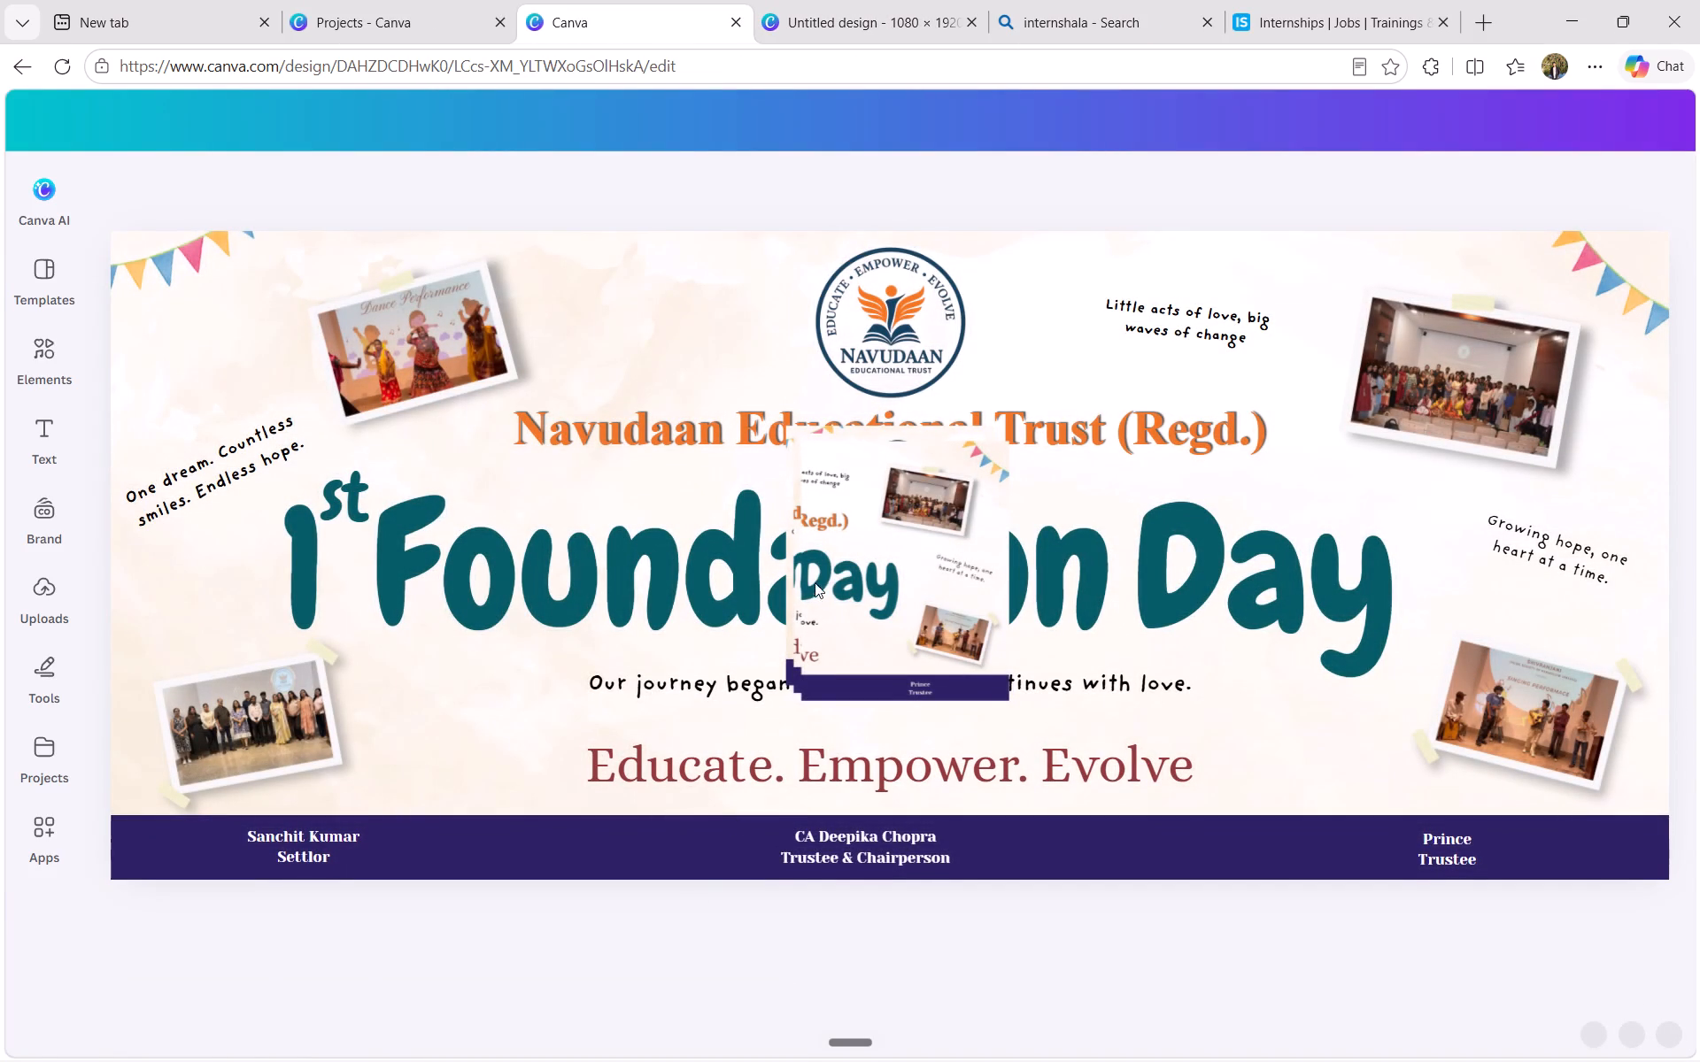
click(838, 558)
key(Delete)
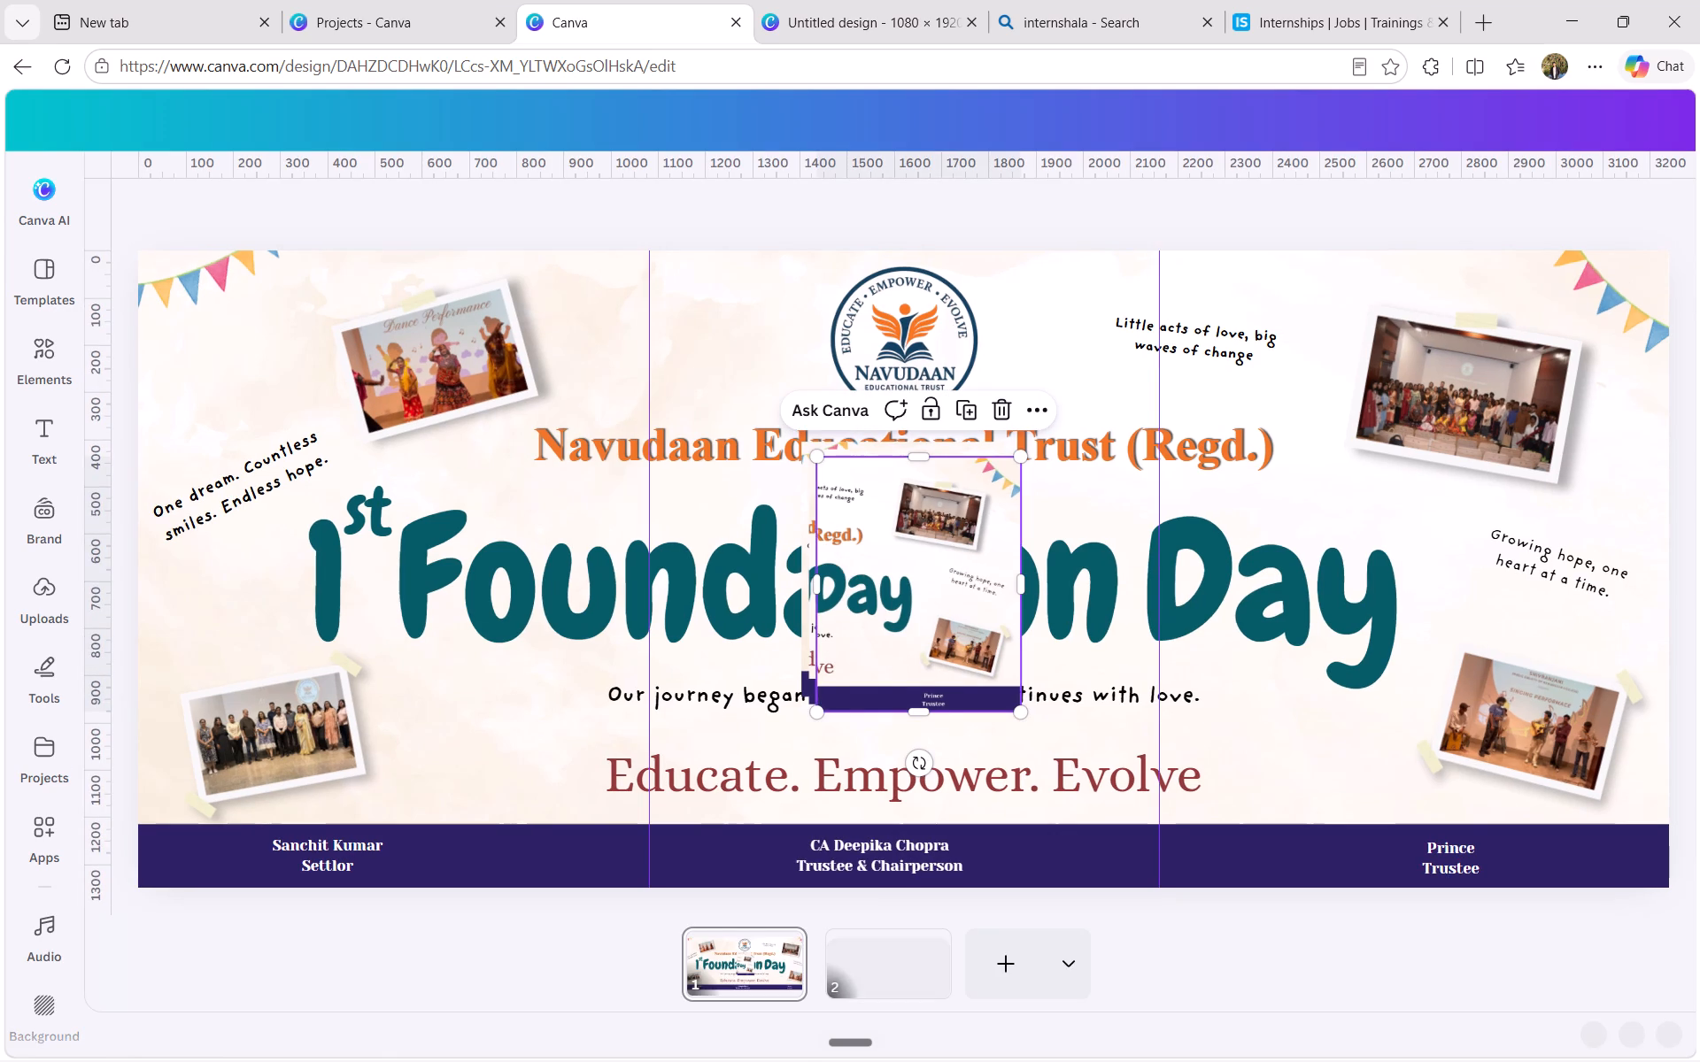
click(850, 553)
key(Delete)
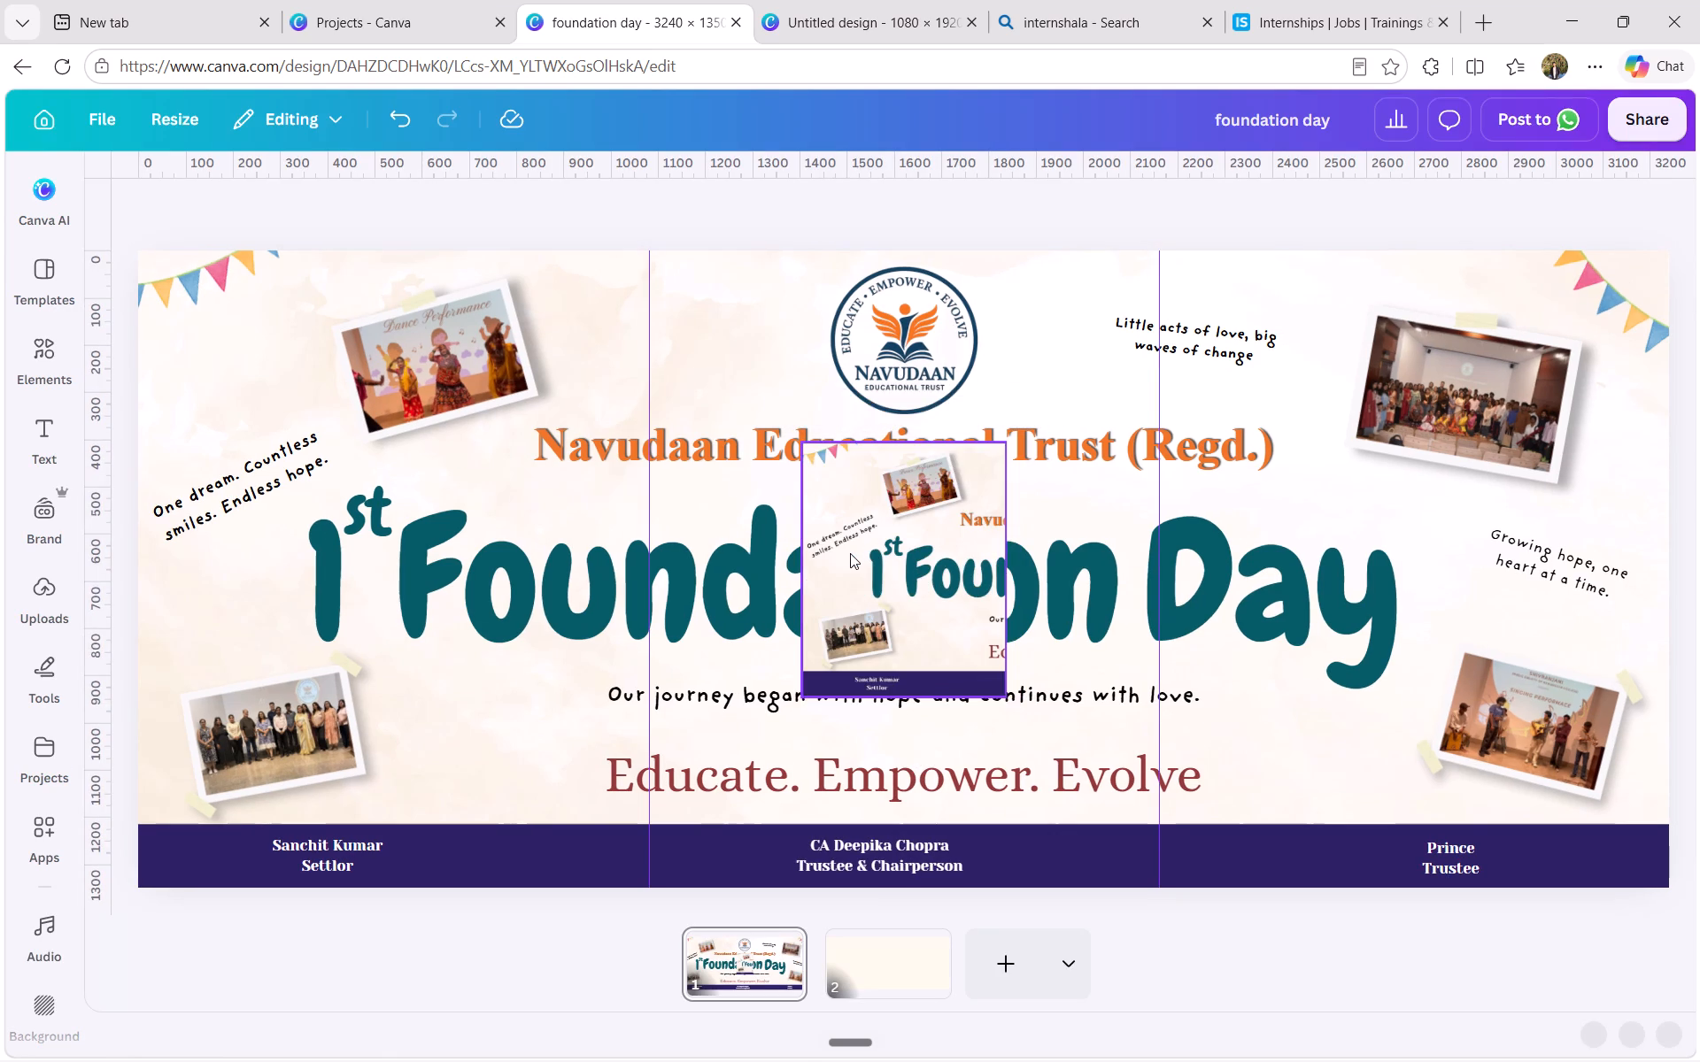
click(850, 553)
key(Delete)
Copy the round Navudaan Educational Trust logo and paste it into the 1080 × 1920 px Diwali design.
click(874, 343)
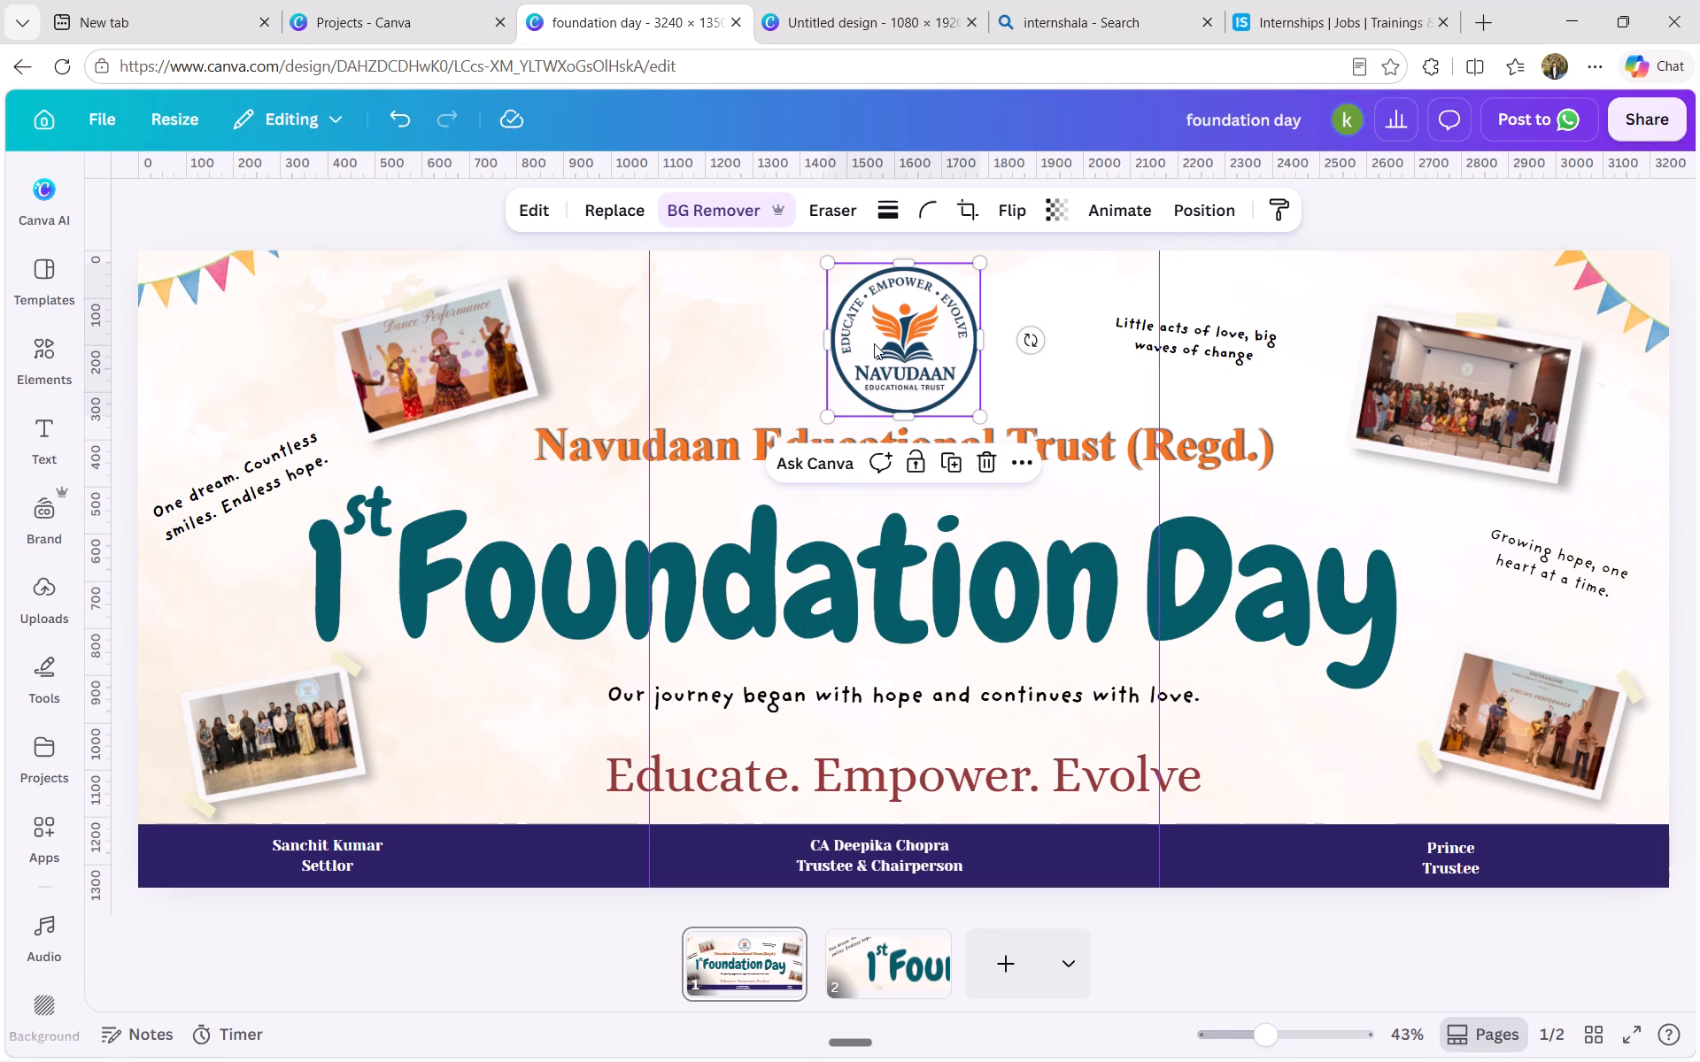
right_click(874, 343)
click(932, 320)
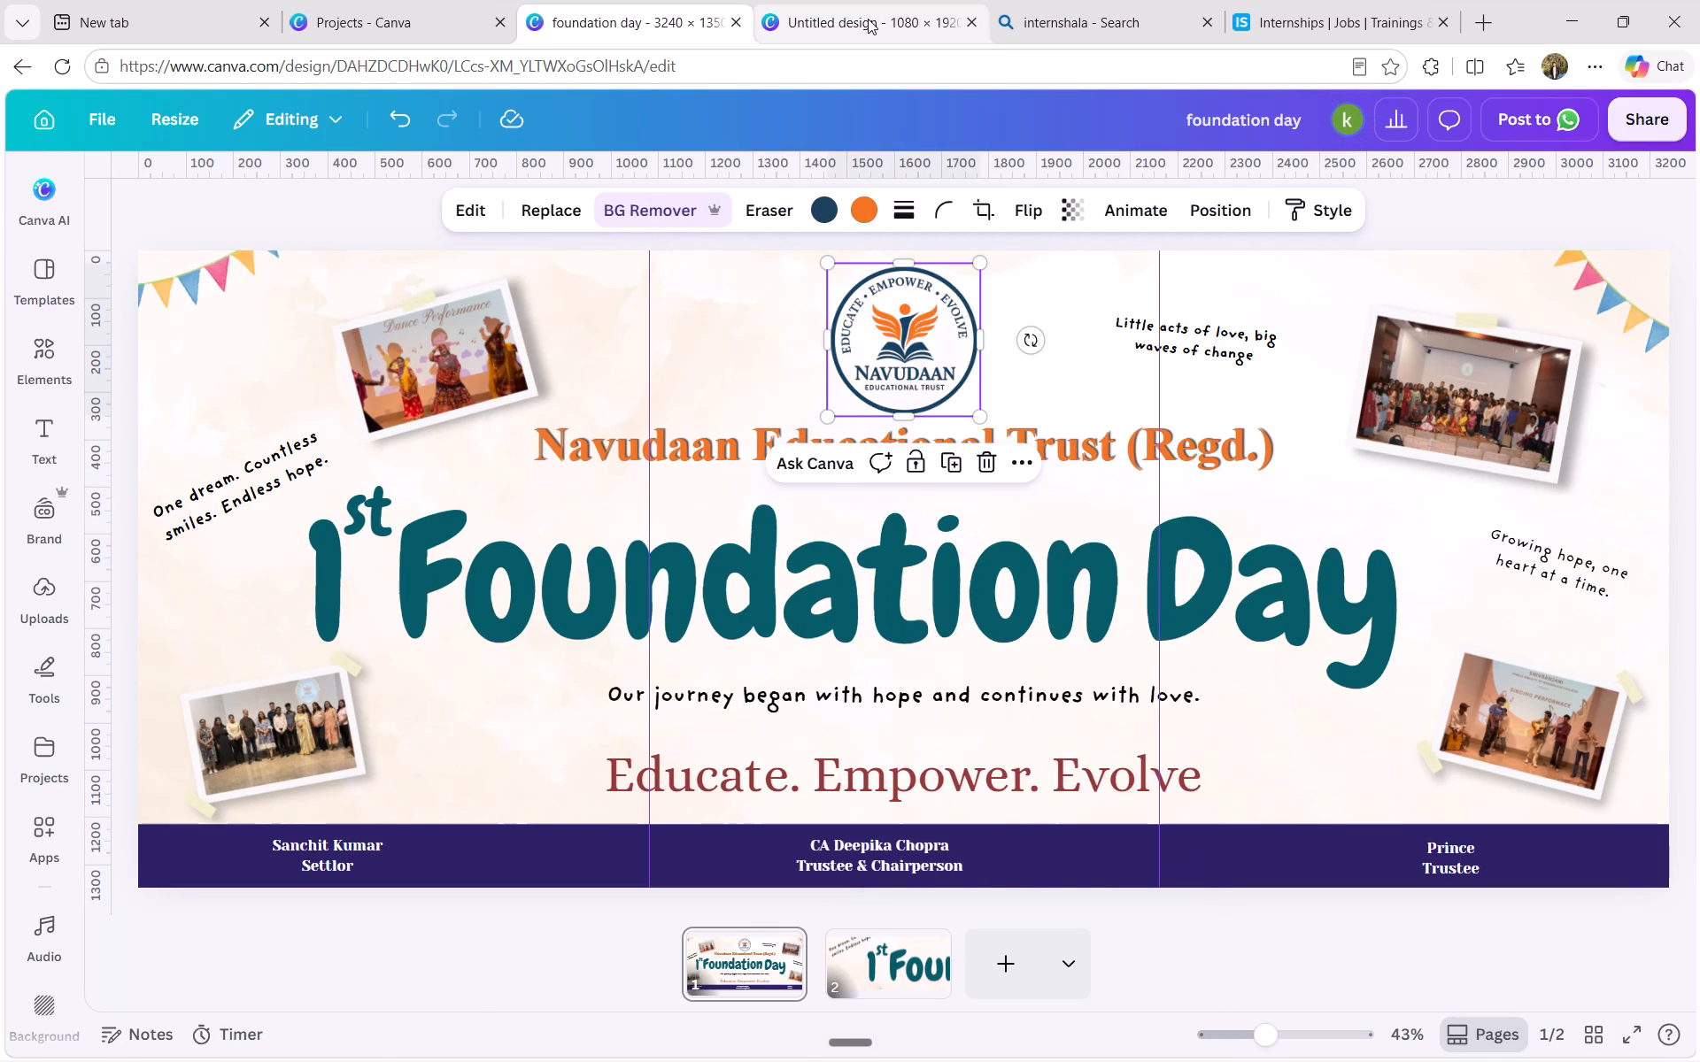
click(868, 19)
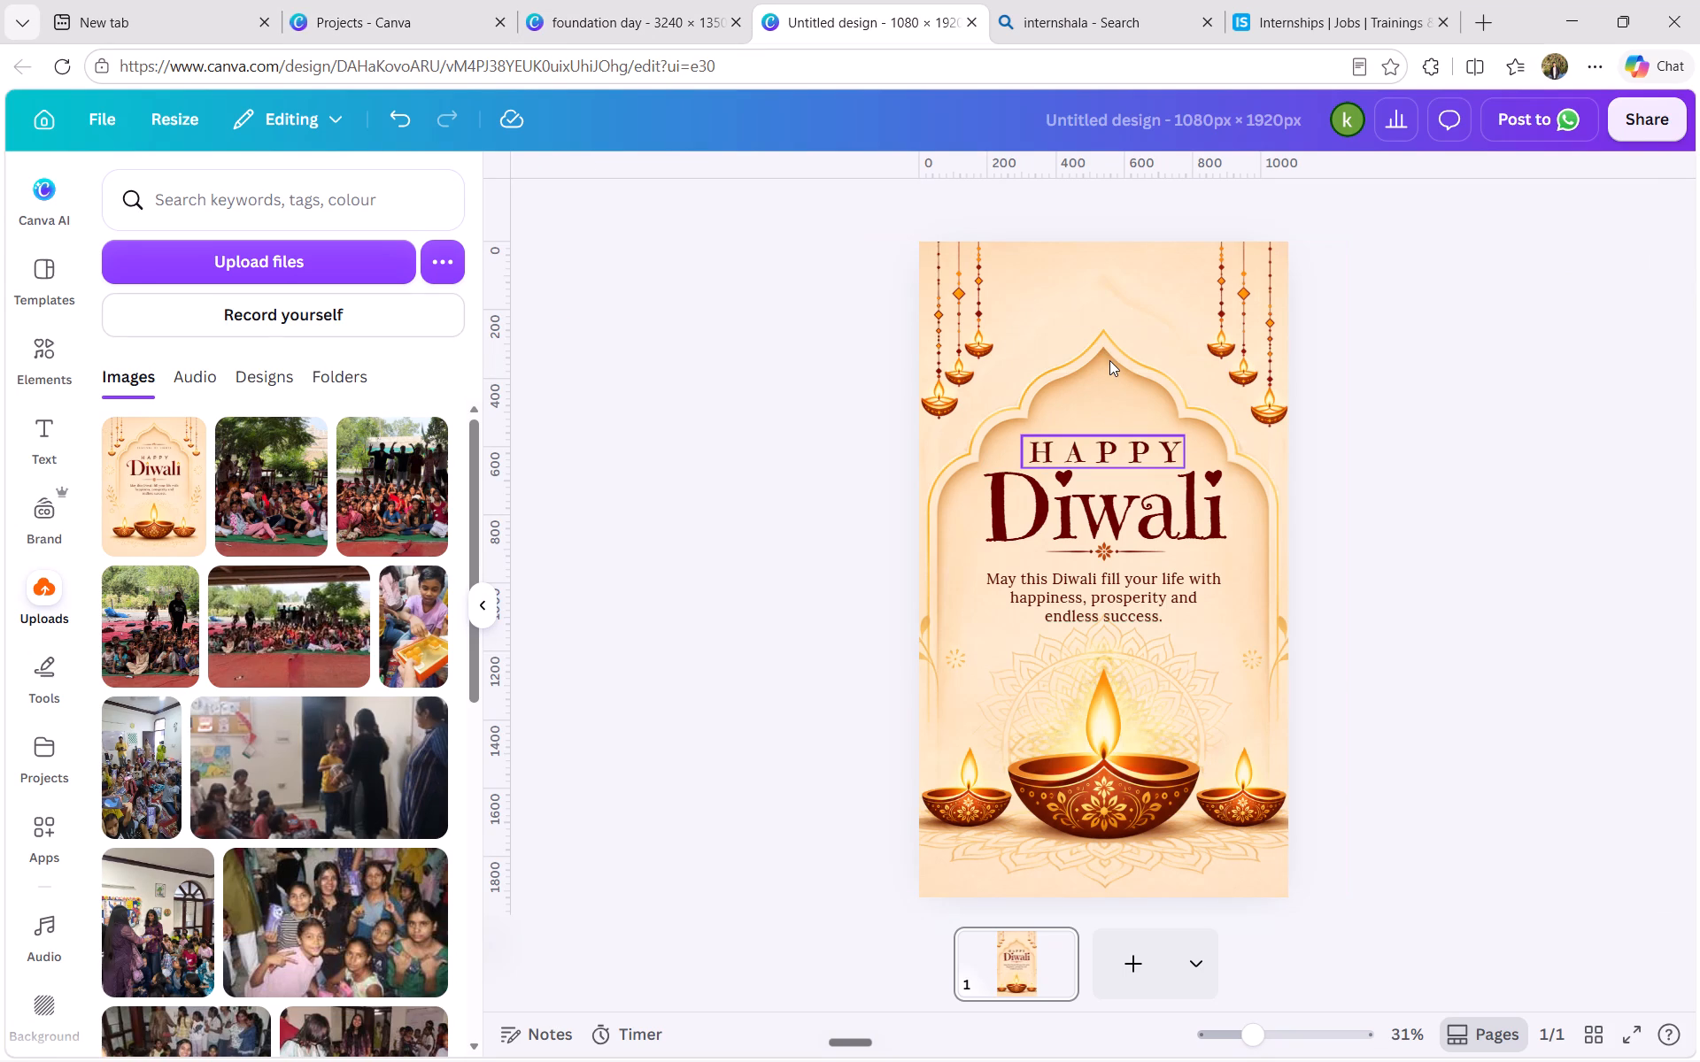
key(ctrl+v)
Shrink the Navudaan logo and centre it at the top of the page, above the arch and between the hanging diyas.
drag(992, 297, 1000, 300)
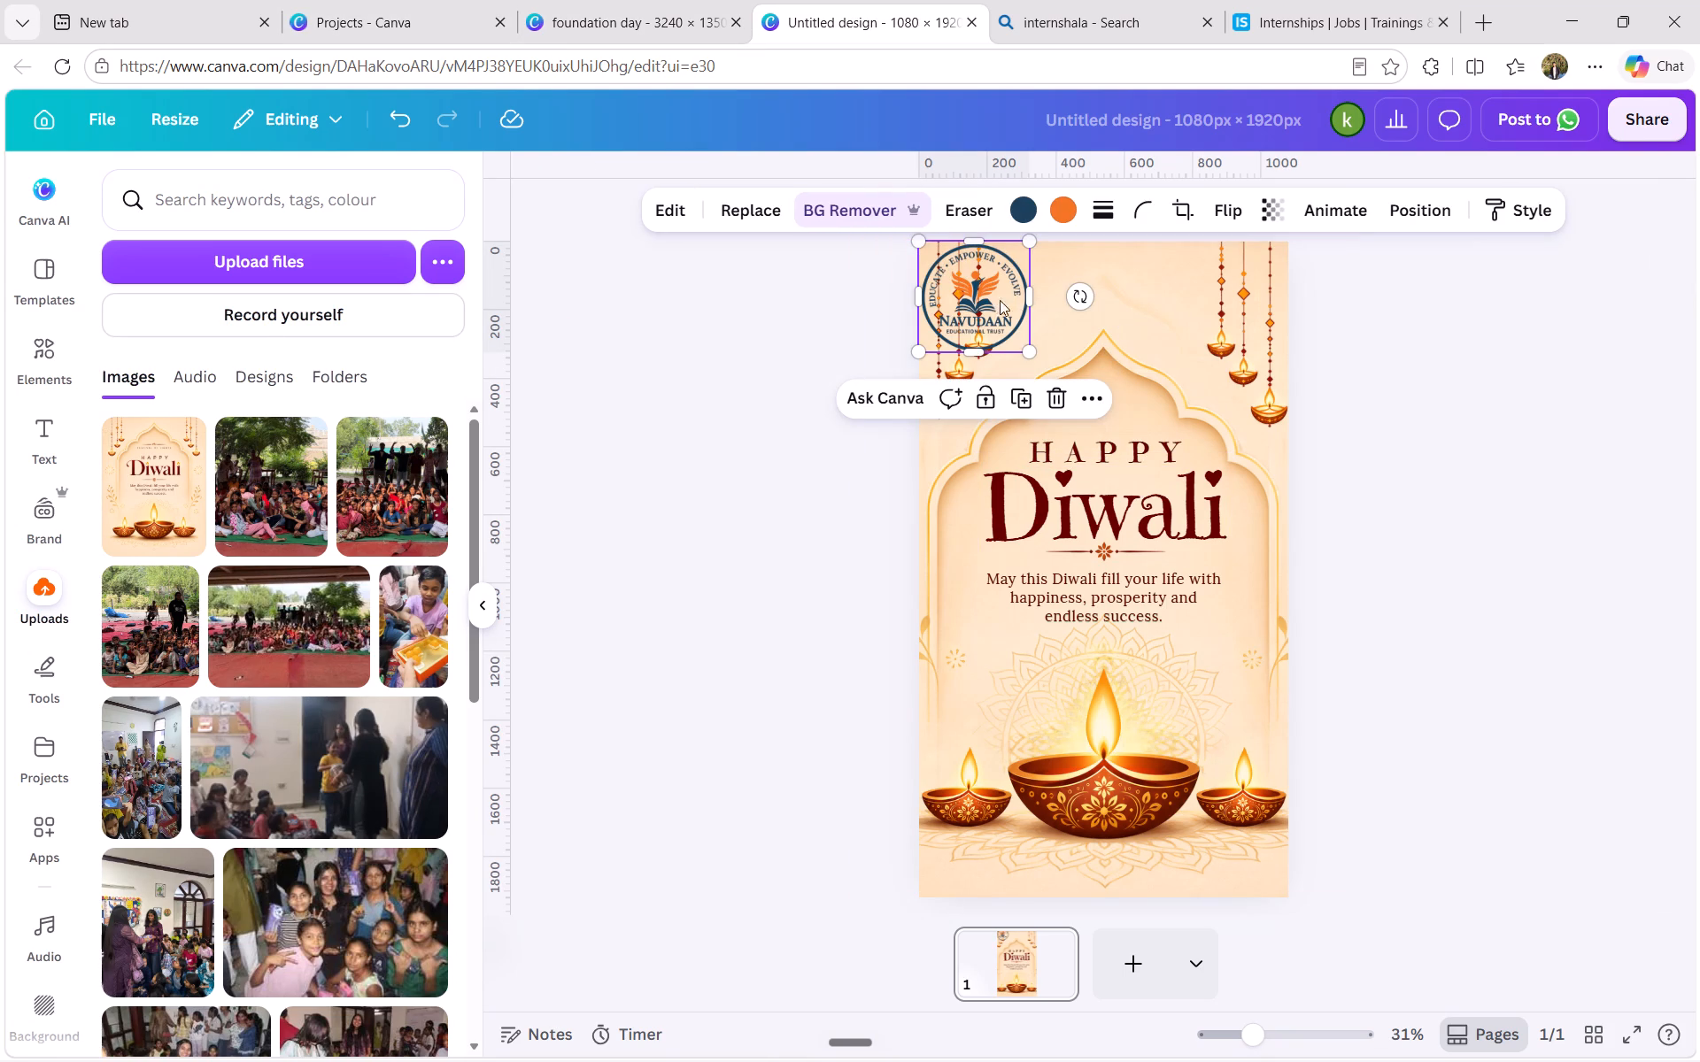
drag(1000, 300, 1121, 299)
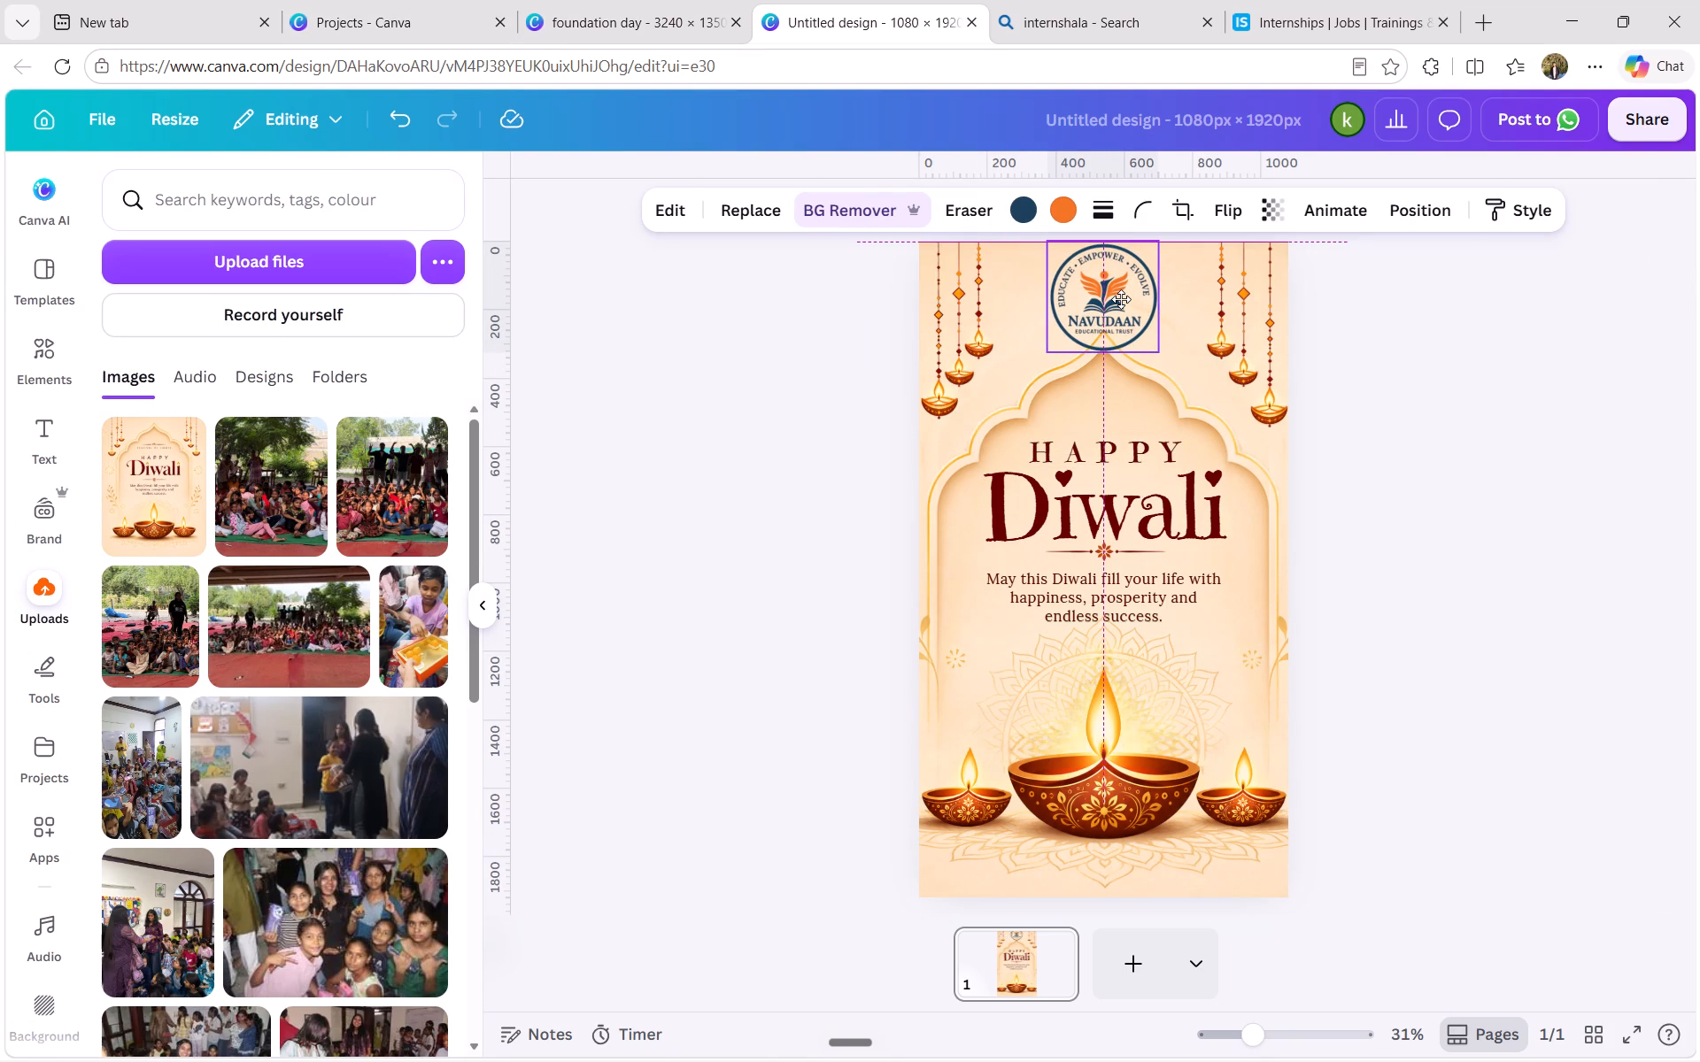
drag(1121, 299, 1117, 304)
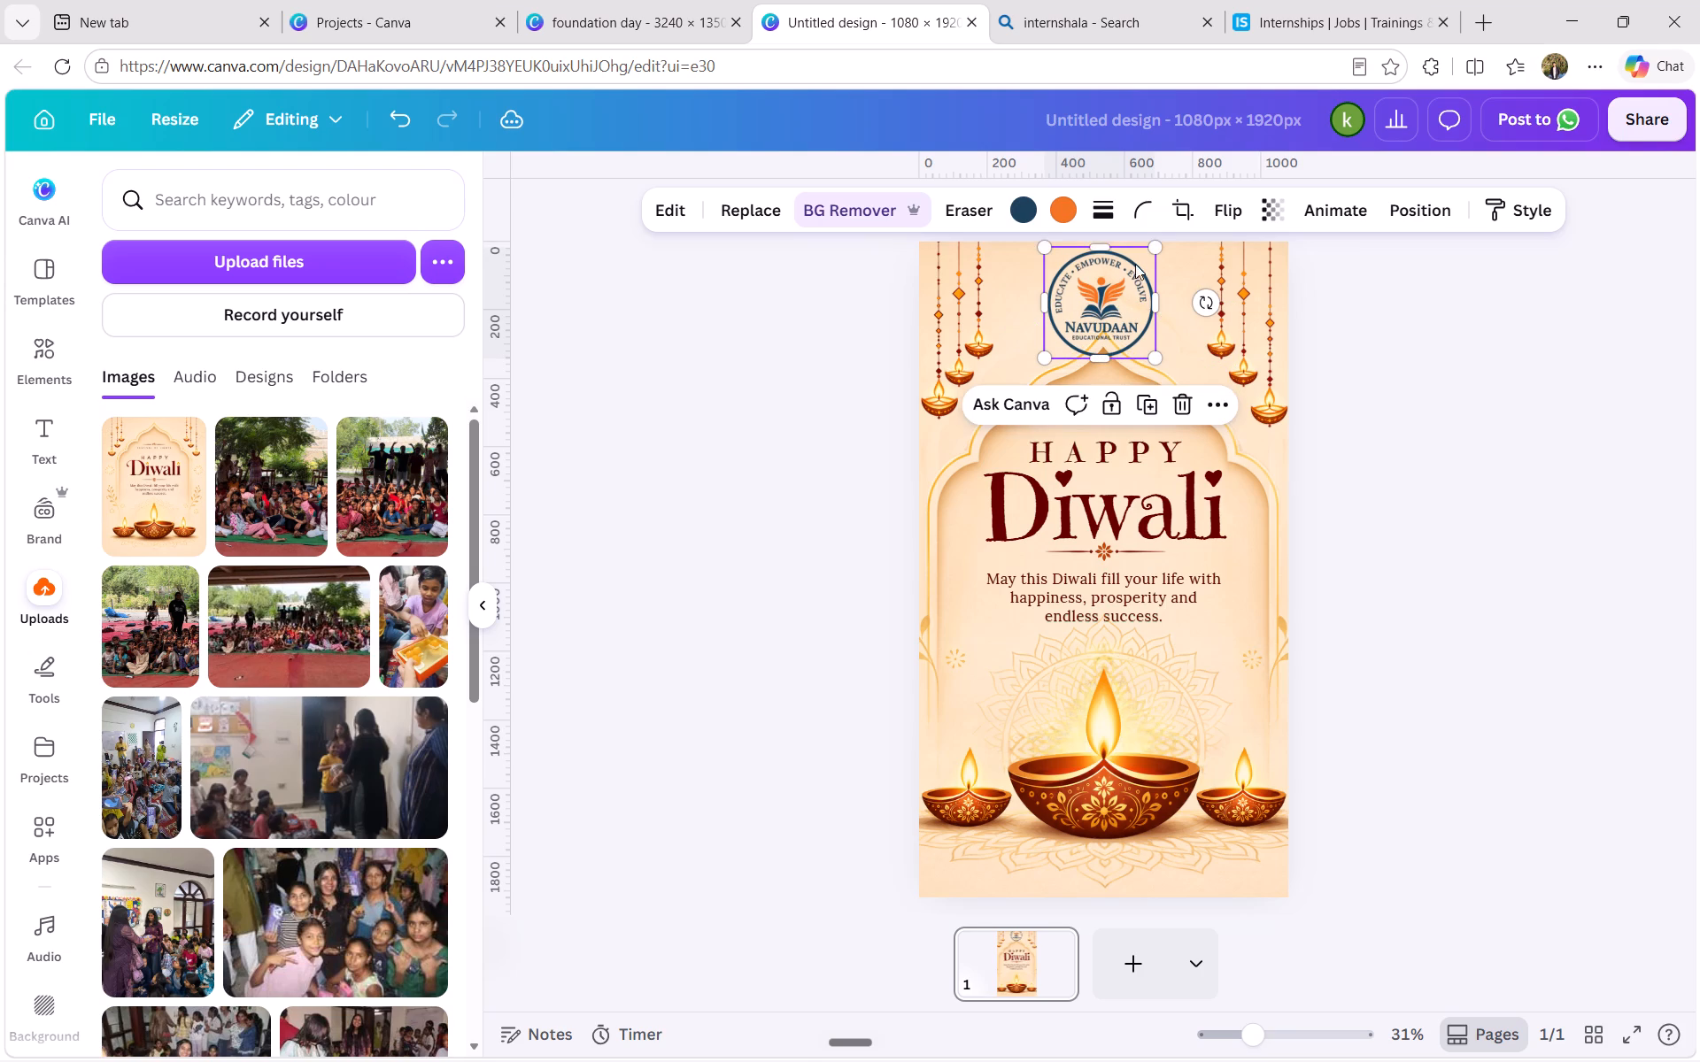
drag(1153, 240, 1140, 258)
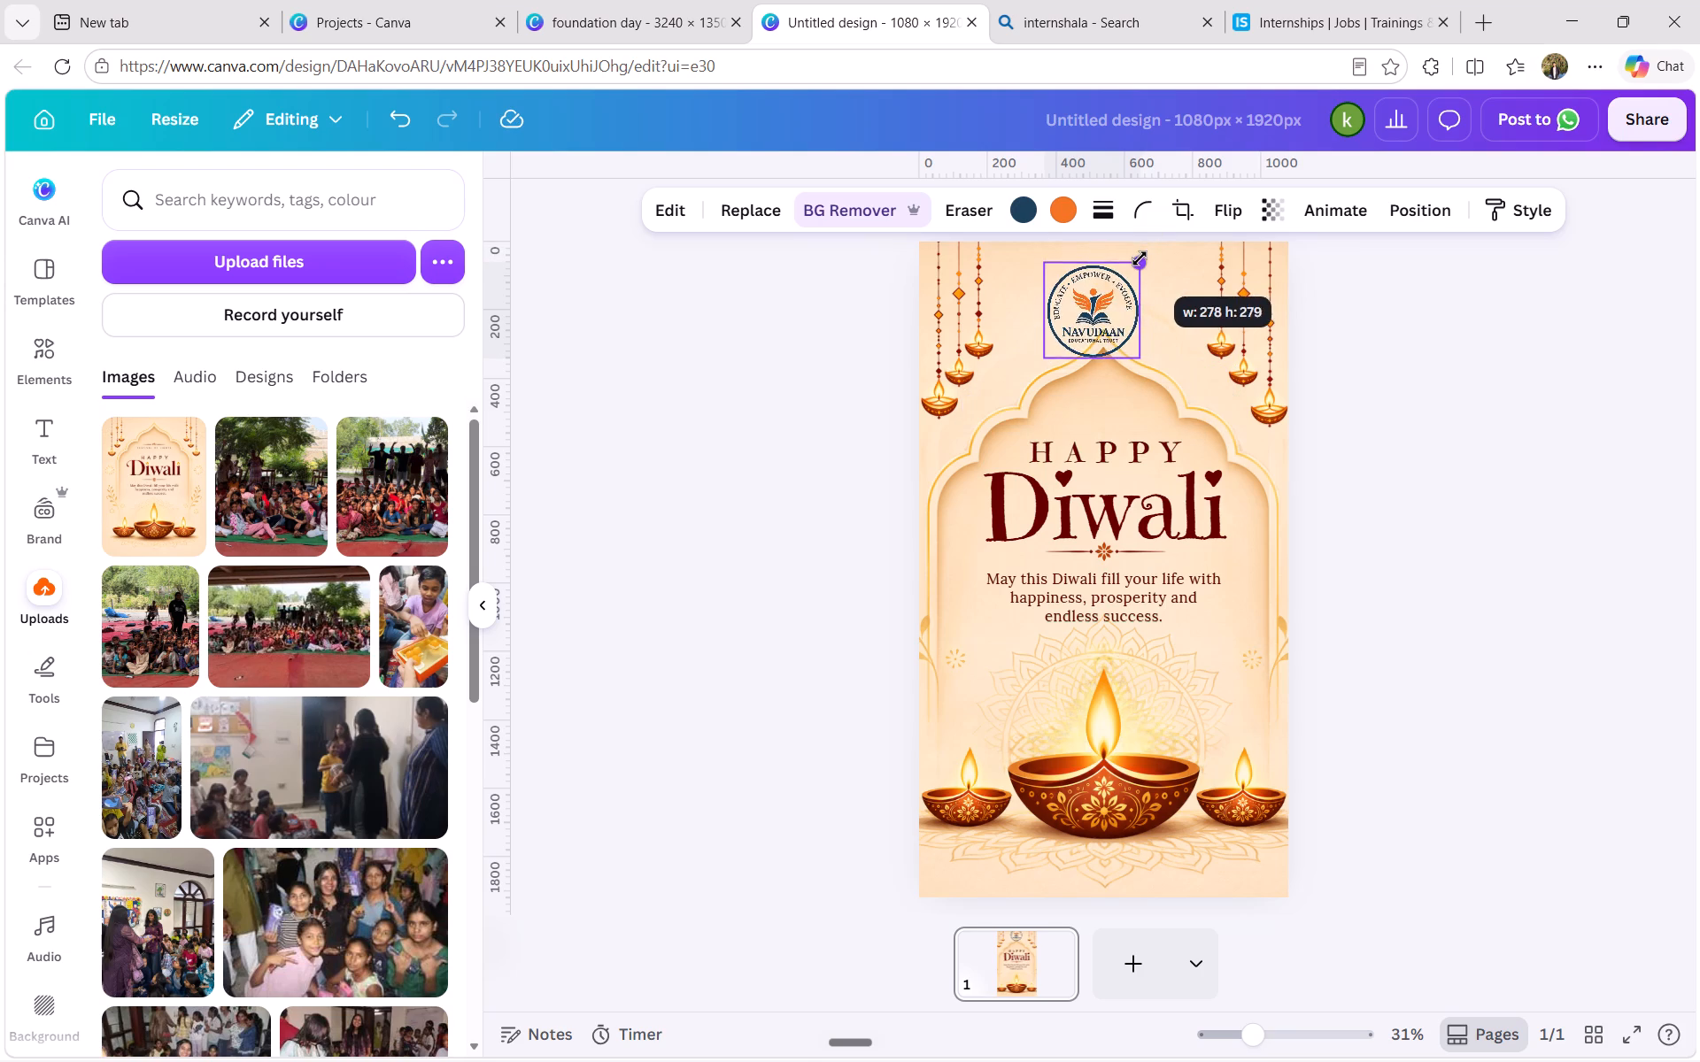
drag(1140, 258, 1133, 267)
click(1090, 350)
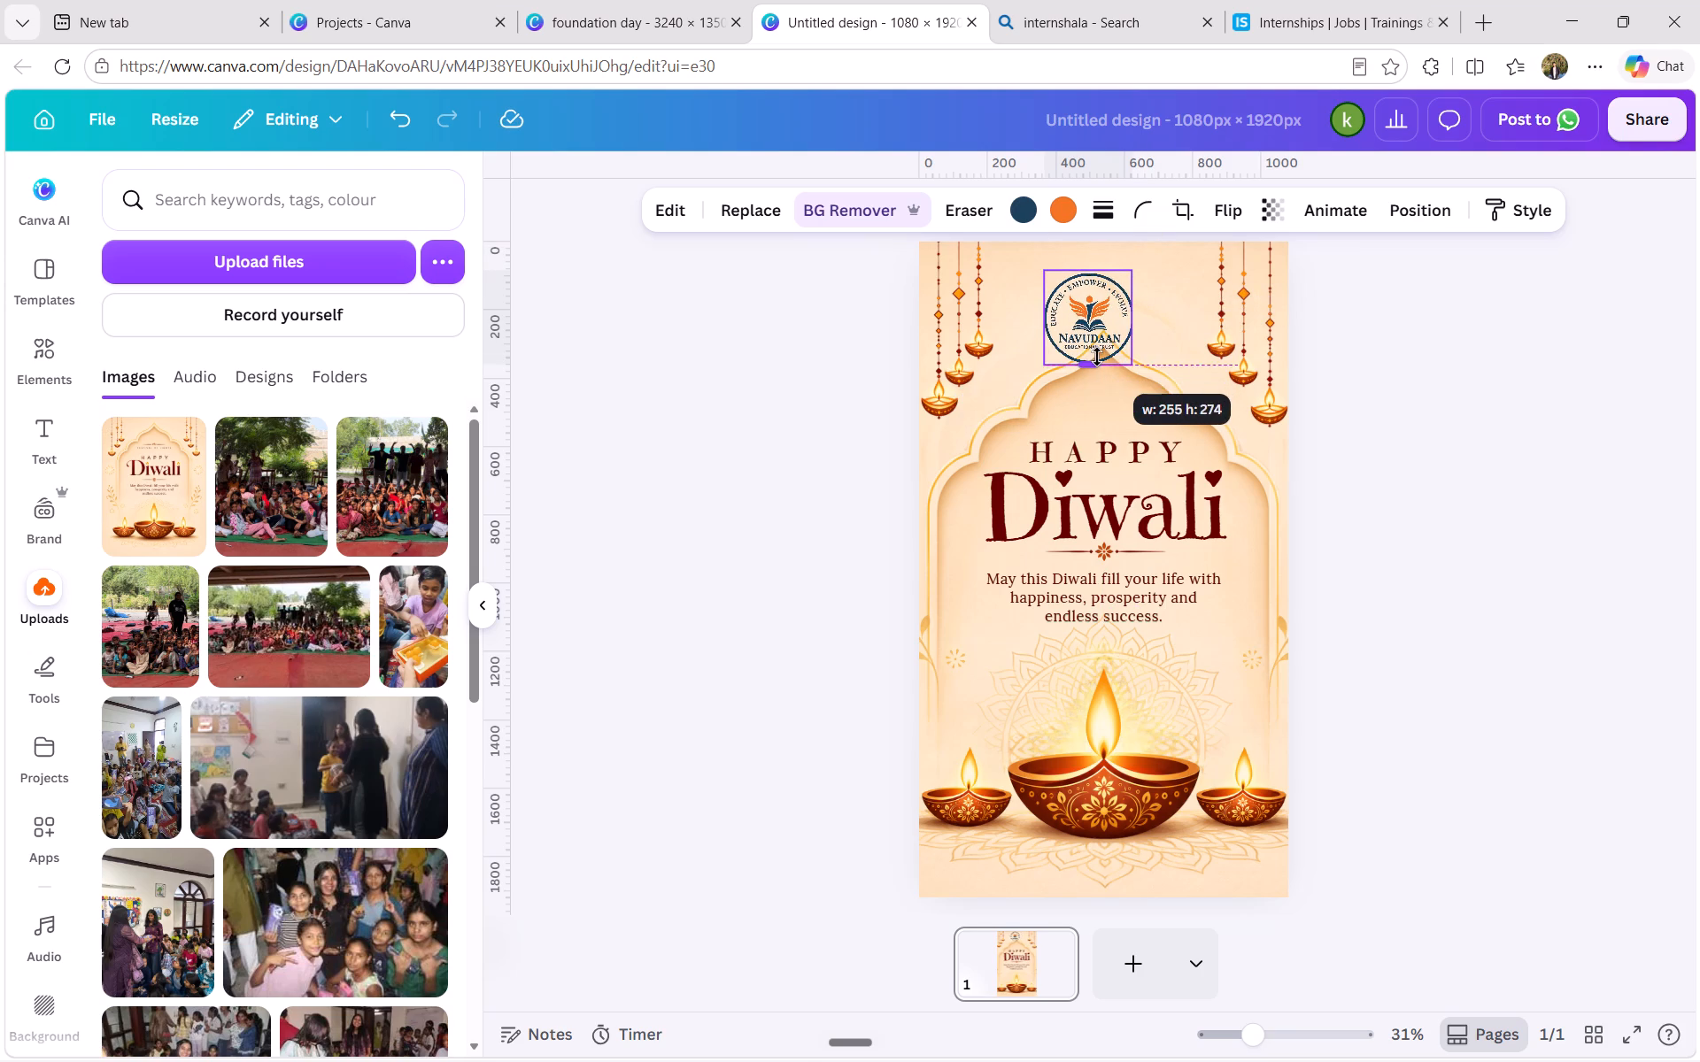
drag(1095, 327, 1110, 300)
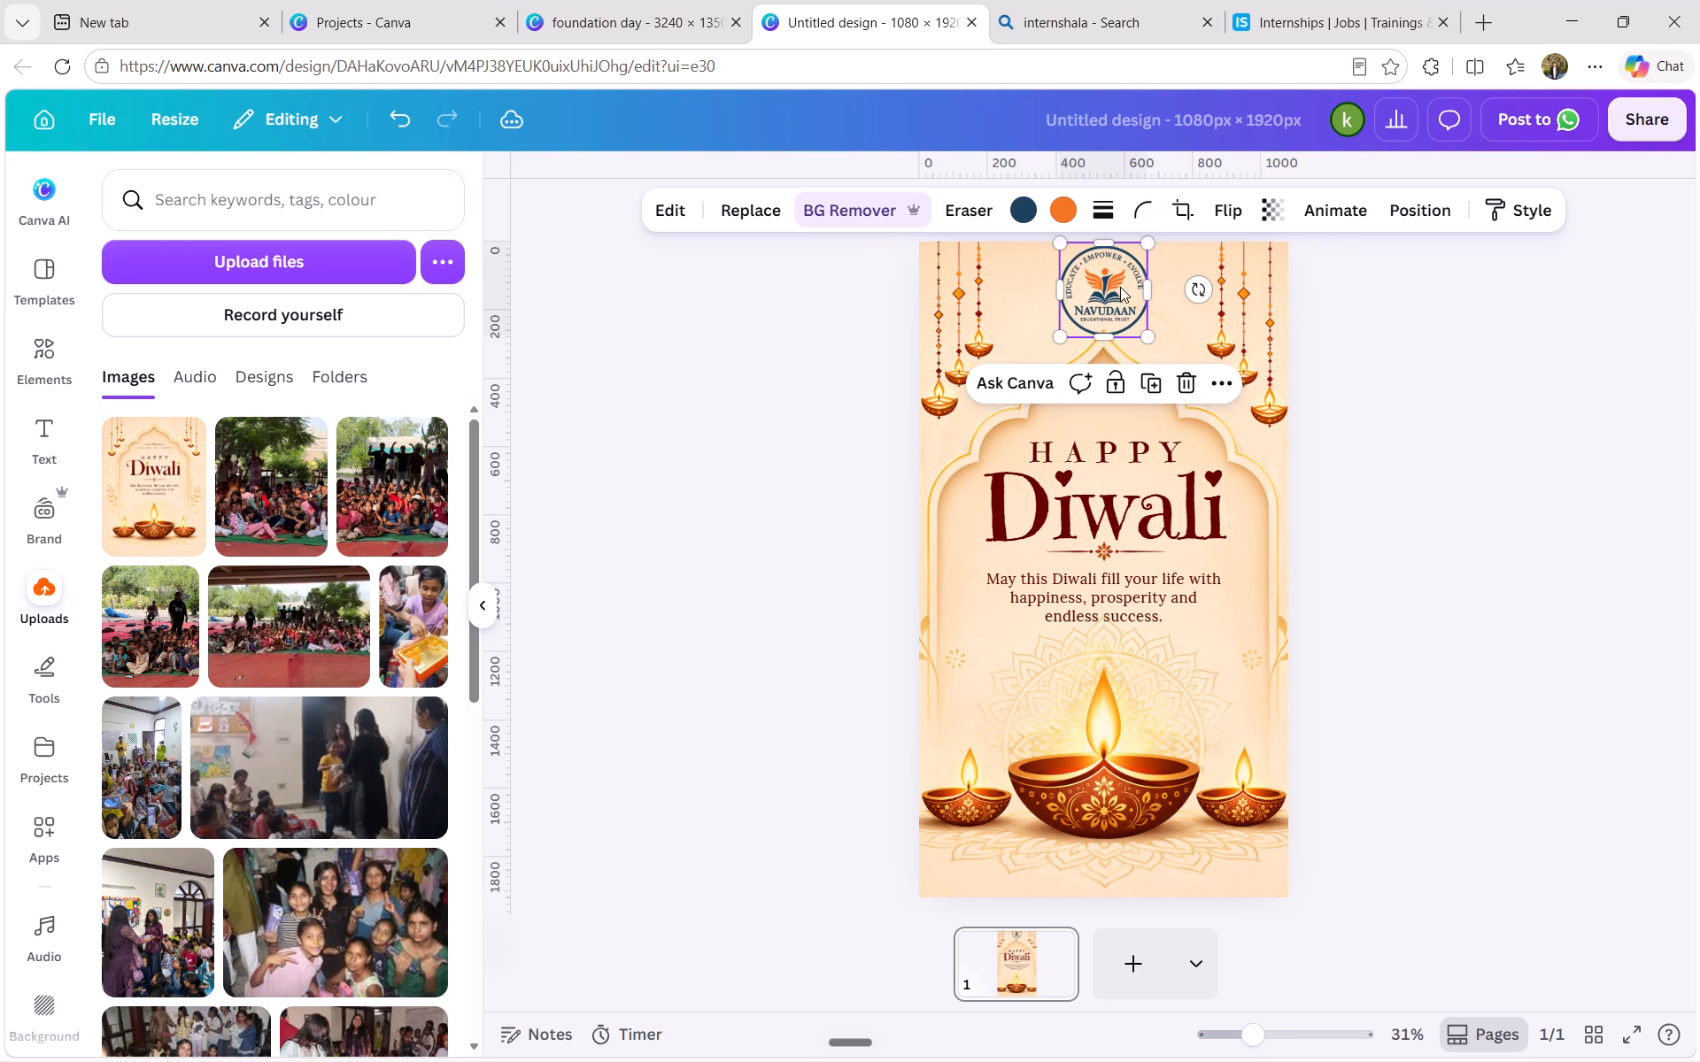
drag(1147, 245, 1141, 258)
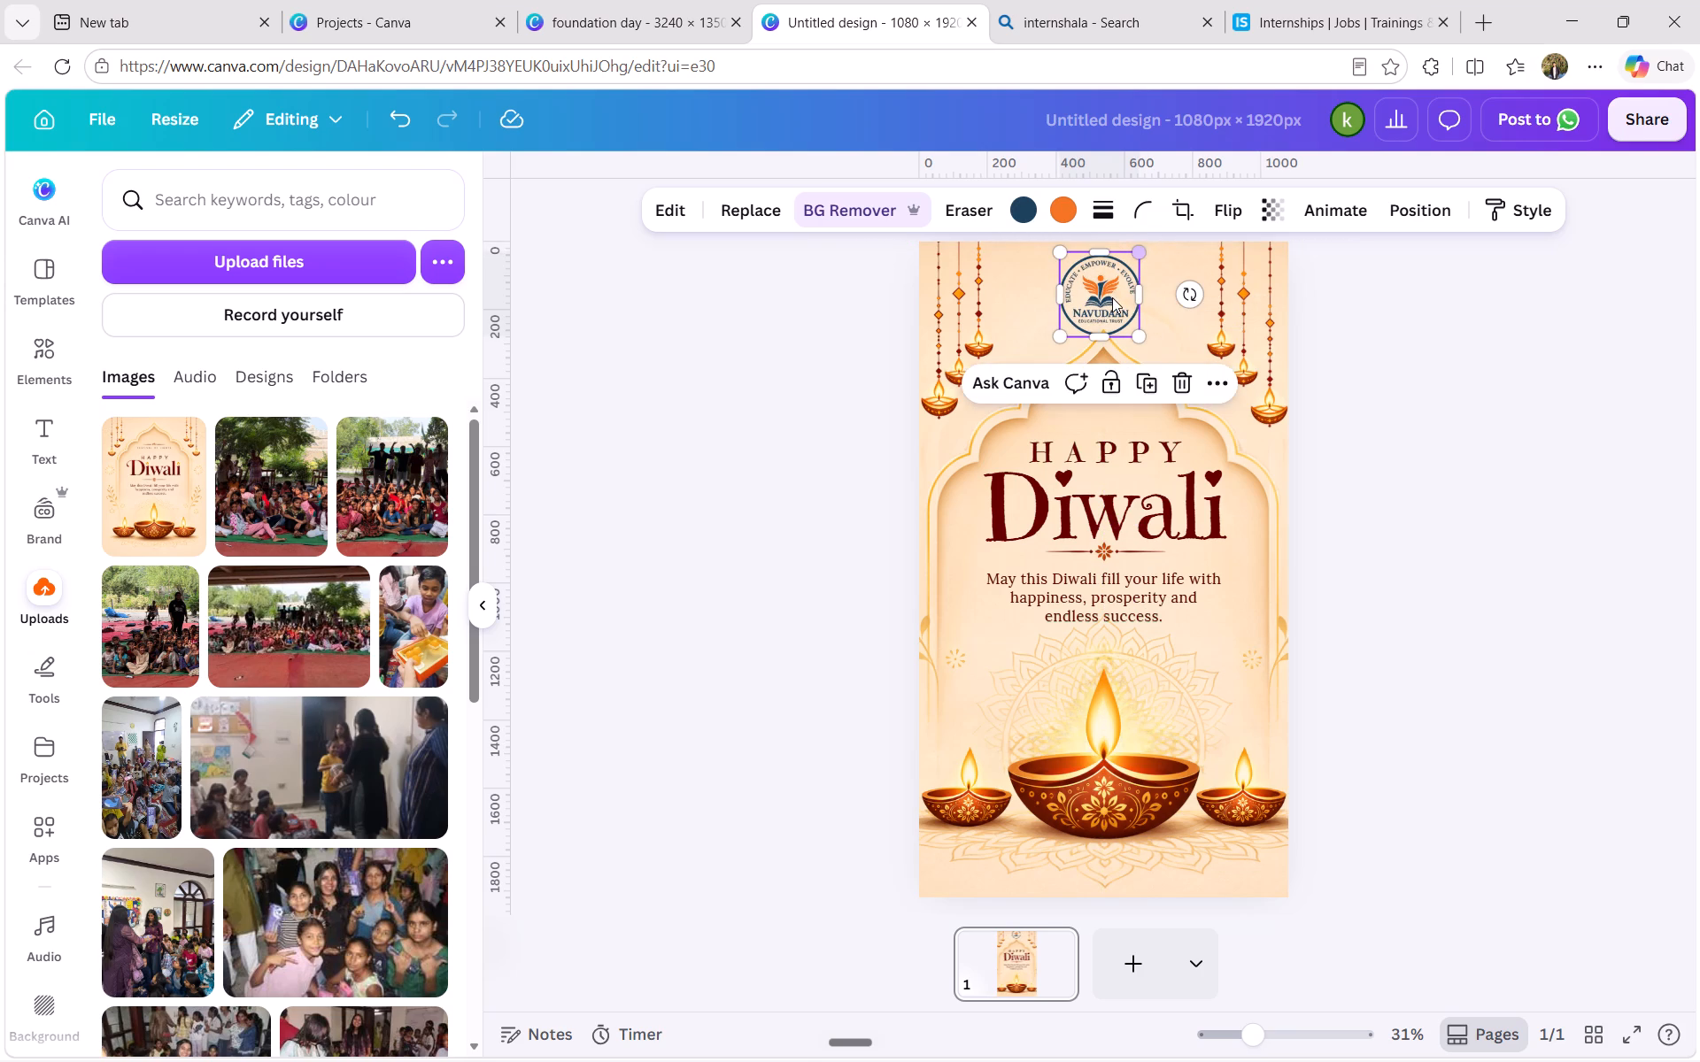
drag(1111, 299, 1115, 290)
Restore the logo's full white background with the Pixel Eraser's Restore brush at size 100.
click(879, 214)
click(766, 342)
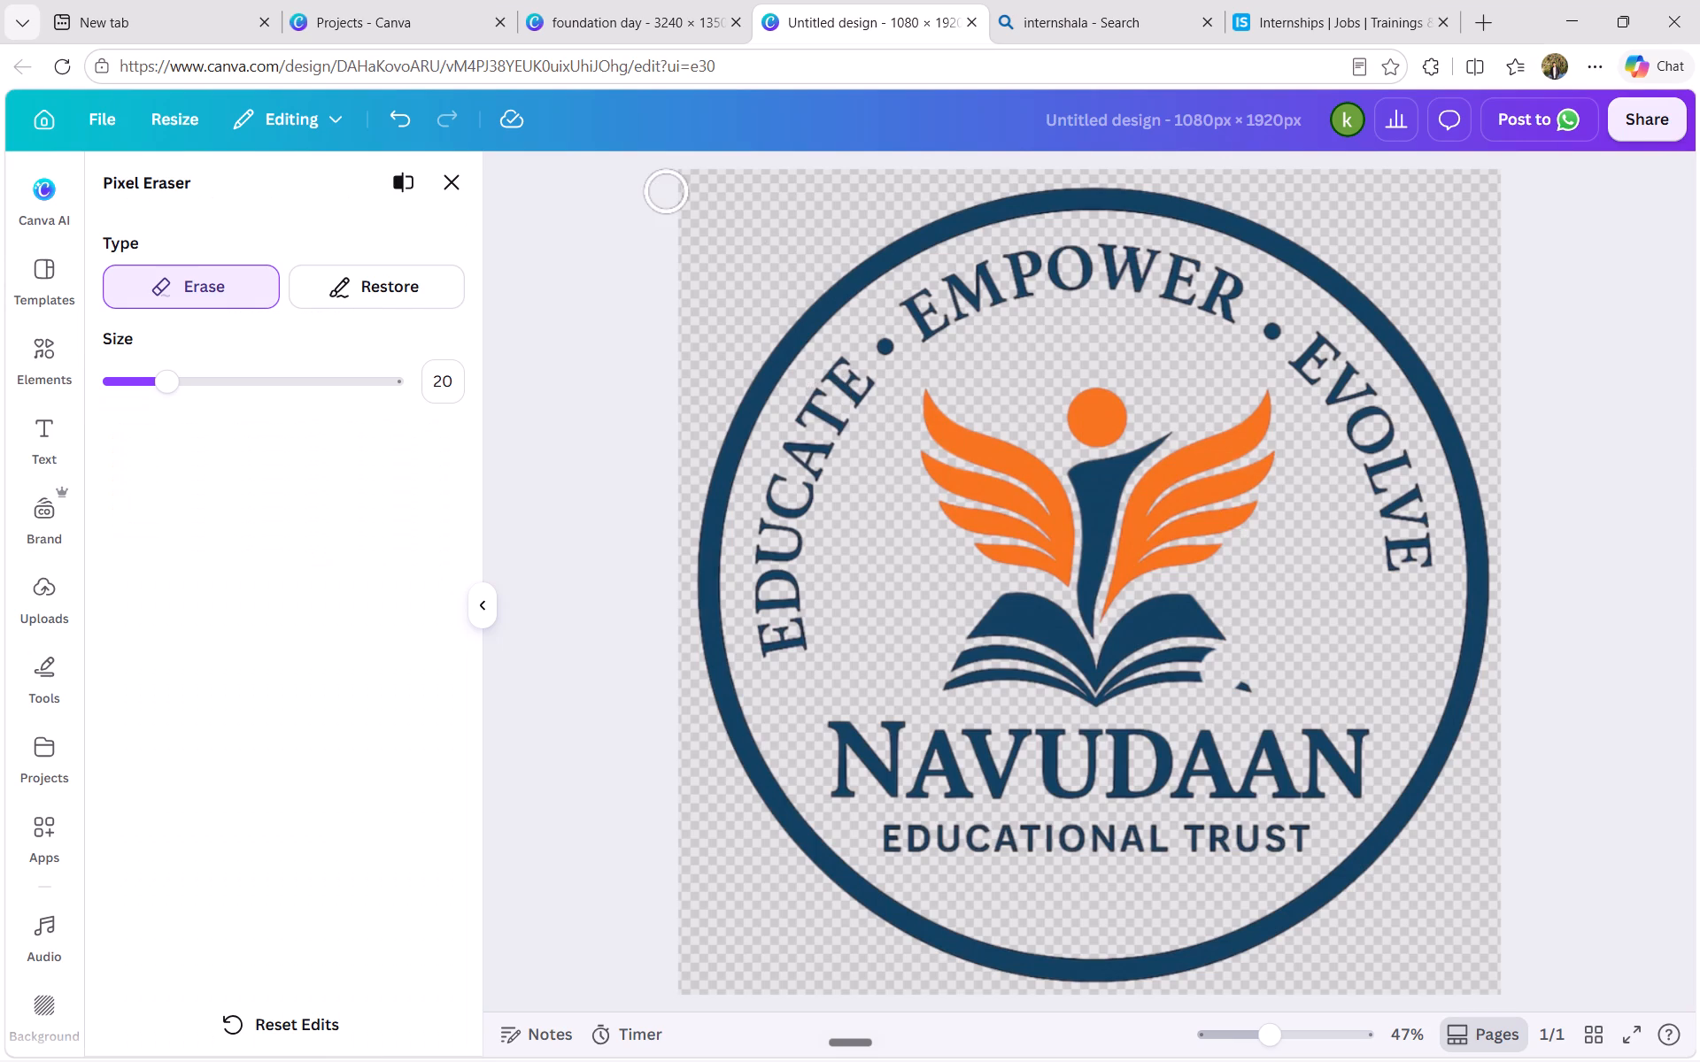
click(664, 192)
click(367, 286)
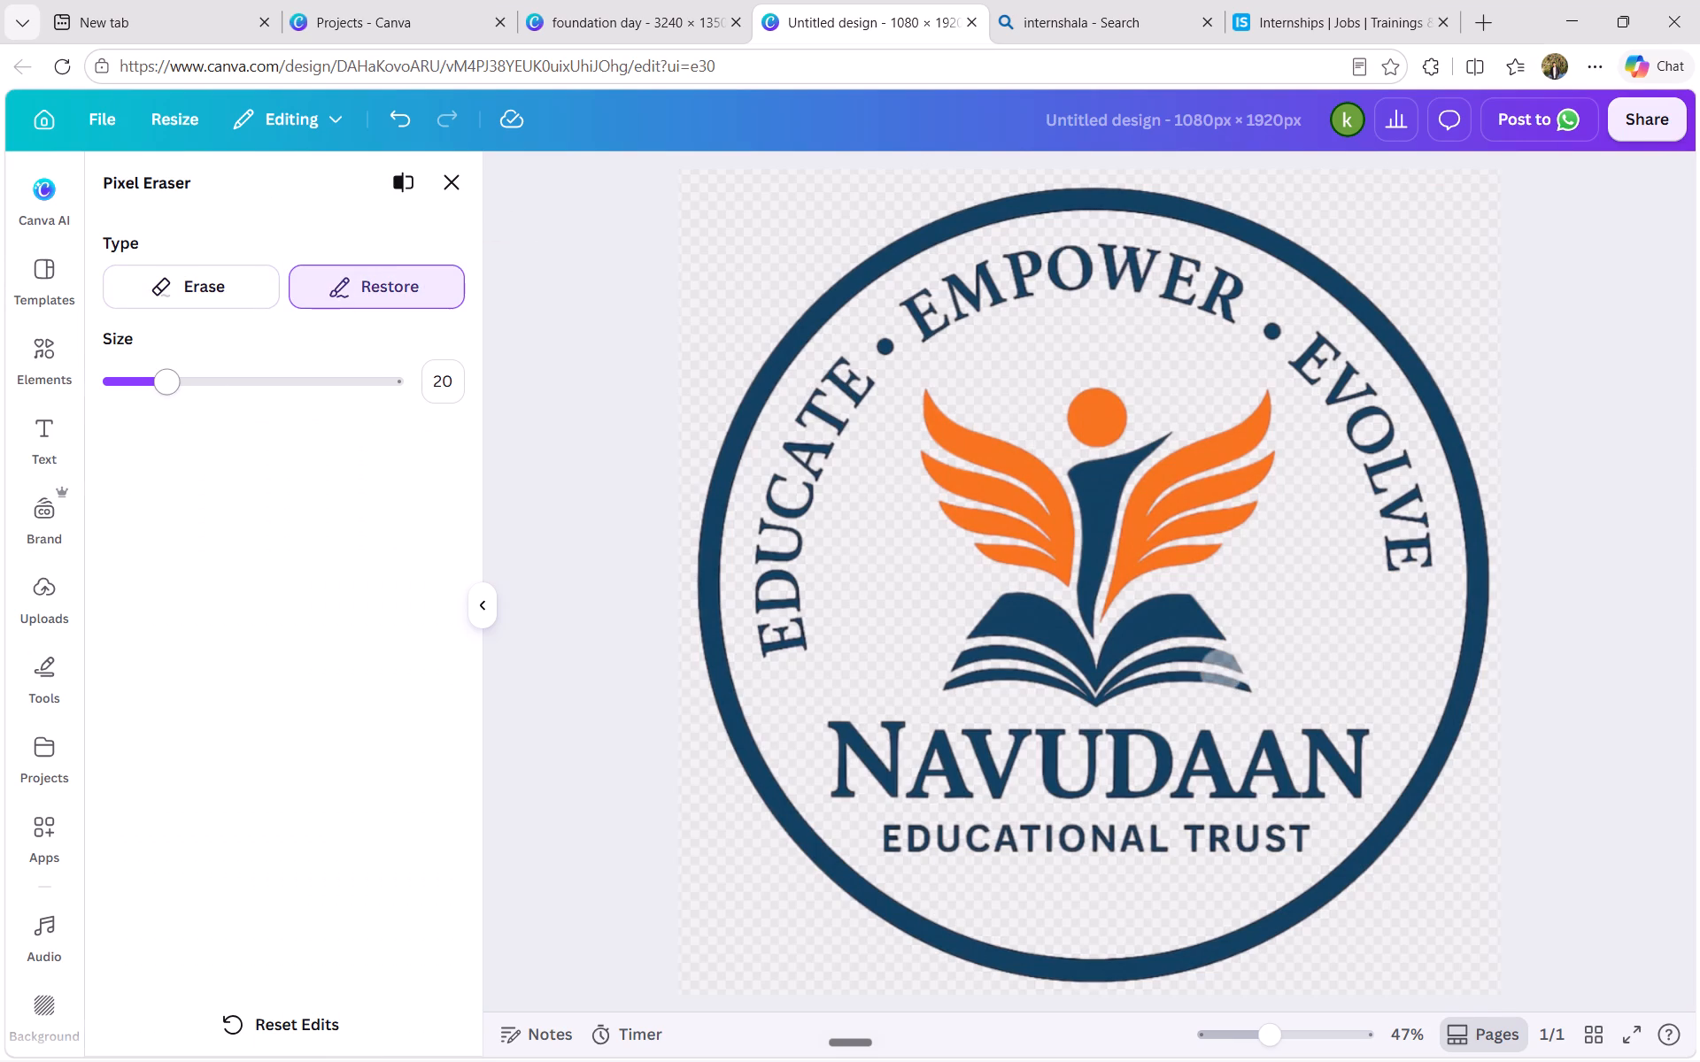
drag(167, 373, 433, 361)
drag(694, 298, 829, 209)
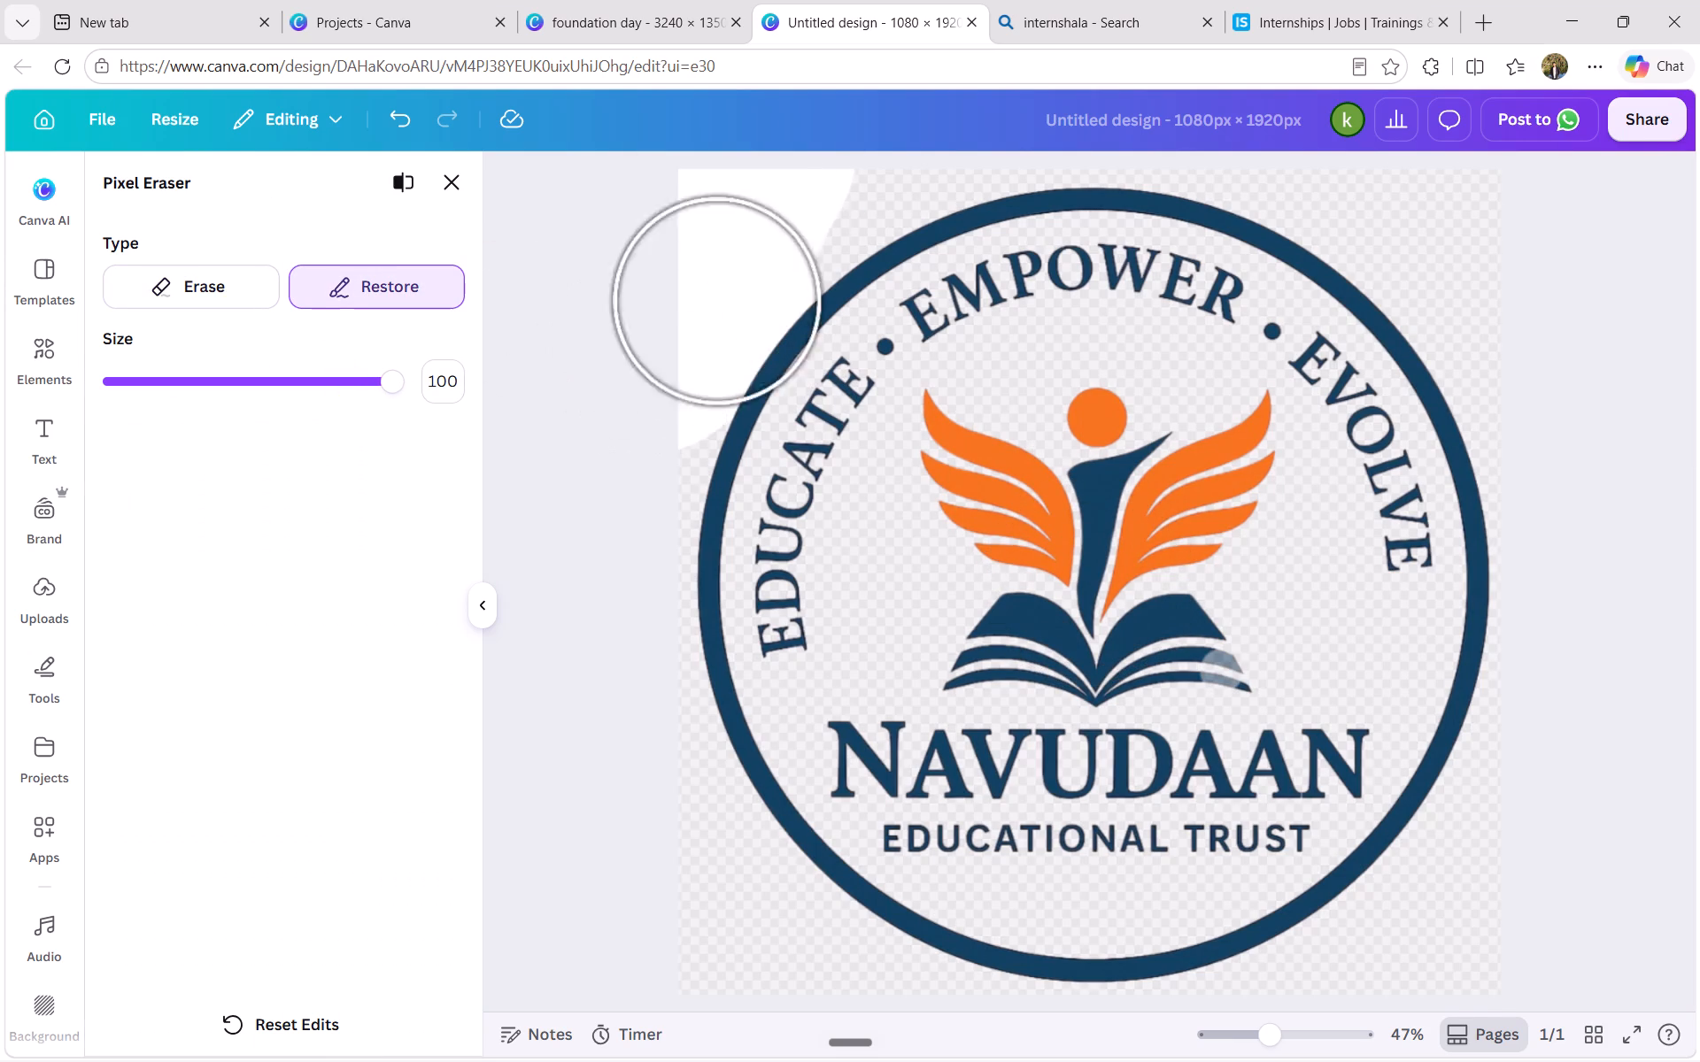
drag(829, 209, 1498, 719)
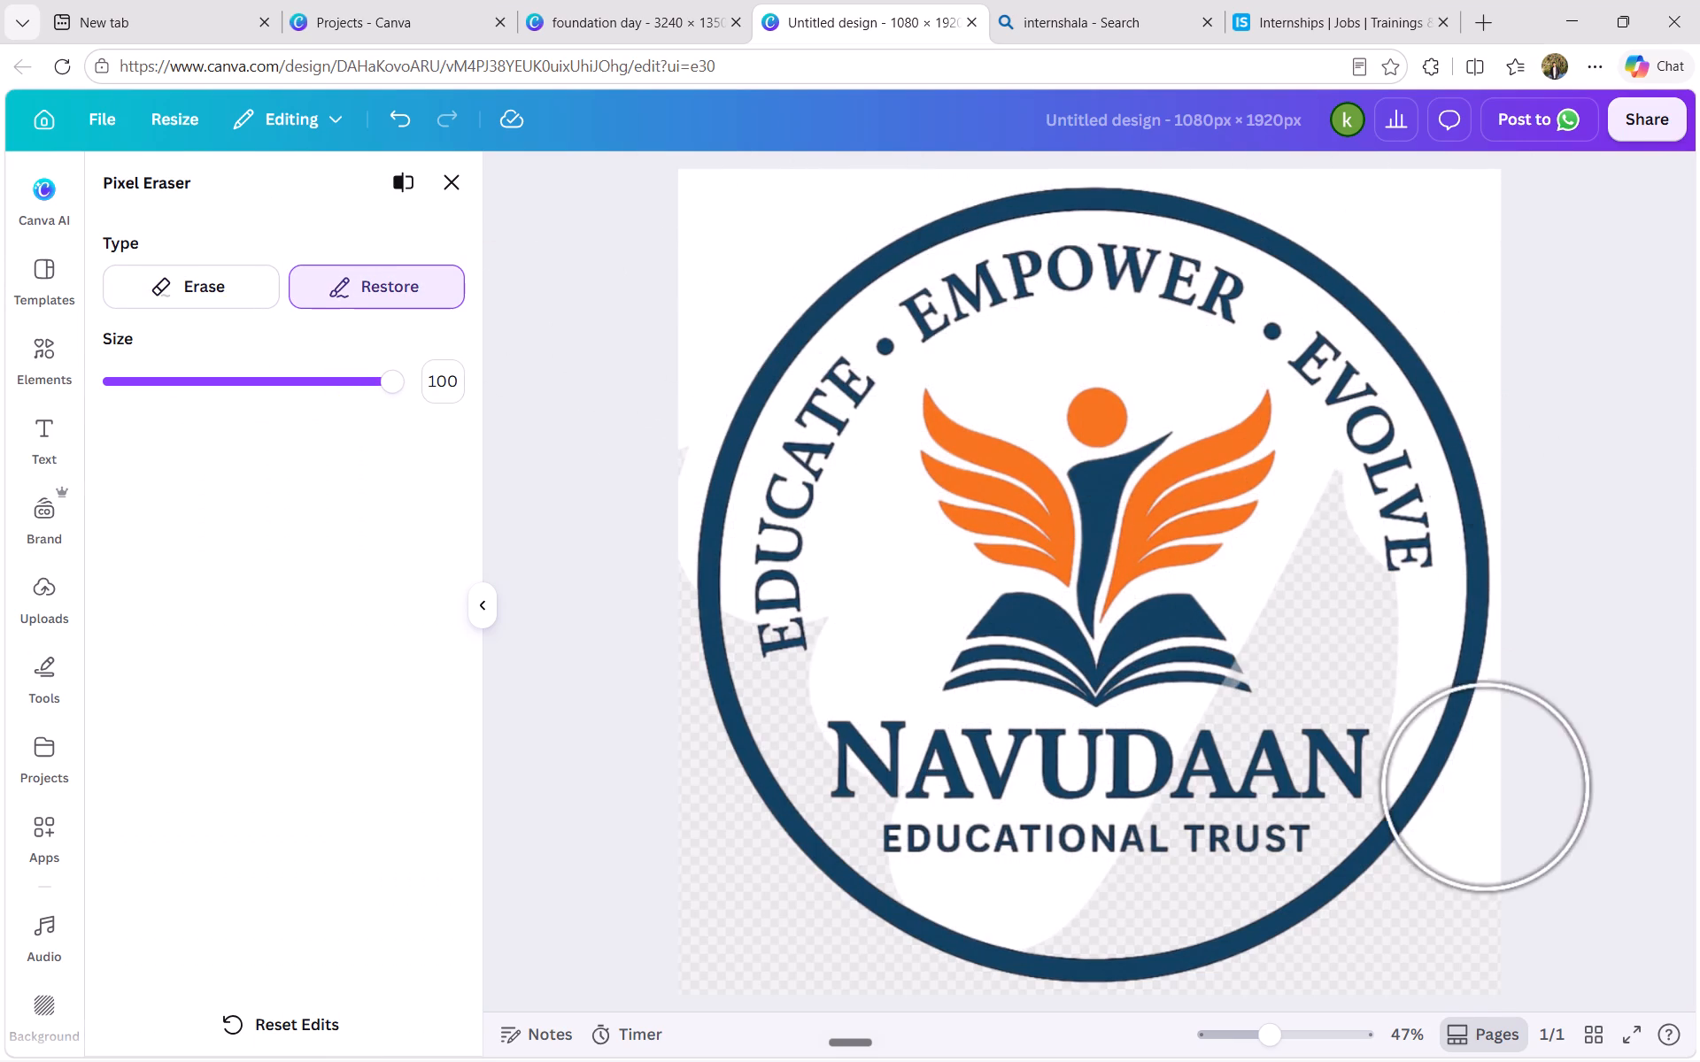
drag(1498, 719, 883, 1040)
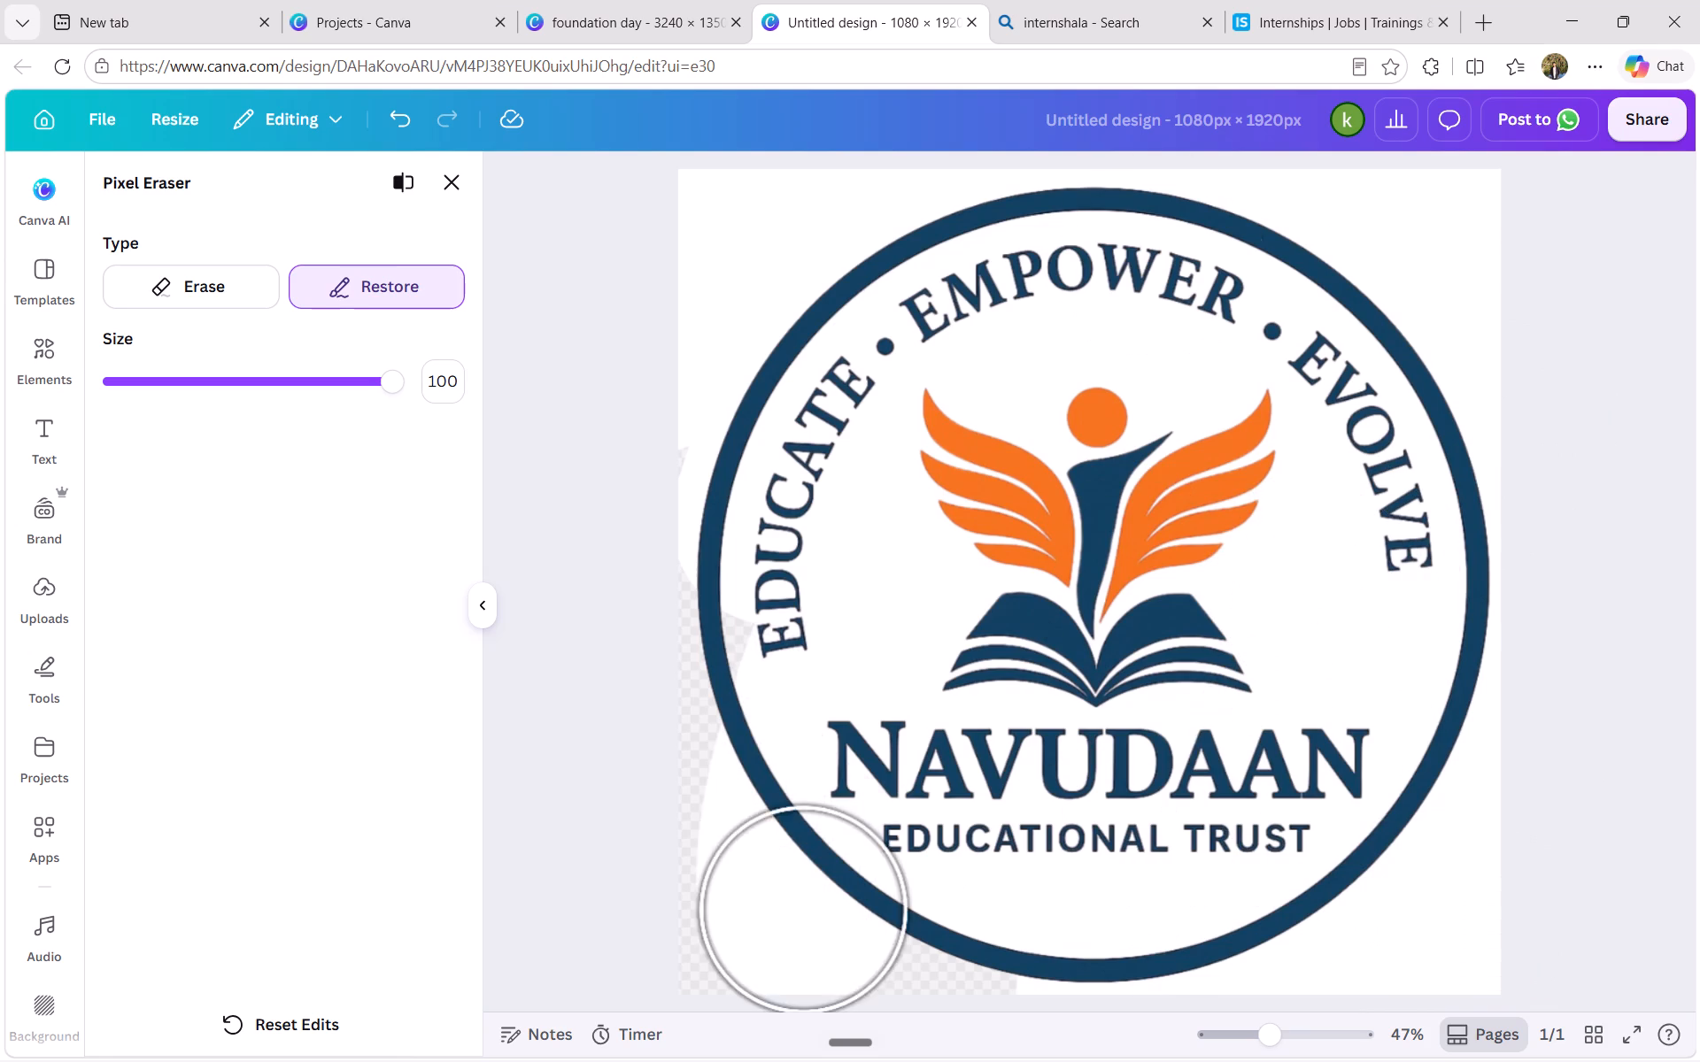
drag(883, 1040, 1562, 852)
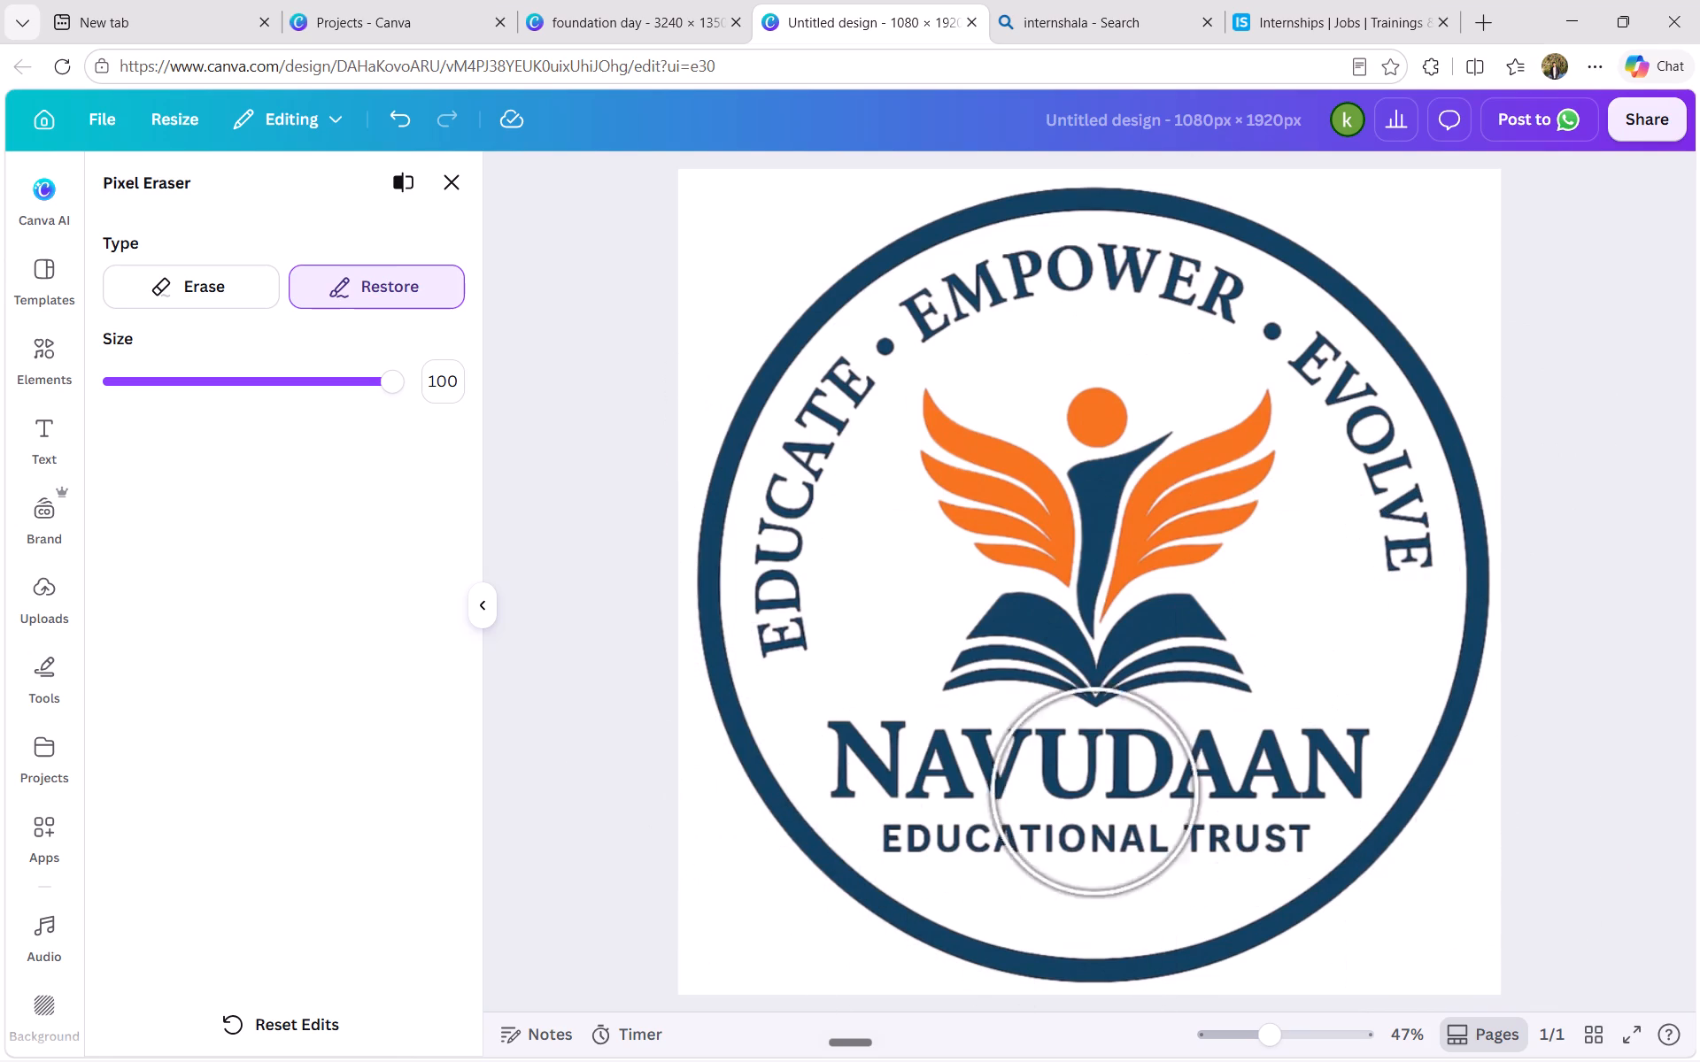
click(443, 183)
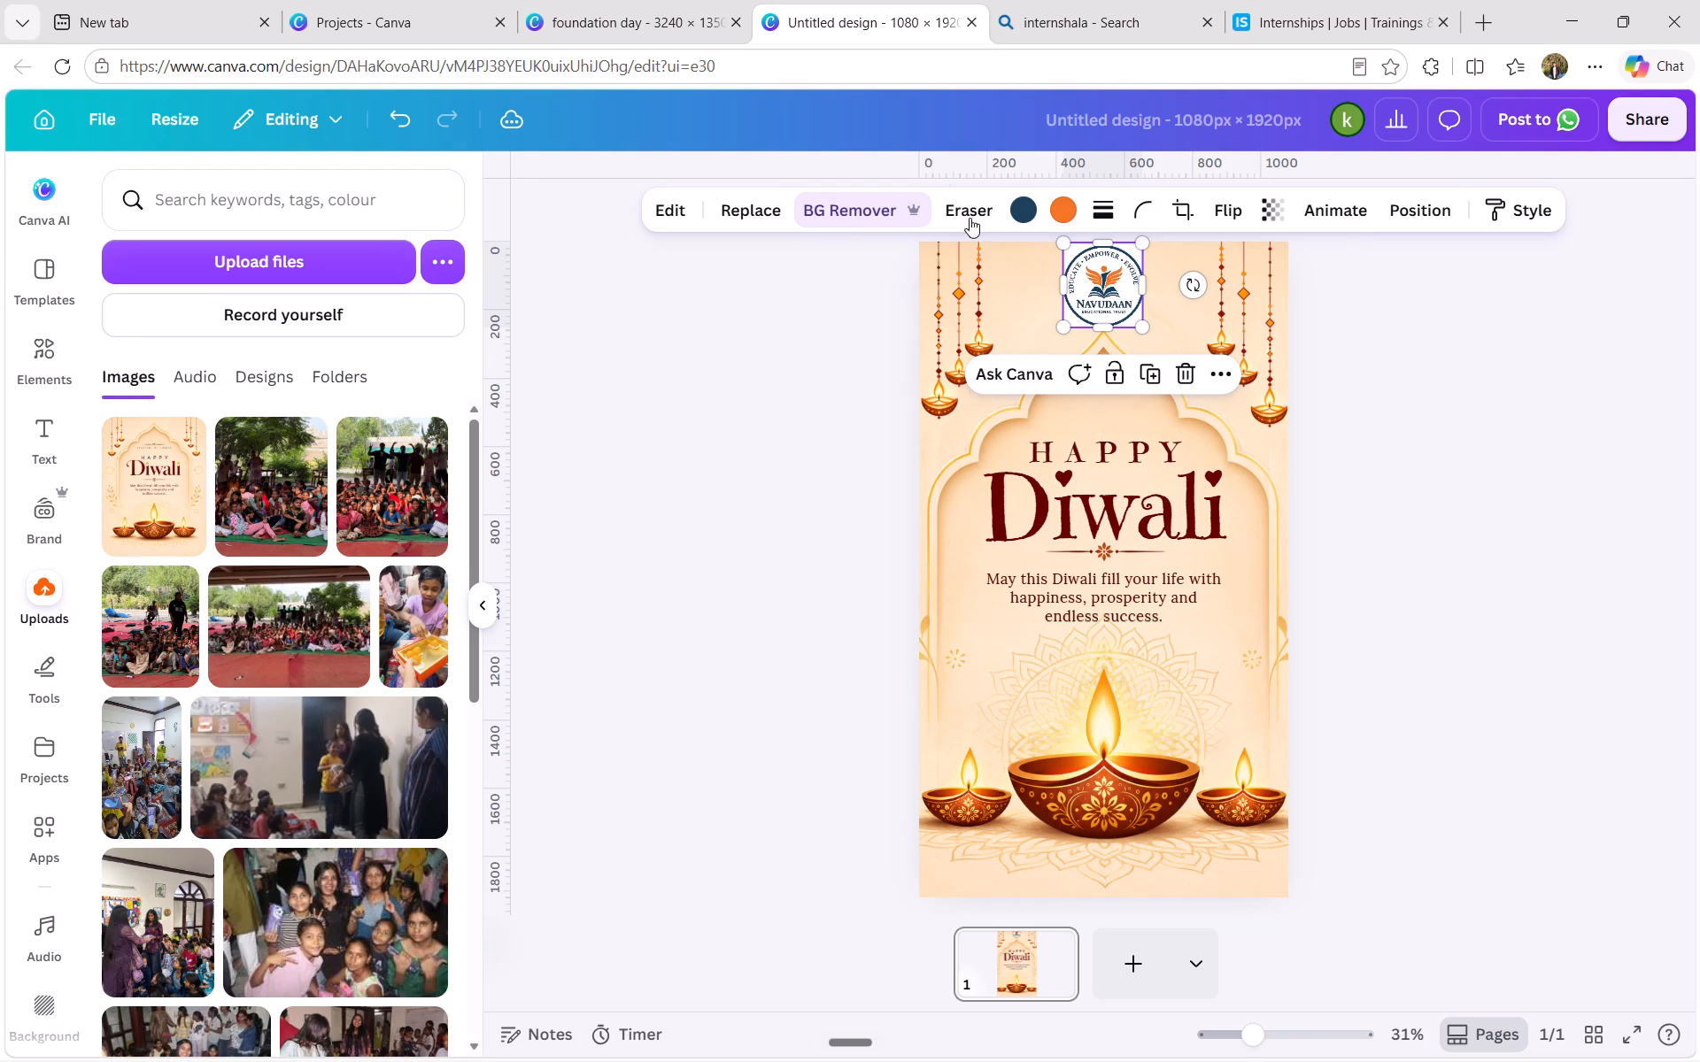
Erase the white background outside the Navudaan logo ring's upper left and upper right with the Pixel Eraser at size 20.
click(836, 212)
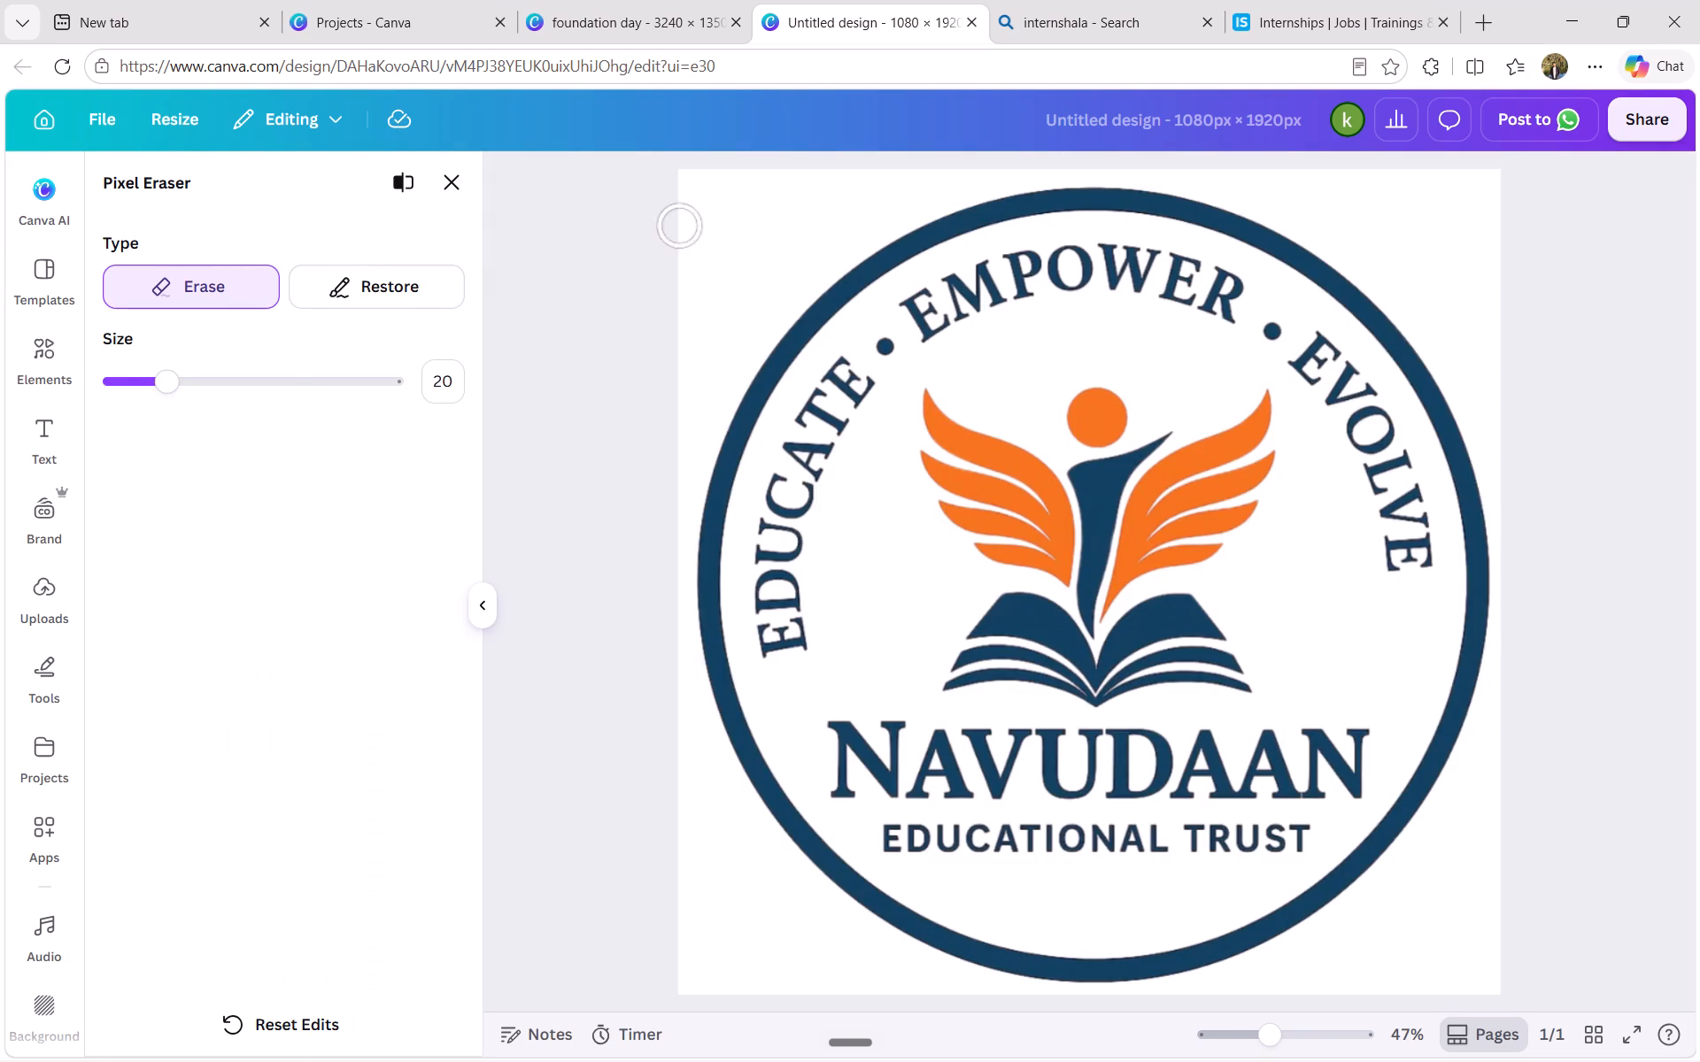
drag(722, 194, 686, 238)
drag(686, 238, 693, 144)
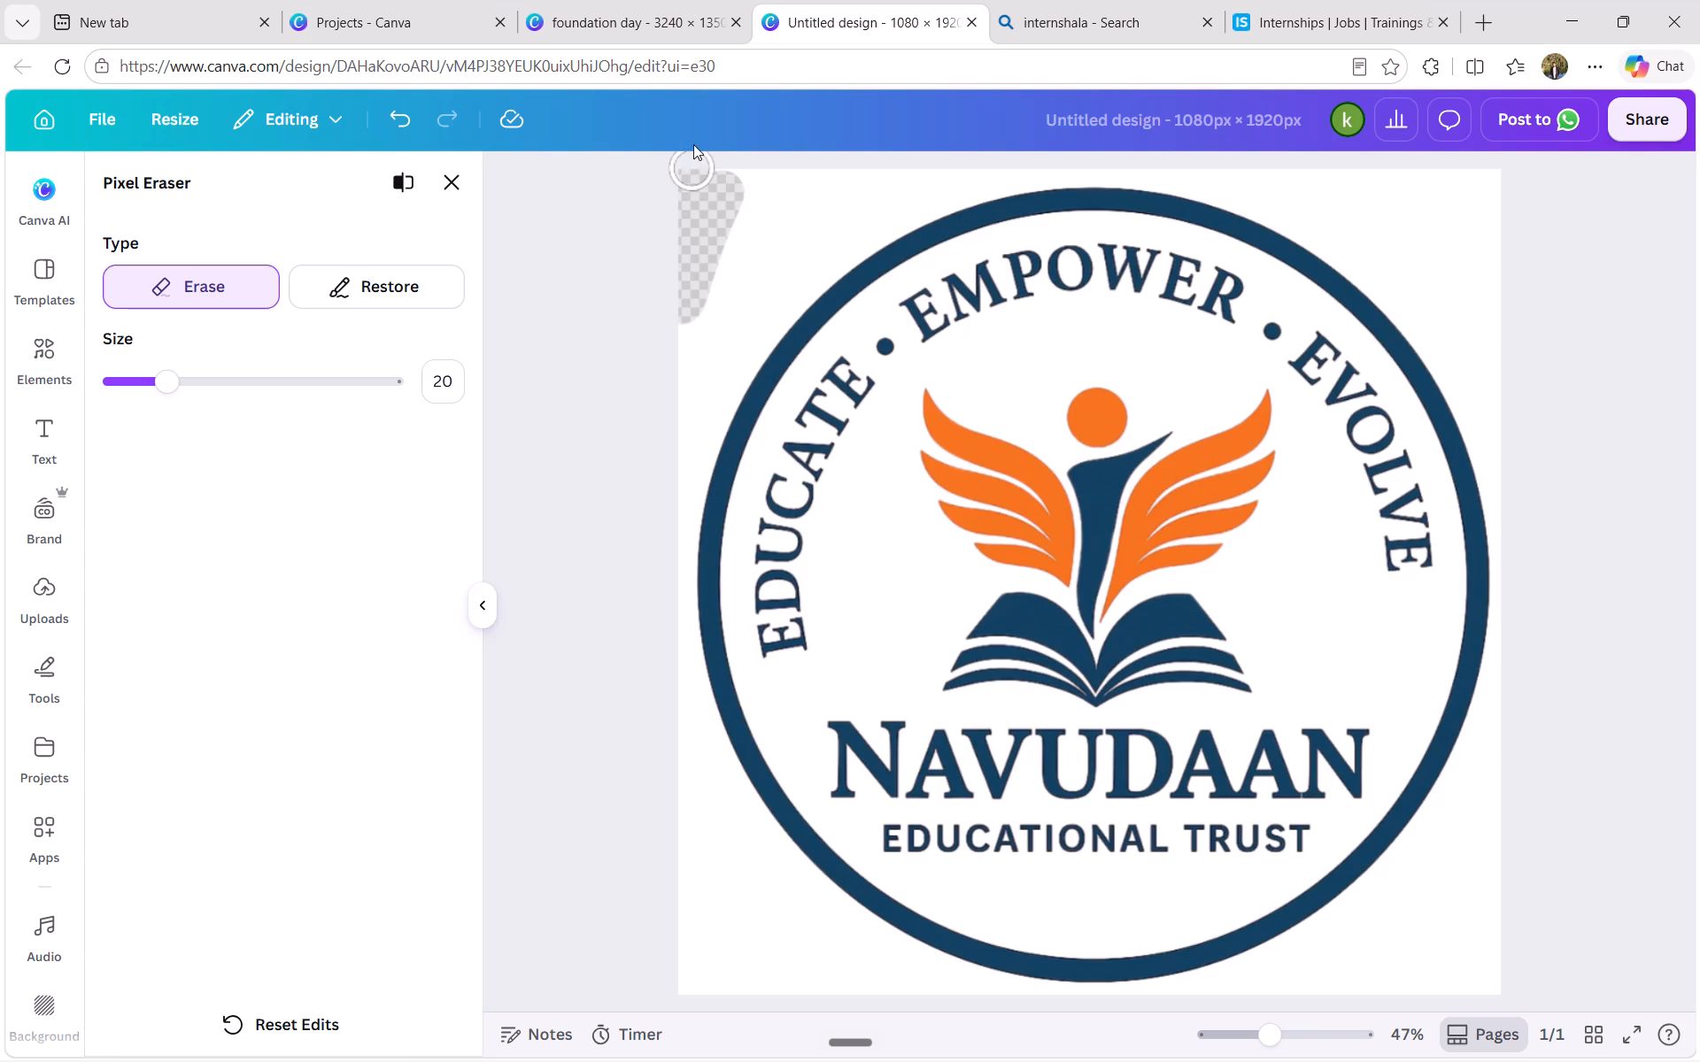
drag(693, 144, 1083, 129)
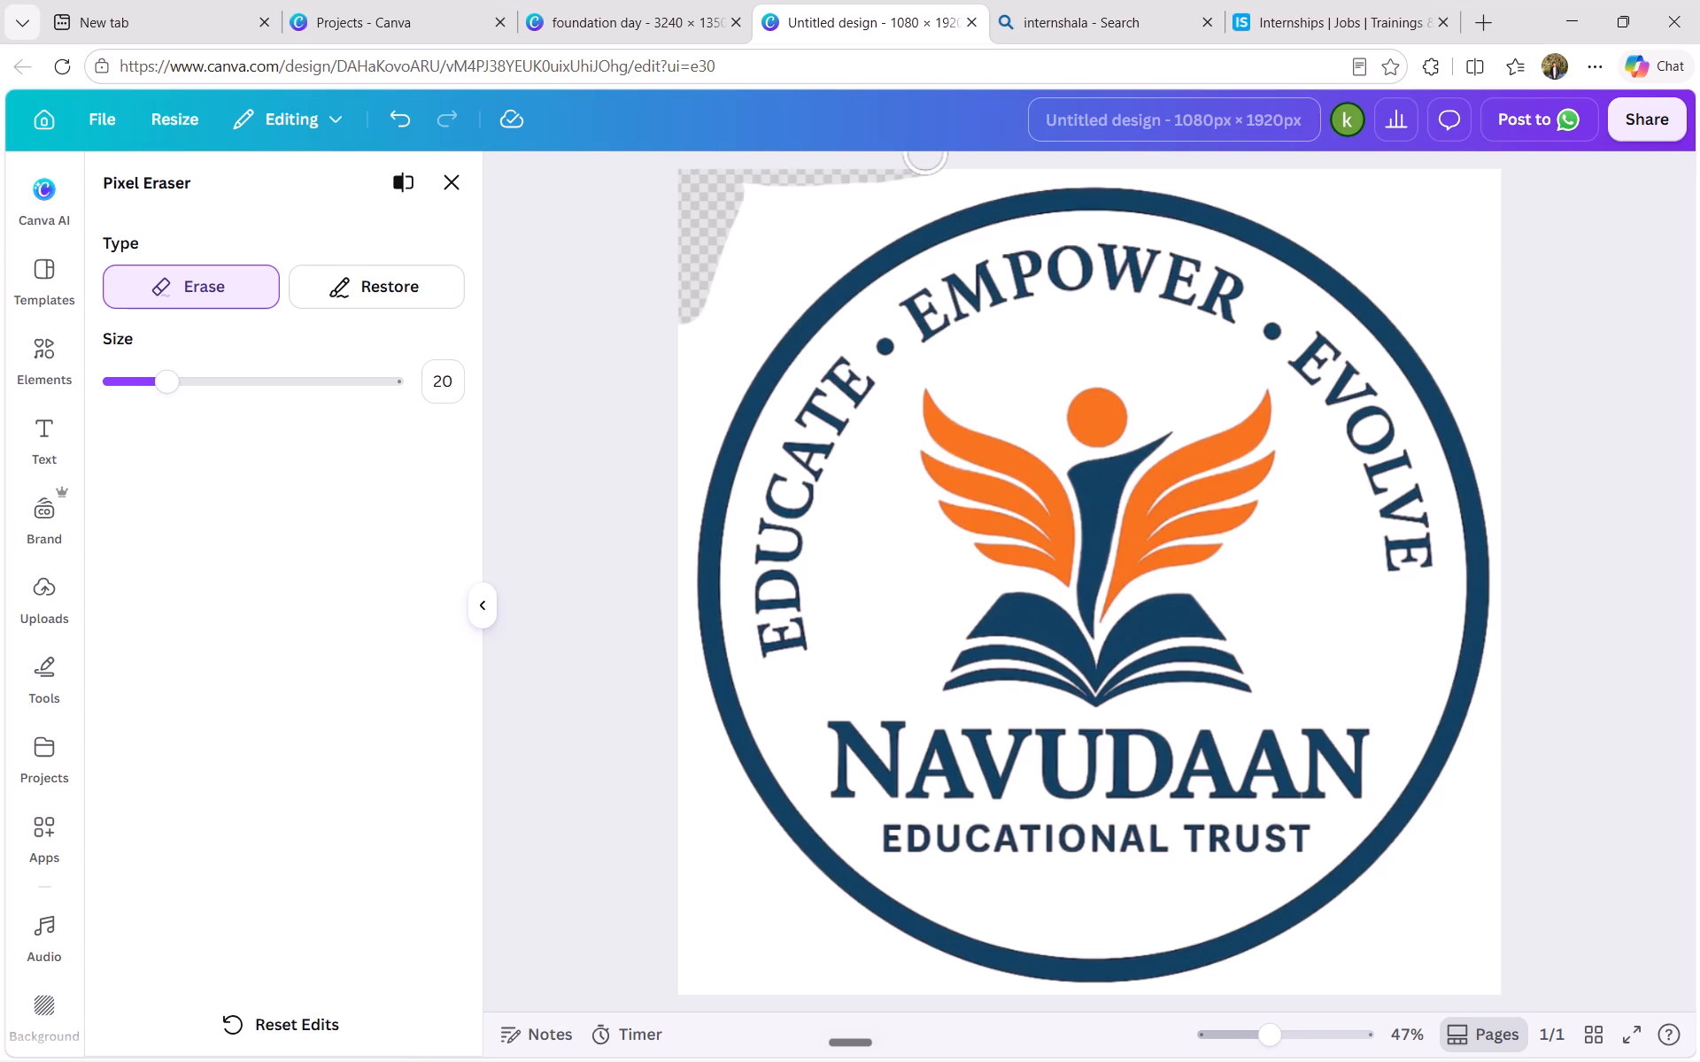
drag(1083, 129, 1117, 130)
drag(869, 182, 984, 158)
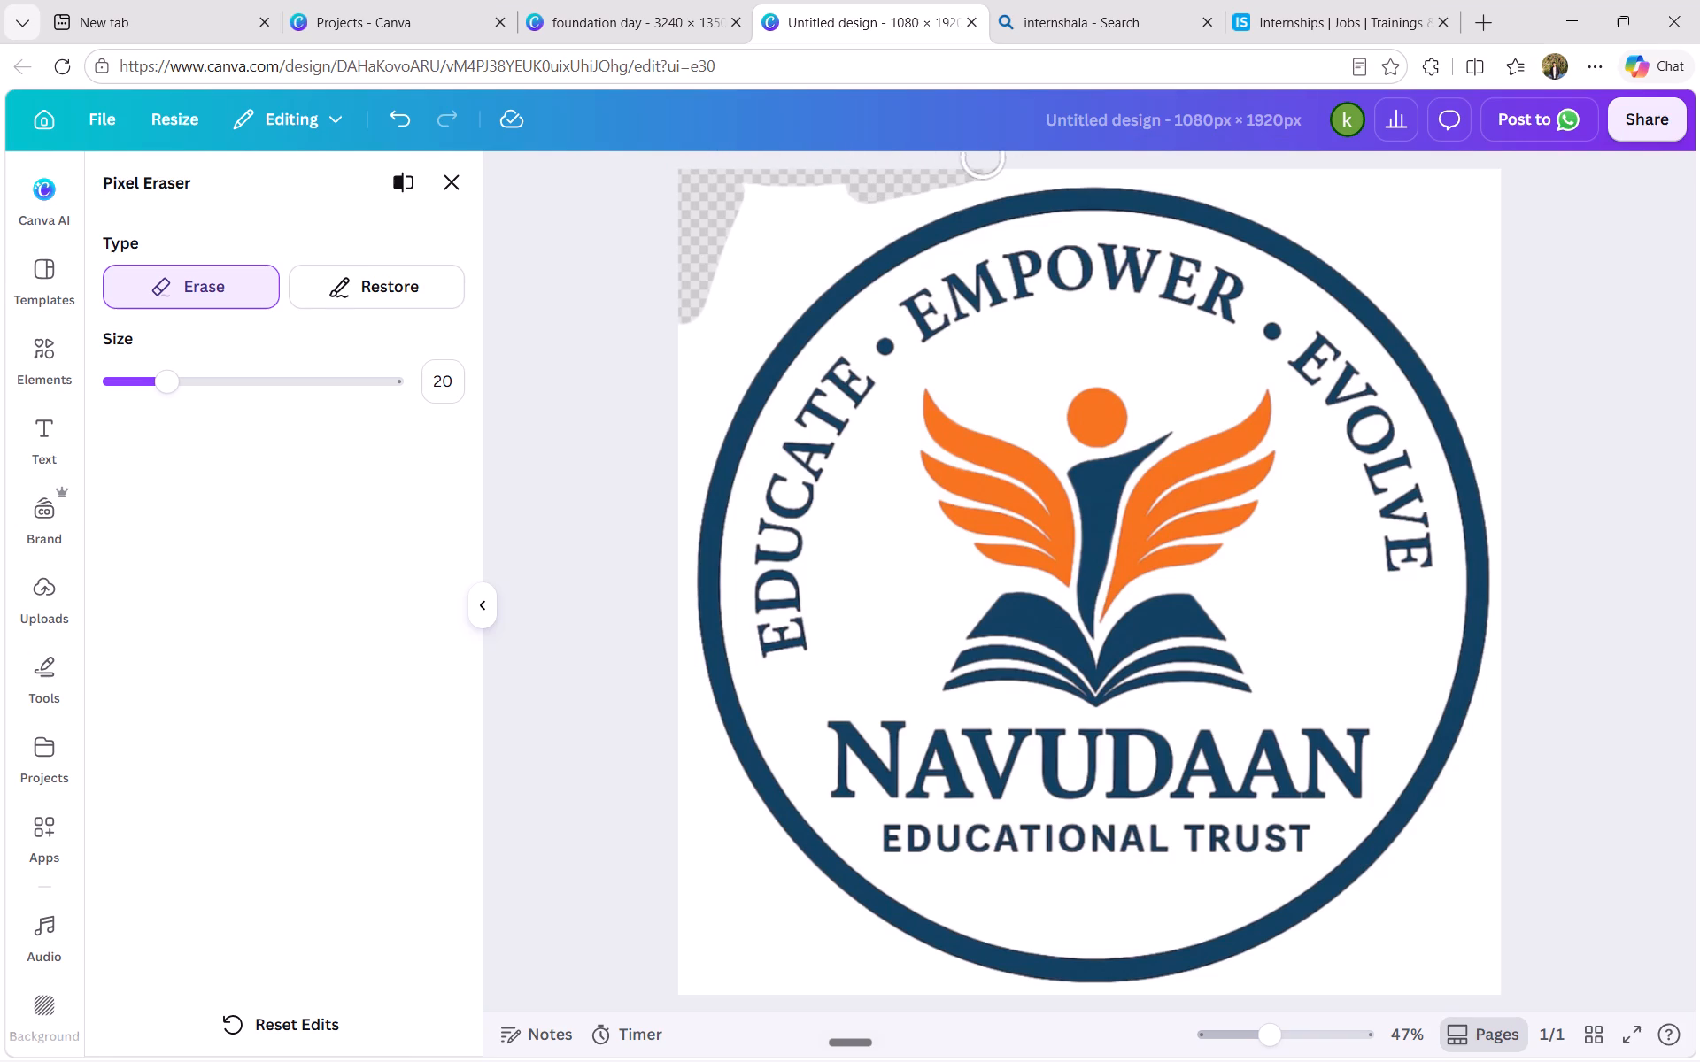
drag(984, 158, 1371, 181)
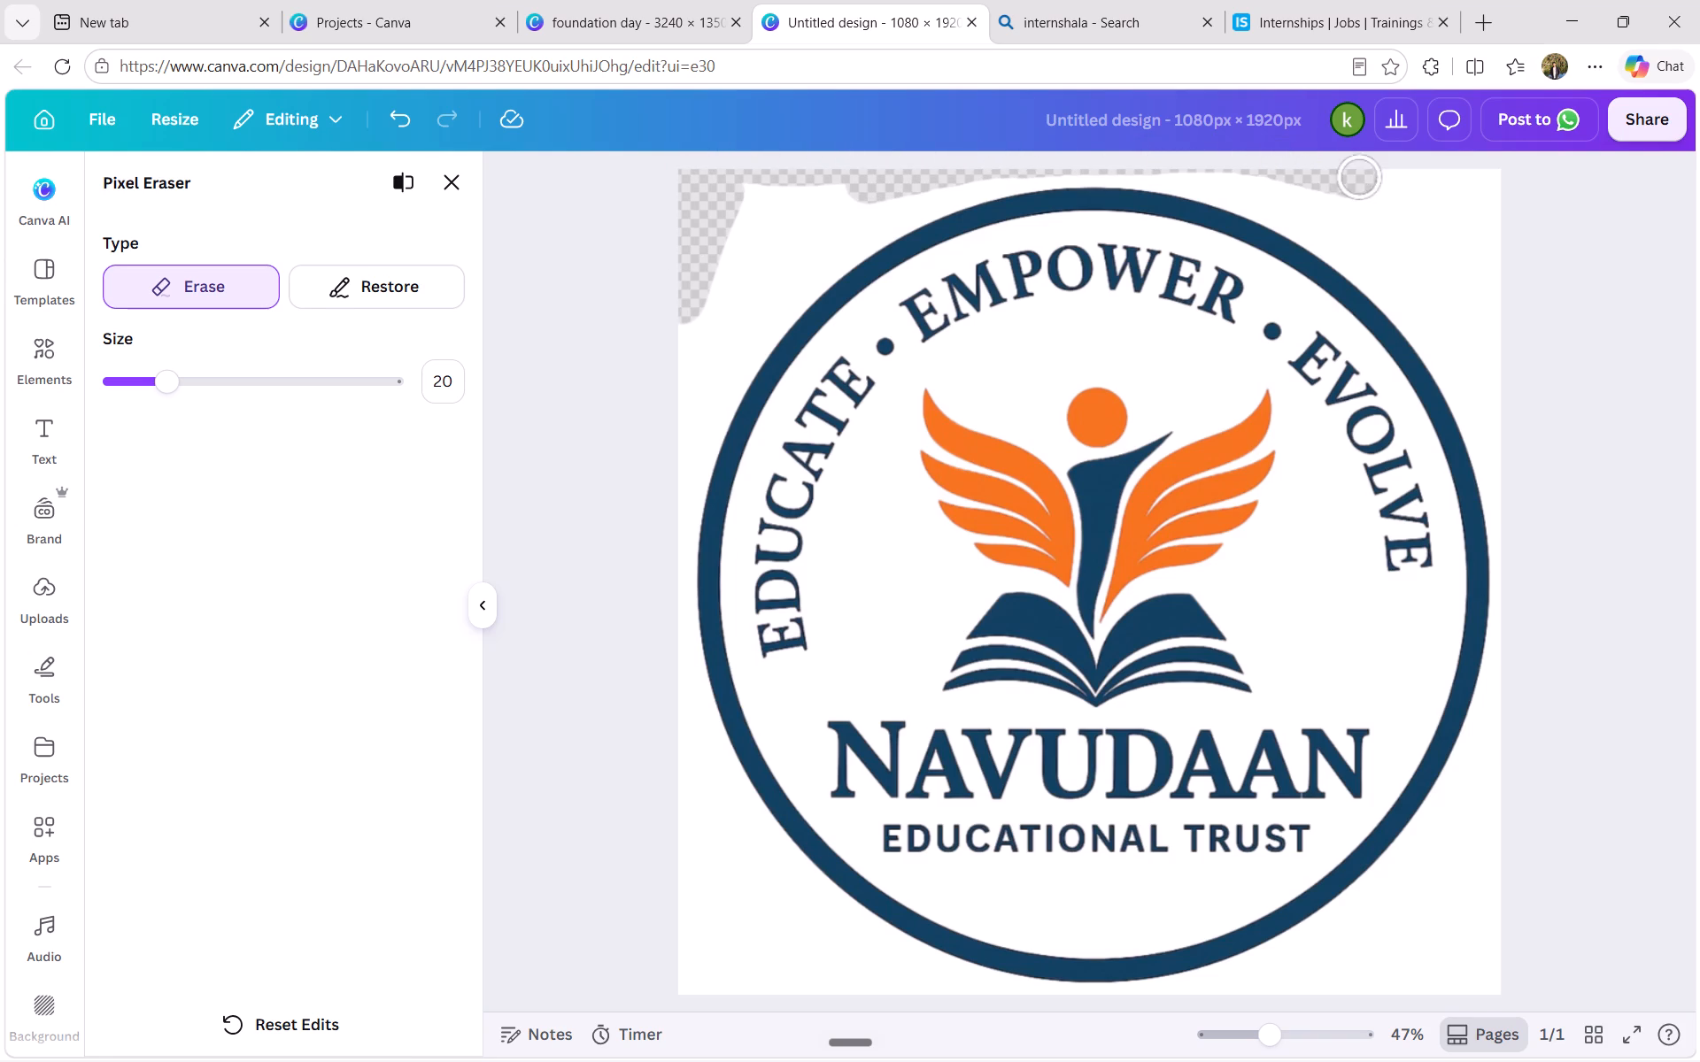
drag(1371, 181, 1486, 320)
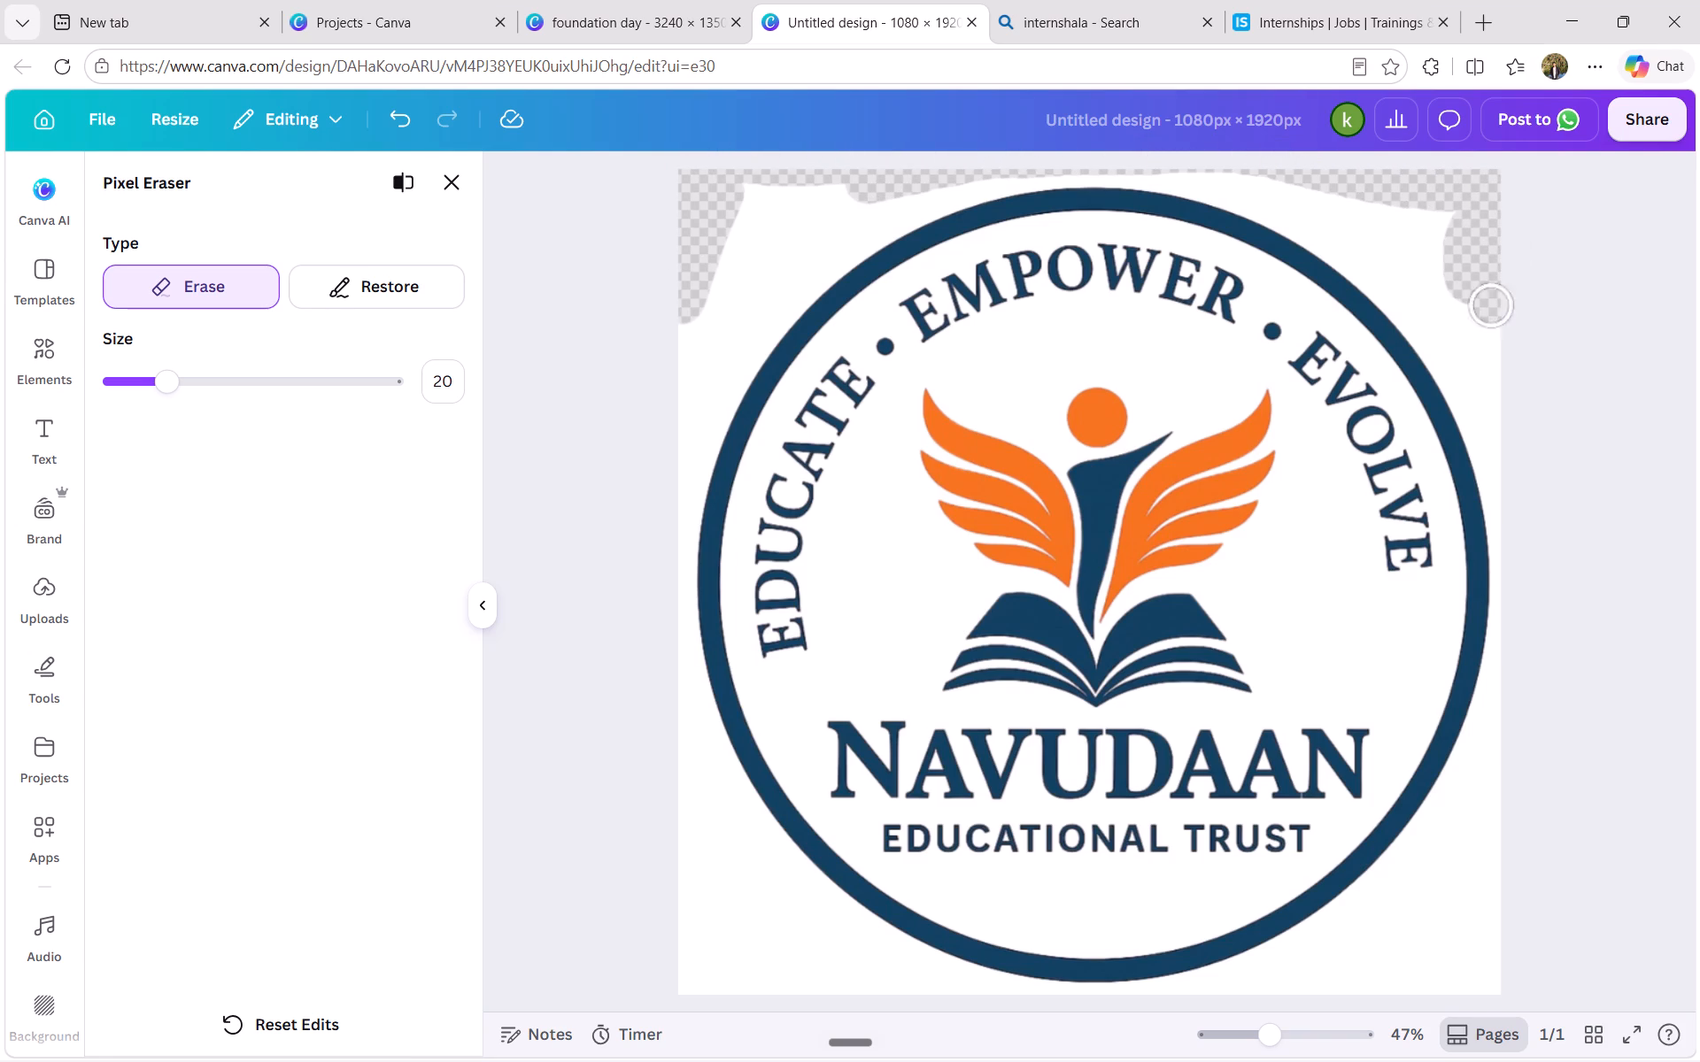
drag(1486, 320, 1350, 225)
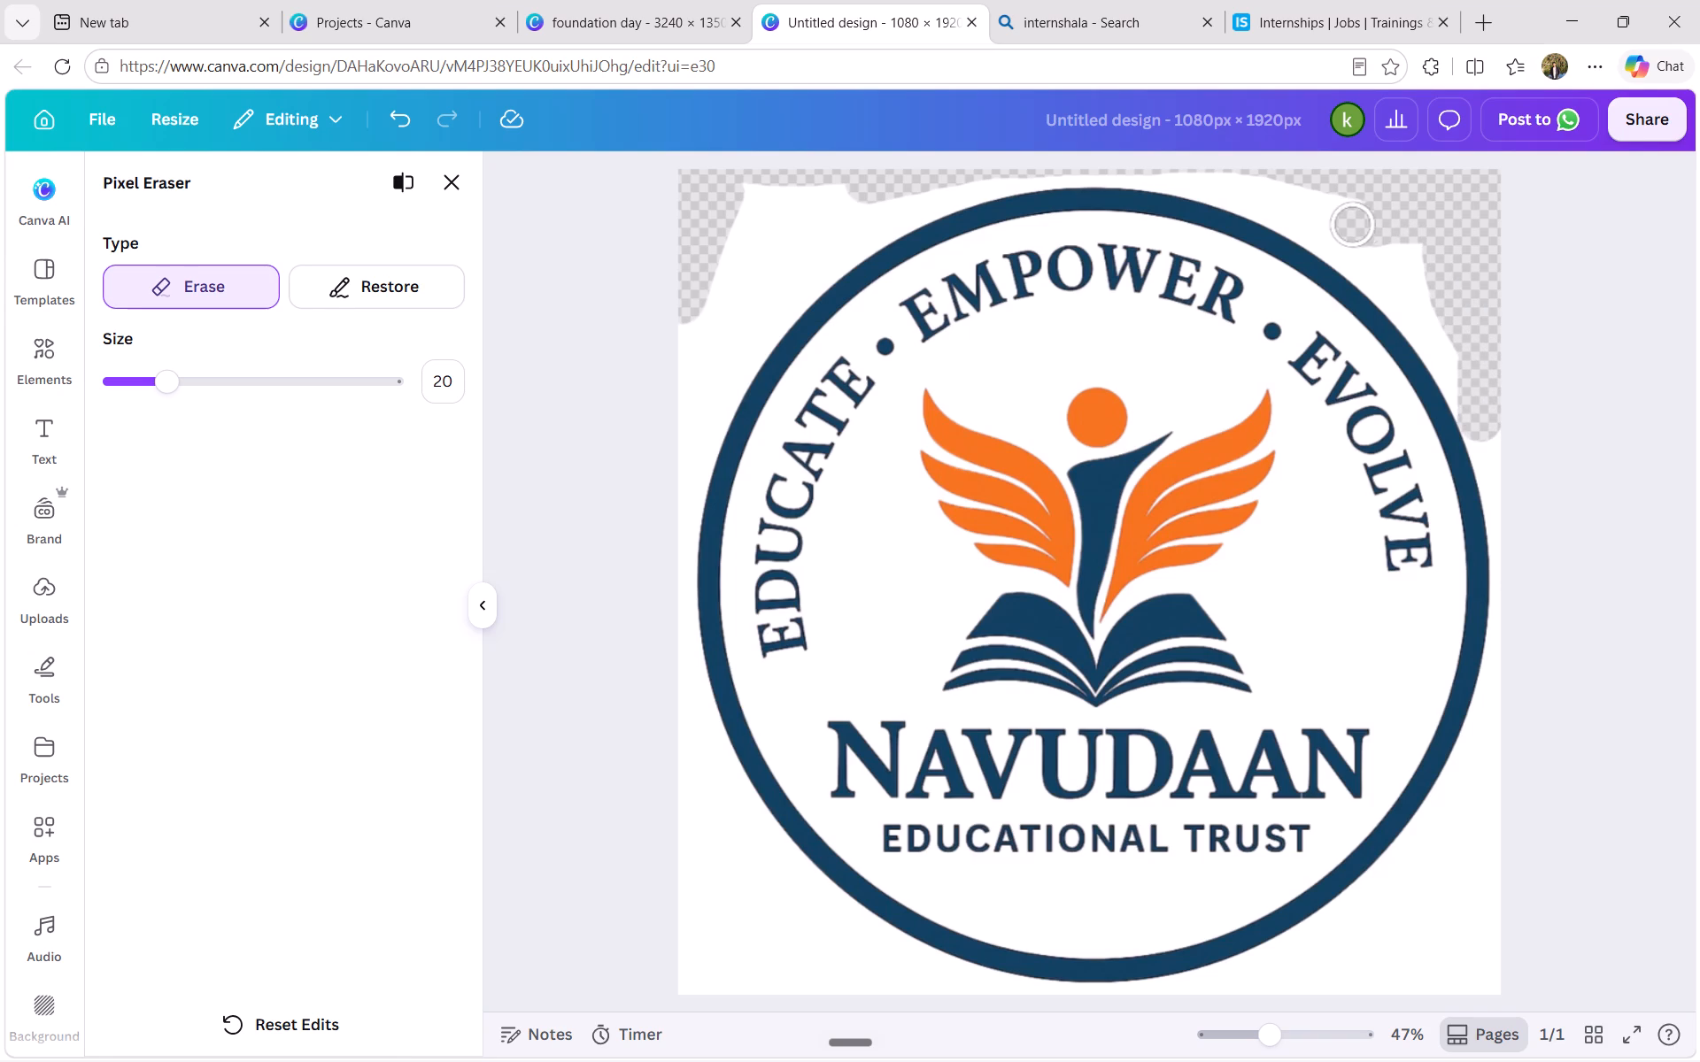
drag(1350, 225, 1144, 162)
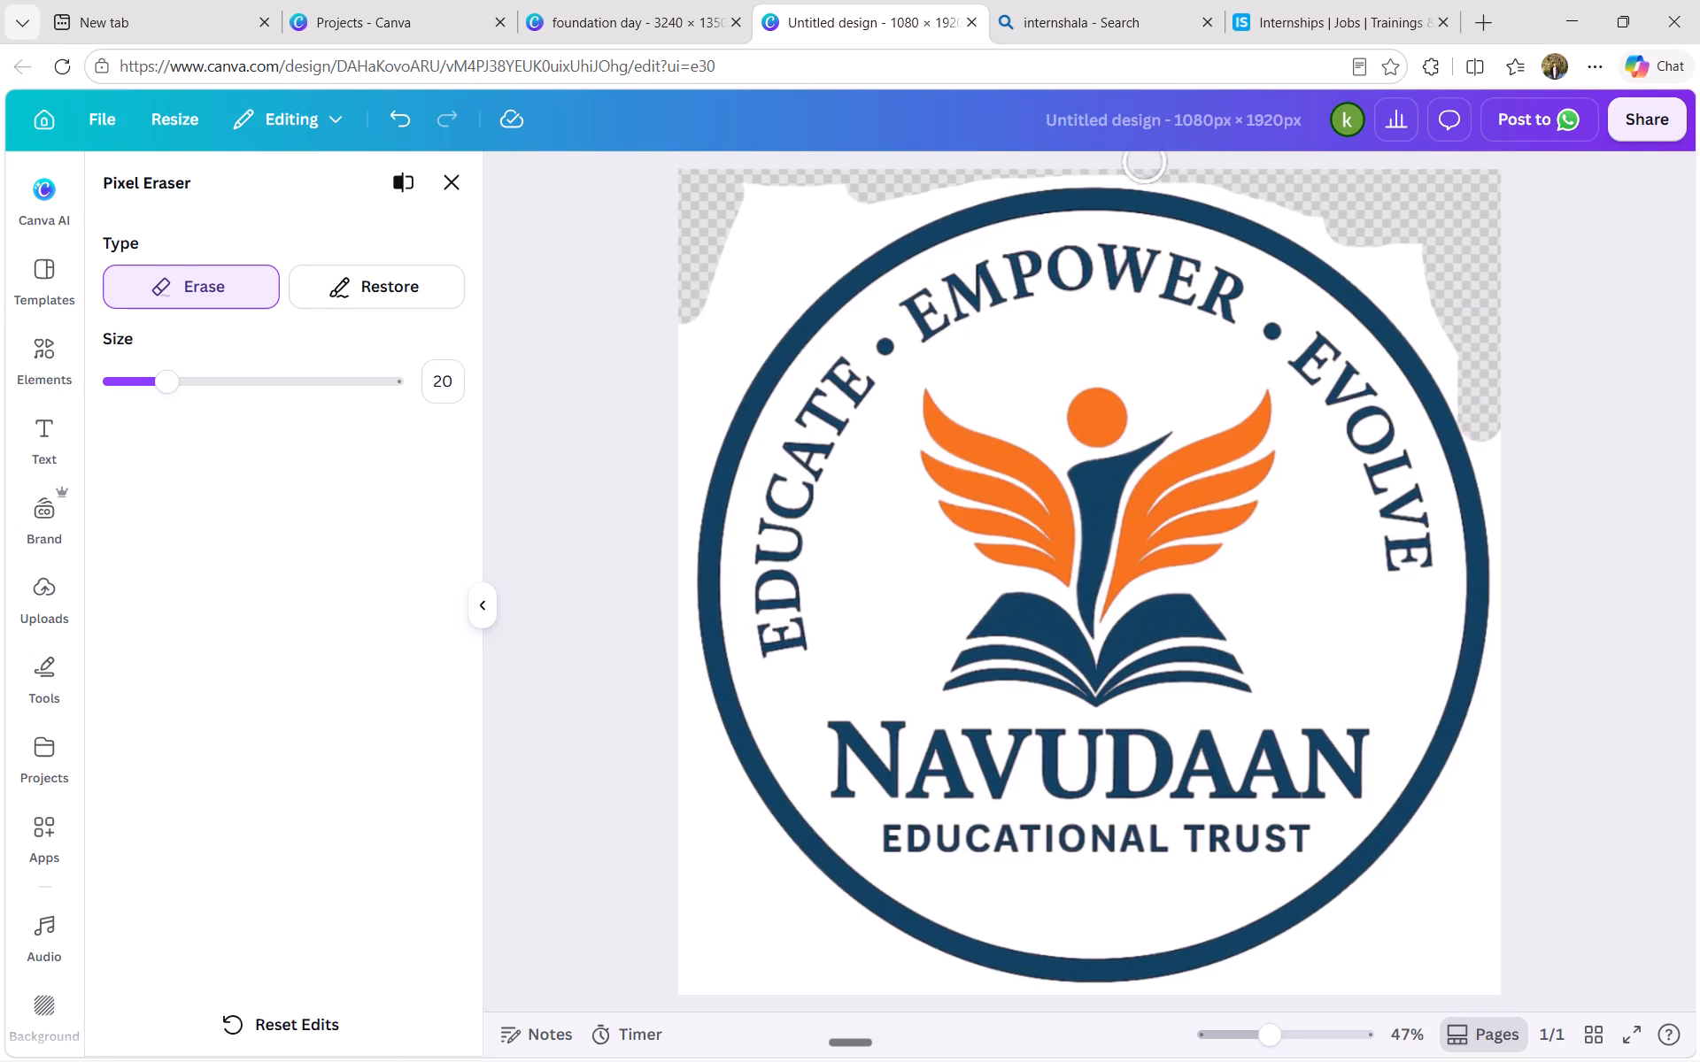
drag(1144, 162, 909, 190)
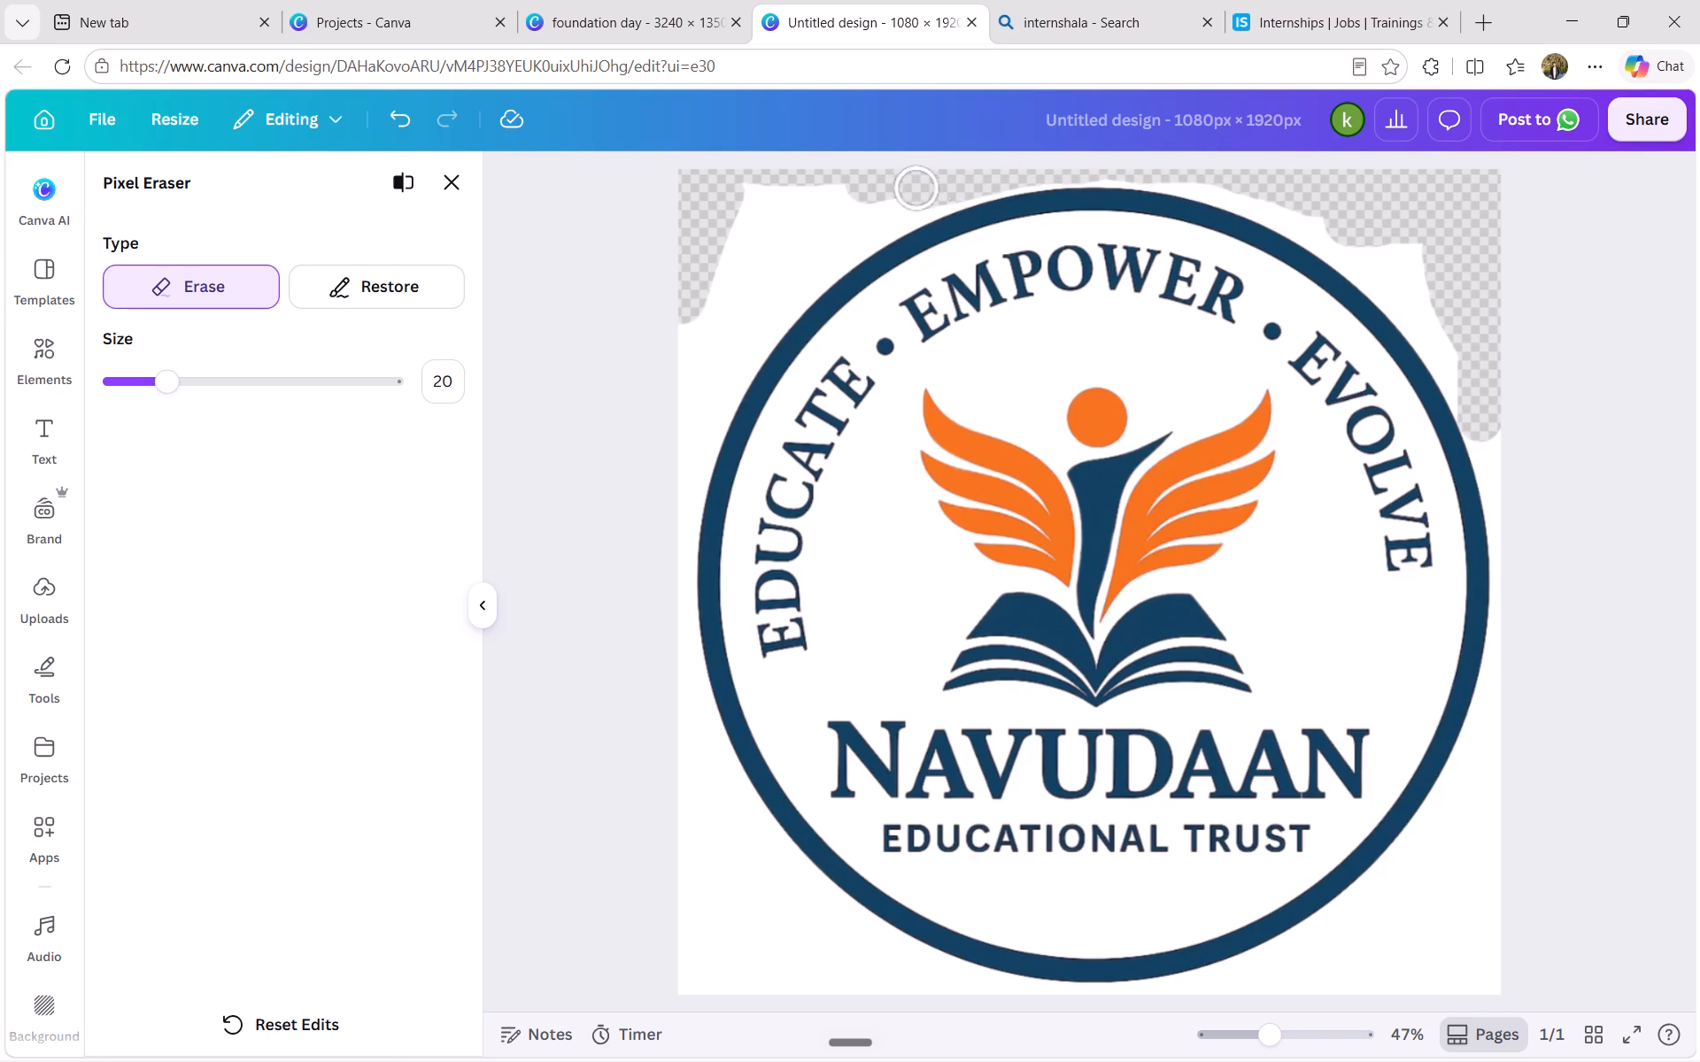
drag(909, 190, 792, 230)
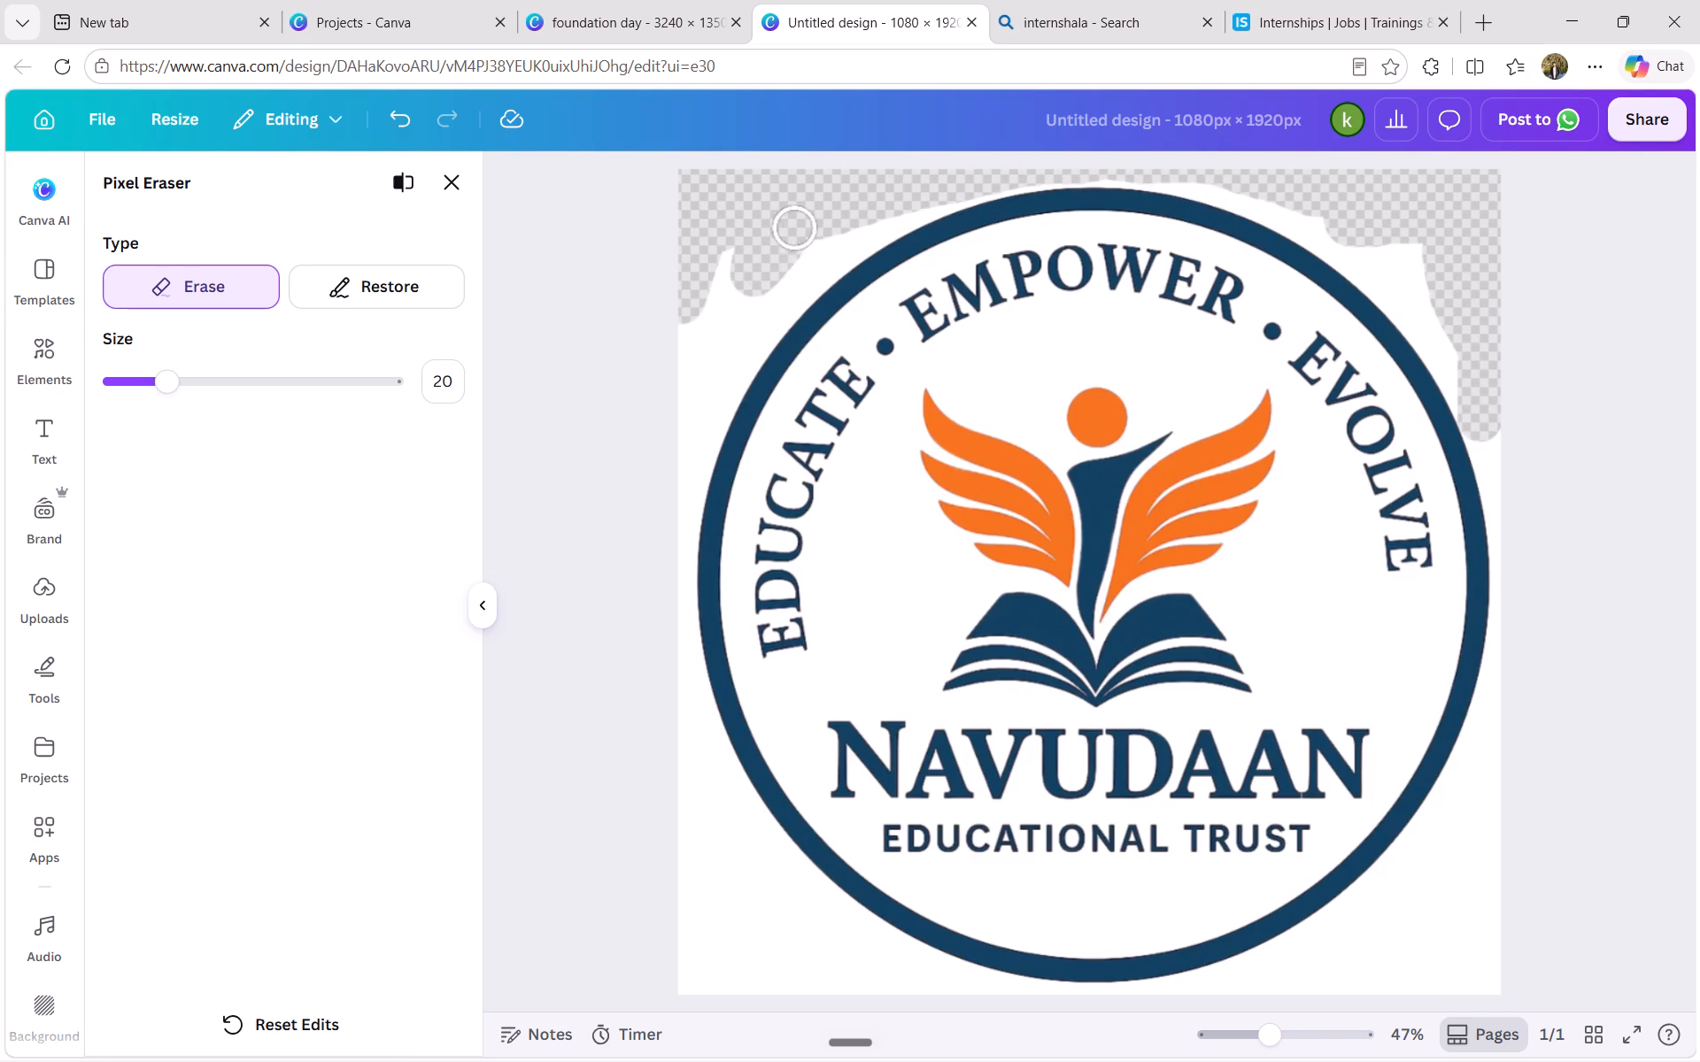
drag(792, 230, 701, 359)
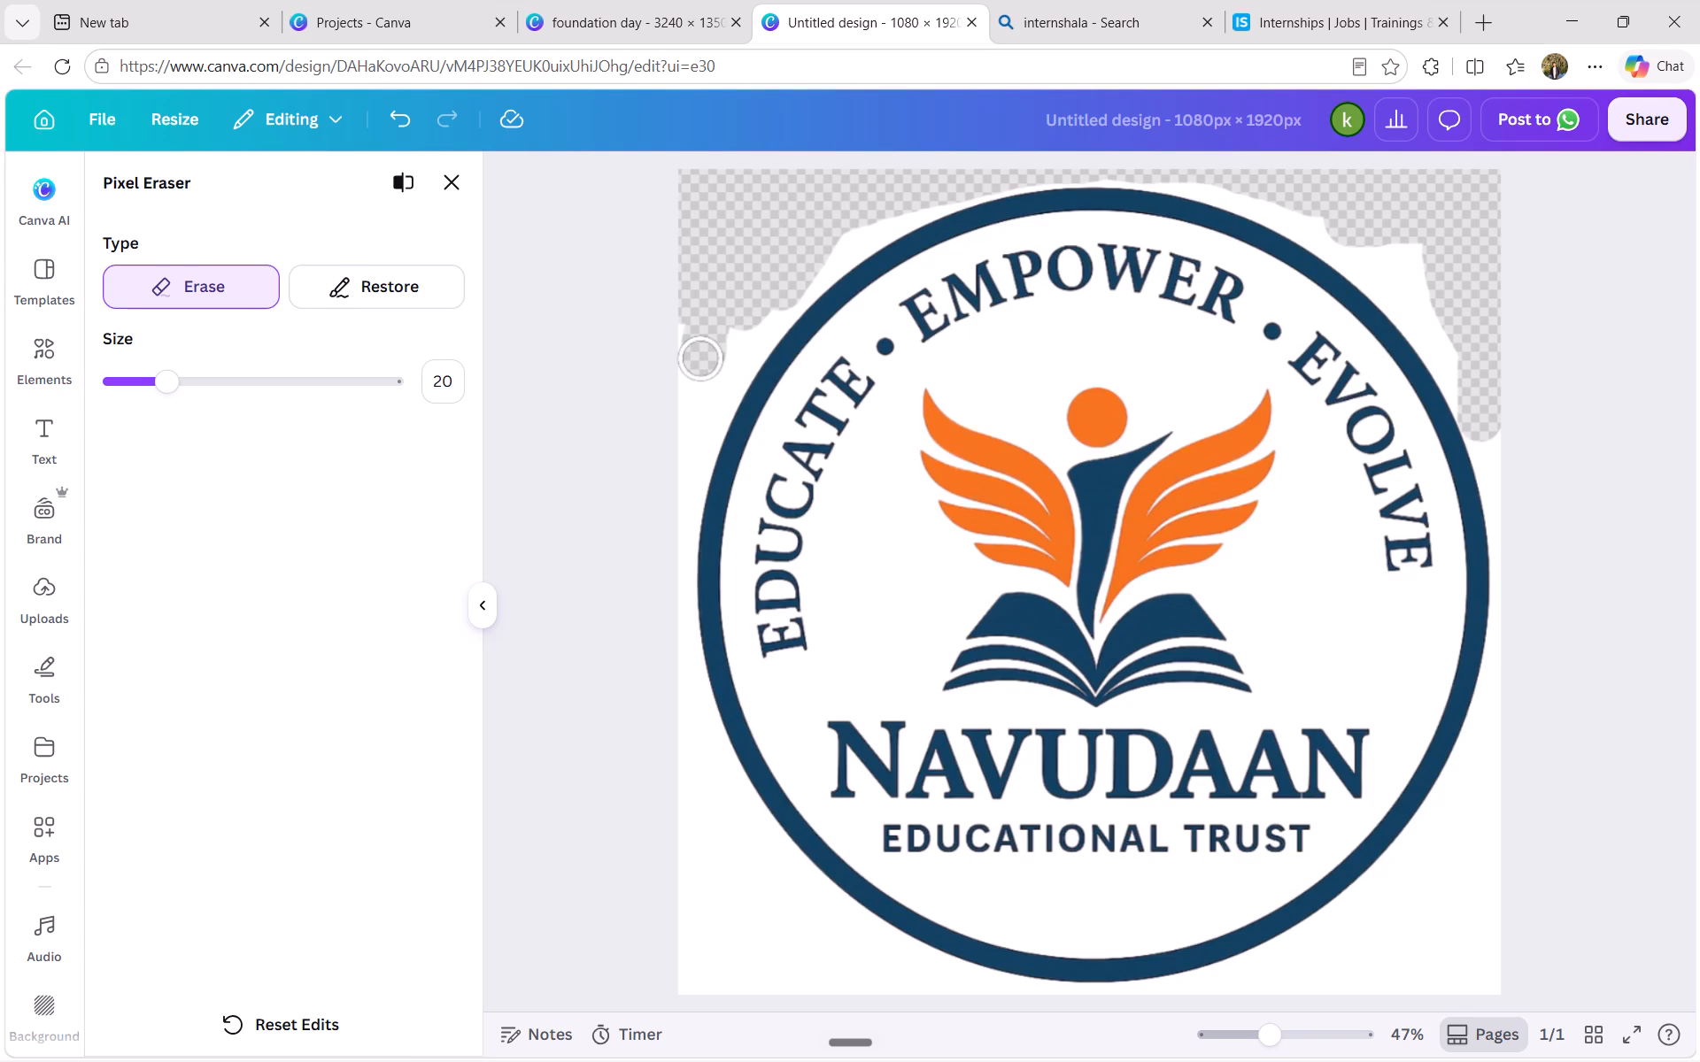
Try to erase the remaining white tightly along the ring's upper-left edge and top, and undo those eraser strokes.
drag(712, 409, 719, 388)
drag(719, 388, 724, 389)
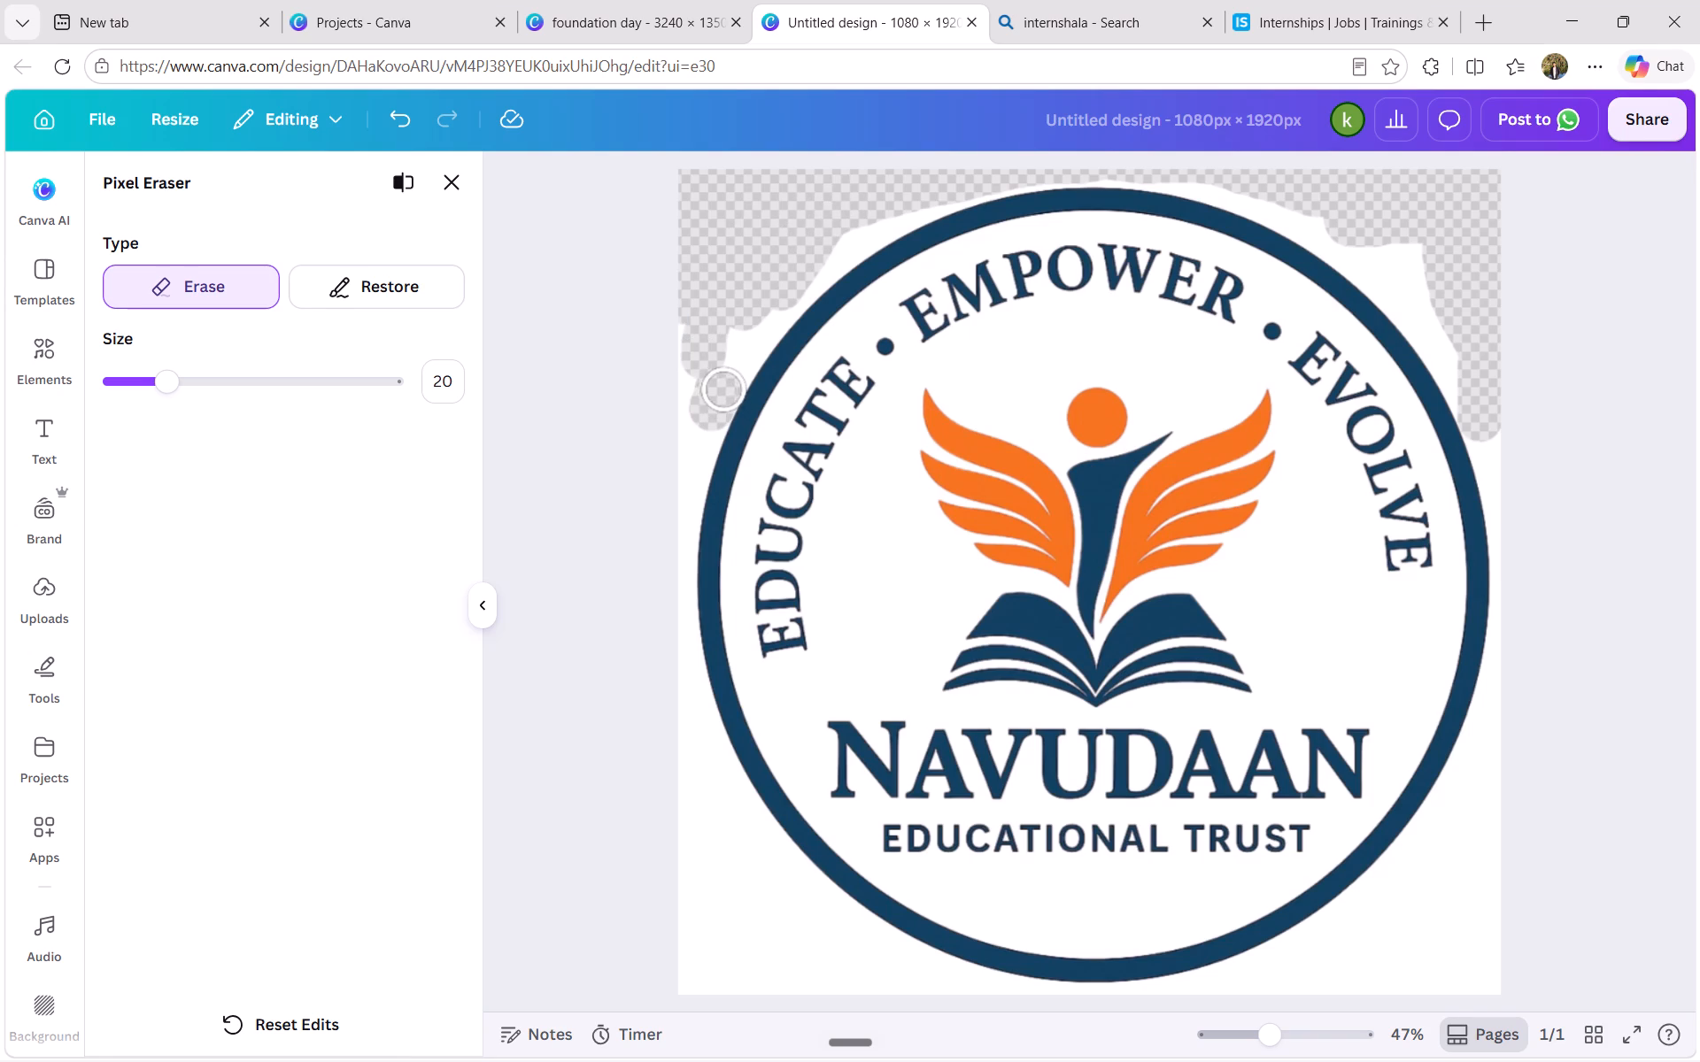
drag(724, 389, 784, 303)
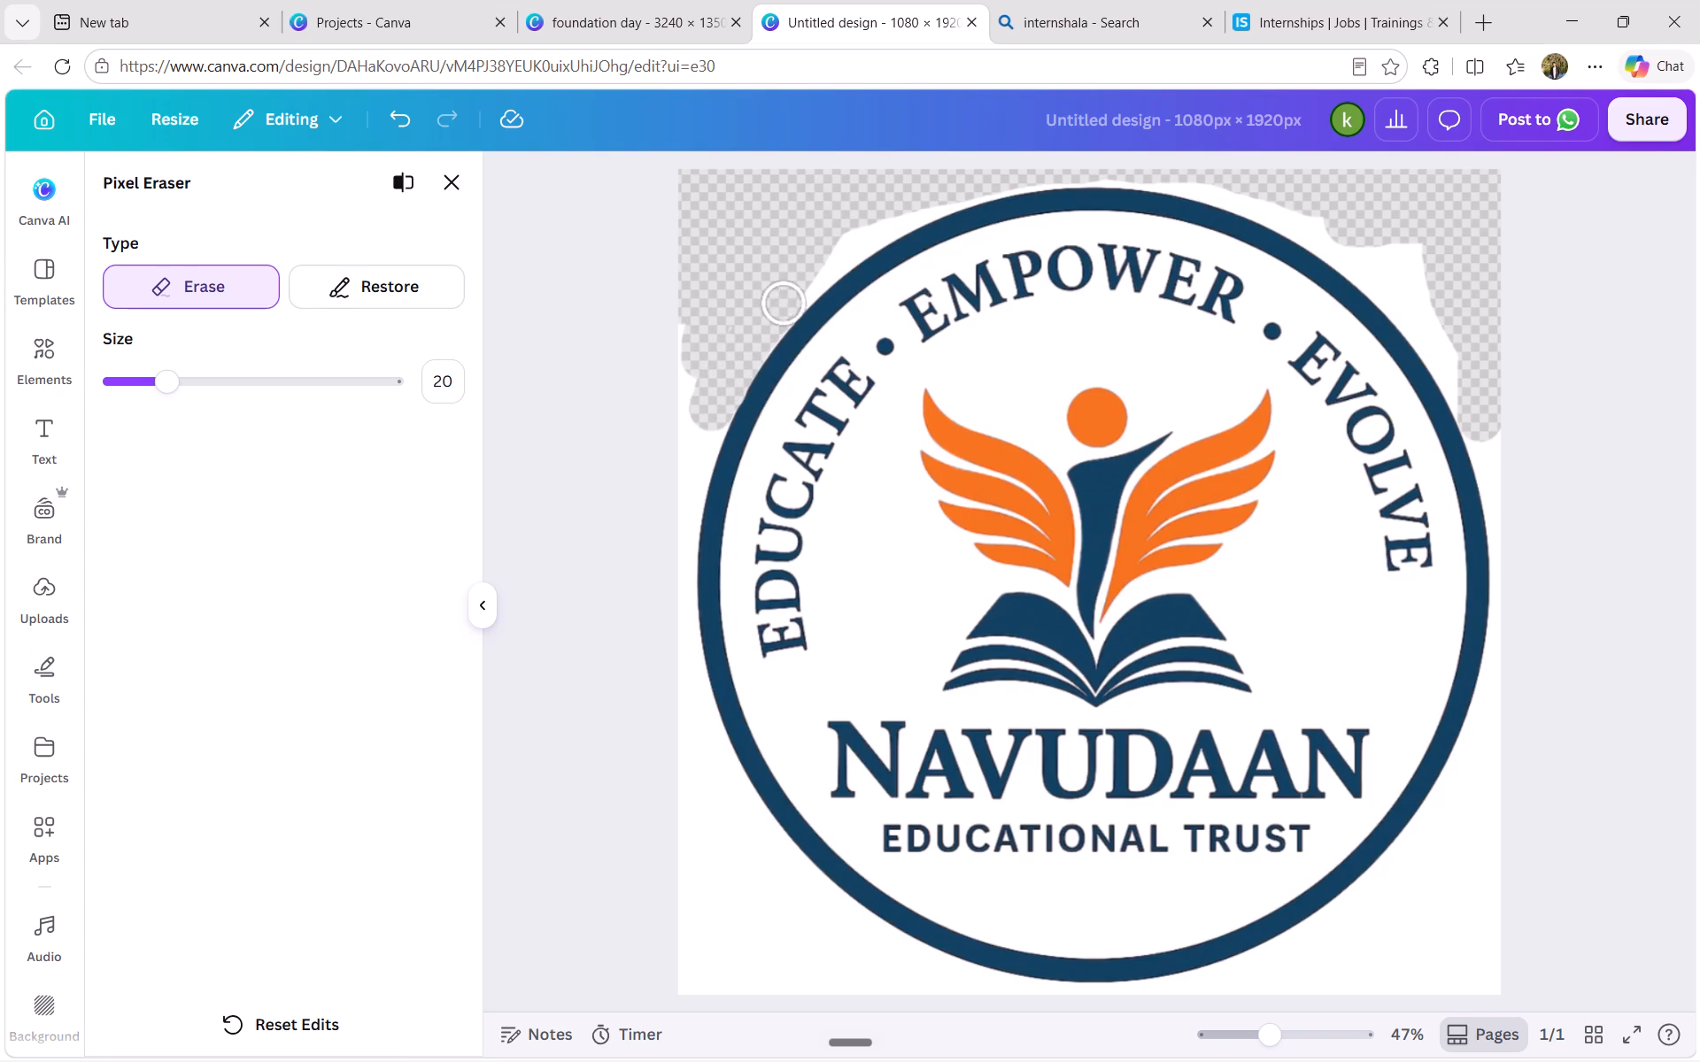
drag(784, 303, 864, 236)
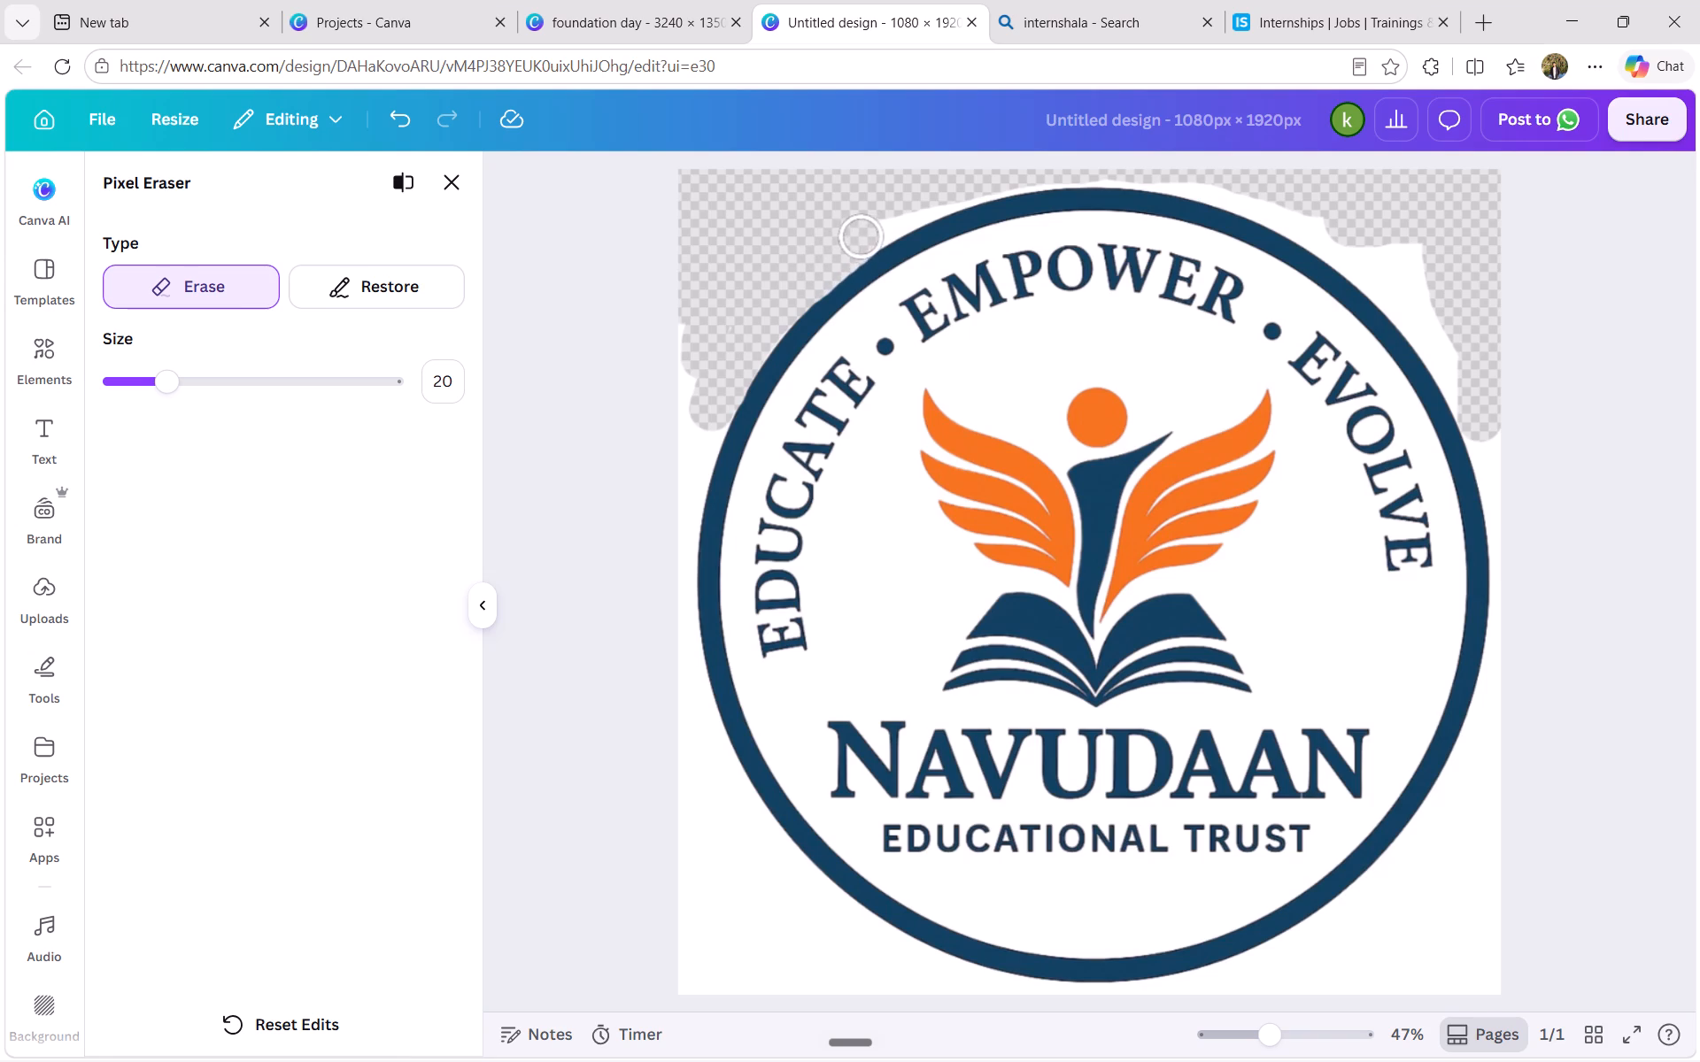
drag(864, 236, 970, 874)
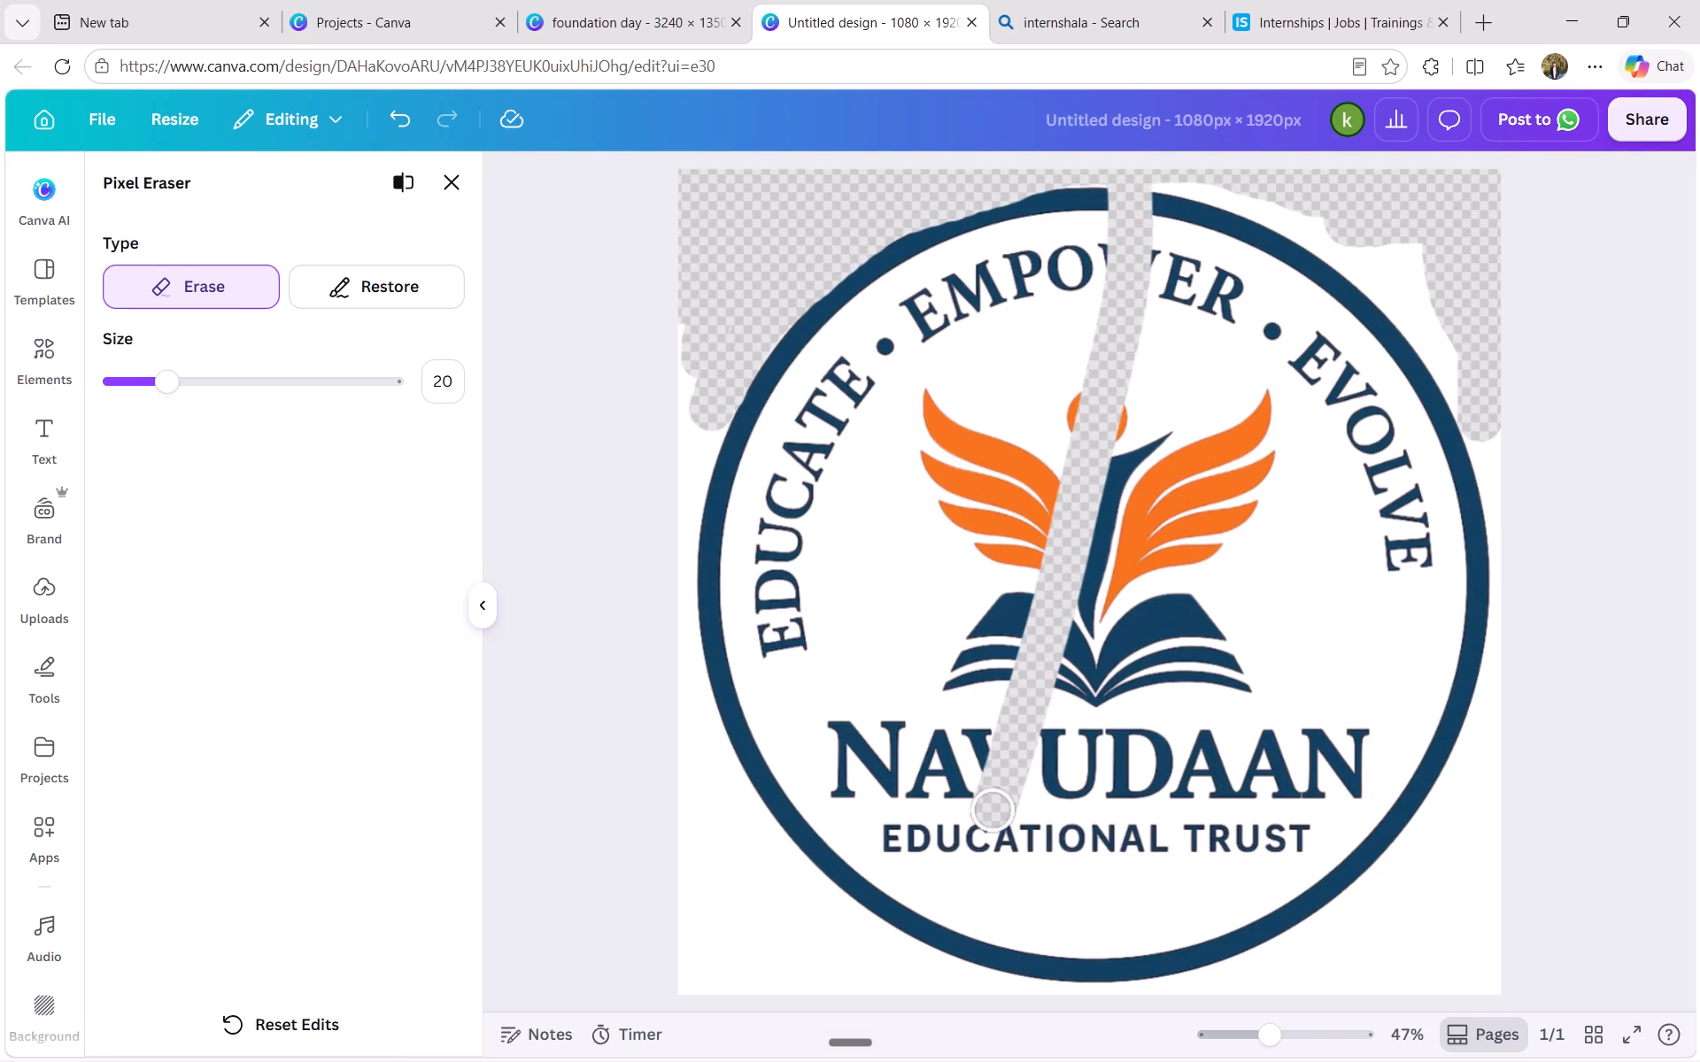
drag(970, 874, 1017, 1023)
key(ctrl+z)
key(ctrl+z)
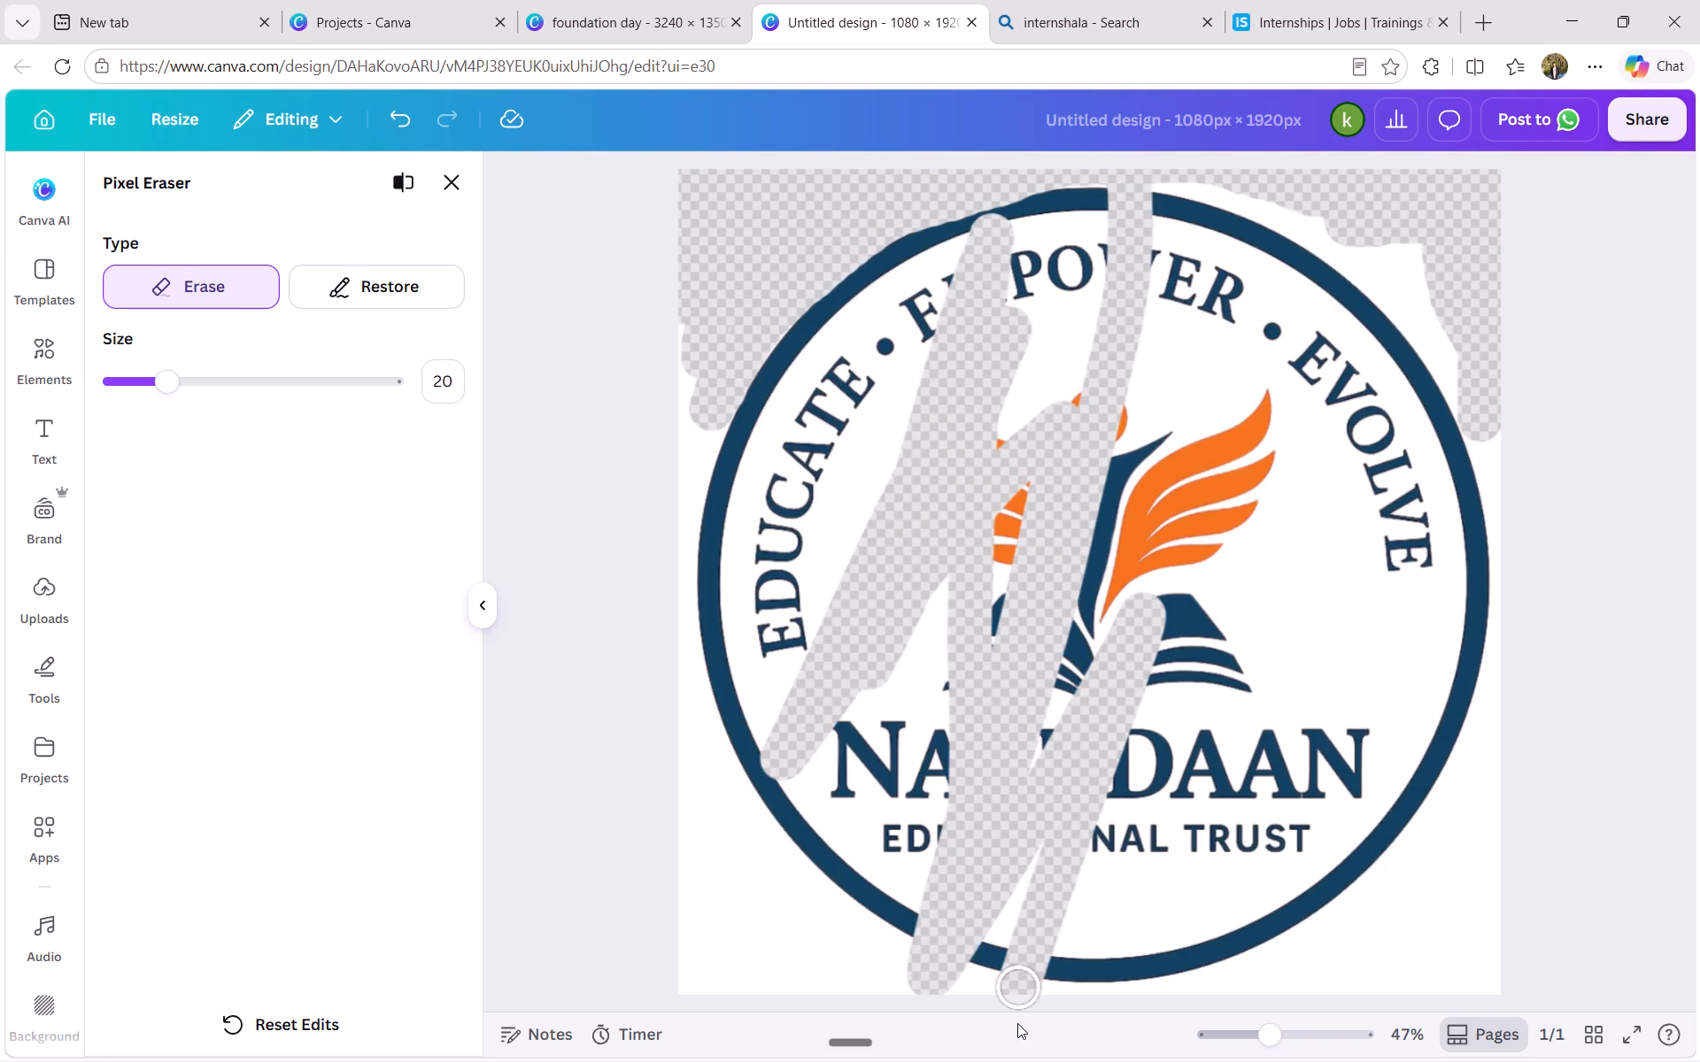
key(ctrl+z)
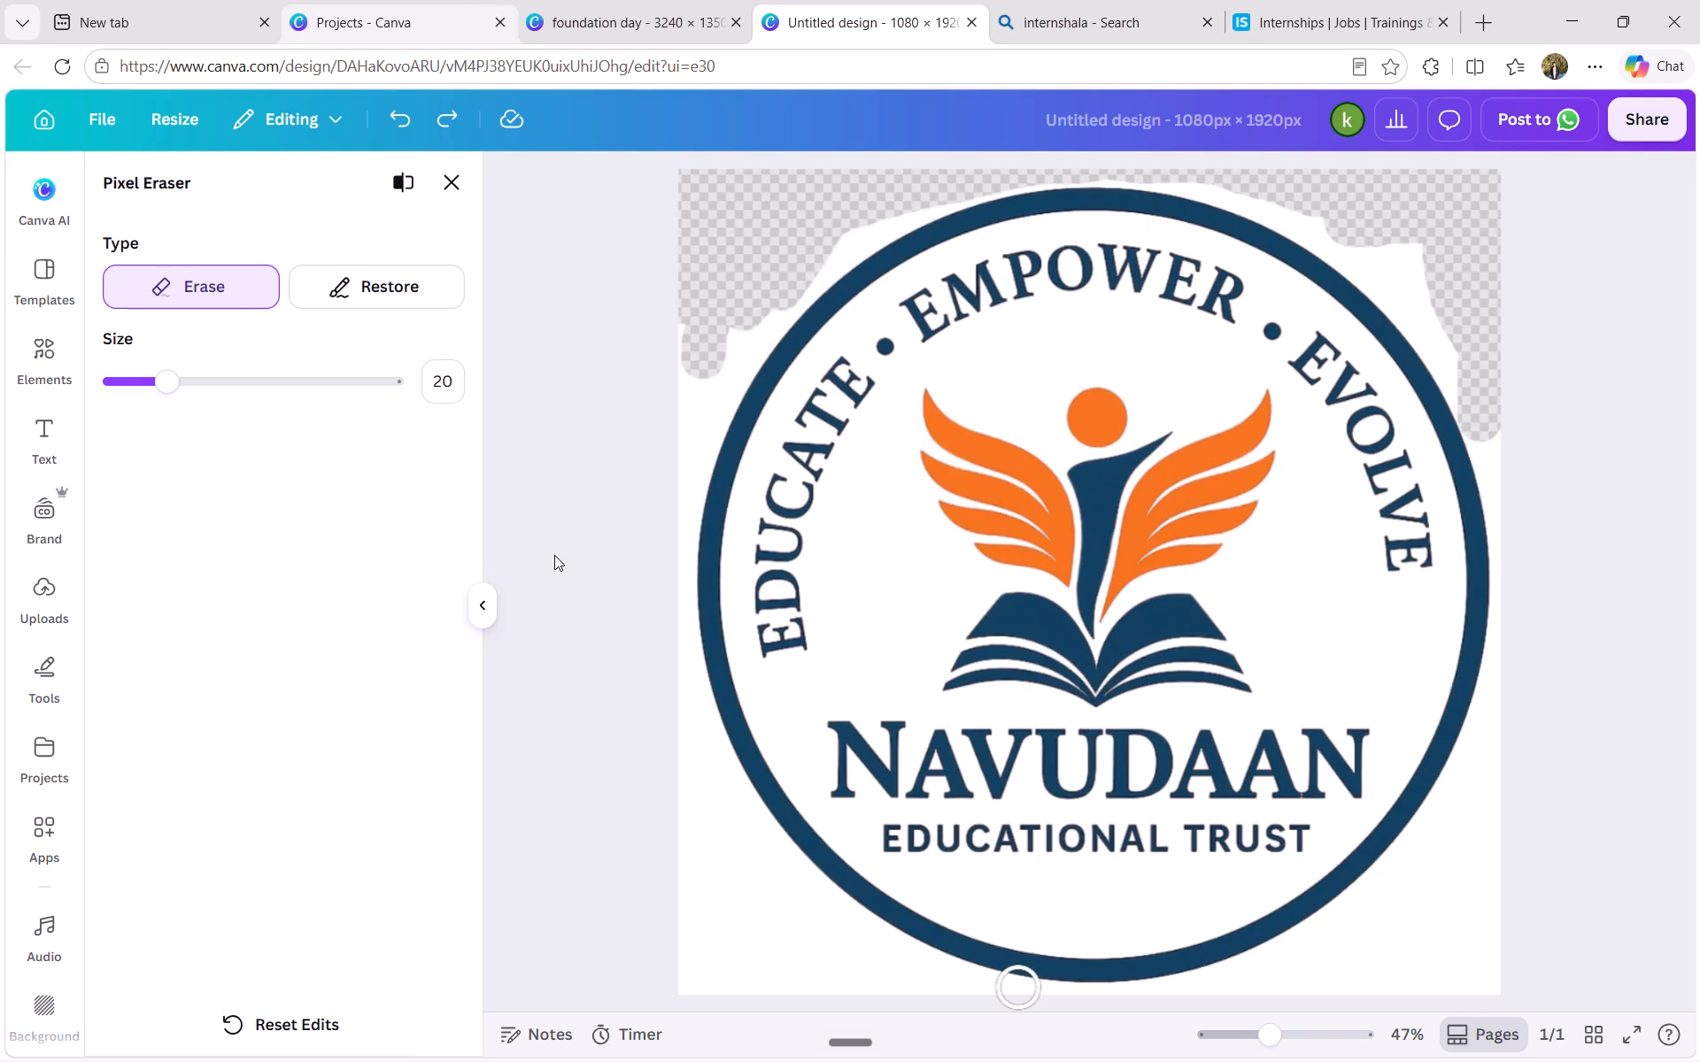
Leave the Pixel Eraser and return to the full Diwali page with the logo deselected.
click(485, 602)
click(402, 256)
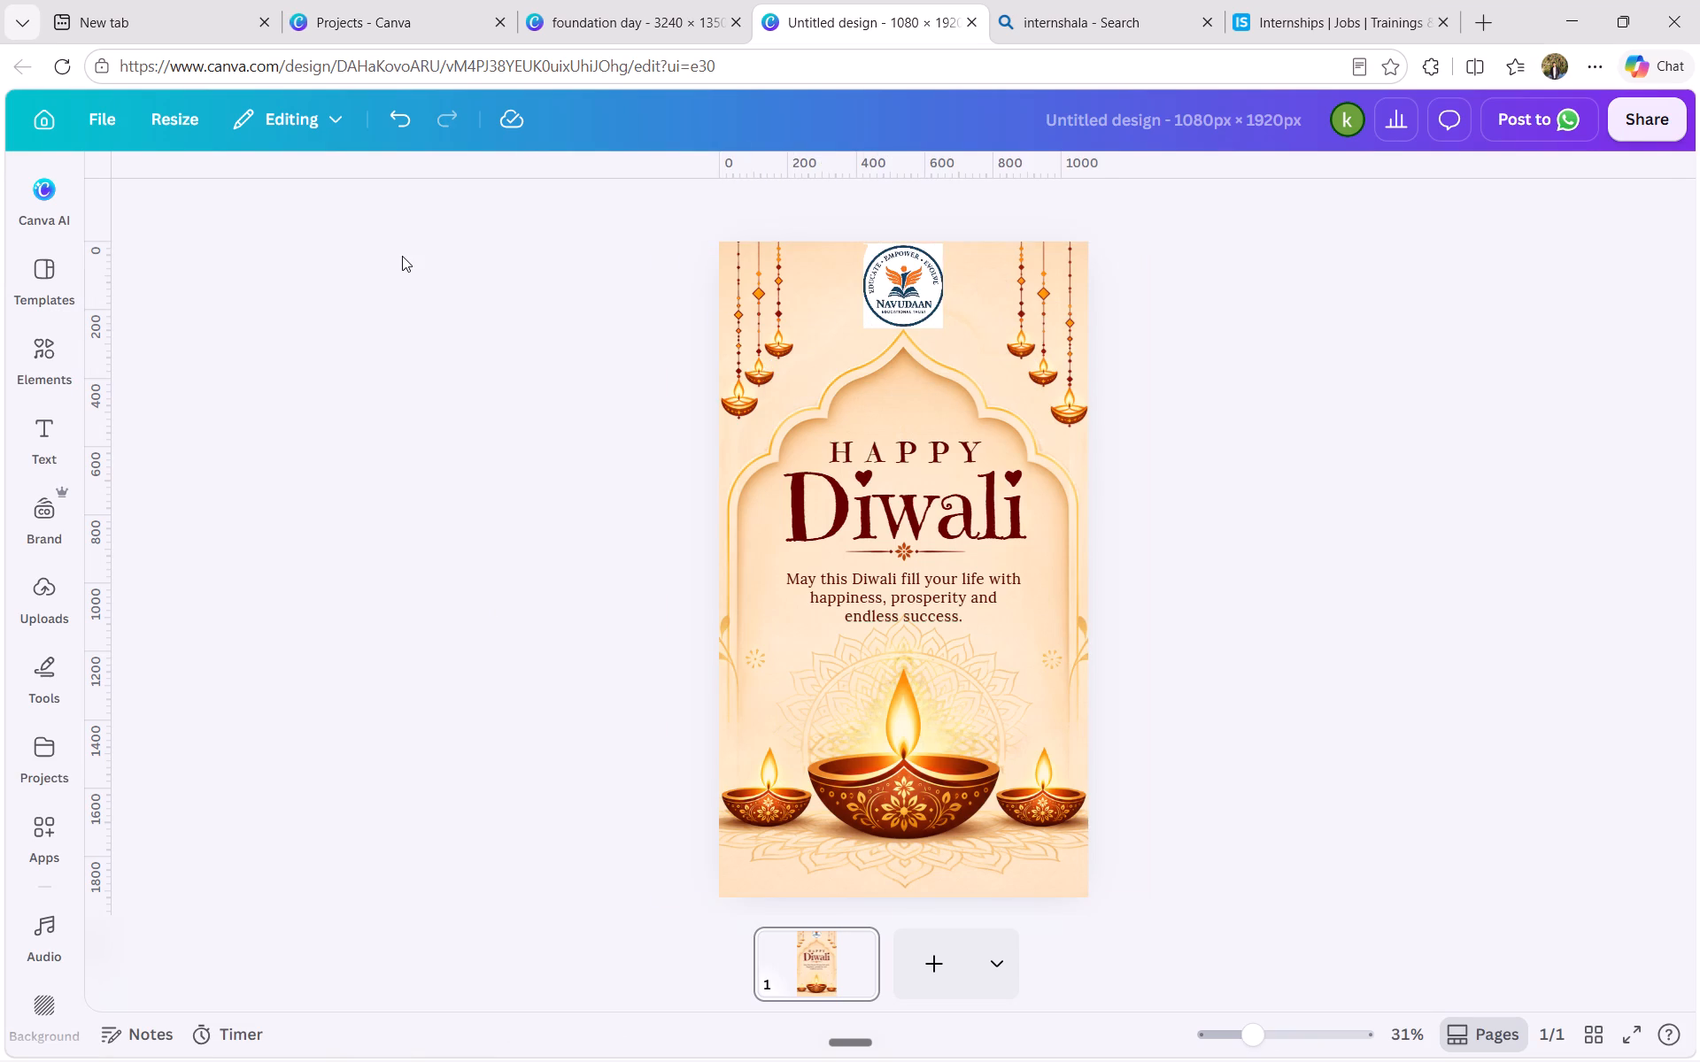
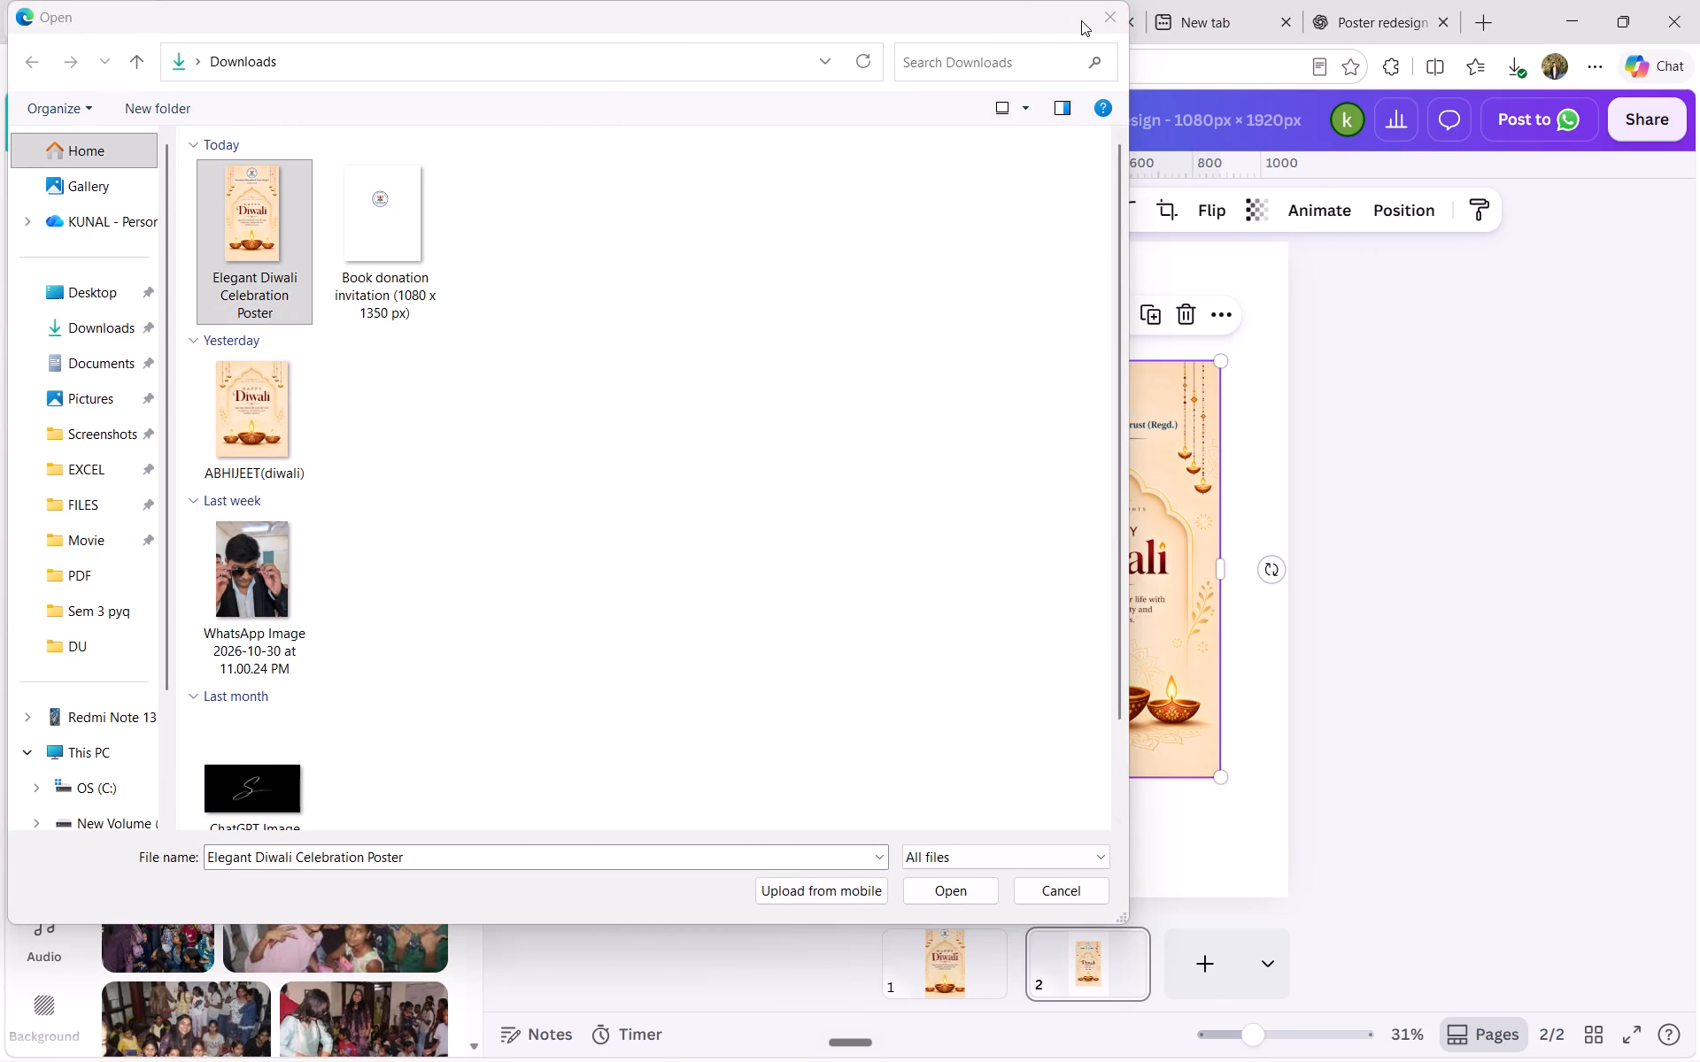
click(1100, 19)
Set the uploaded Diwali poster image as the background of page 2.
right_click(1152, 598)
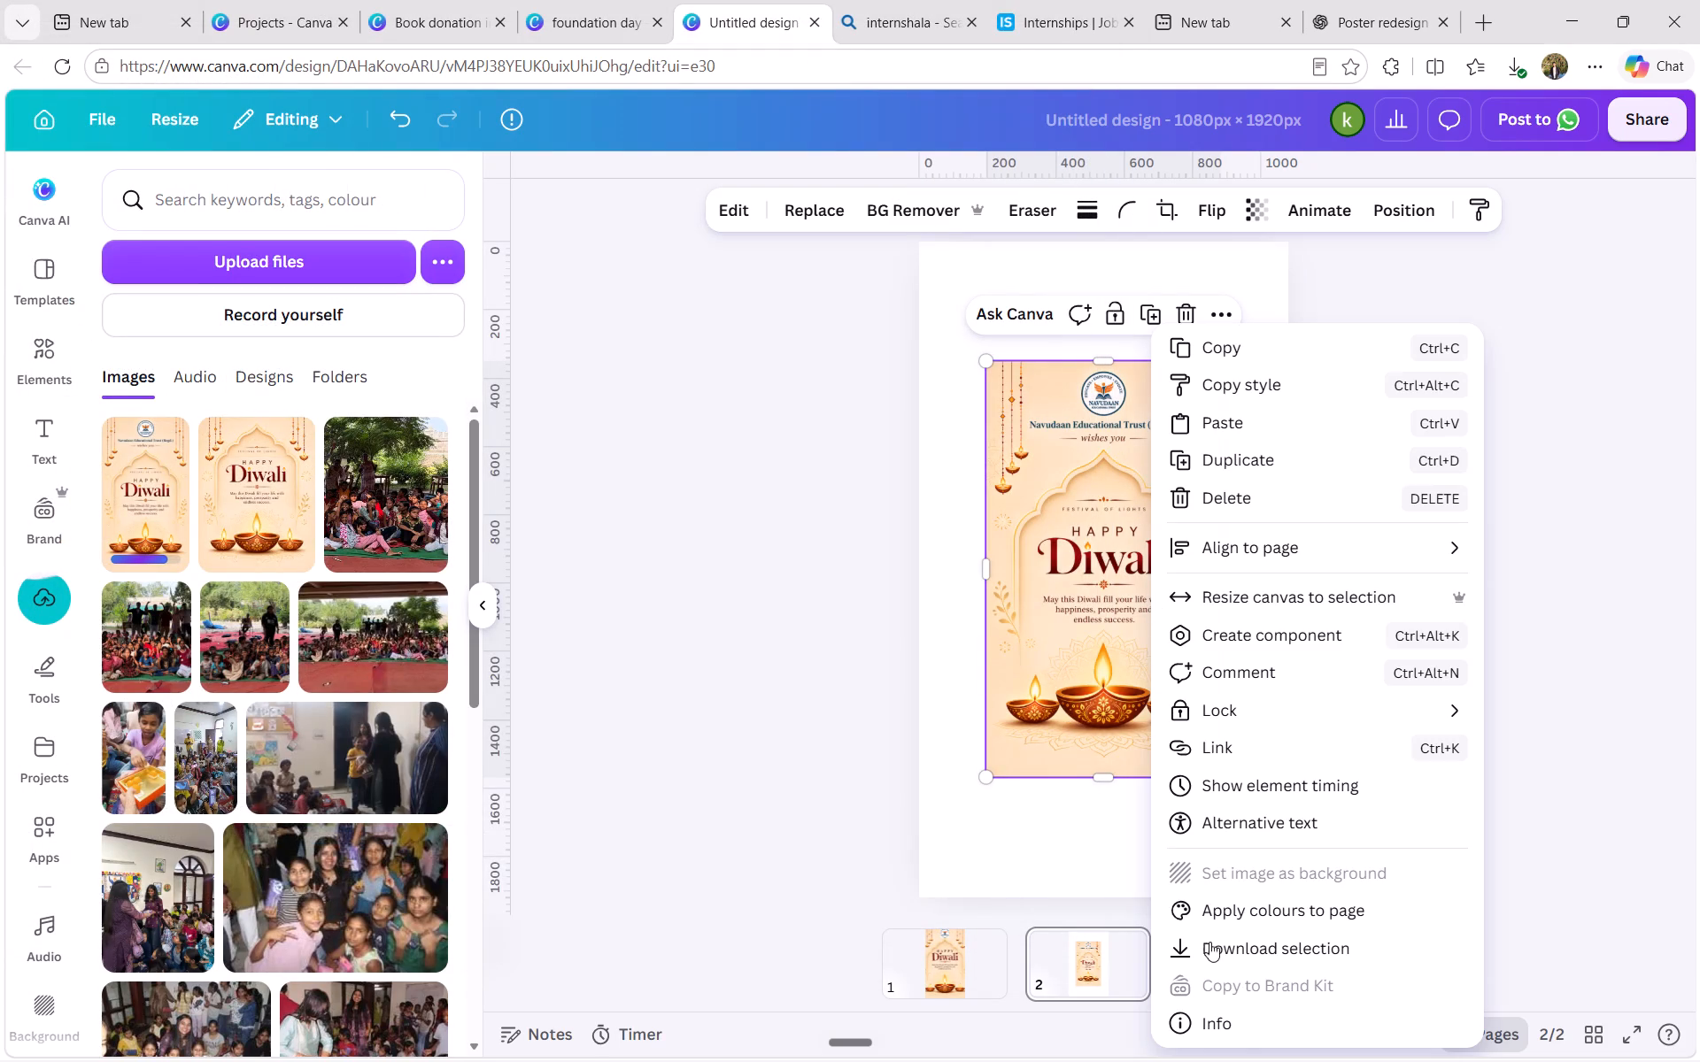
click(923, 873)
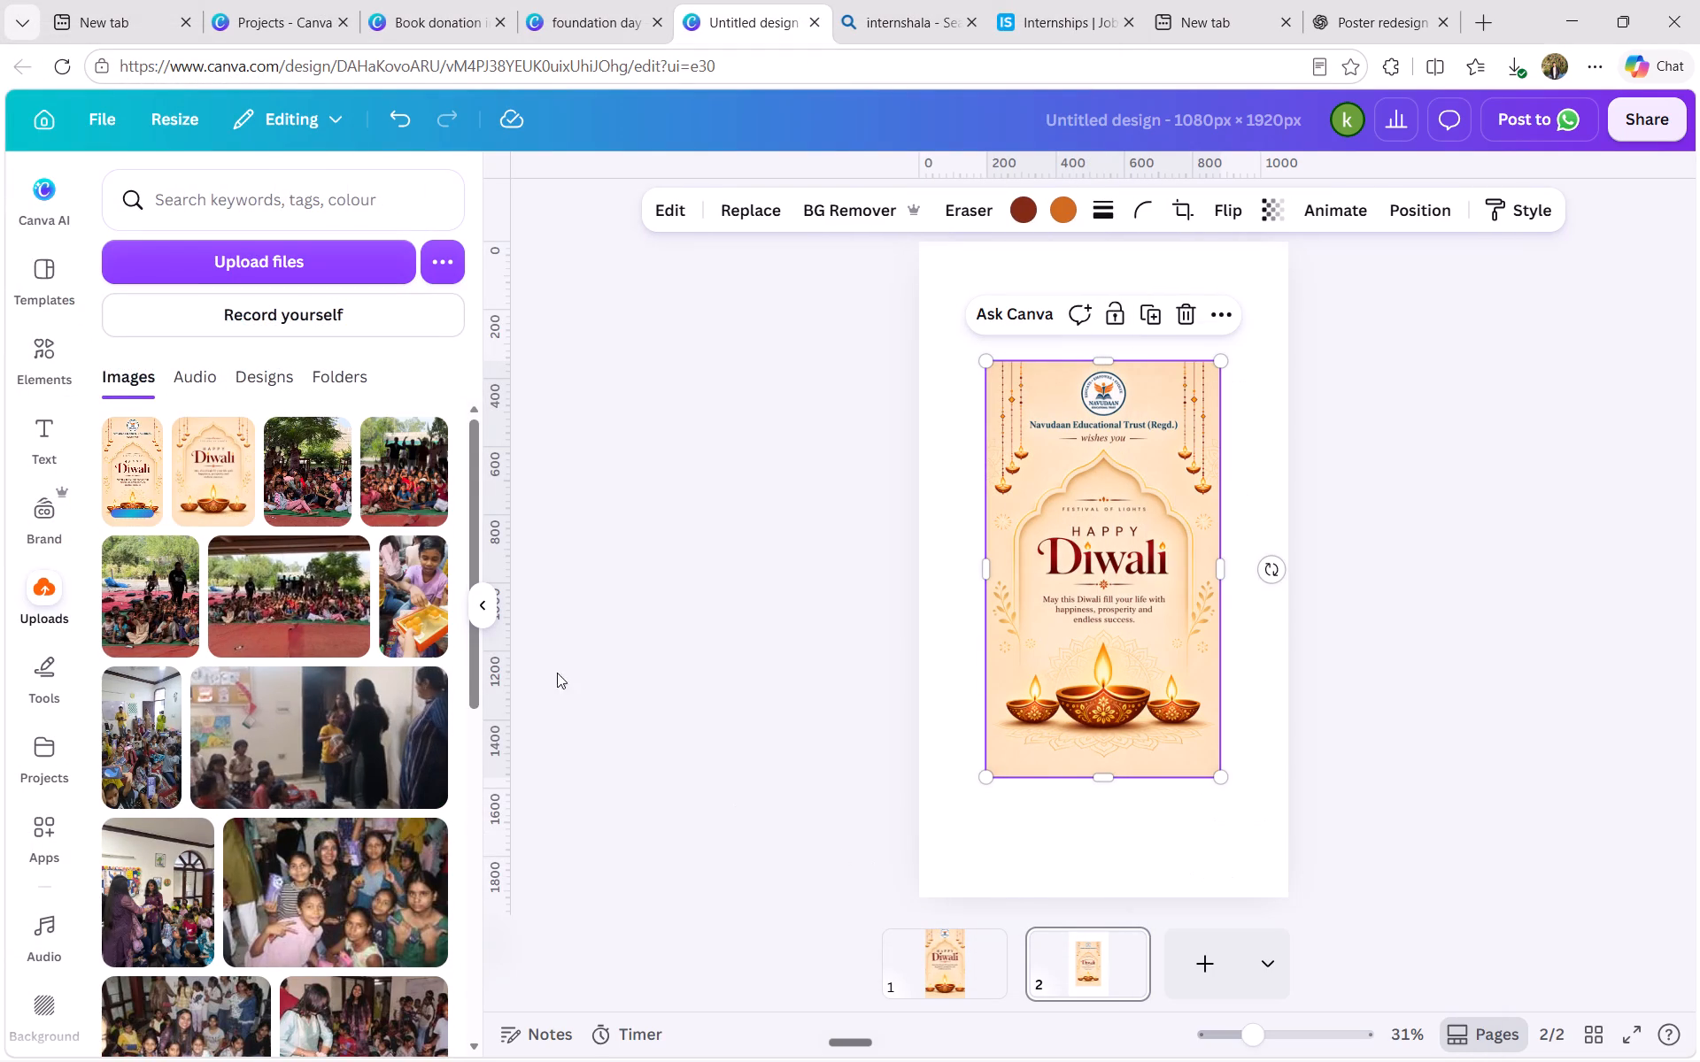
right_click(1086, 495)
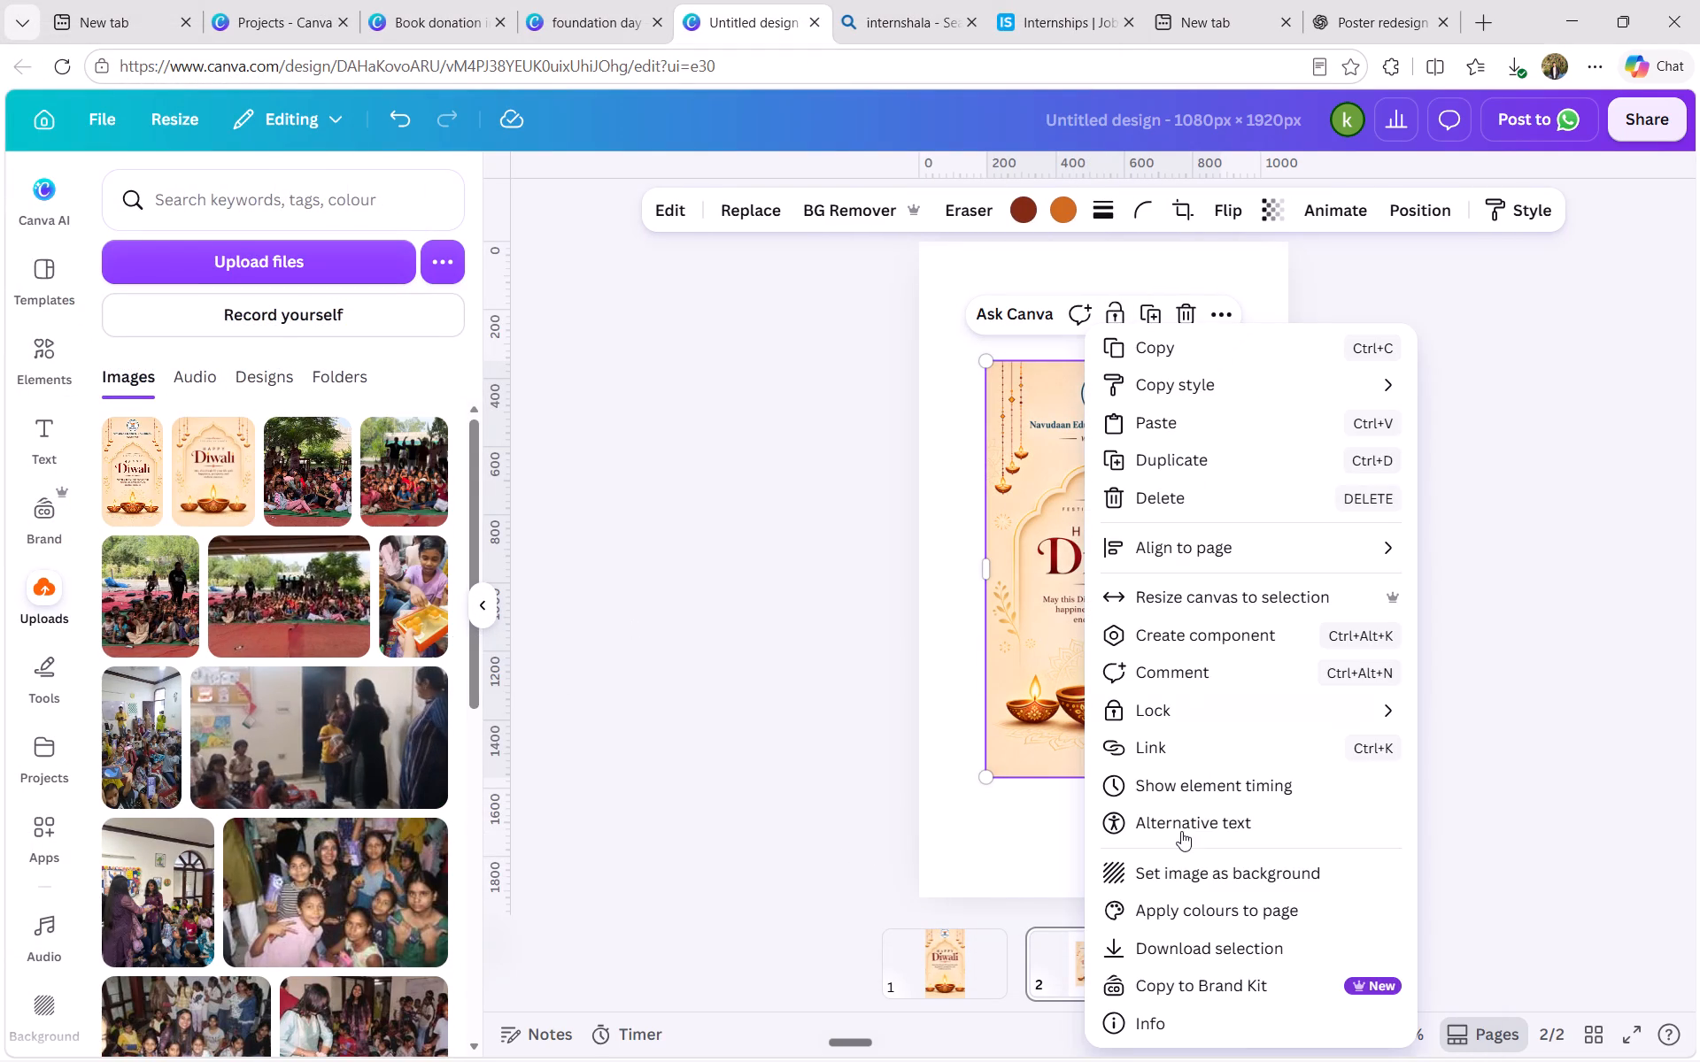
click(1215, 878)
click(704, 666)
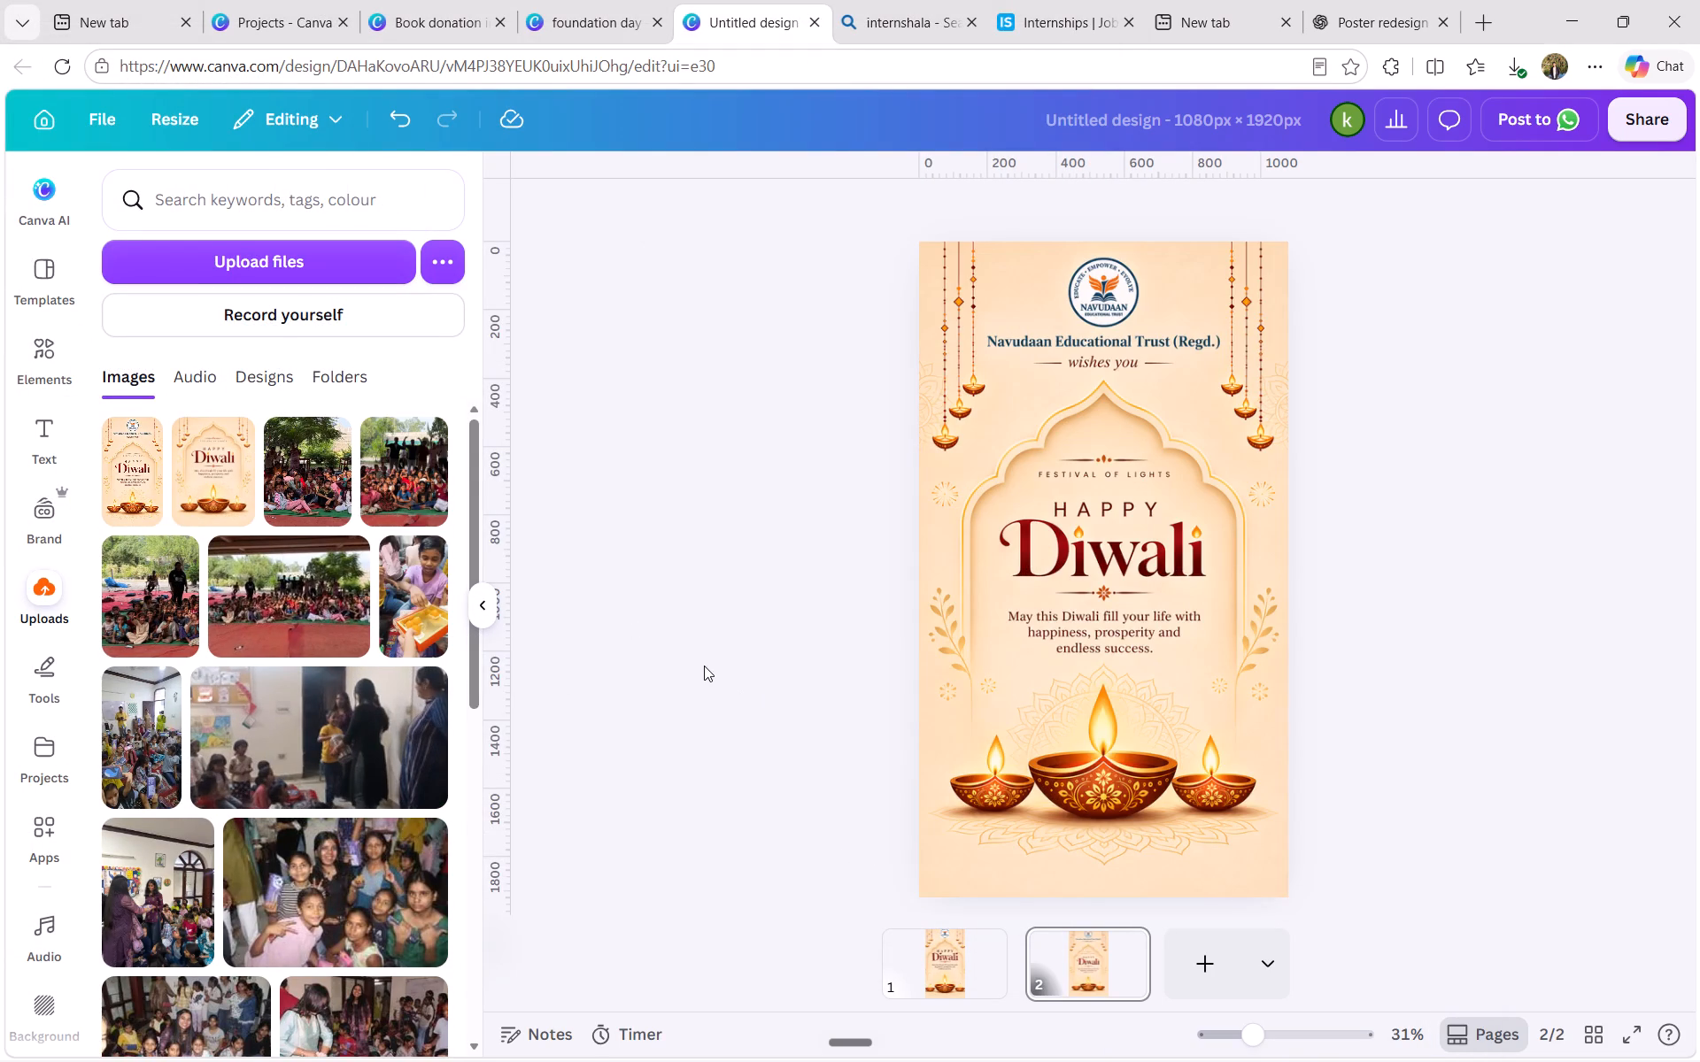
Split the page 2 poster image into editable layers with Magic Layers.
click(1143, 588)
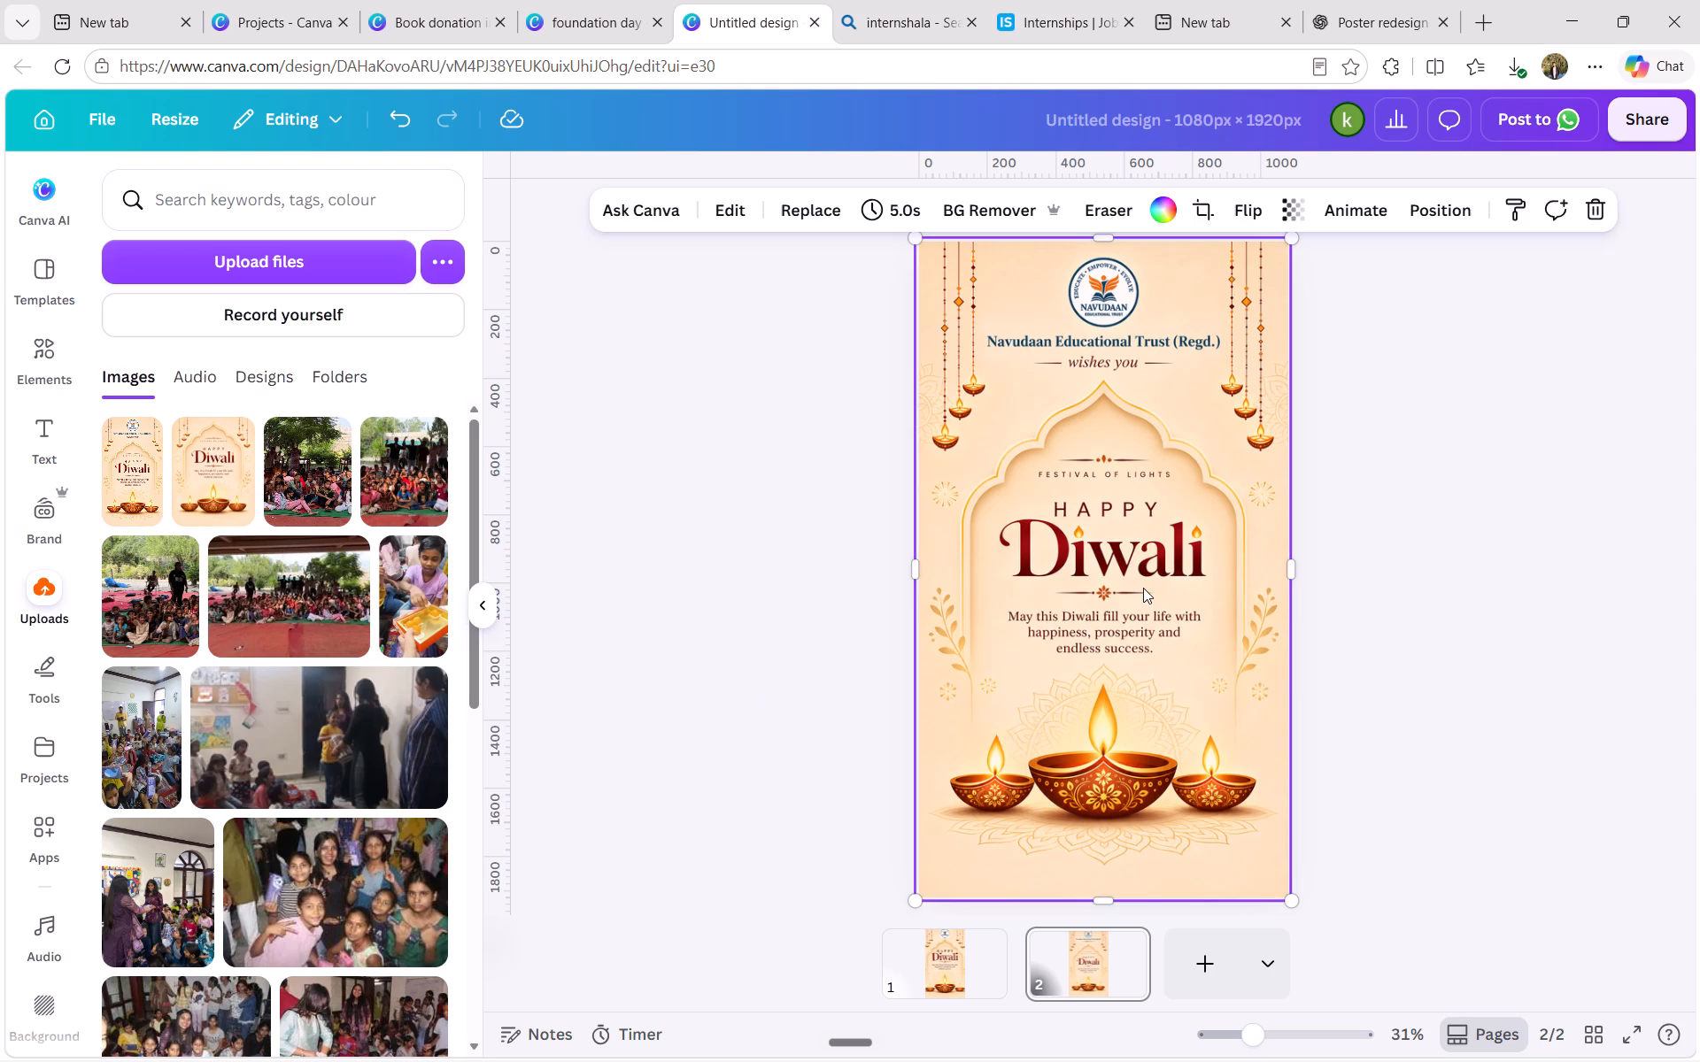
click(725, 218)
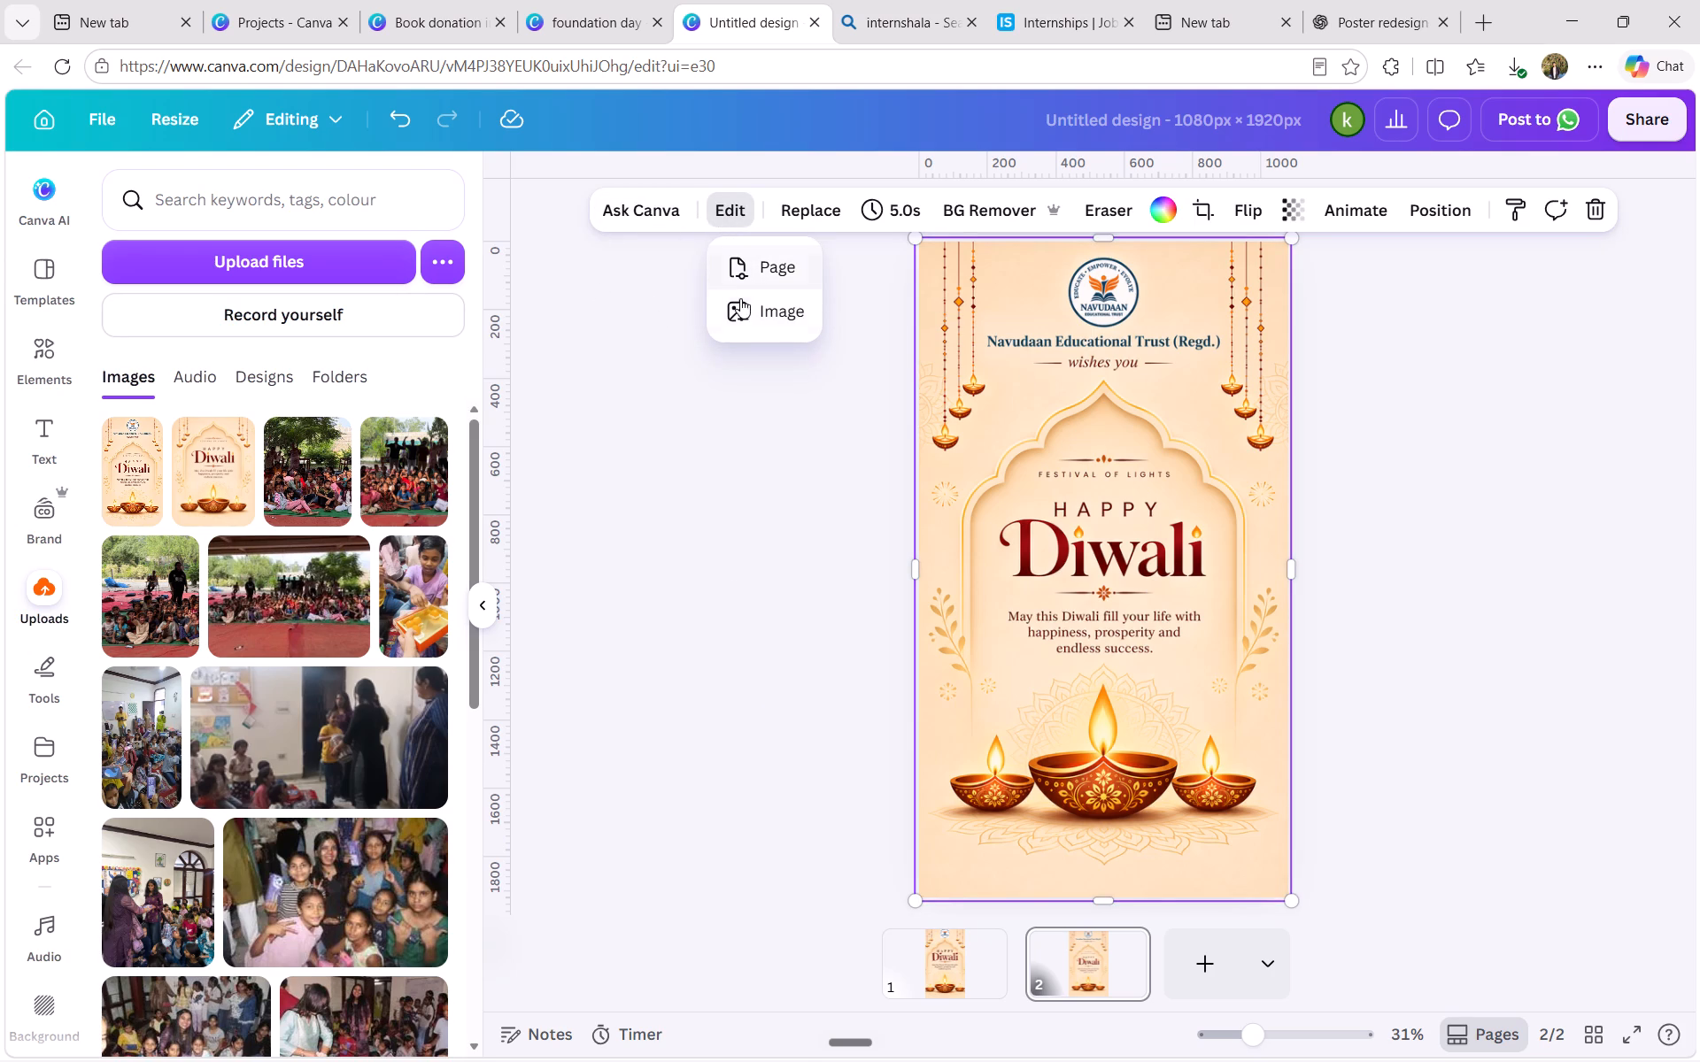
click(738, 303)
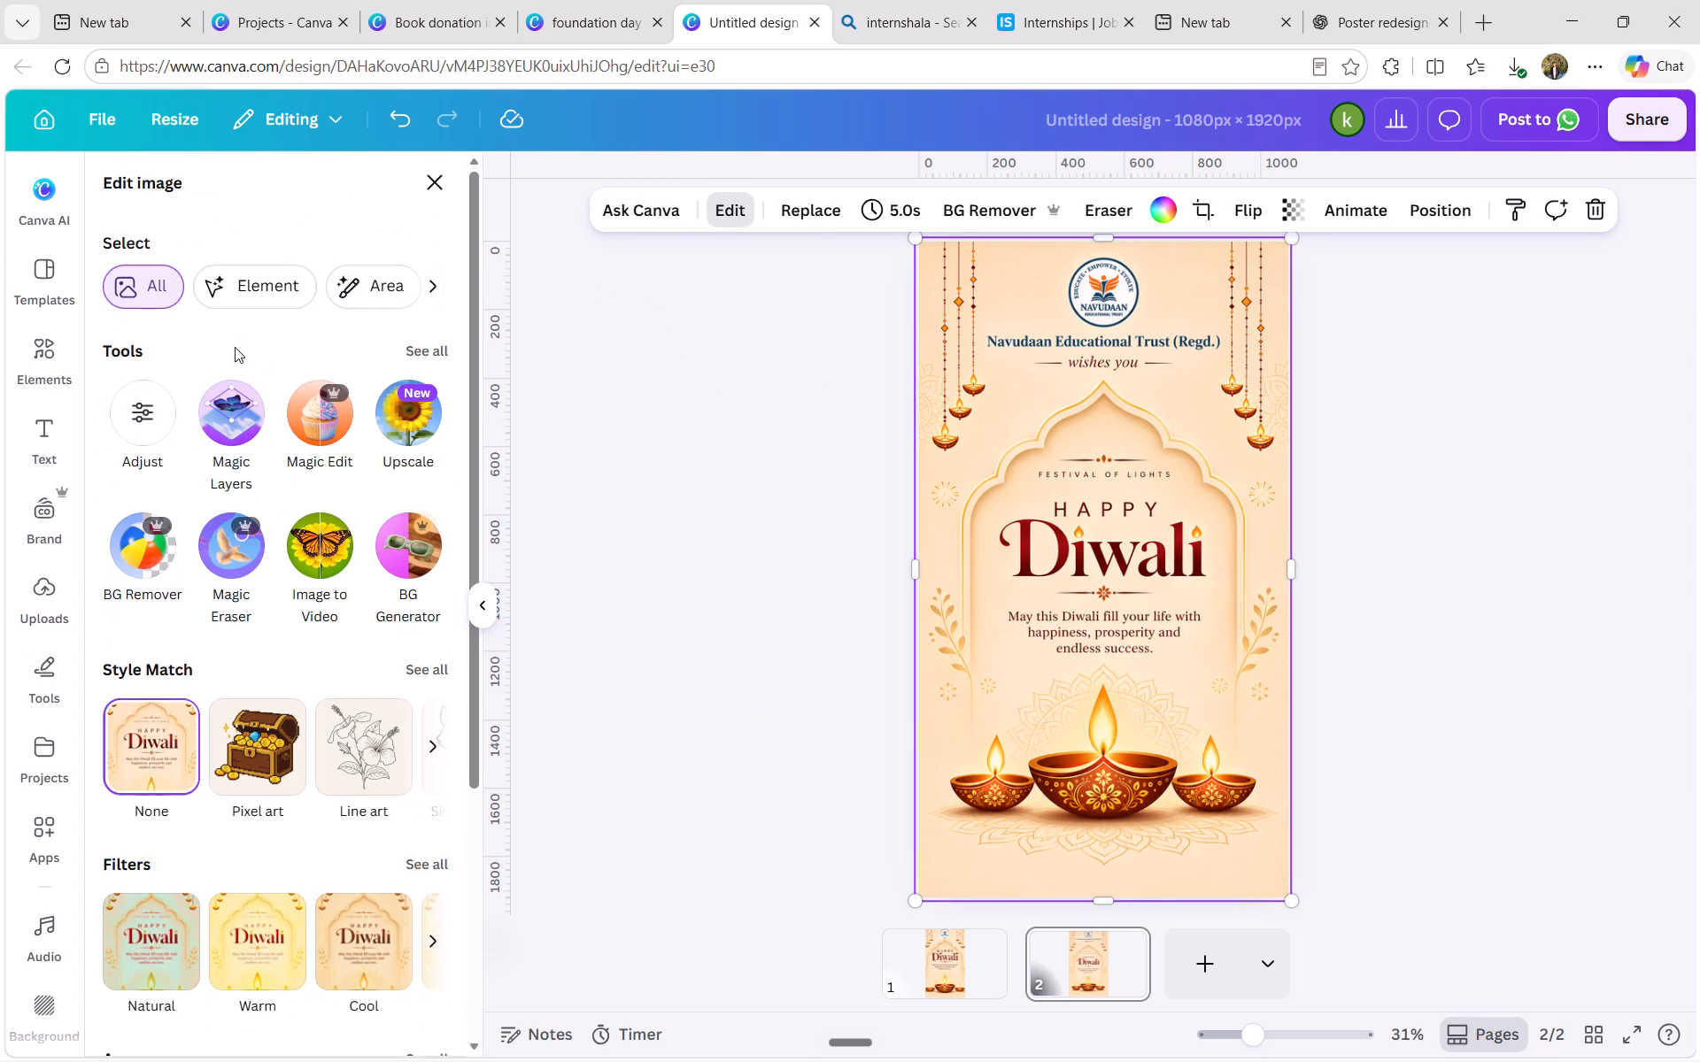
click(251, 404)
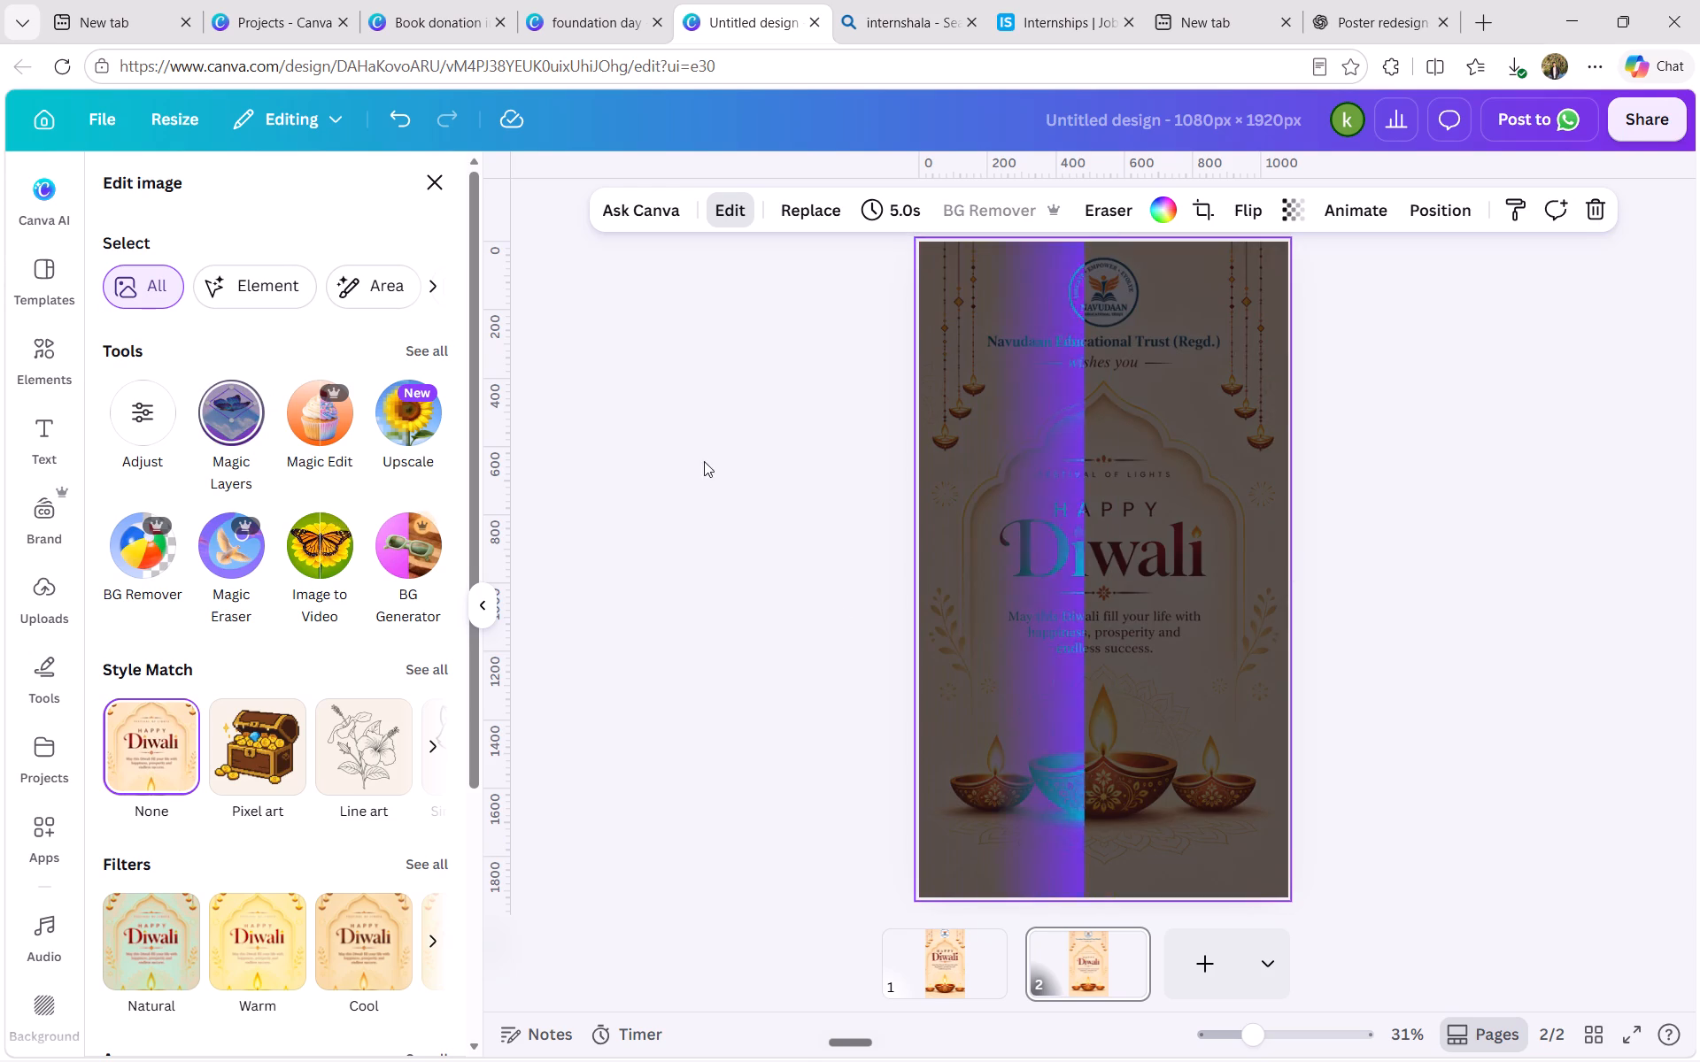
Delete page 1, which holds the older version of the Diwali poster.
click(920, 950)
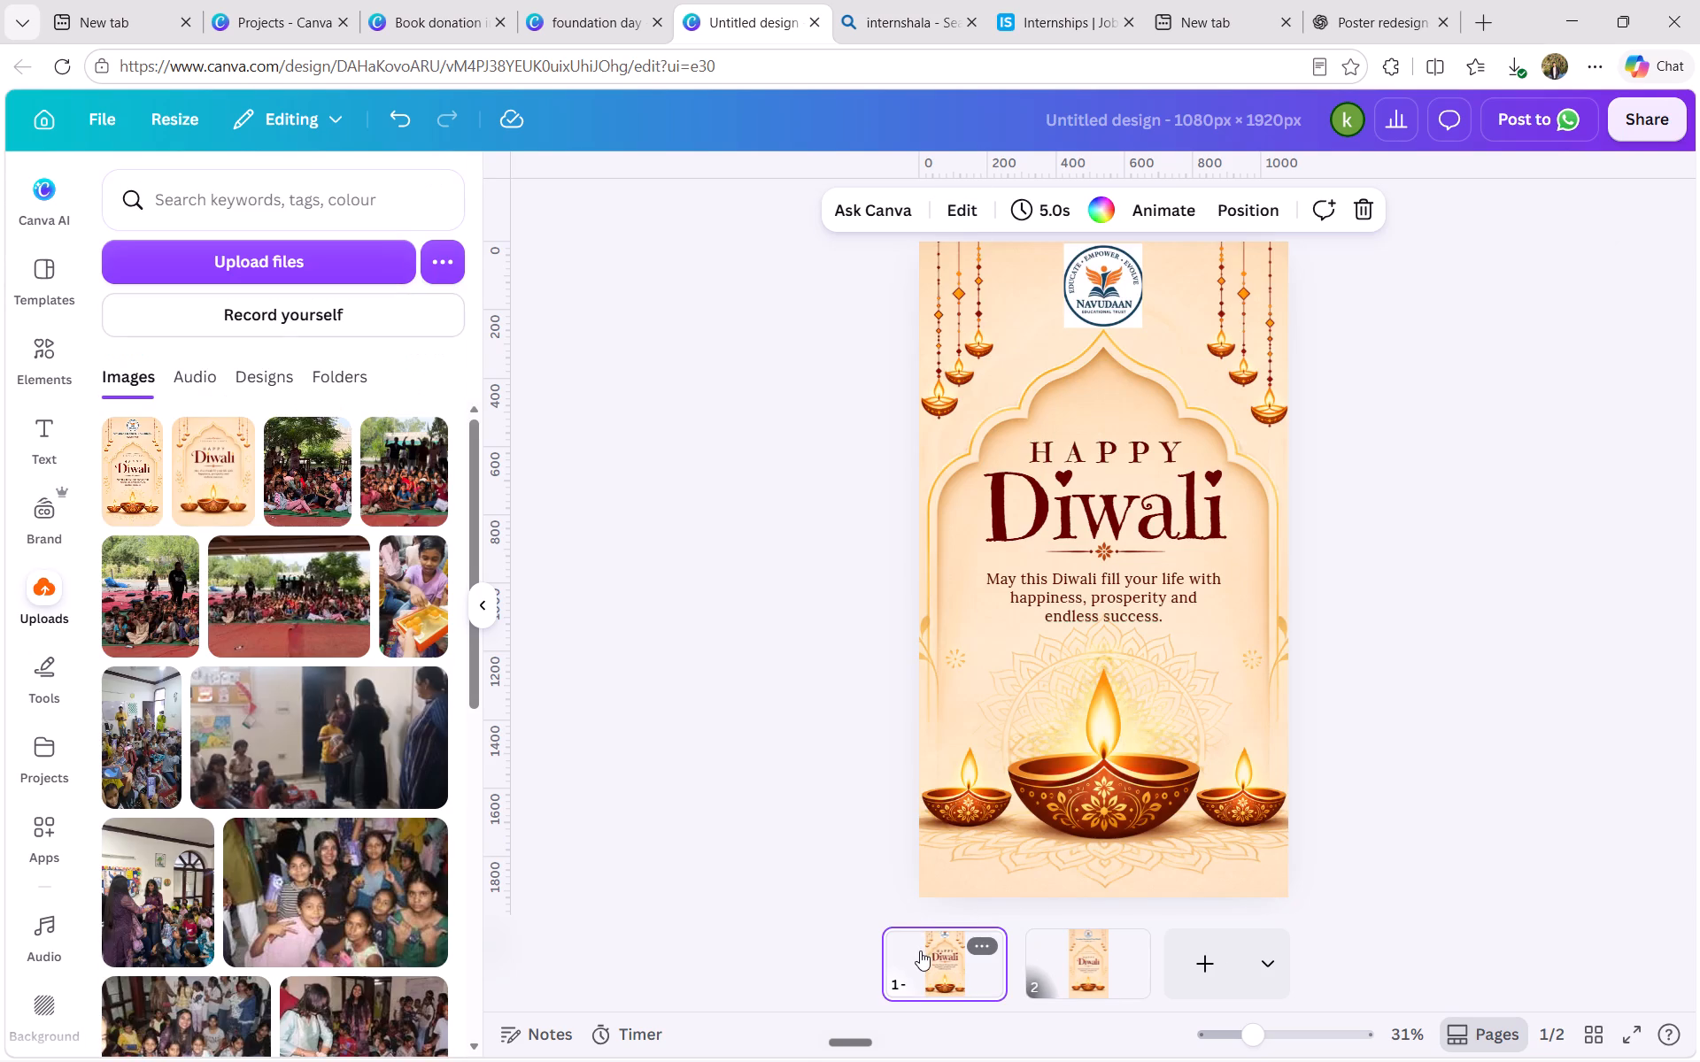
key(Delete)
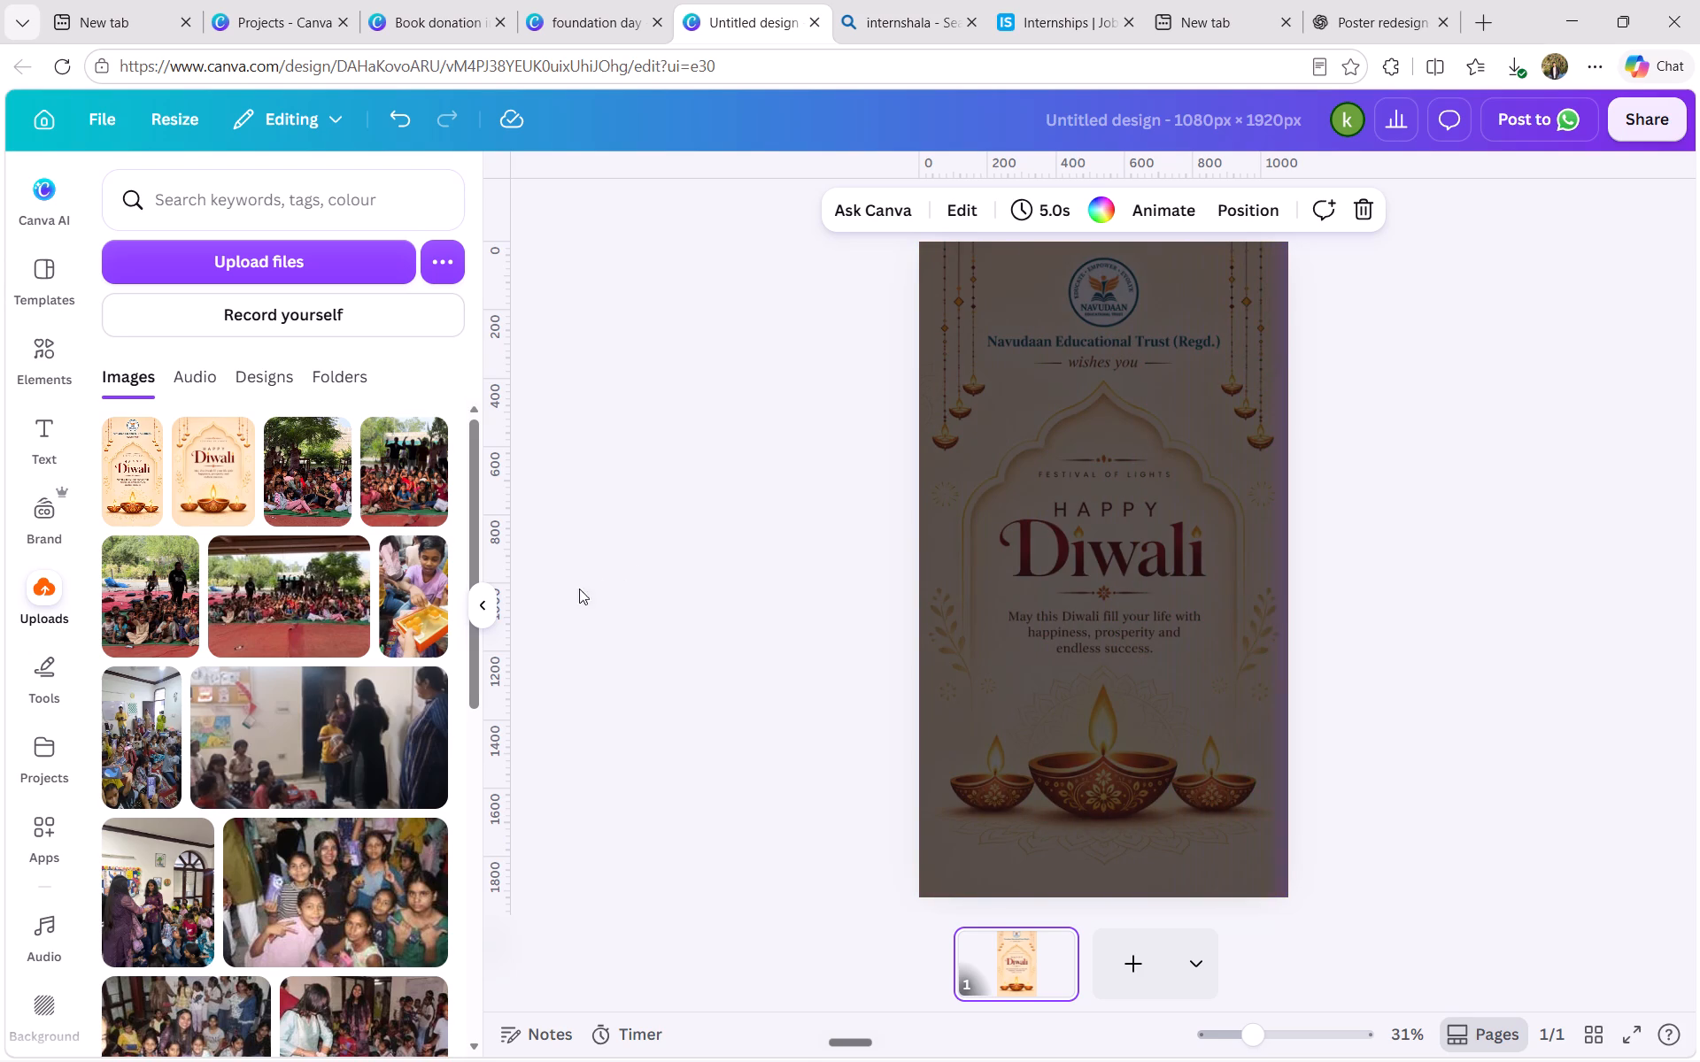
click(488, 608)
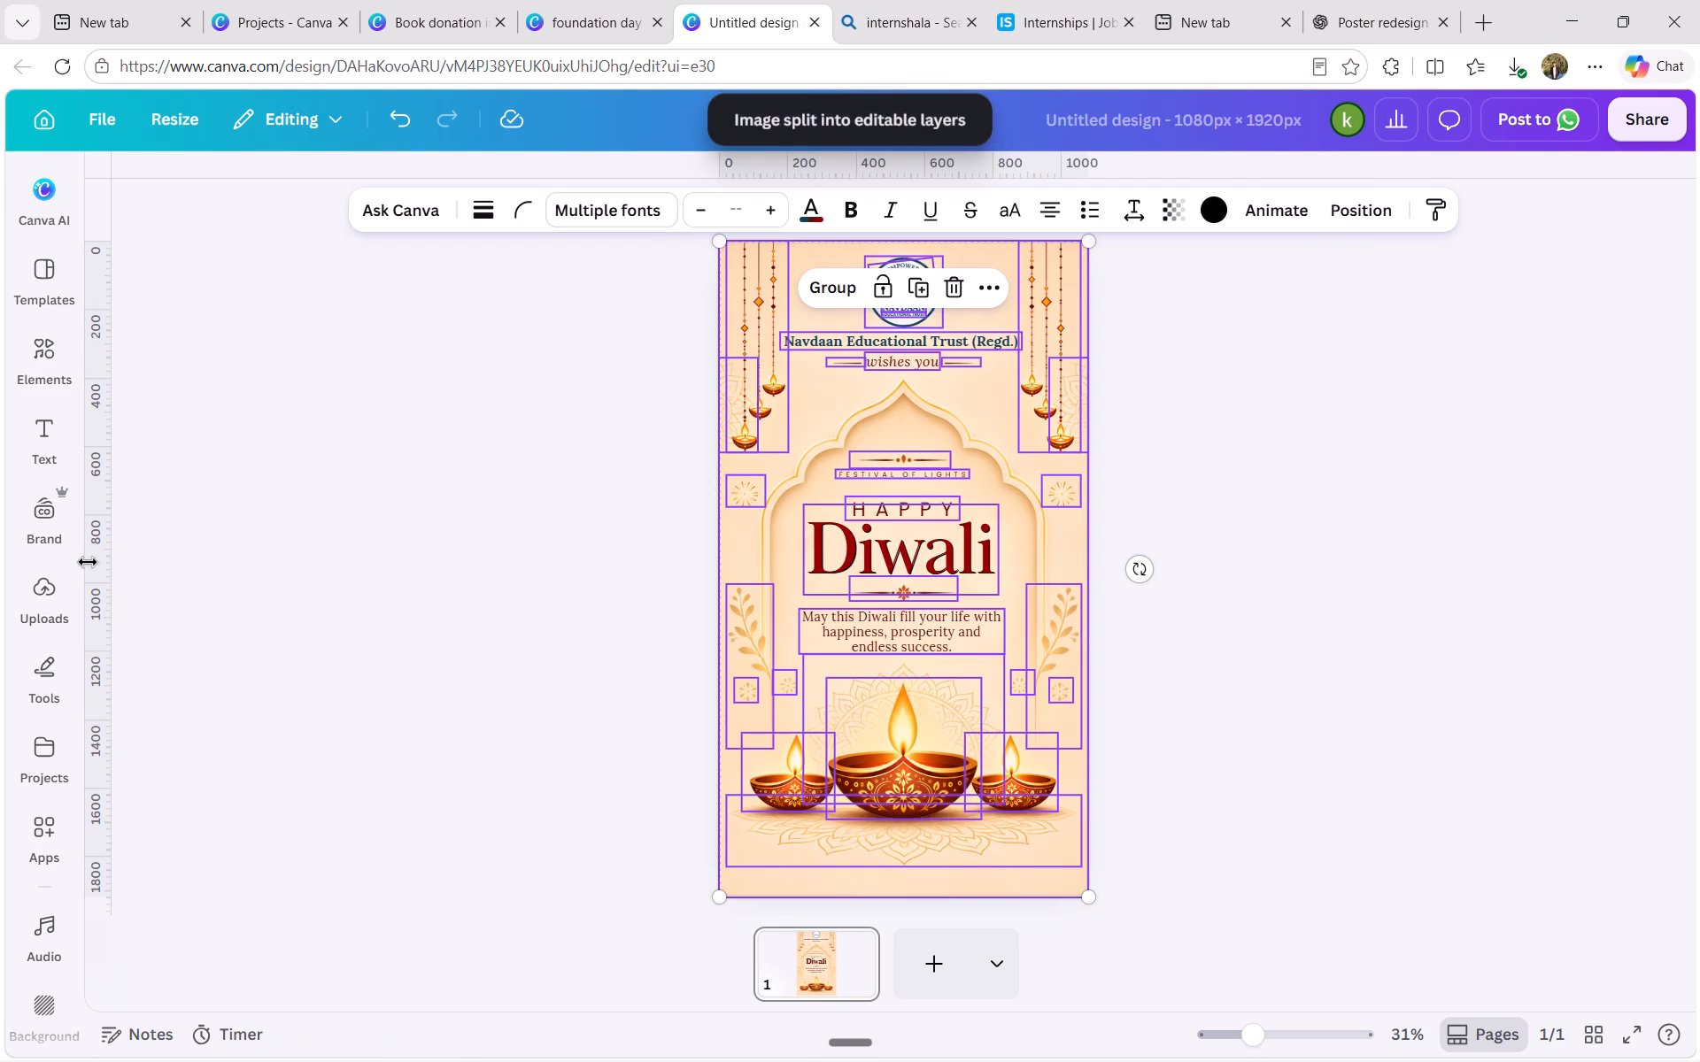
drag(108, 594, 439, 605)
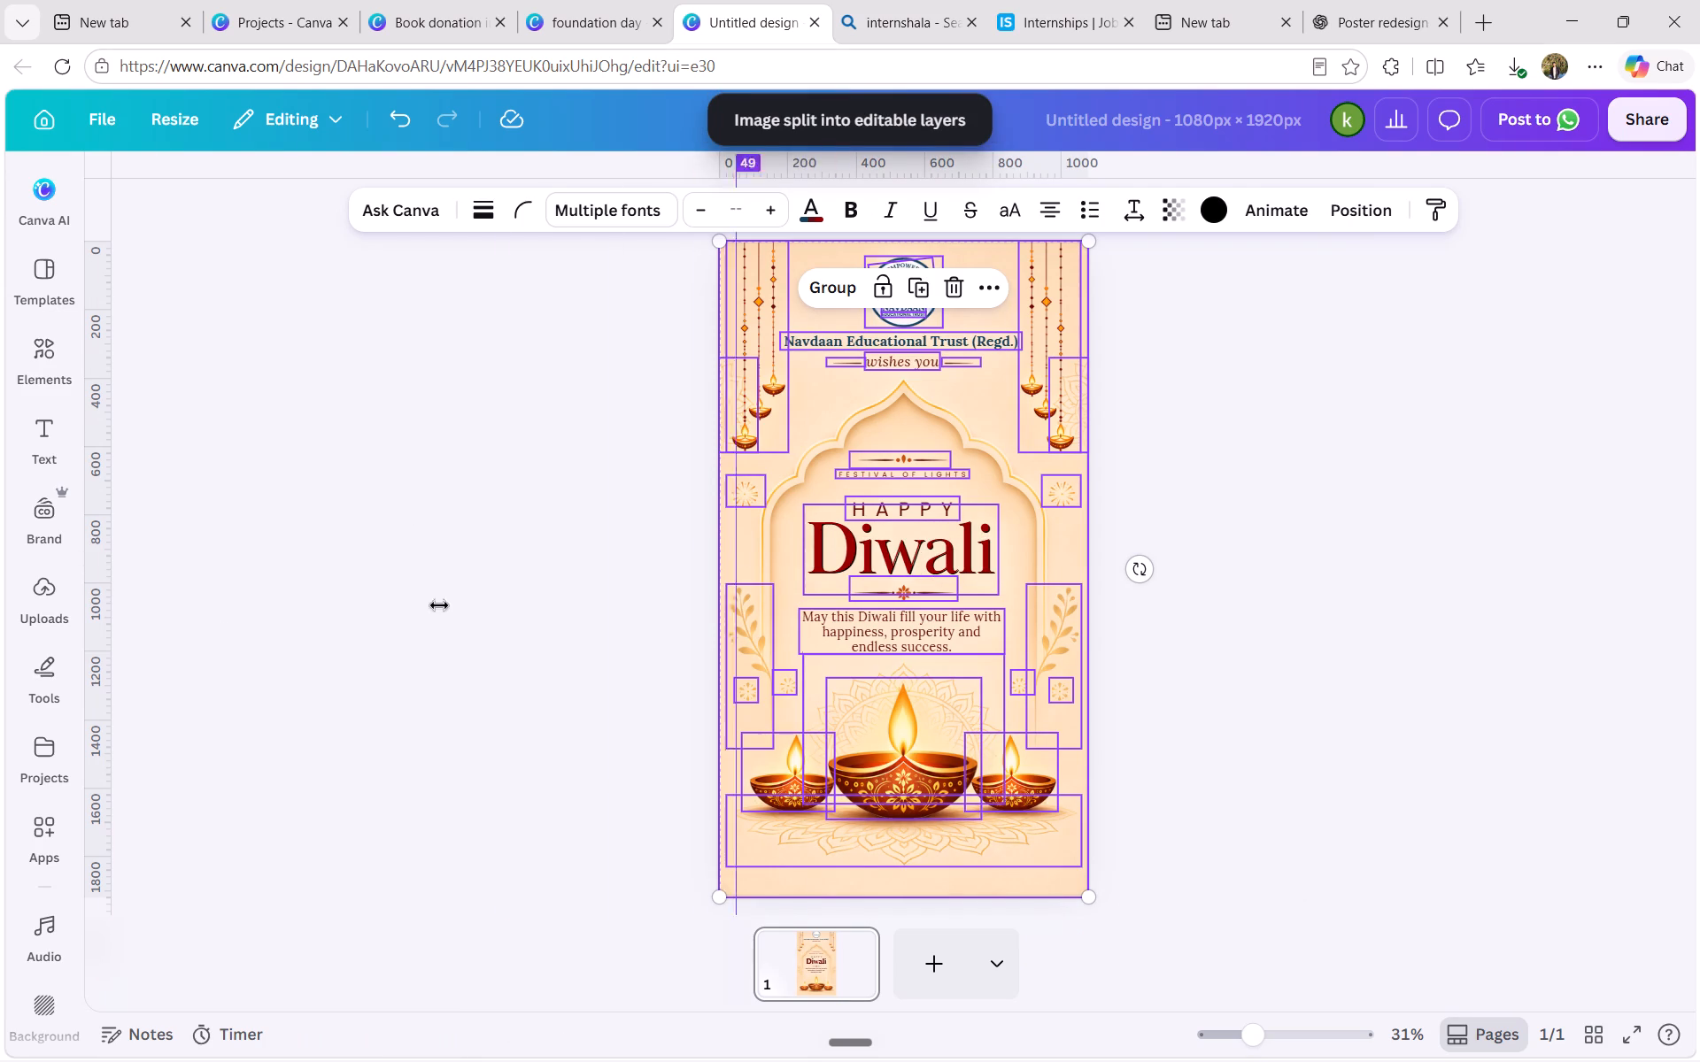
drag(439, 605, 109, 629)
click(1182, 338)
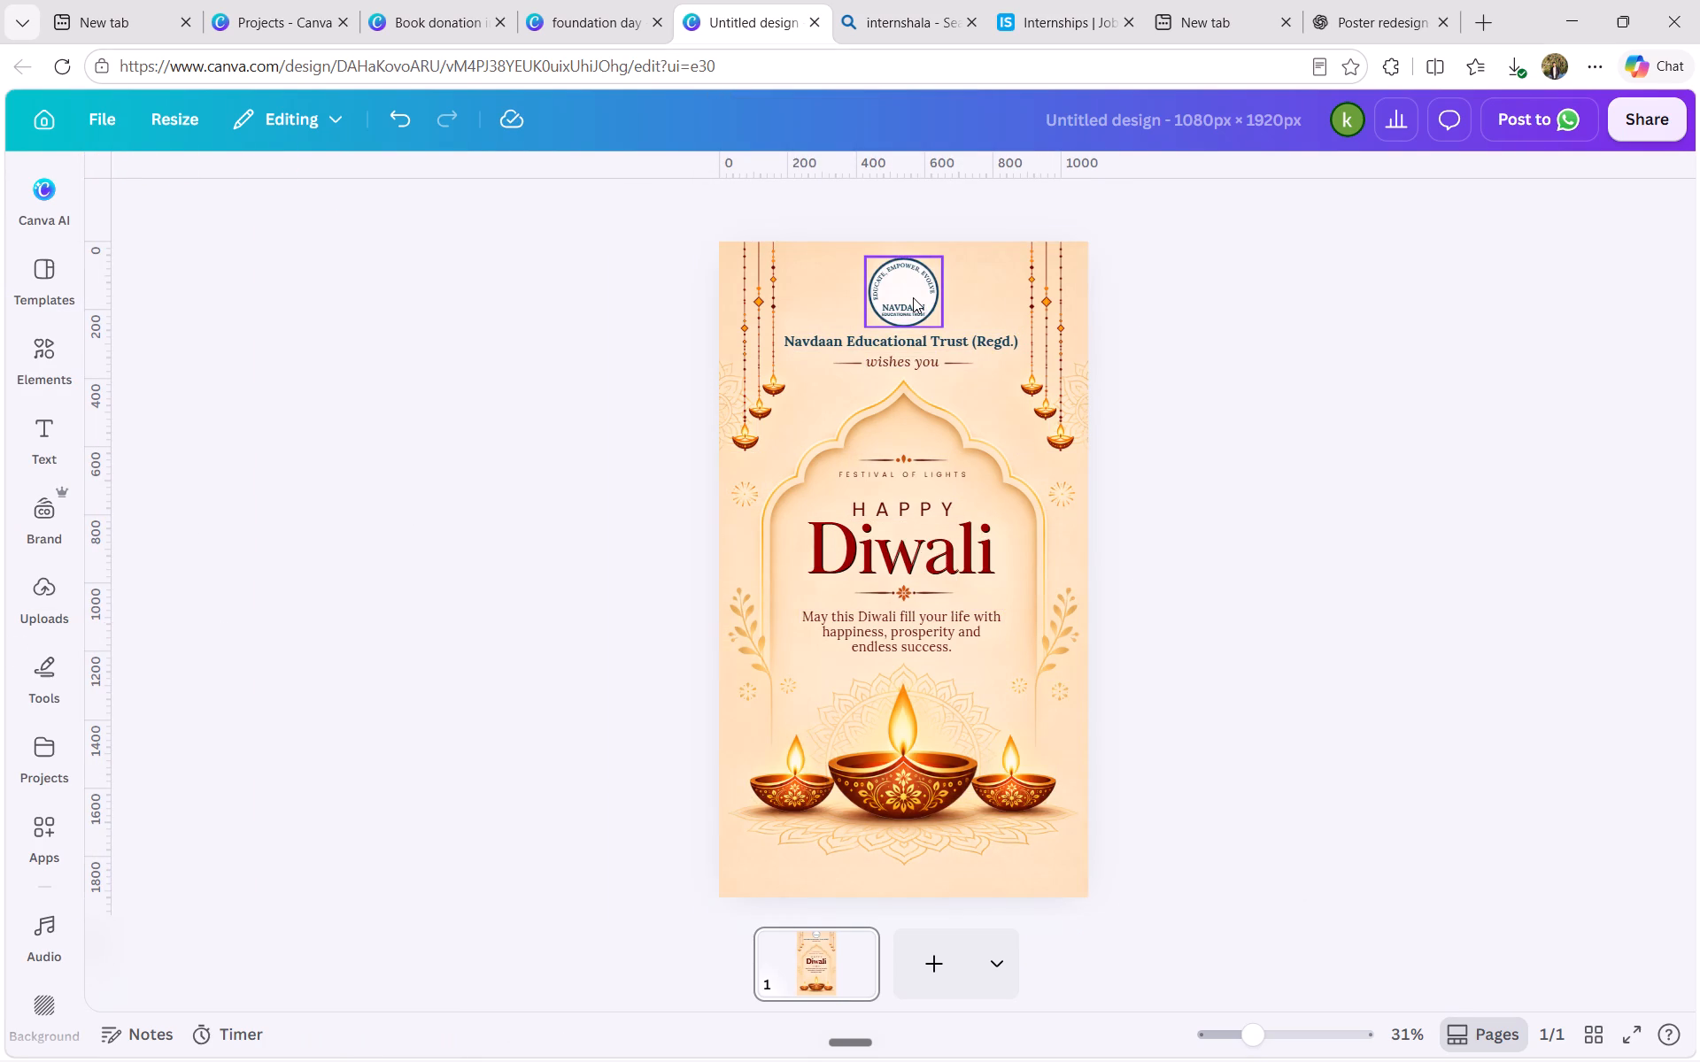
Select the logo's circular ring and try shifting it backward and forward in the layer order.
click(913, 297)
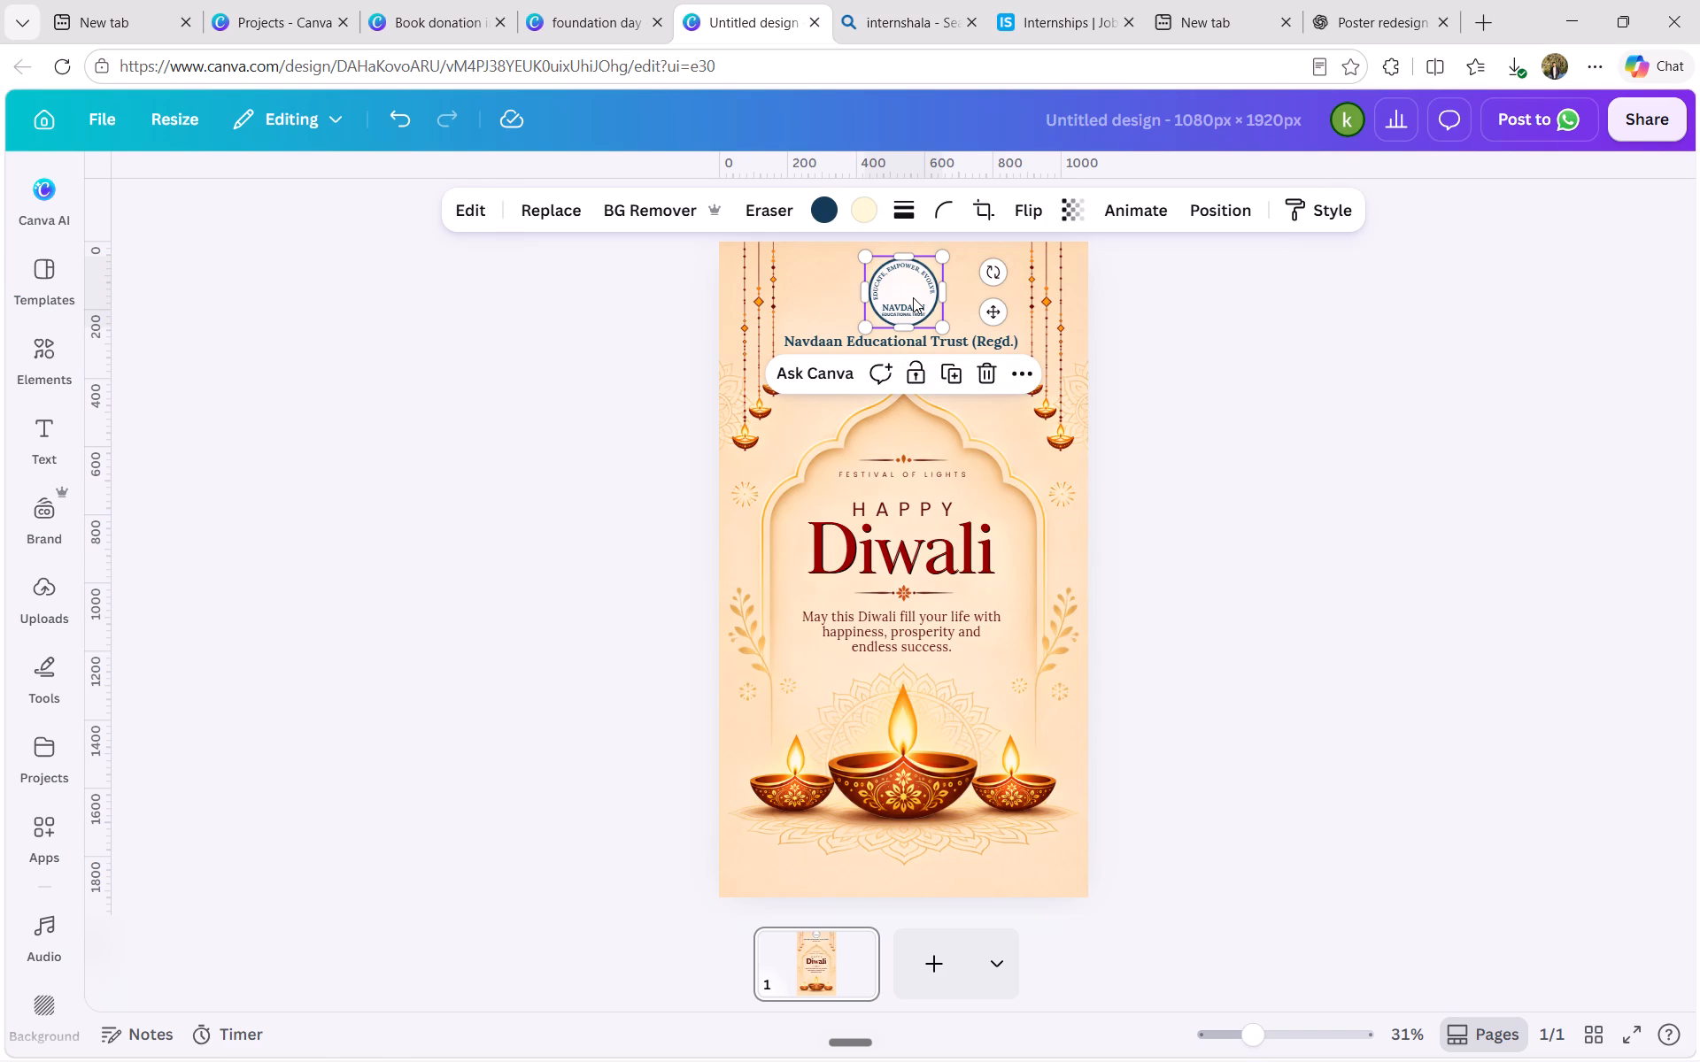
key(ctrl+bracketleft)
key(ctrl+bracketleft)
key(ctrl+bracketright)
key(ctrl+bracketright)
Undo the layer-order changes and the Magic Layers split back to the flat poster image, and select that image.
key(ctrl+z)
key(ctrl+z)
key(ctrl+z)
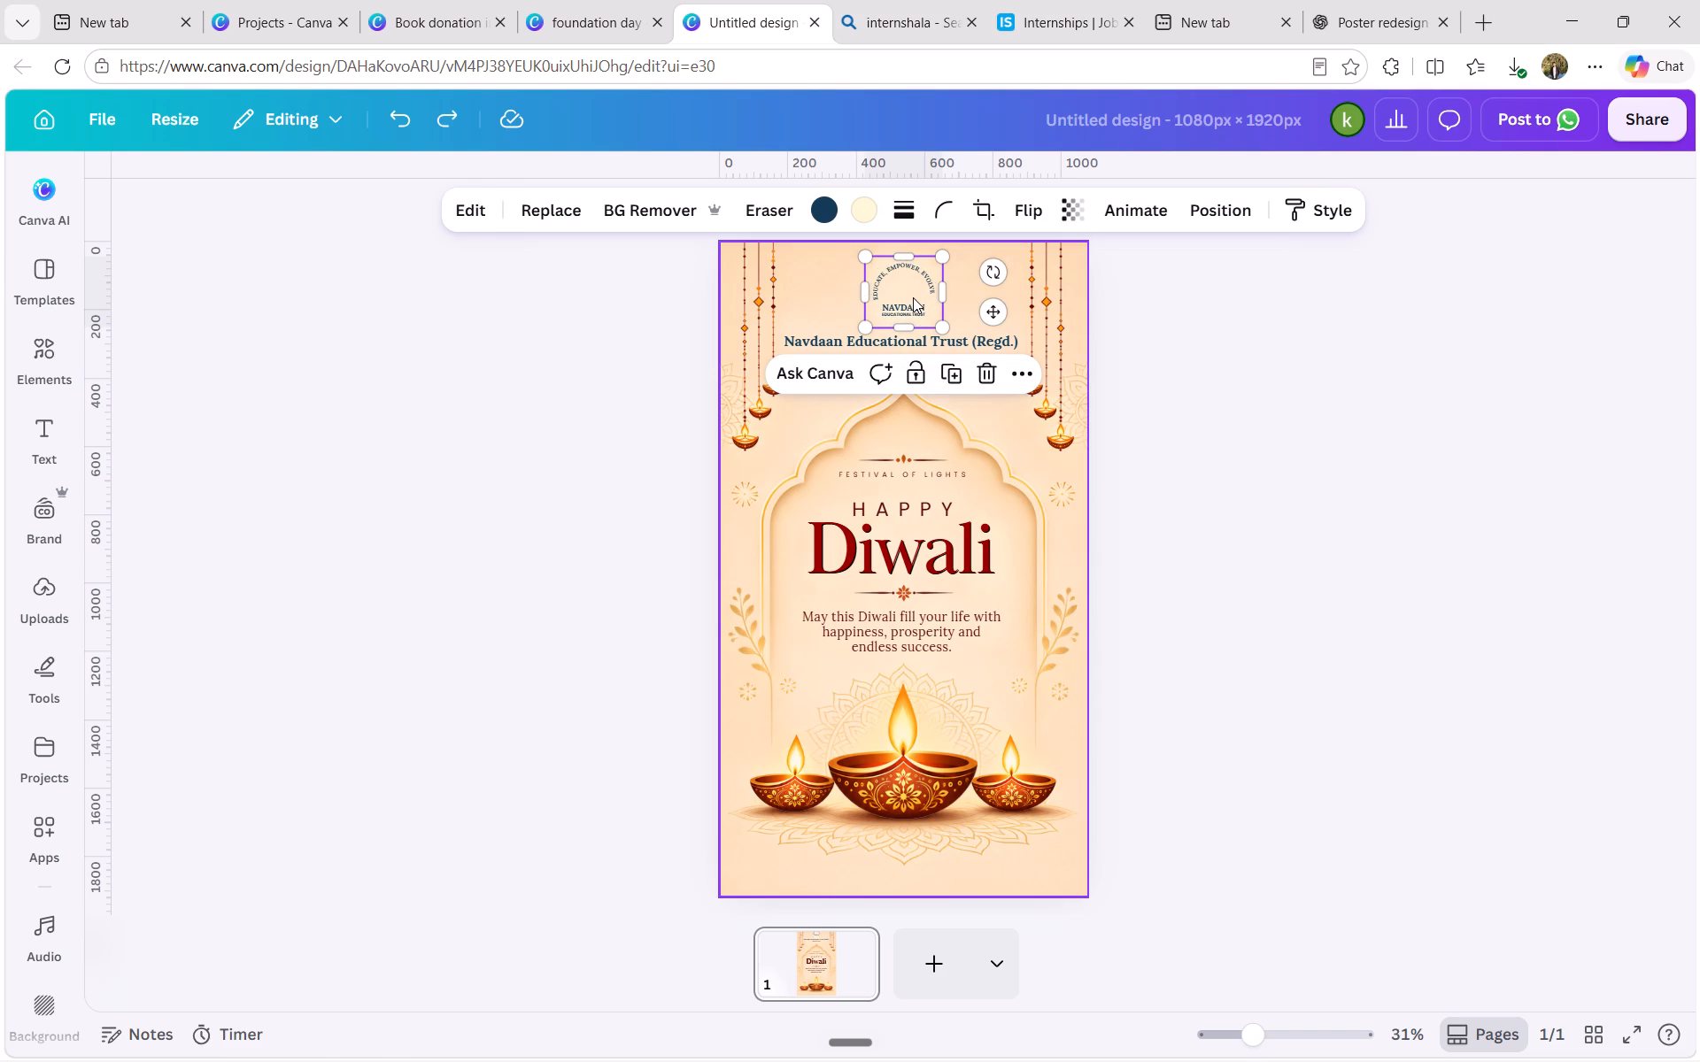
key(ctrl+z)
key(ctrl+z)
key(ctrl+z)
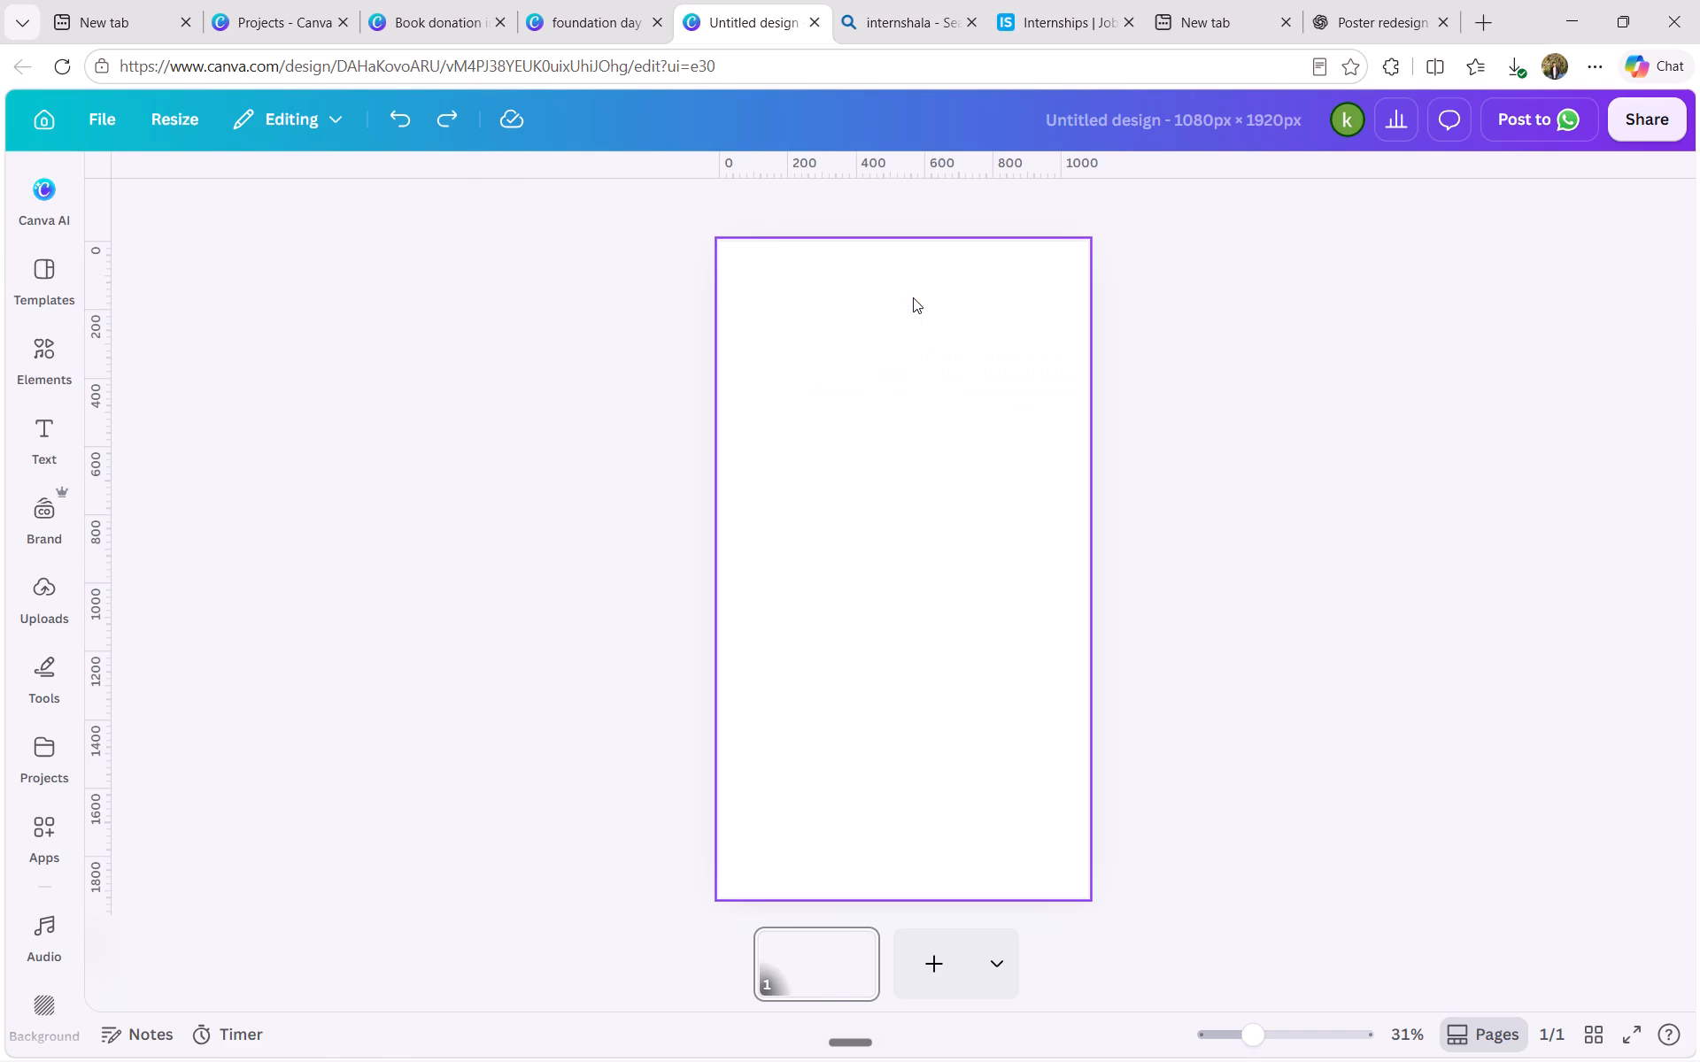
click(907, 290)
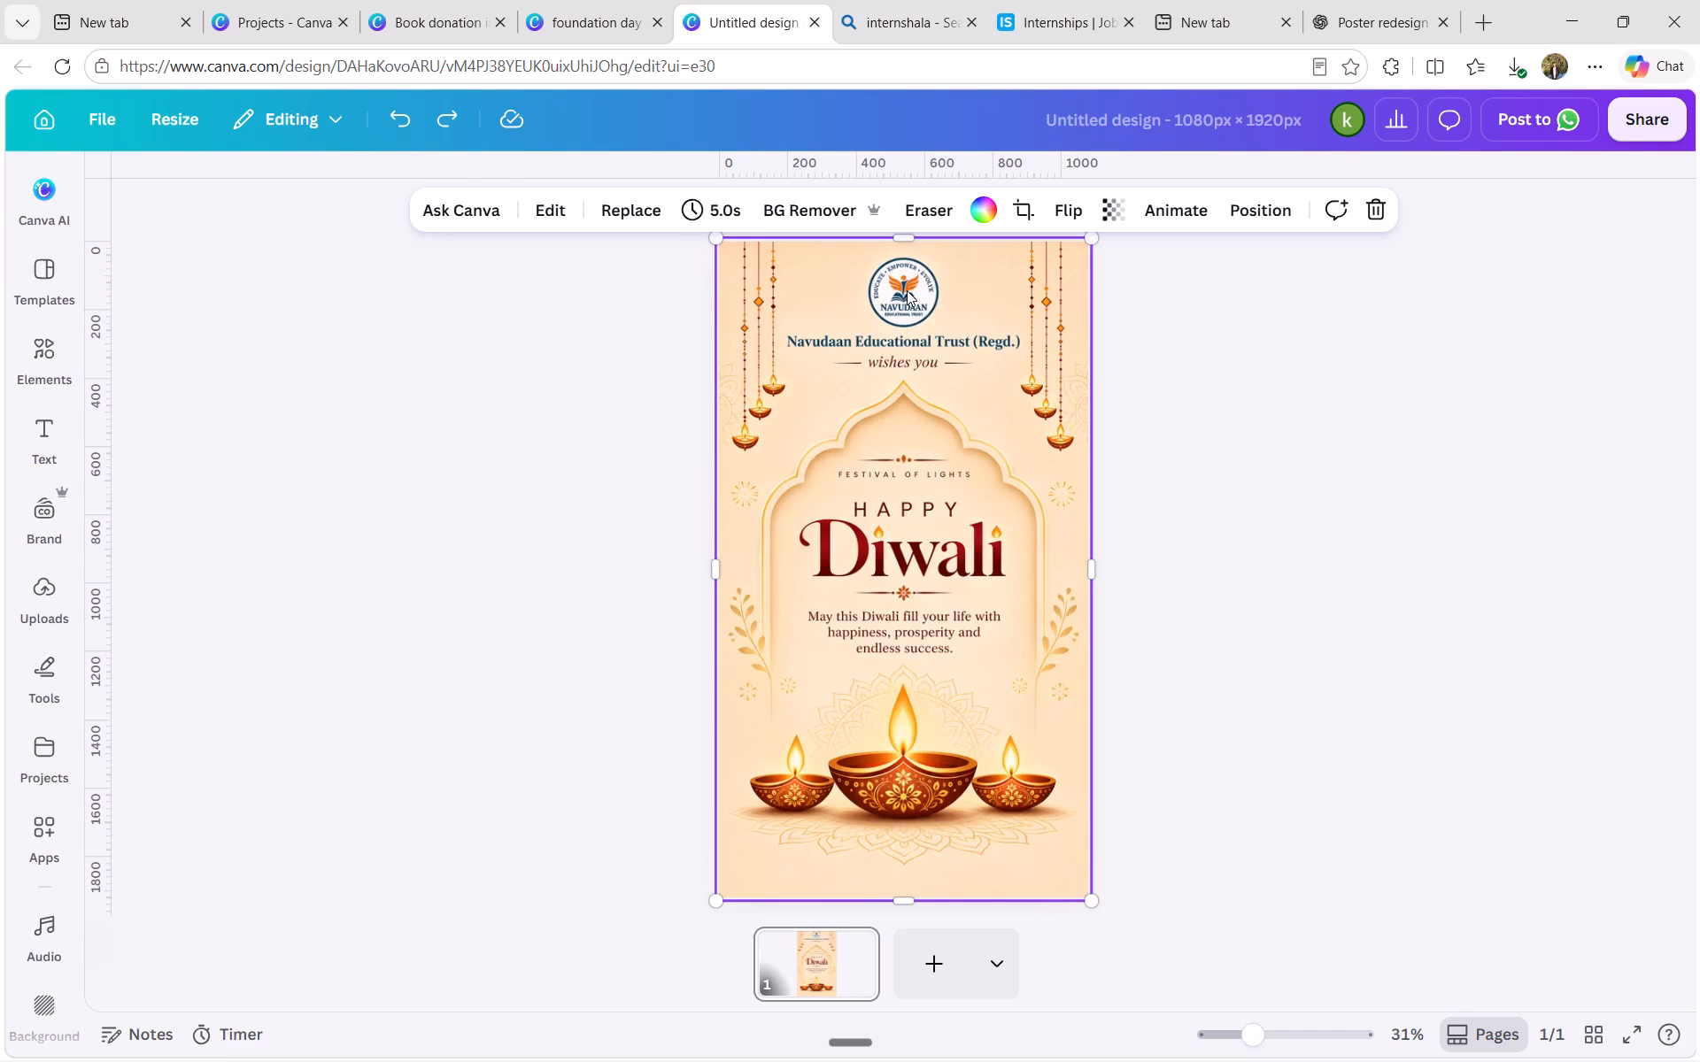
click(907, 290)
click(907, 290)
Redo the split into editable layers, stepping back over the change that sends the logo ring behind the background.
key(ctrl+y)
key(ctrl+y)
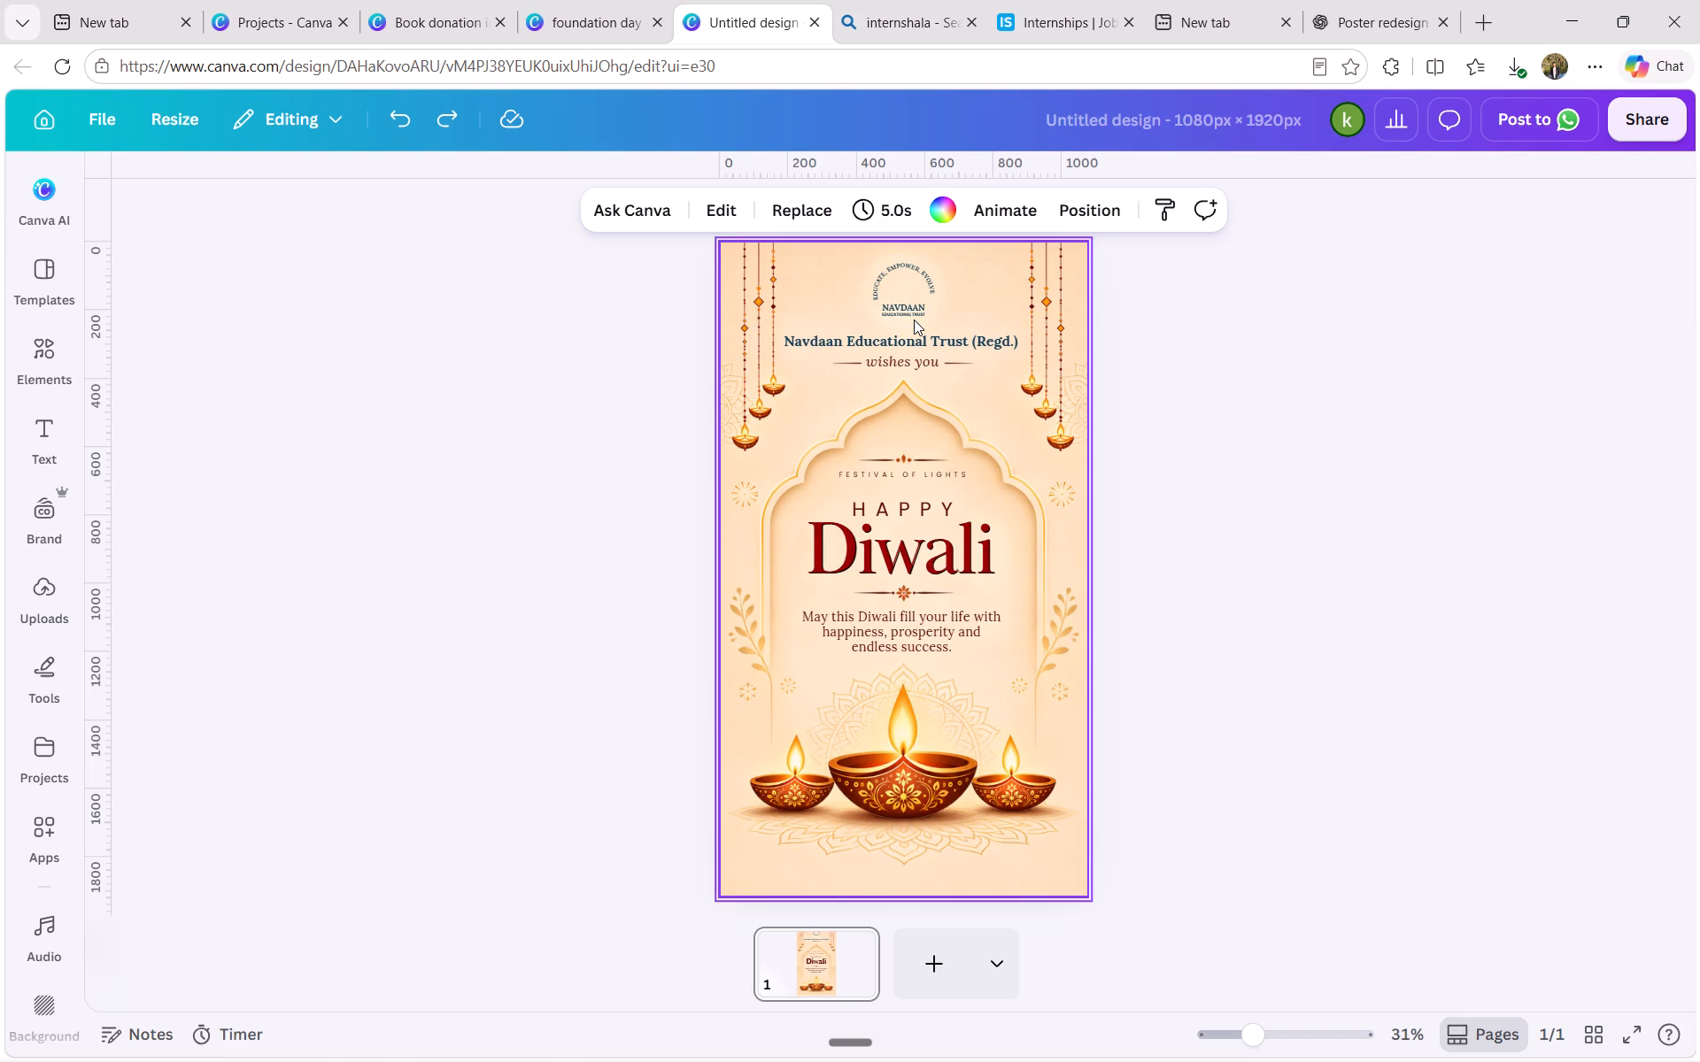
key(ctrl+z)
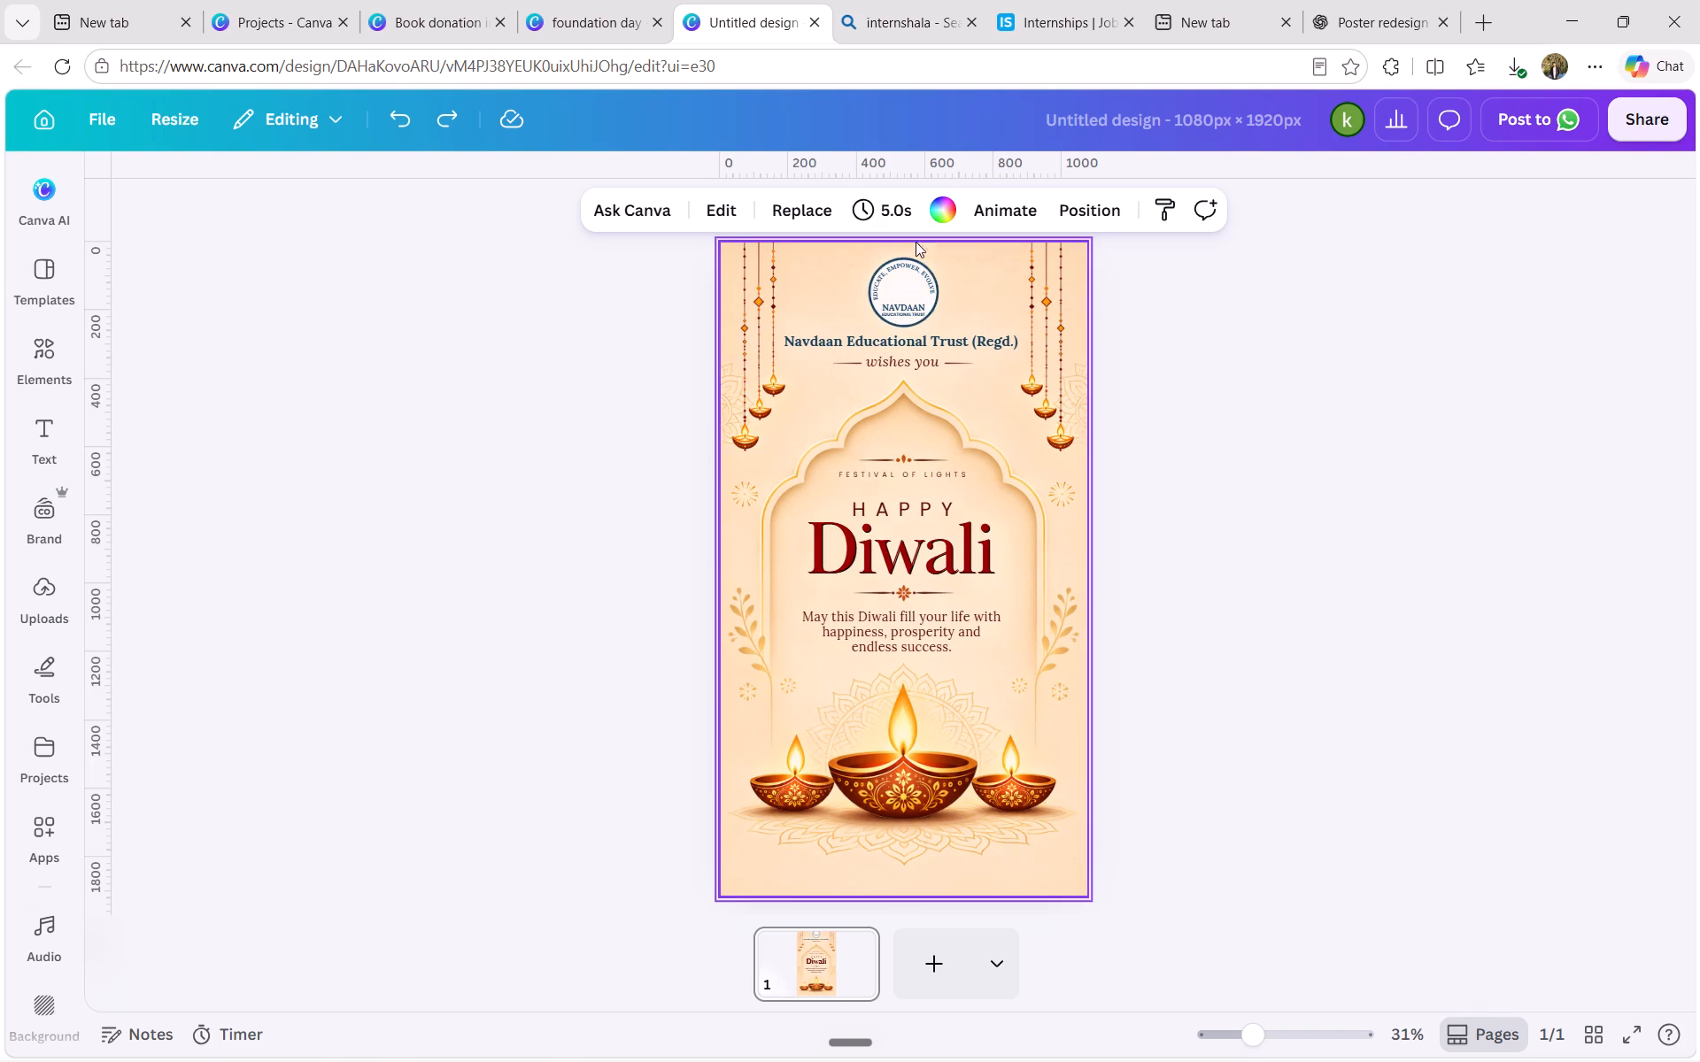
Delete all the split logo pieces above the trust name: the ring, the curved motto, "NAVDAAN" and "EDUCATIONAL TRUST".
drag(975, 272, 936, 282)
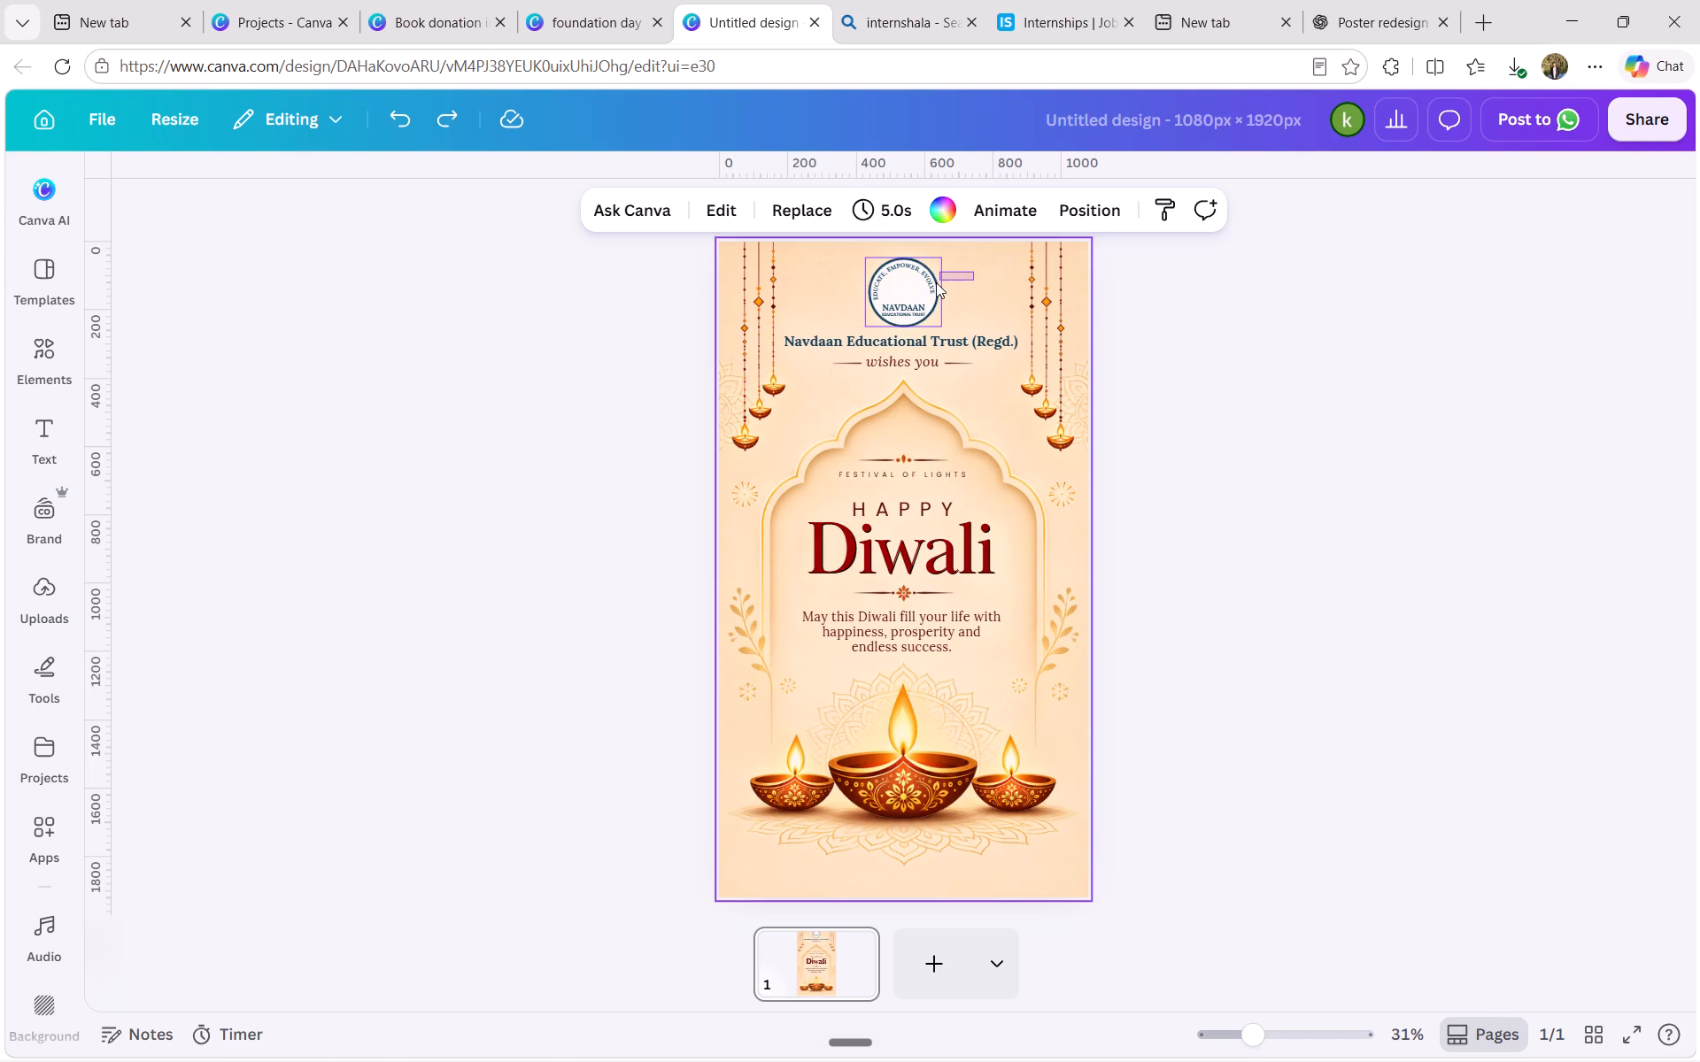
drag(936, 282, 883, 312)
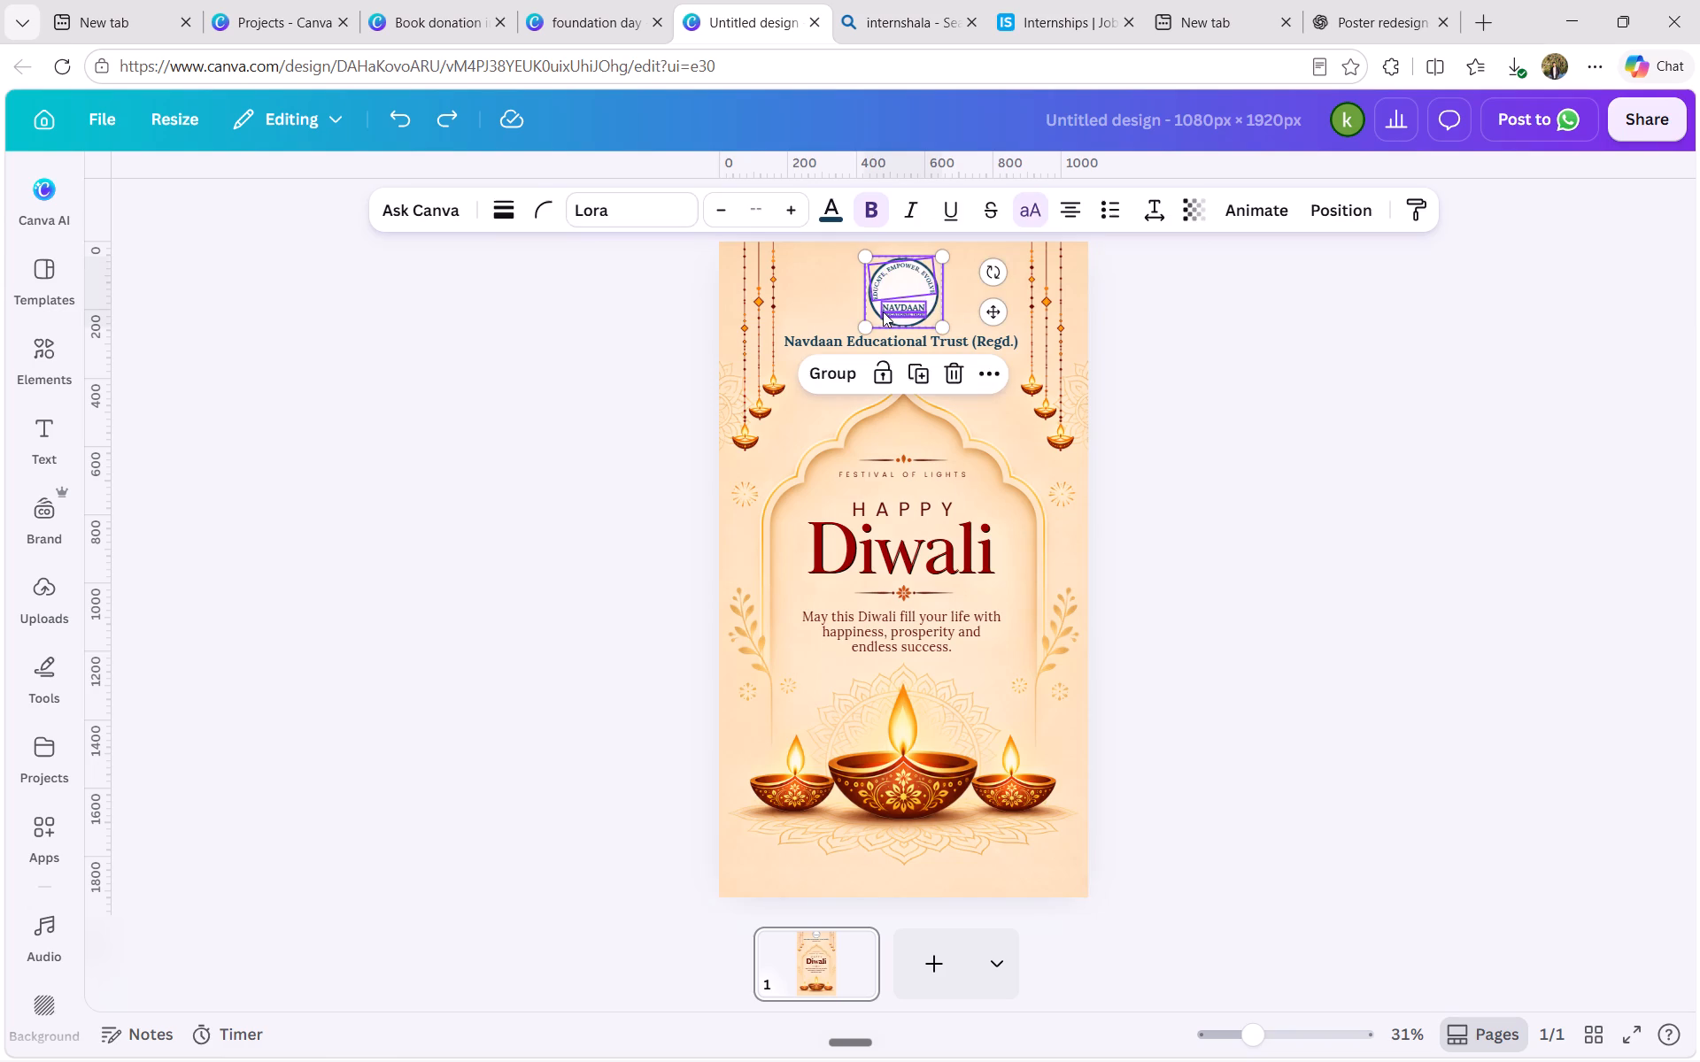
key(Delete)
key(Delete)
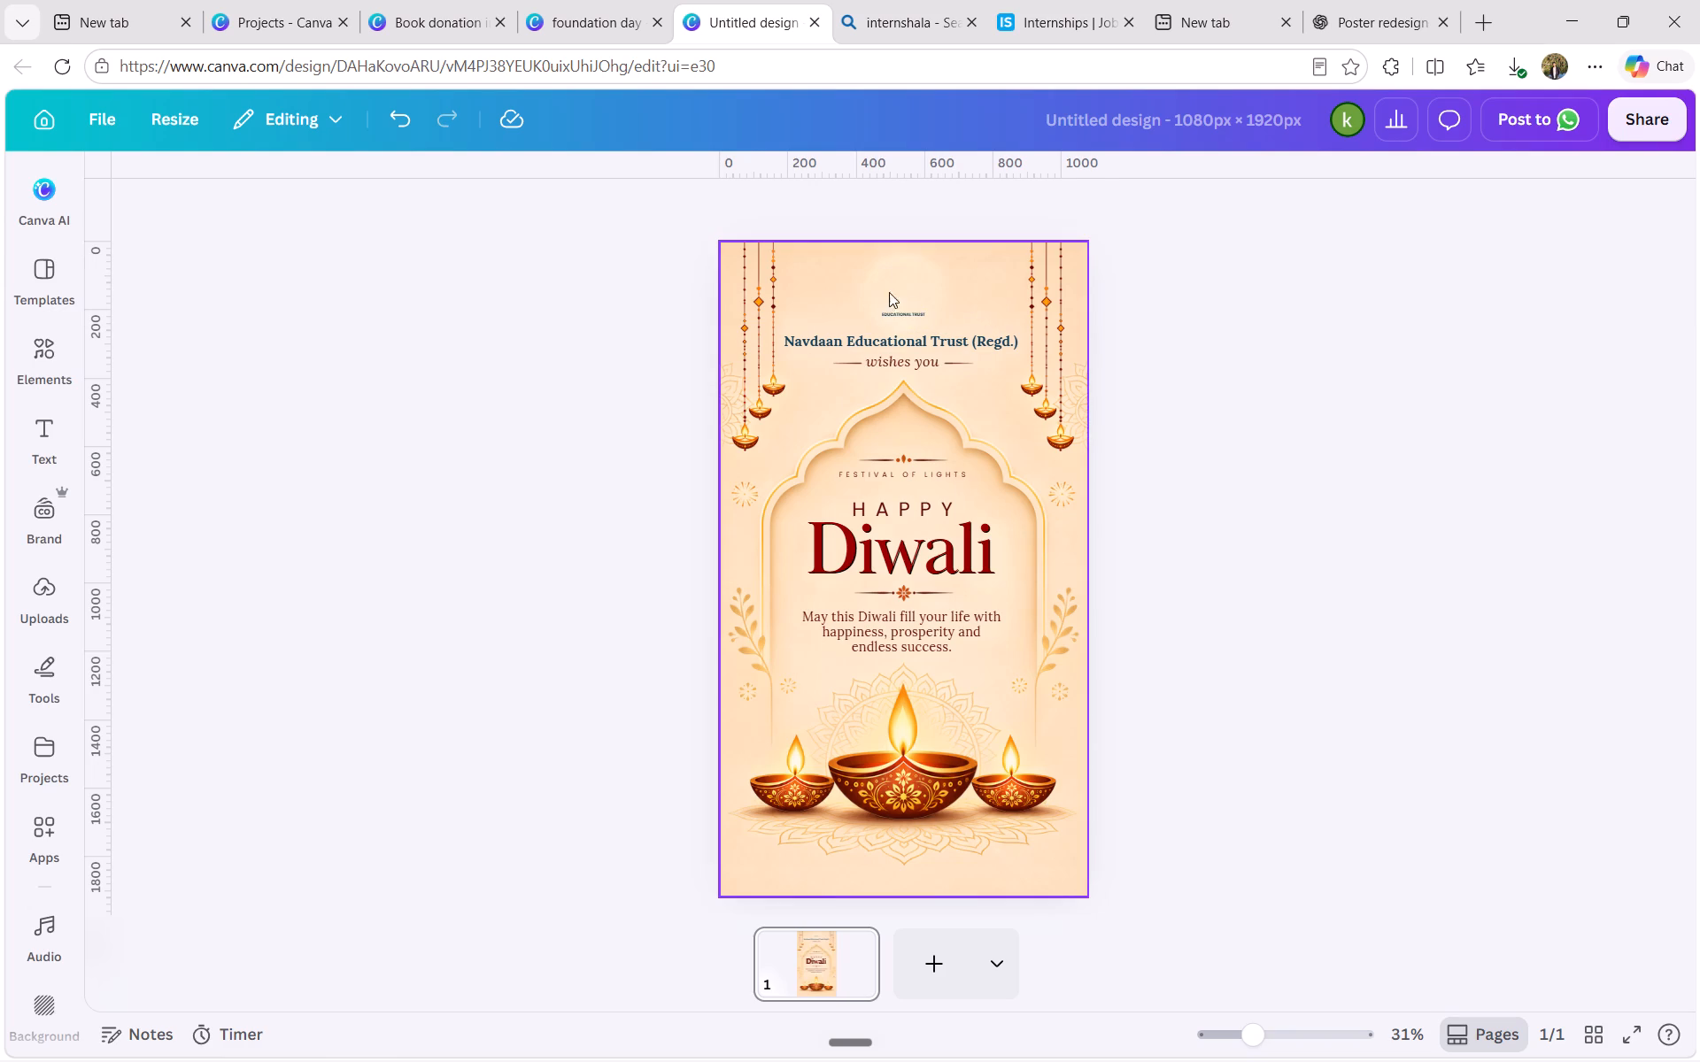
click(908, 313)
key(Delete)
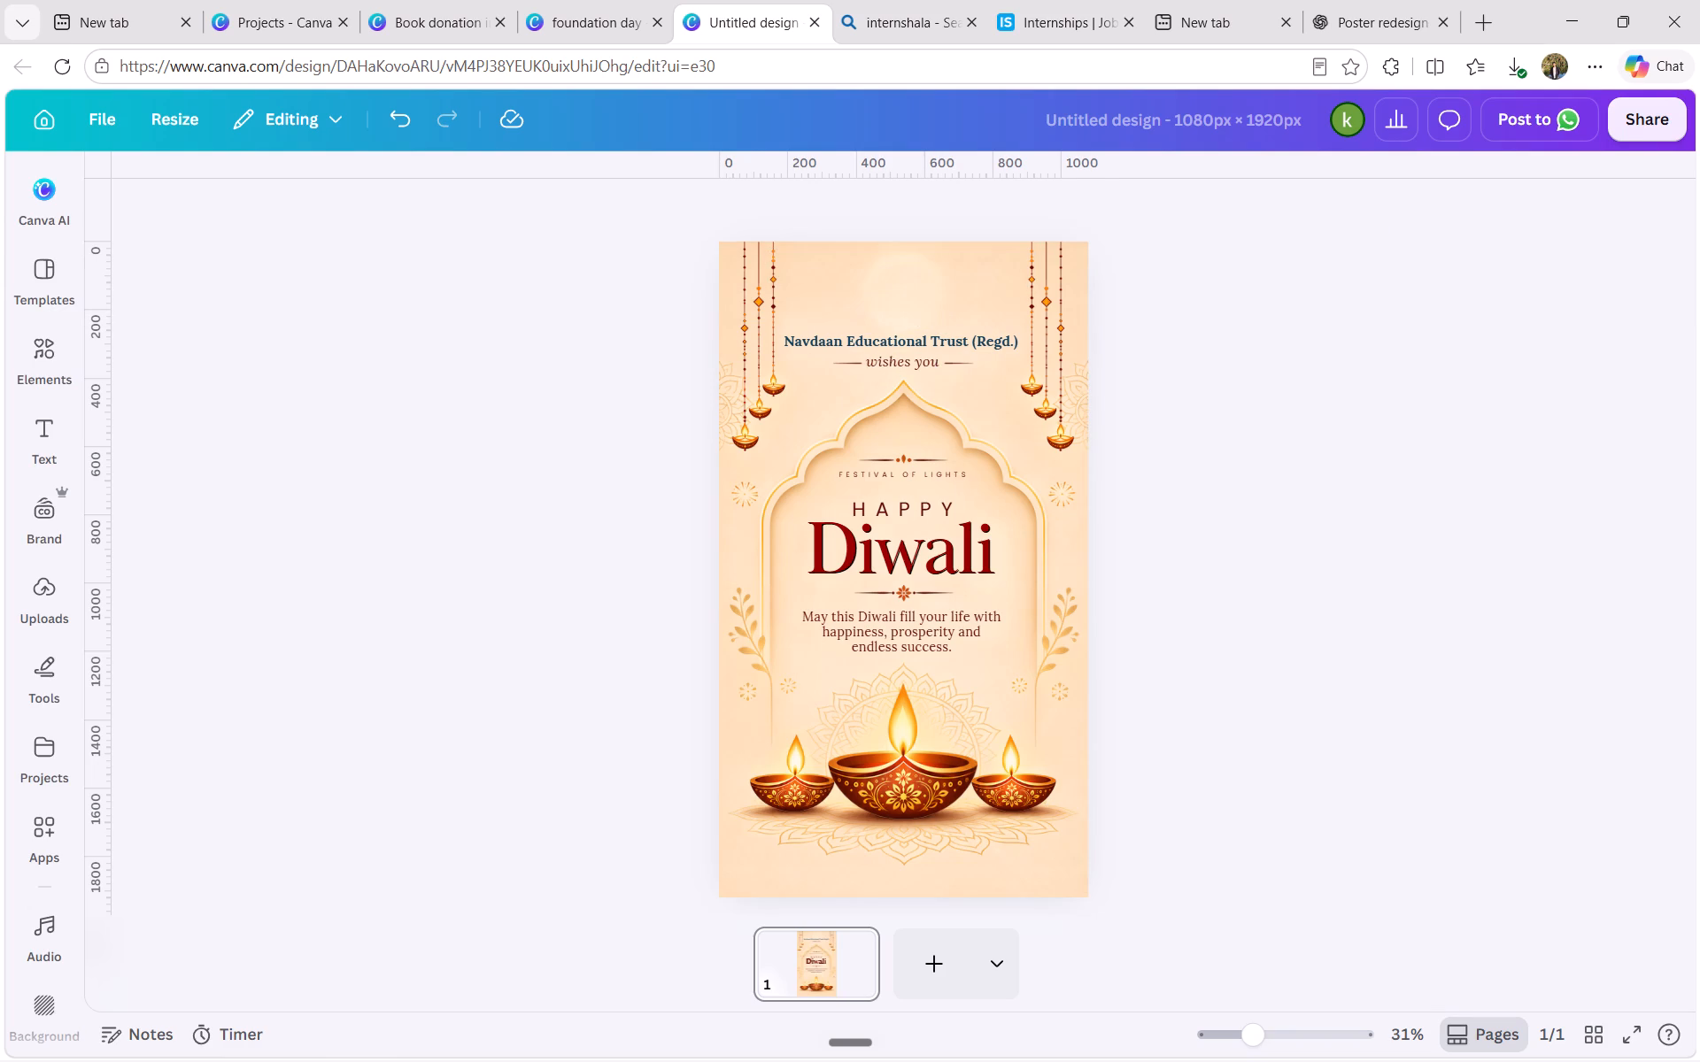
Search the elements for "frame" and add the circle frame to the poster.
click(25, 368)
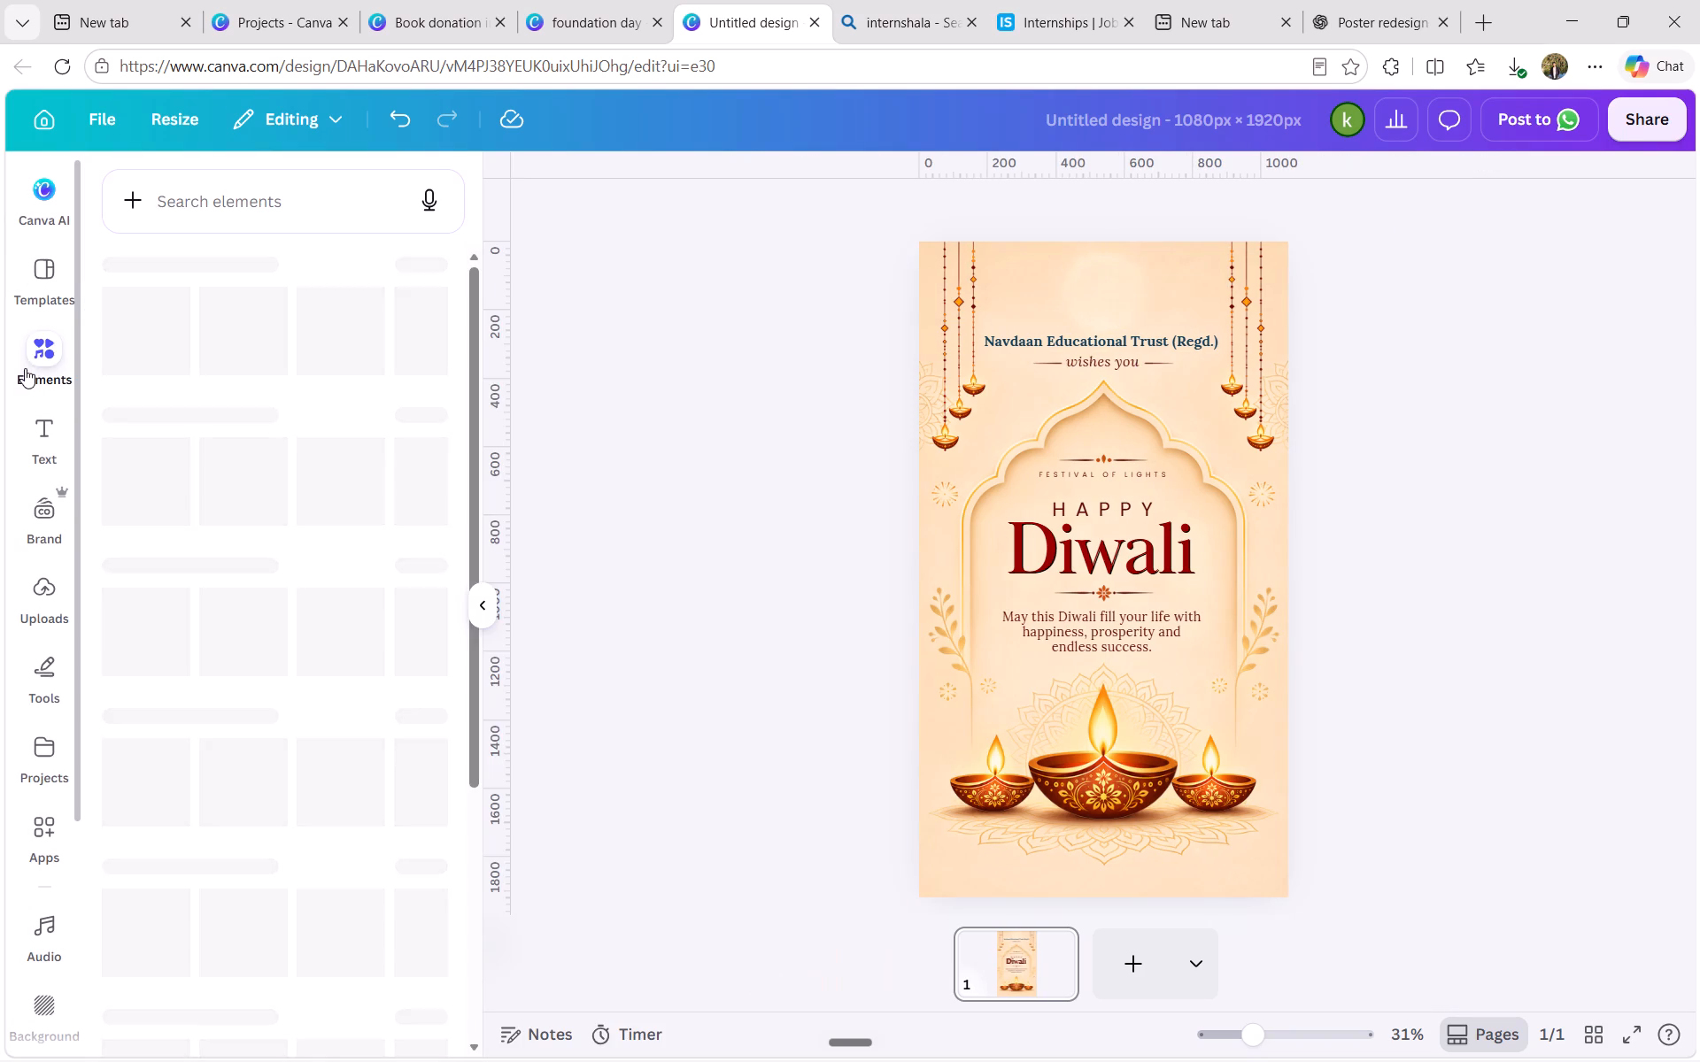
click(207, 189)
text(frame)
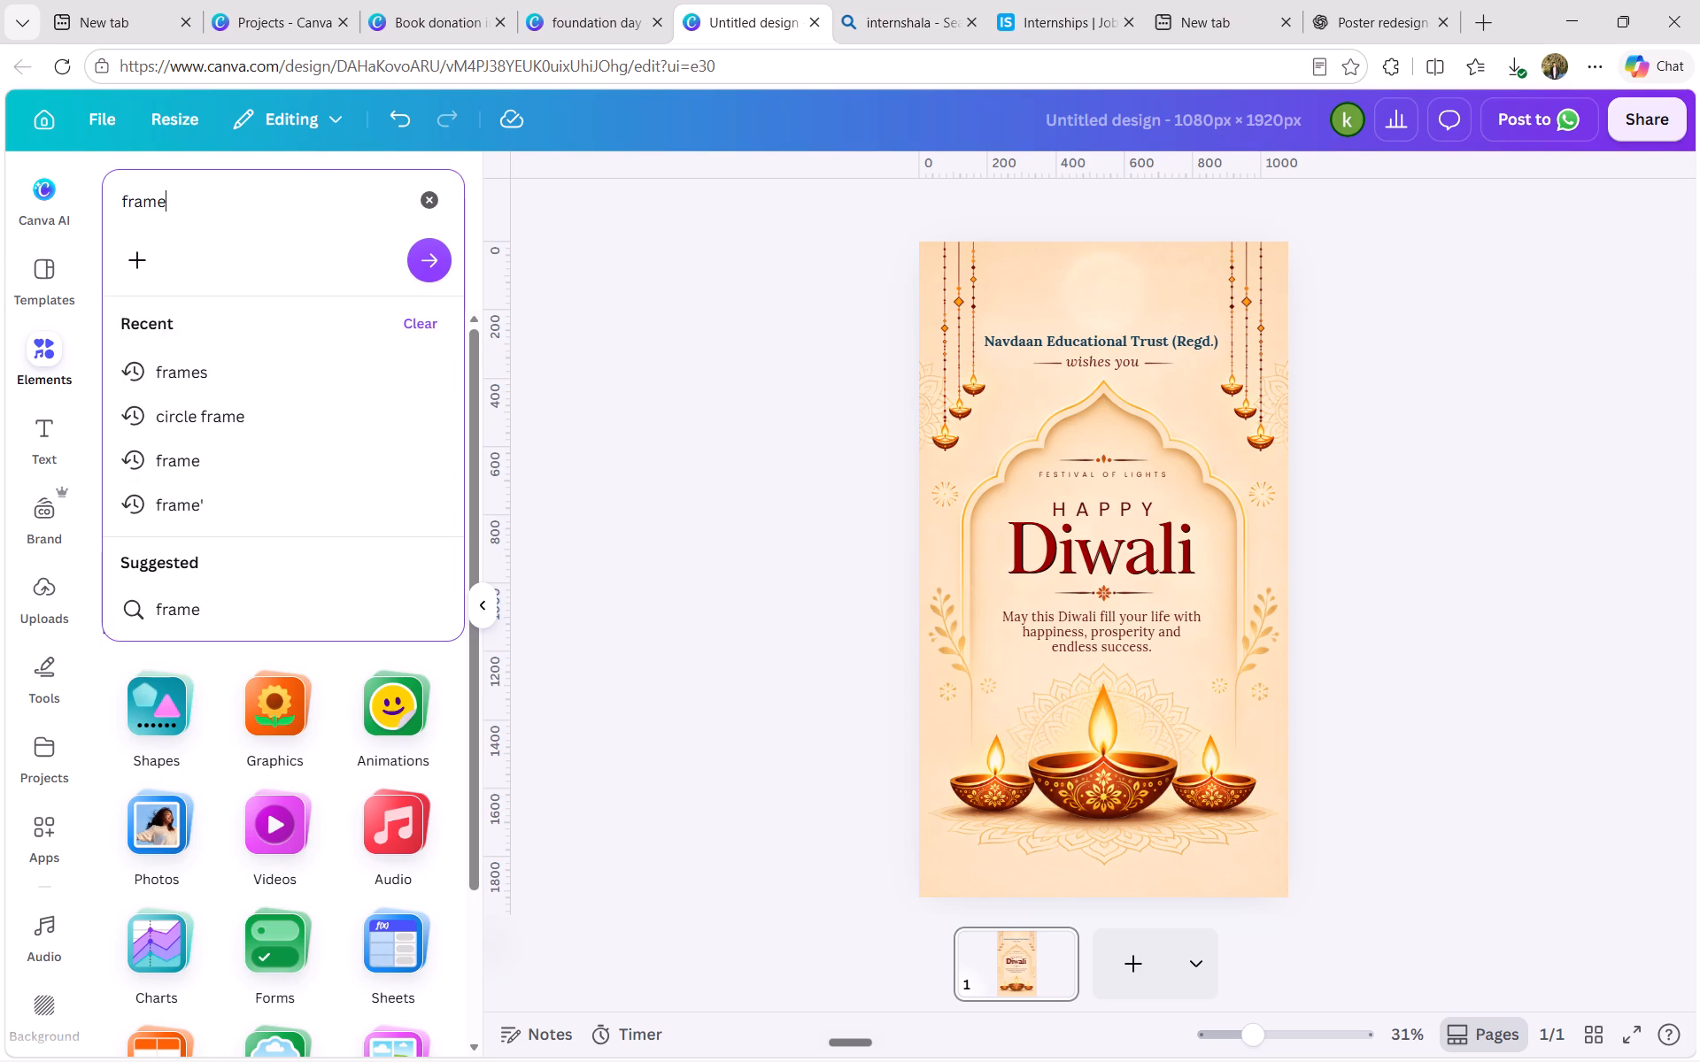
key(Return)
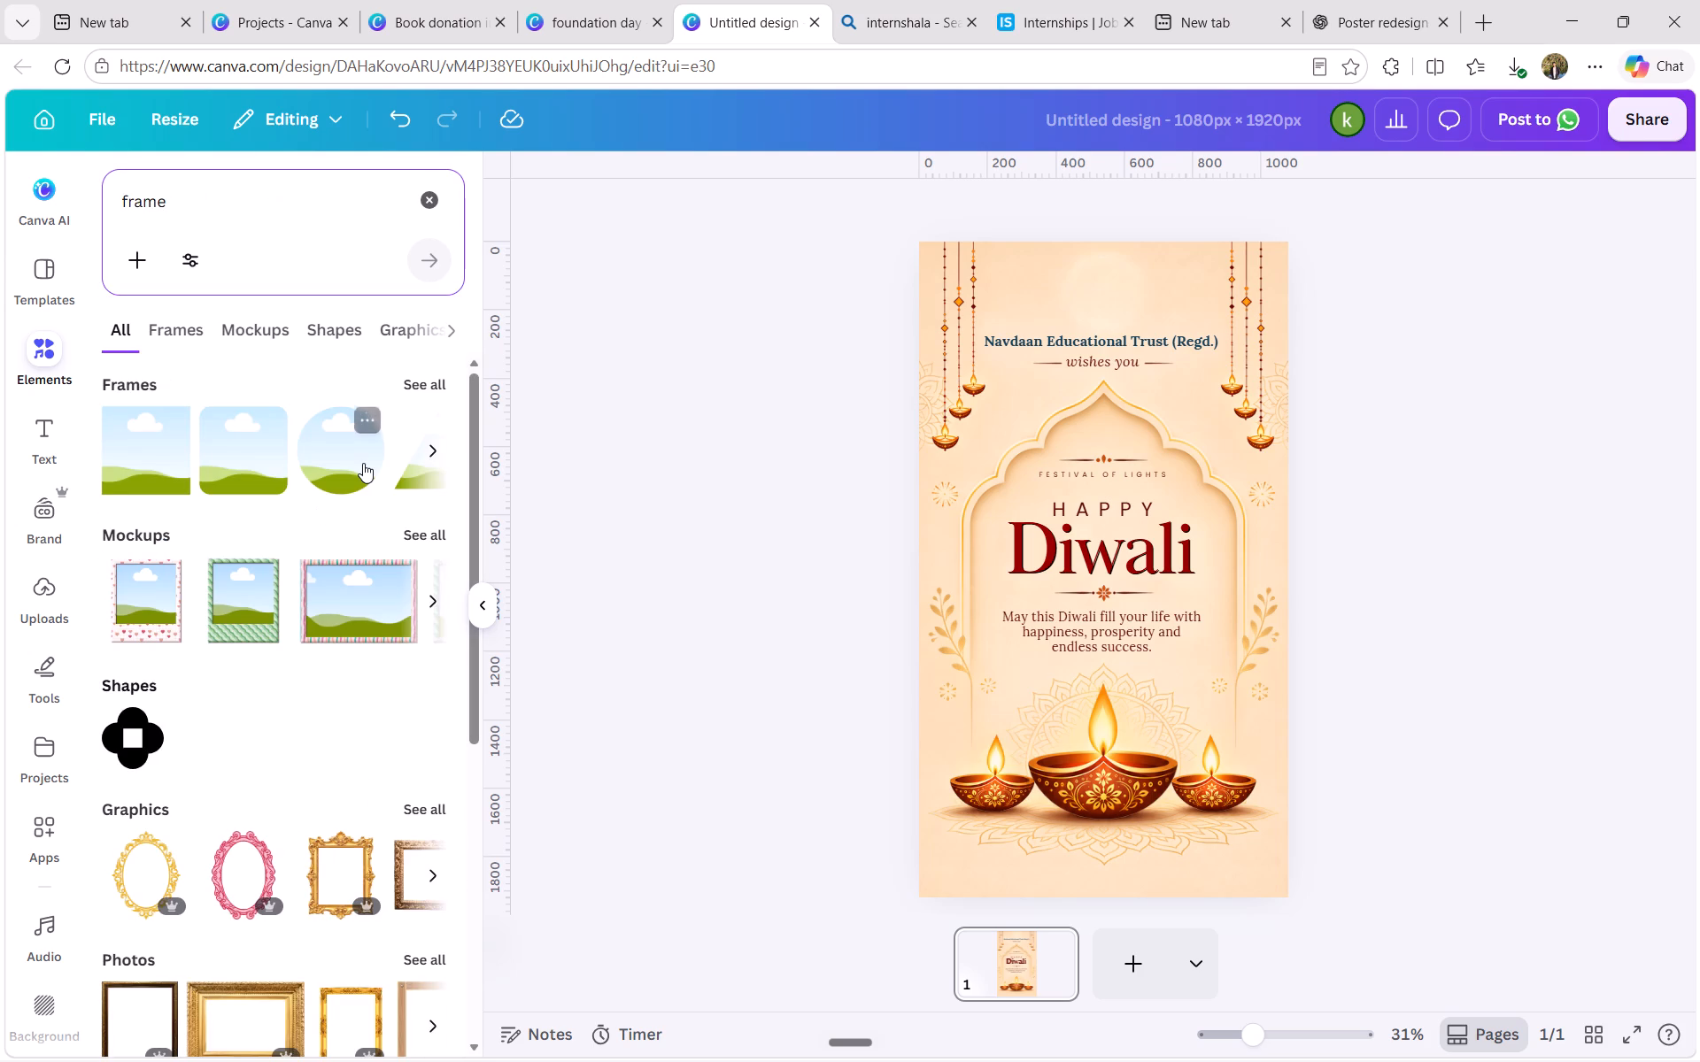
click(363, 463)
Shrink the circle frame to about 229 px and place it above the trust name, near the poster's top edge.
drag(1114, 554, 1122, 342)
scroll(1122, 342, up, 1)
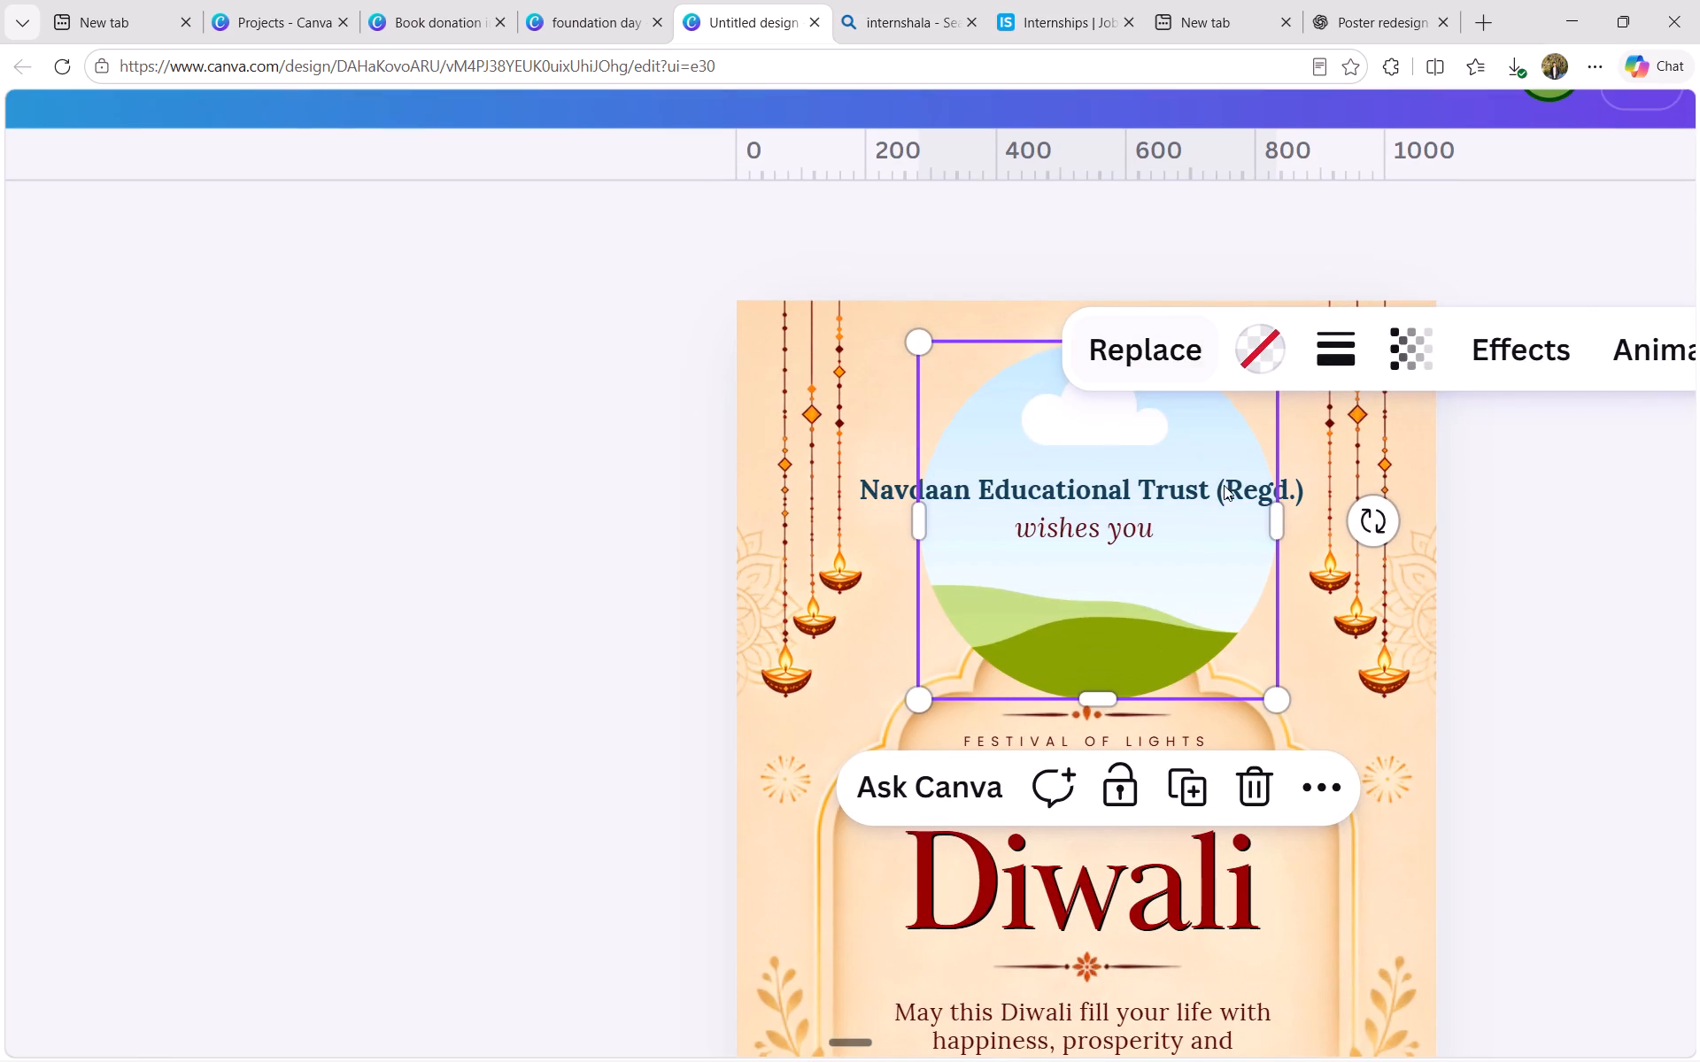
click(1573, 541)
click(1150, 404)
drag(923, 342, 1091, 458)
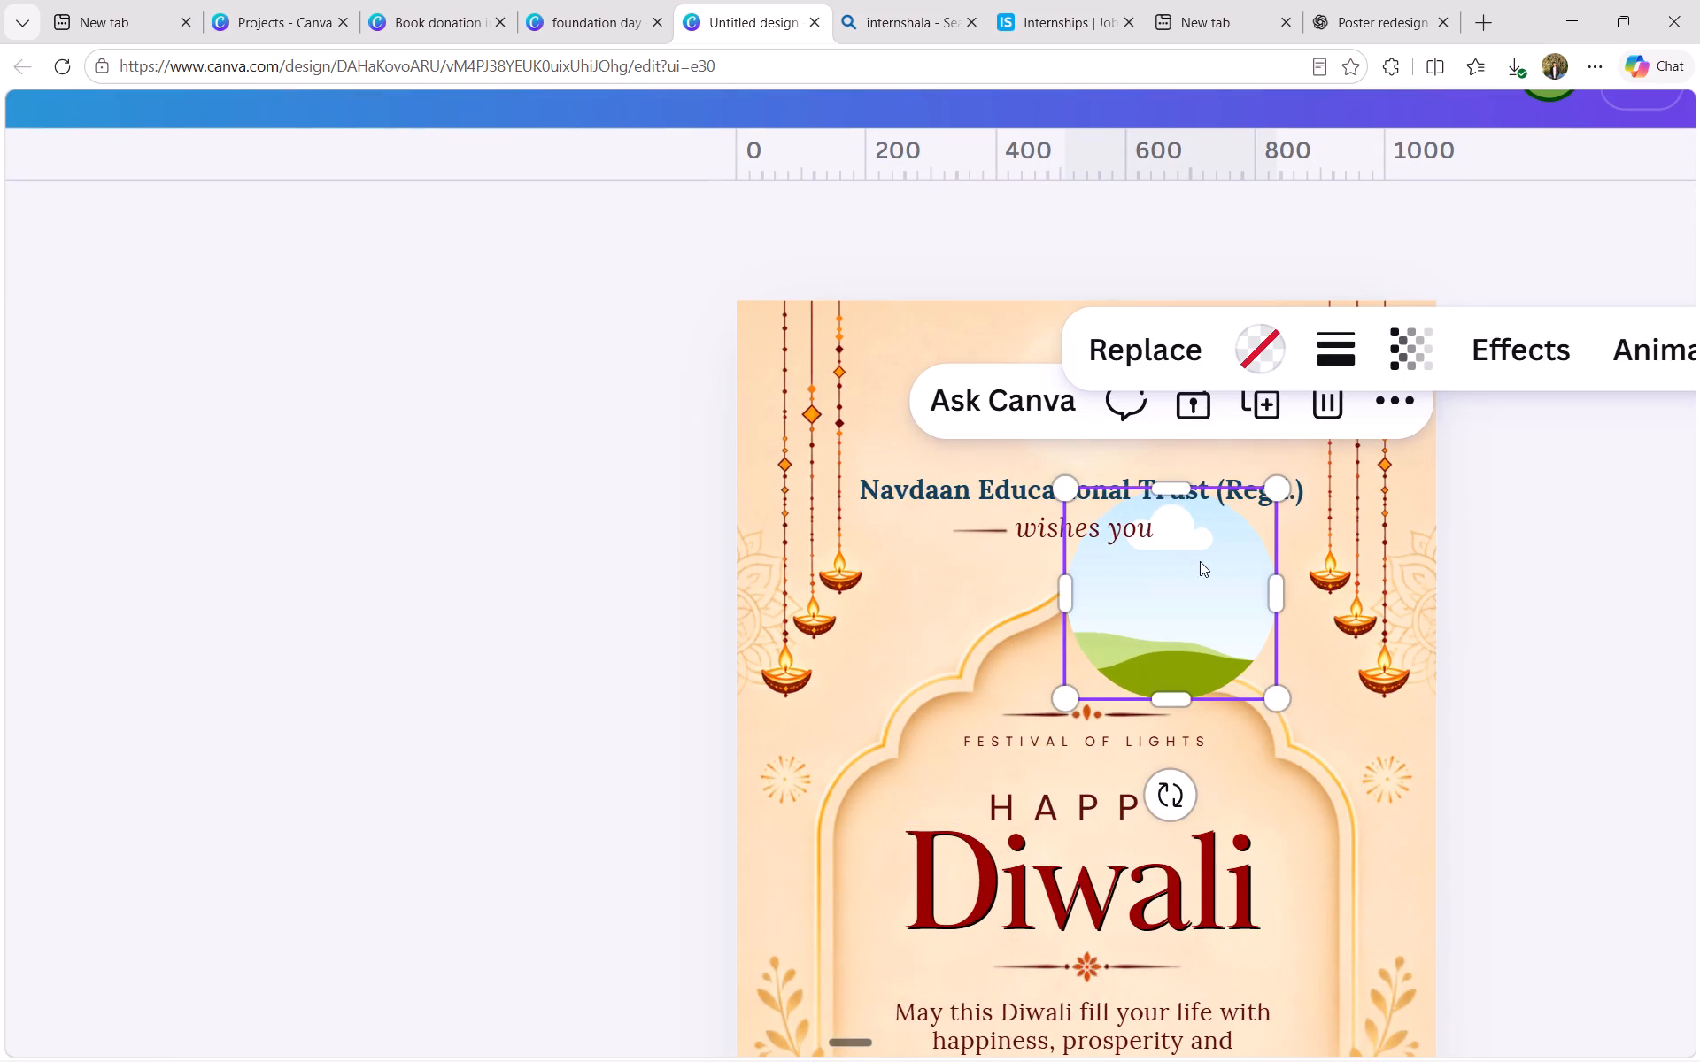
drag(1203, 566, 1124, 387)
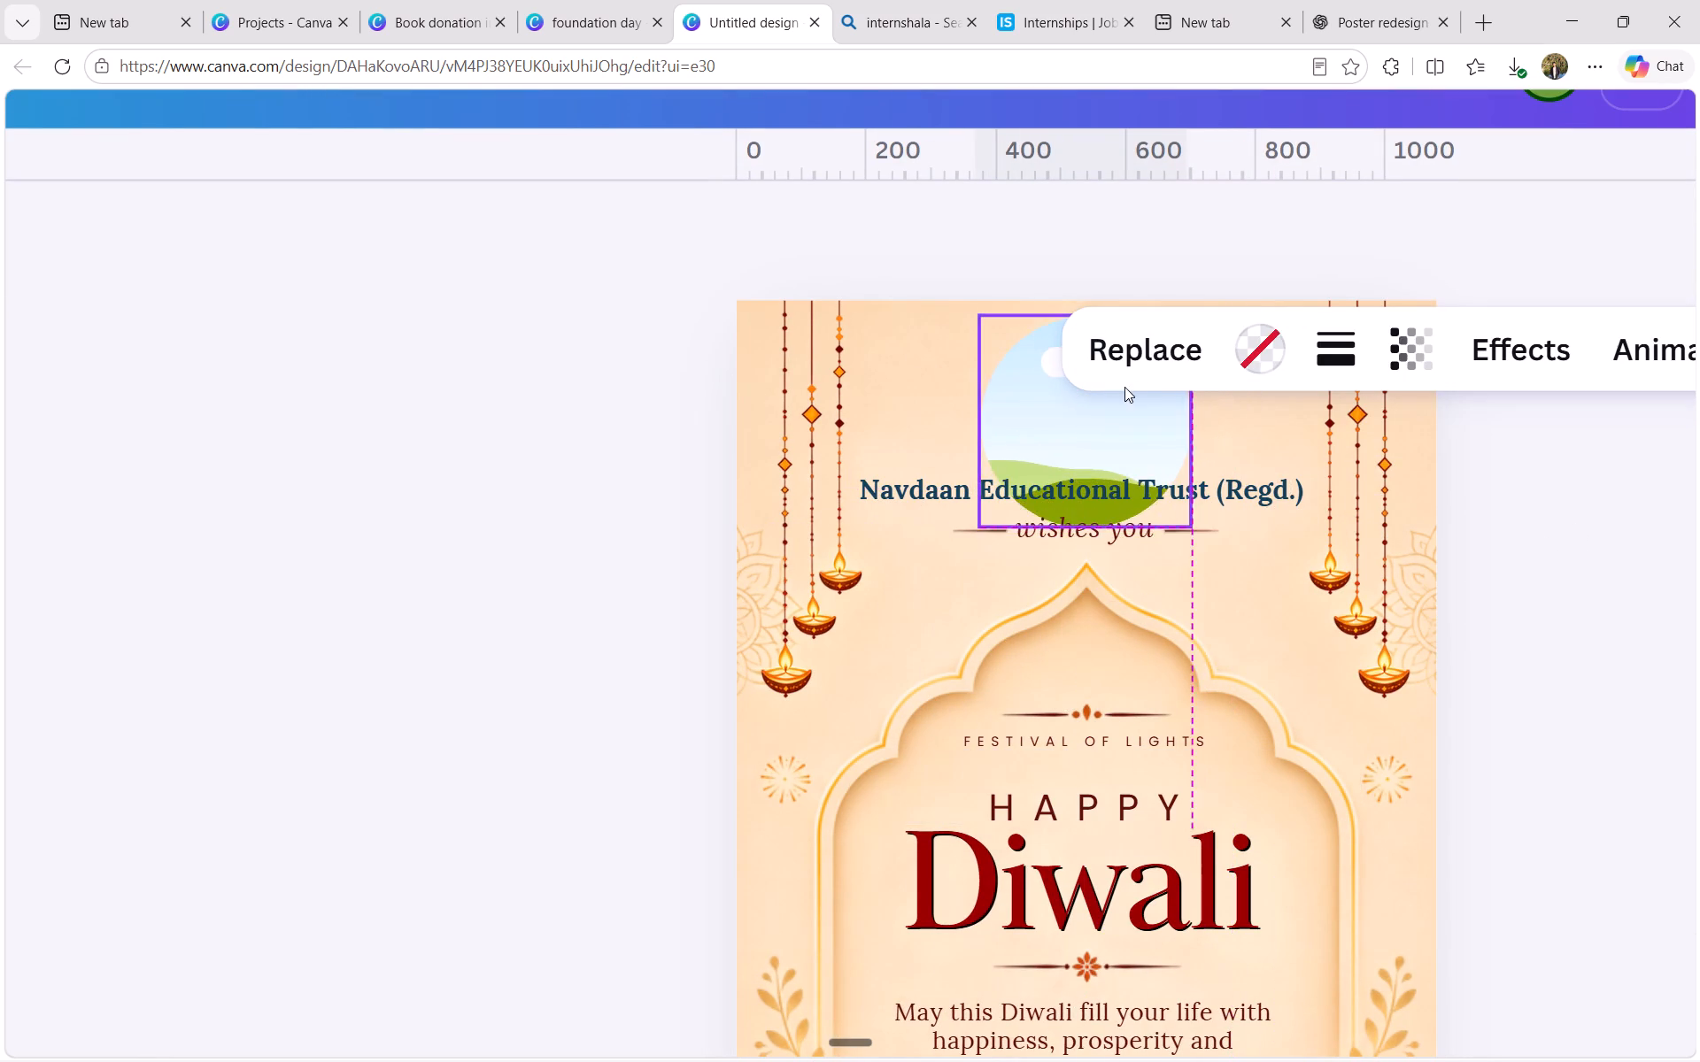
drag(1124, 387, 1121, 385)
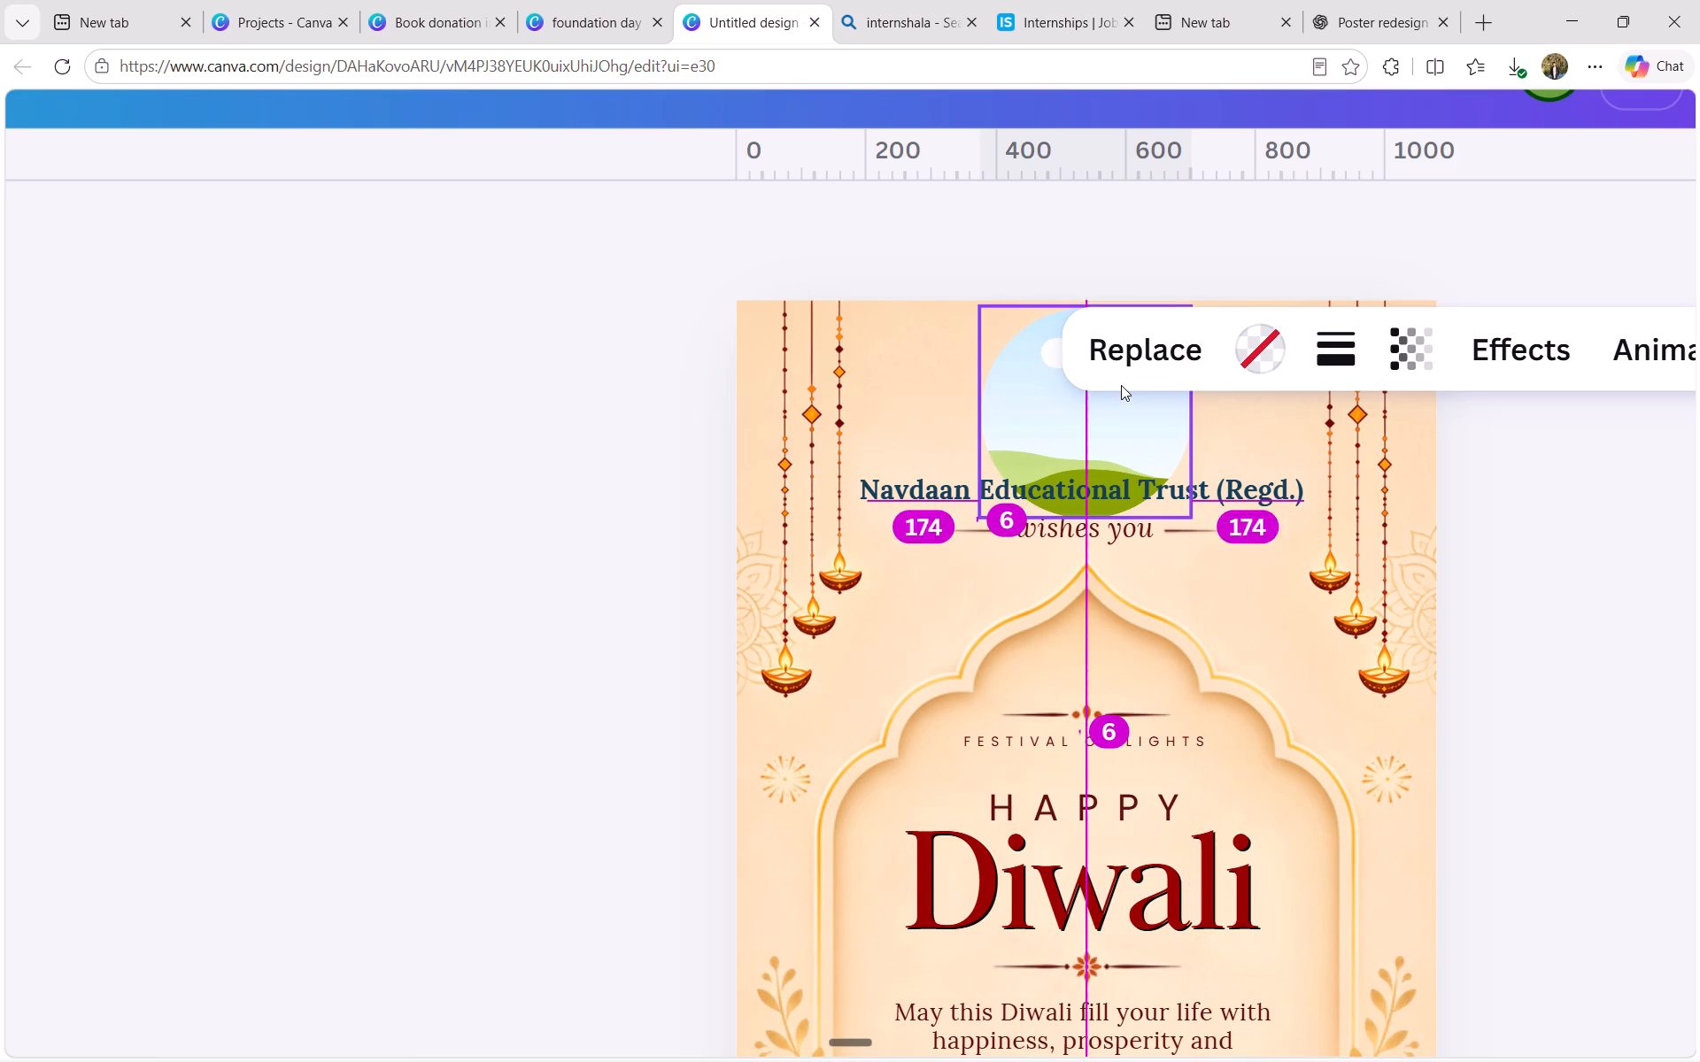
drag(1121, 385, 1120, 384)
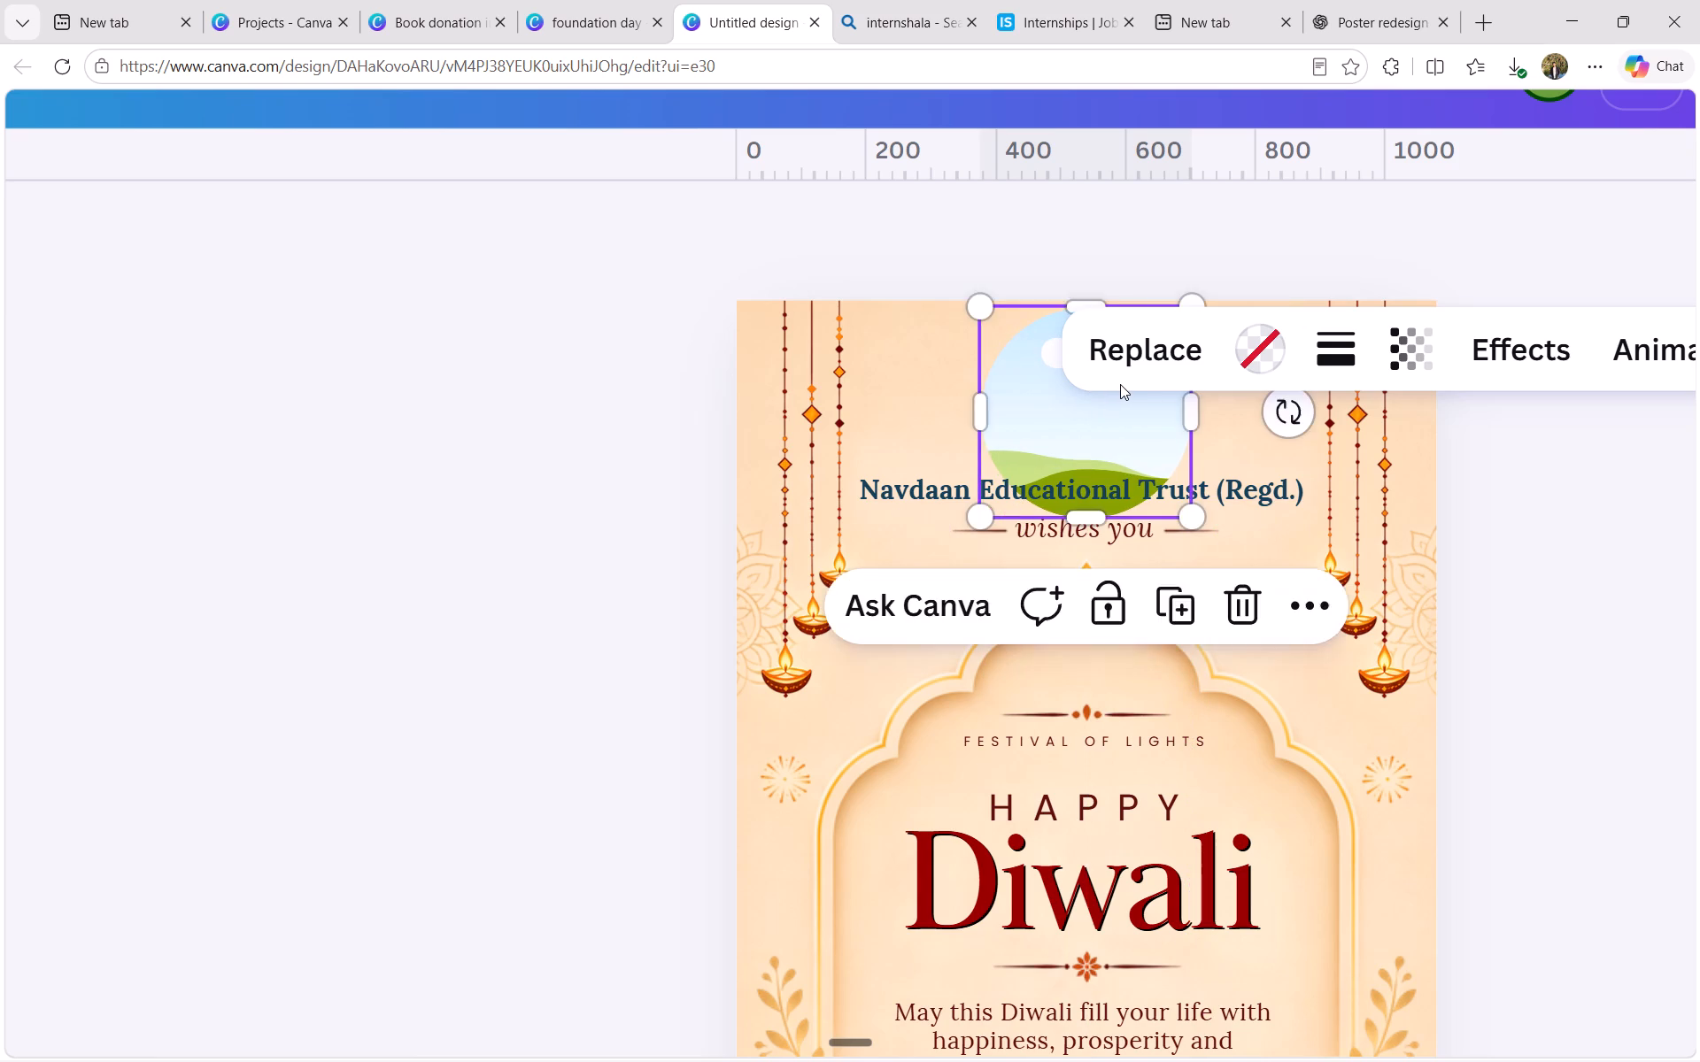
click(406, 543)
click(1088, 358)
drag(968, 304, 1046, 351)
drag(1125, 419, 1092, 373)
click(255, 501)
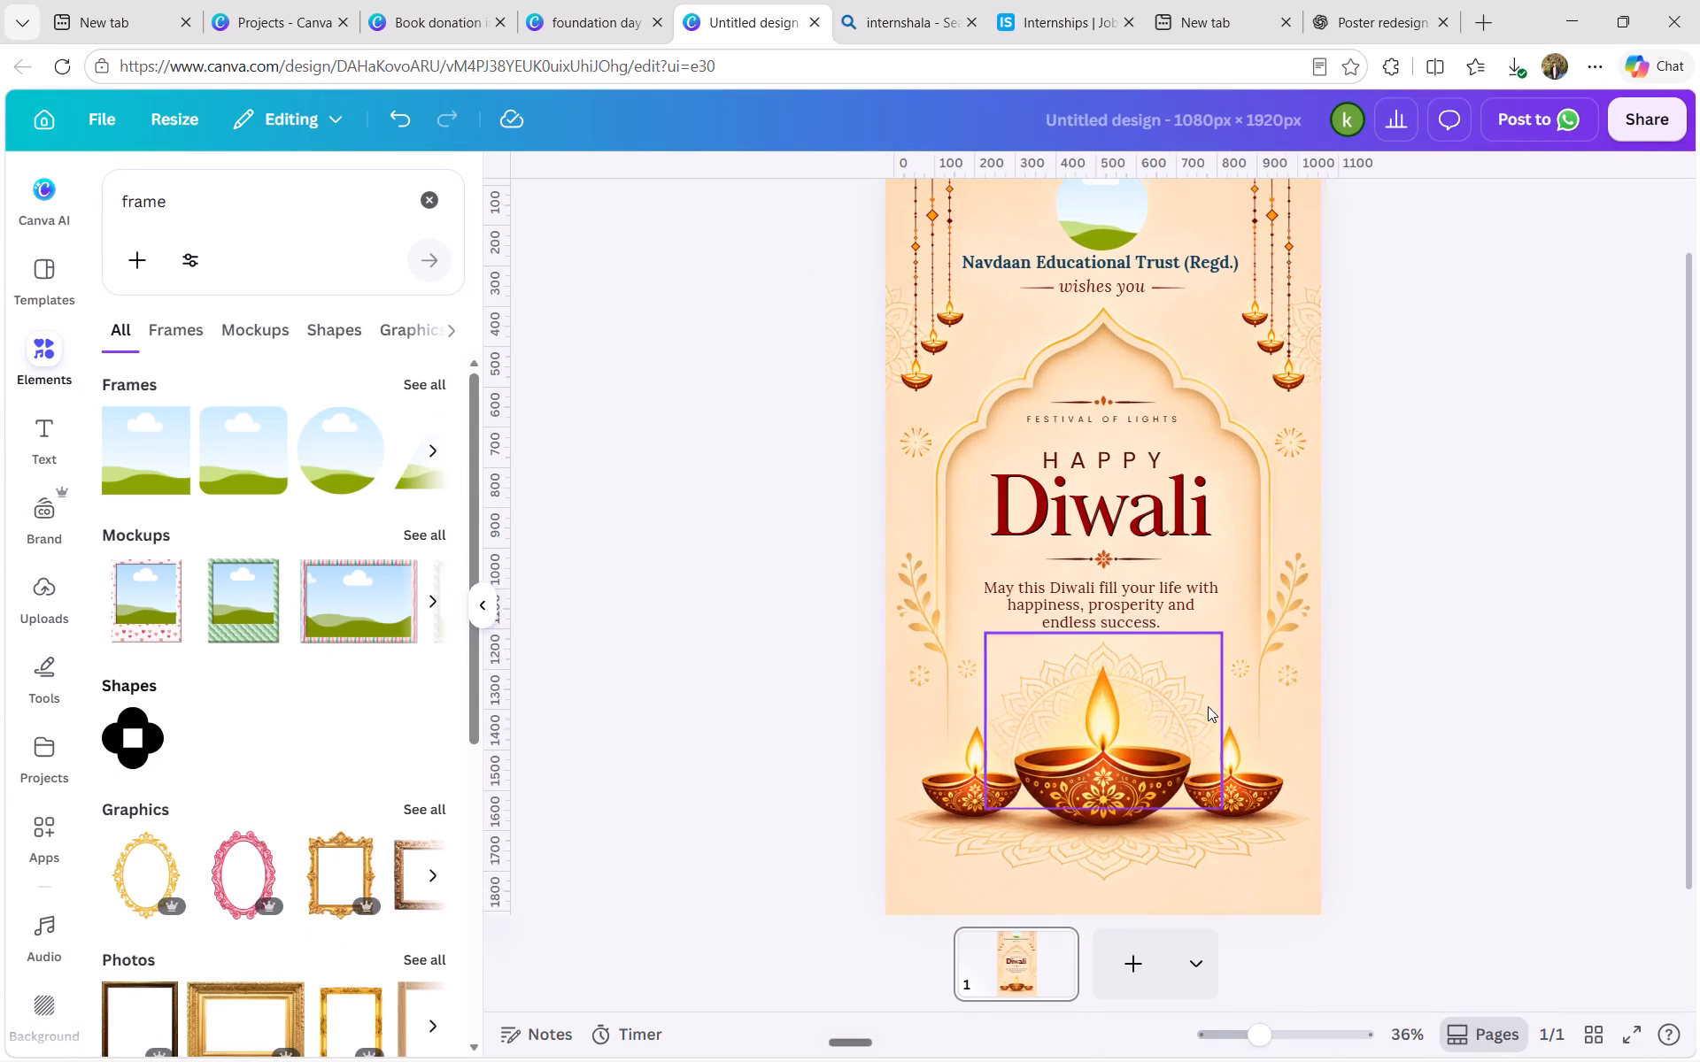
Align the circle frame to the horizontal centre of the page.
scroll(1132, 391, up, 1)
click(1120, 320)
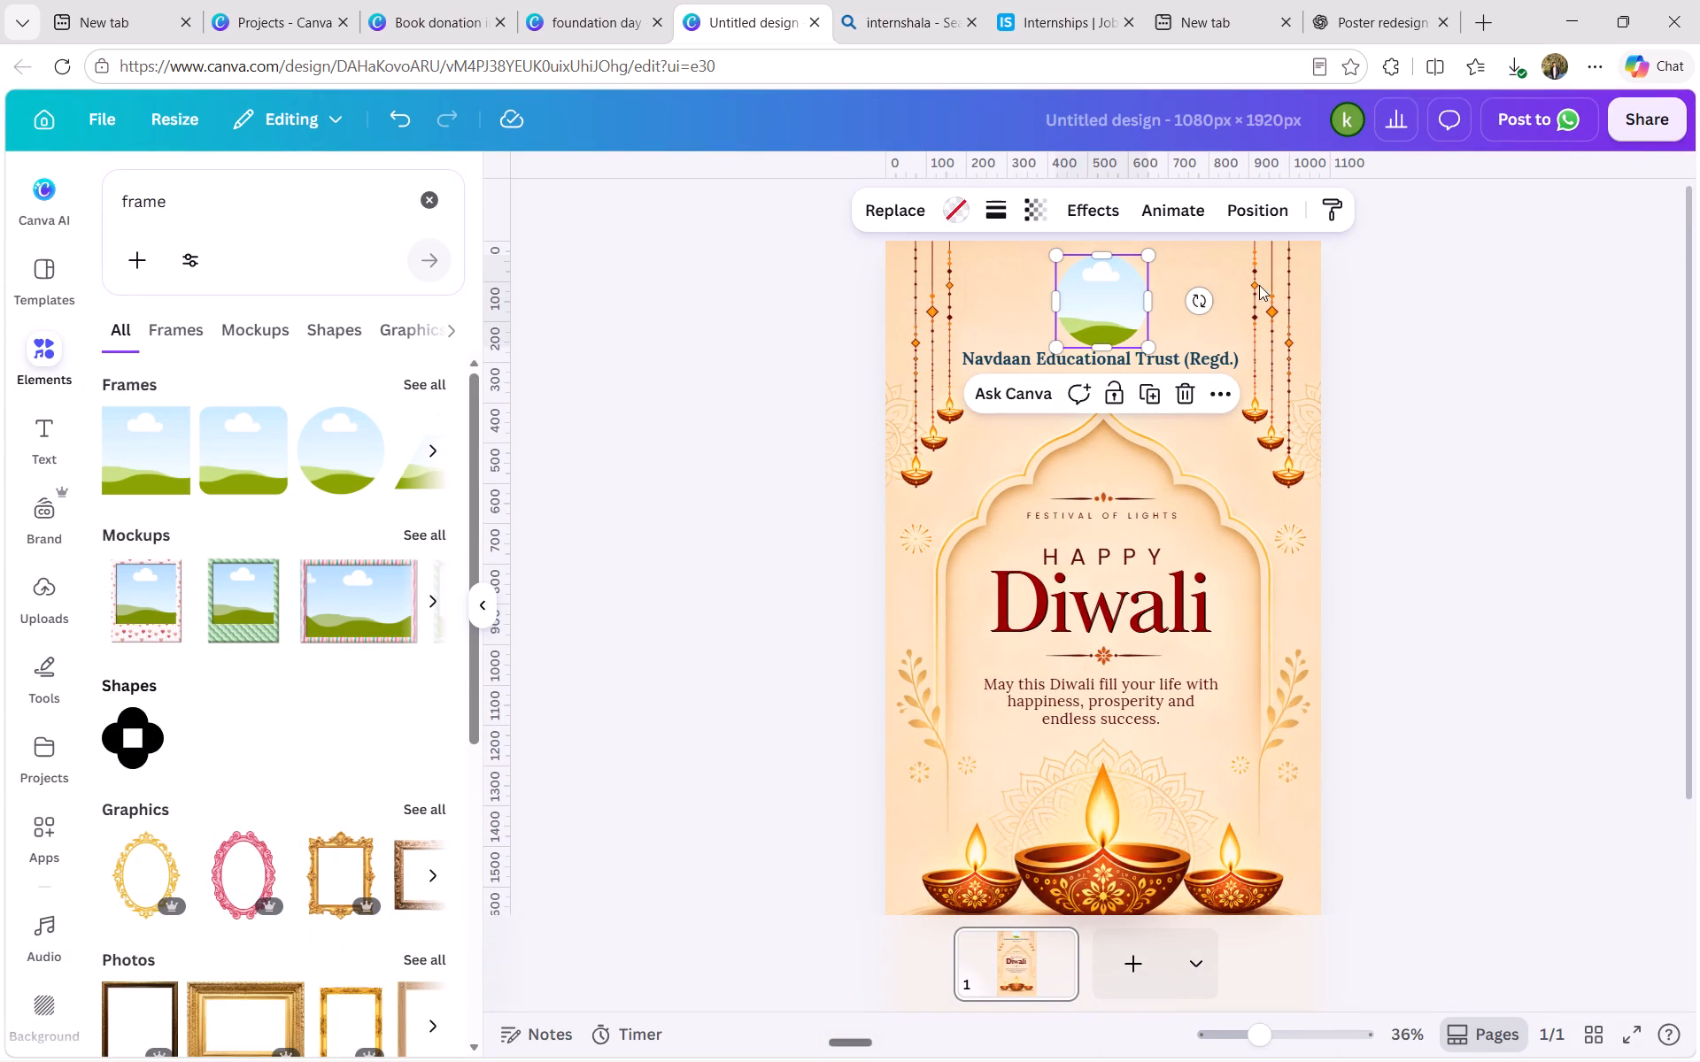
click(1261, 217)
click(344, 508)
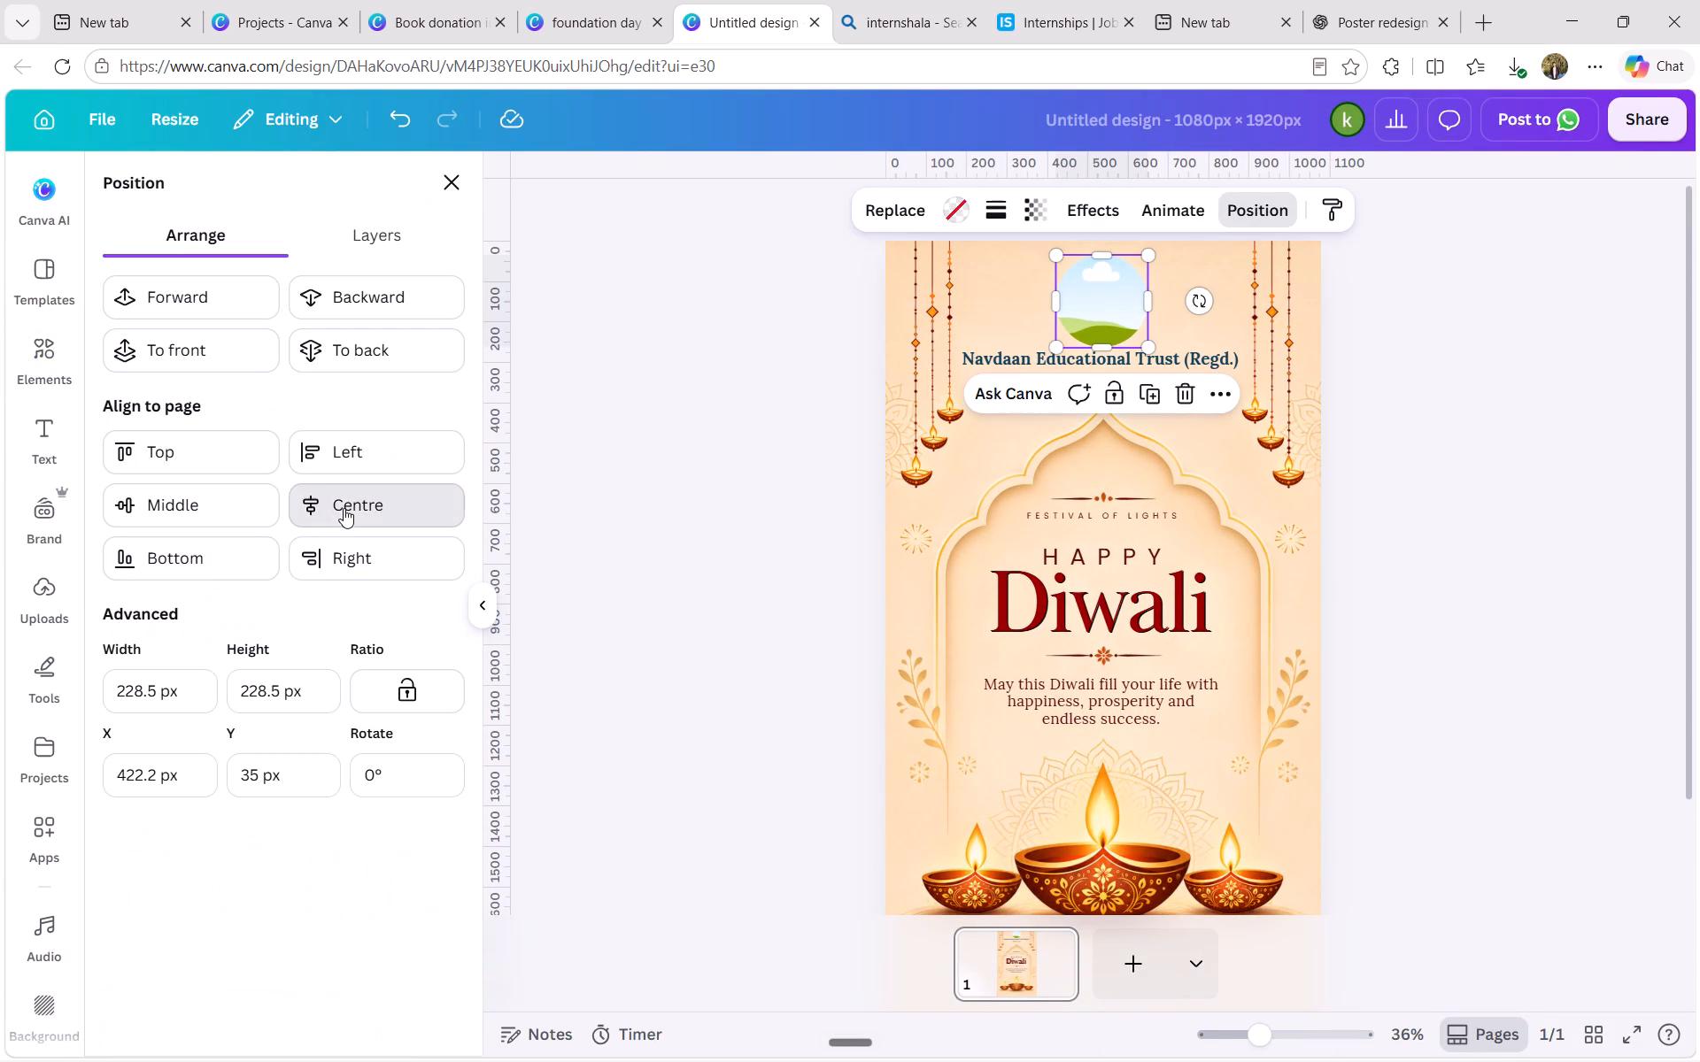
click(804, 622)
click(732, 504)
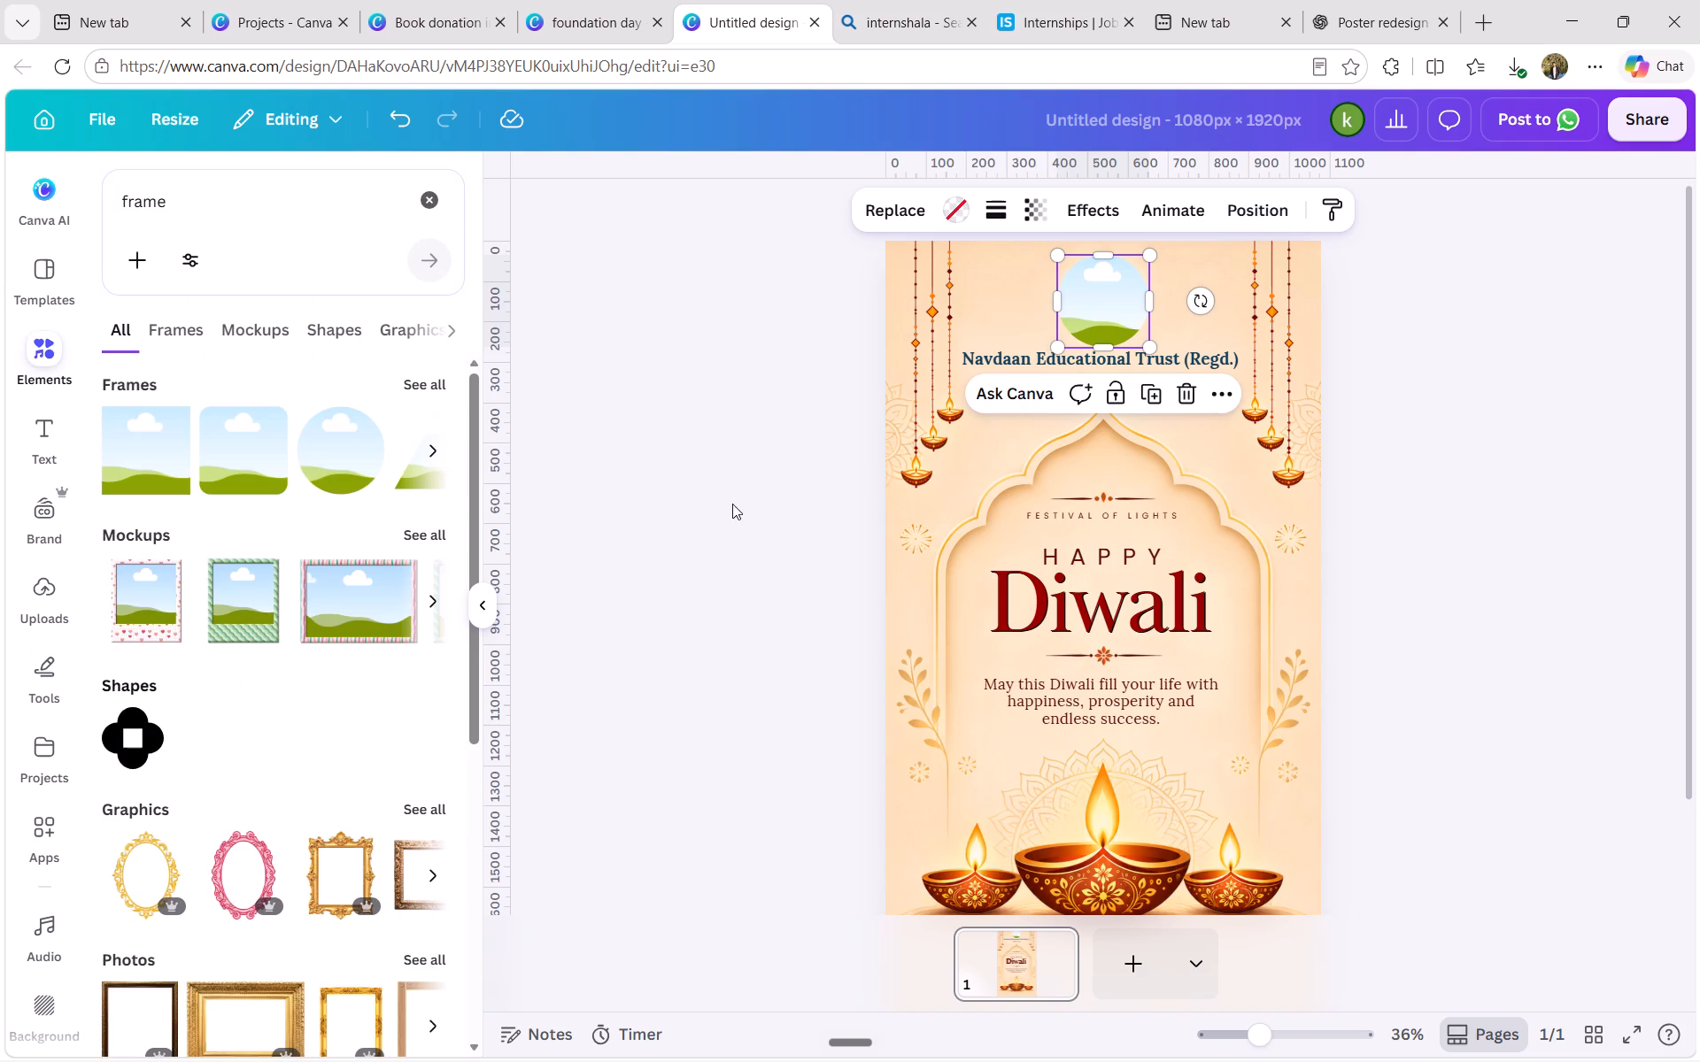
Nudge the circle frame up slightly to widen the gap above the trust name.
click(1107, 298)
key(Up)
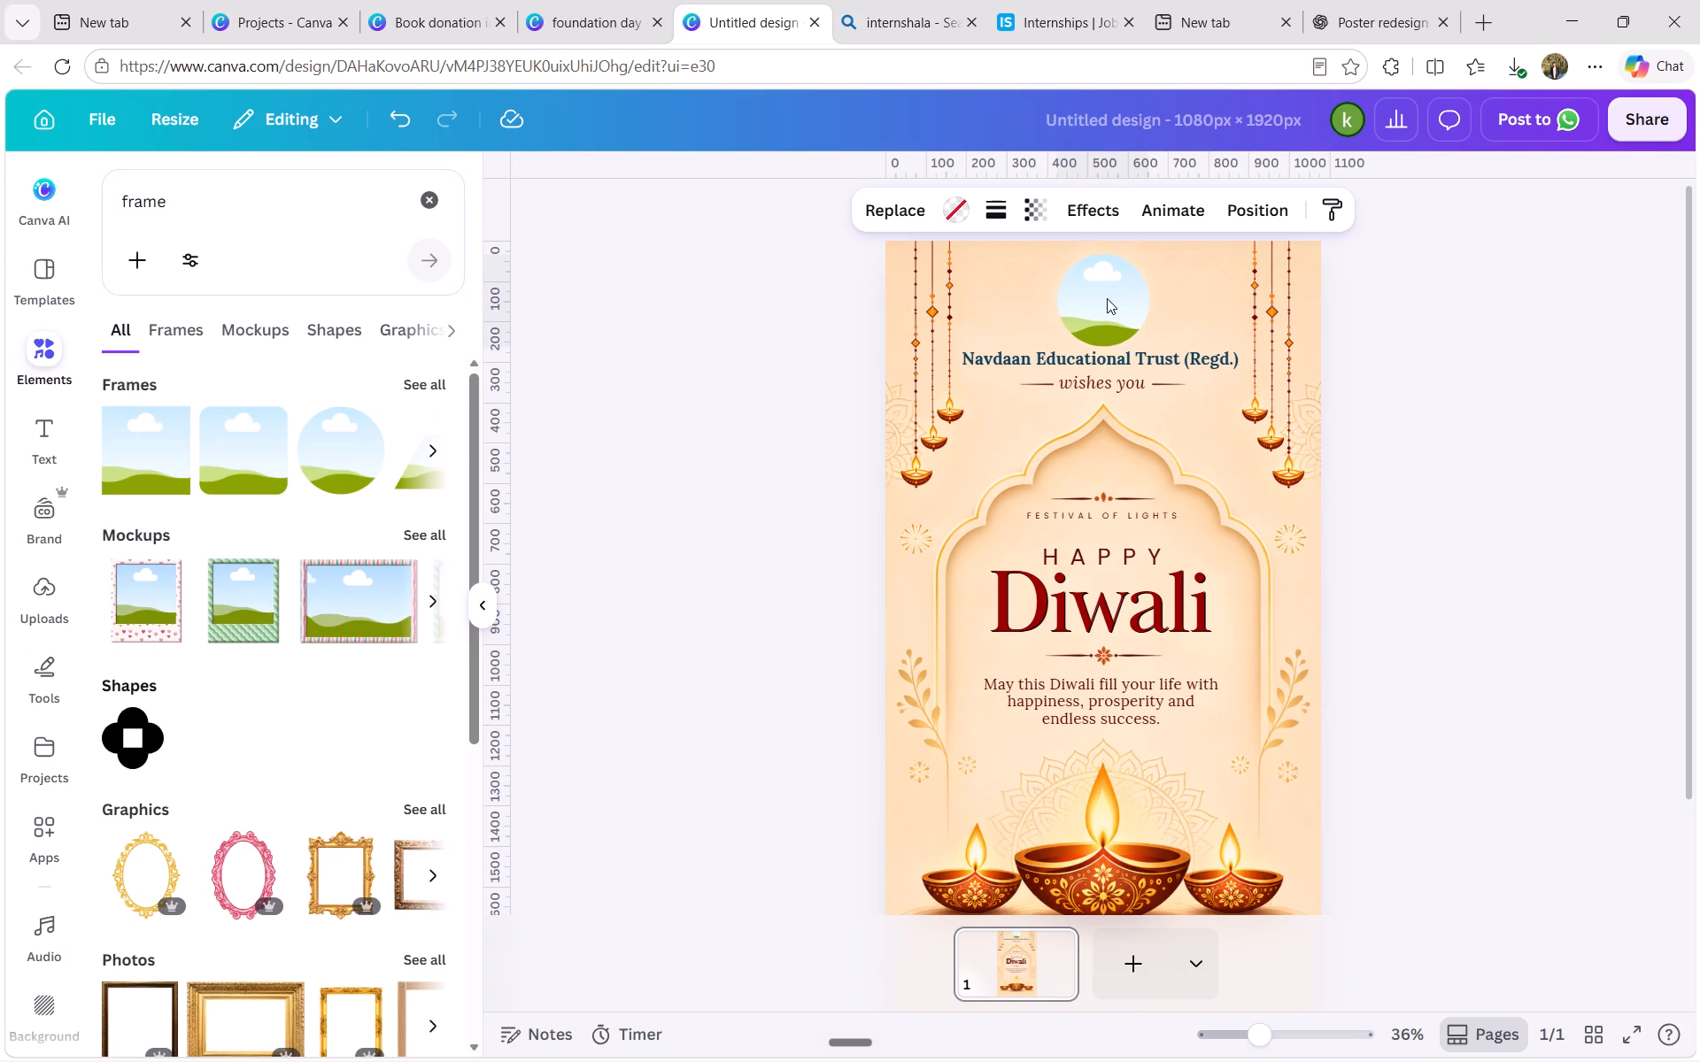
key(Up)
key(Up)
key(Up)
key(Up)
key(Up)
key(Up)
key(Up)
key(Up)
key(Up)
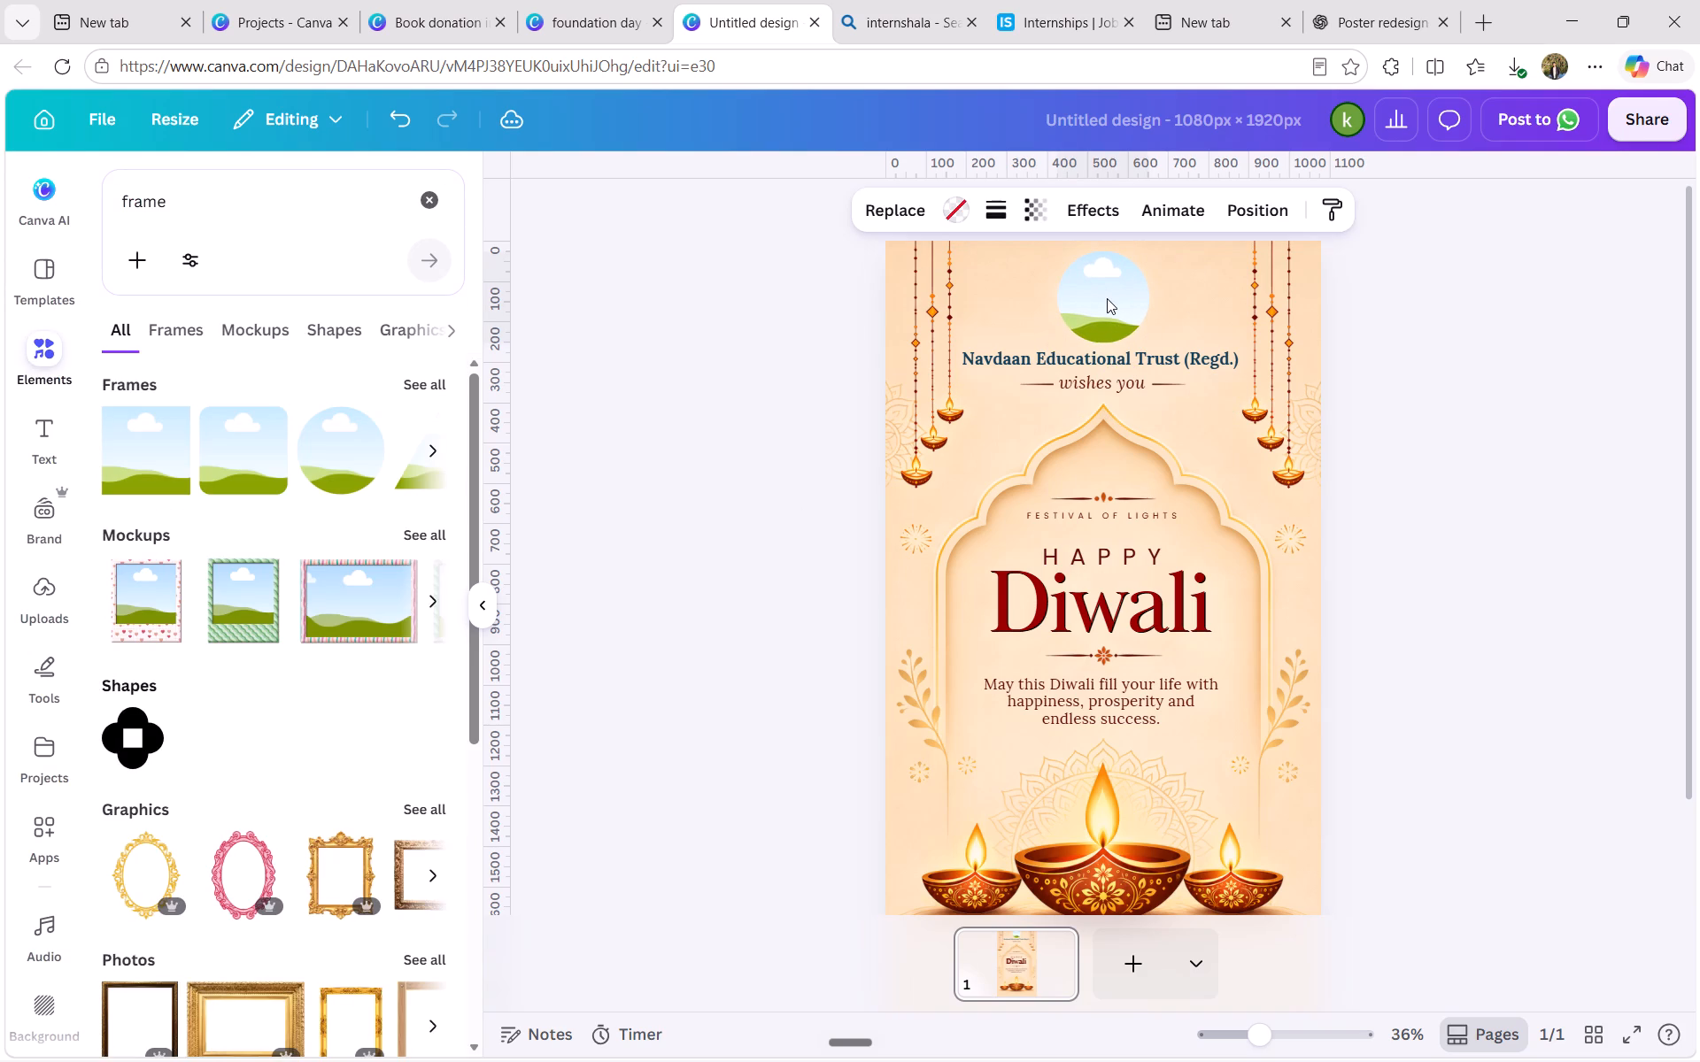
key(Down)
key(Up)
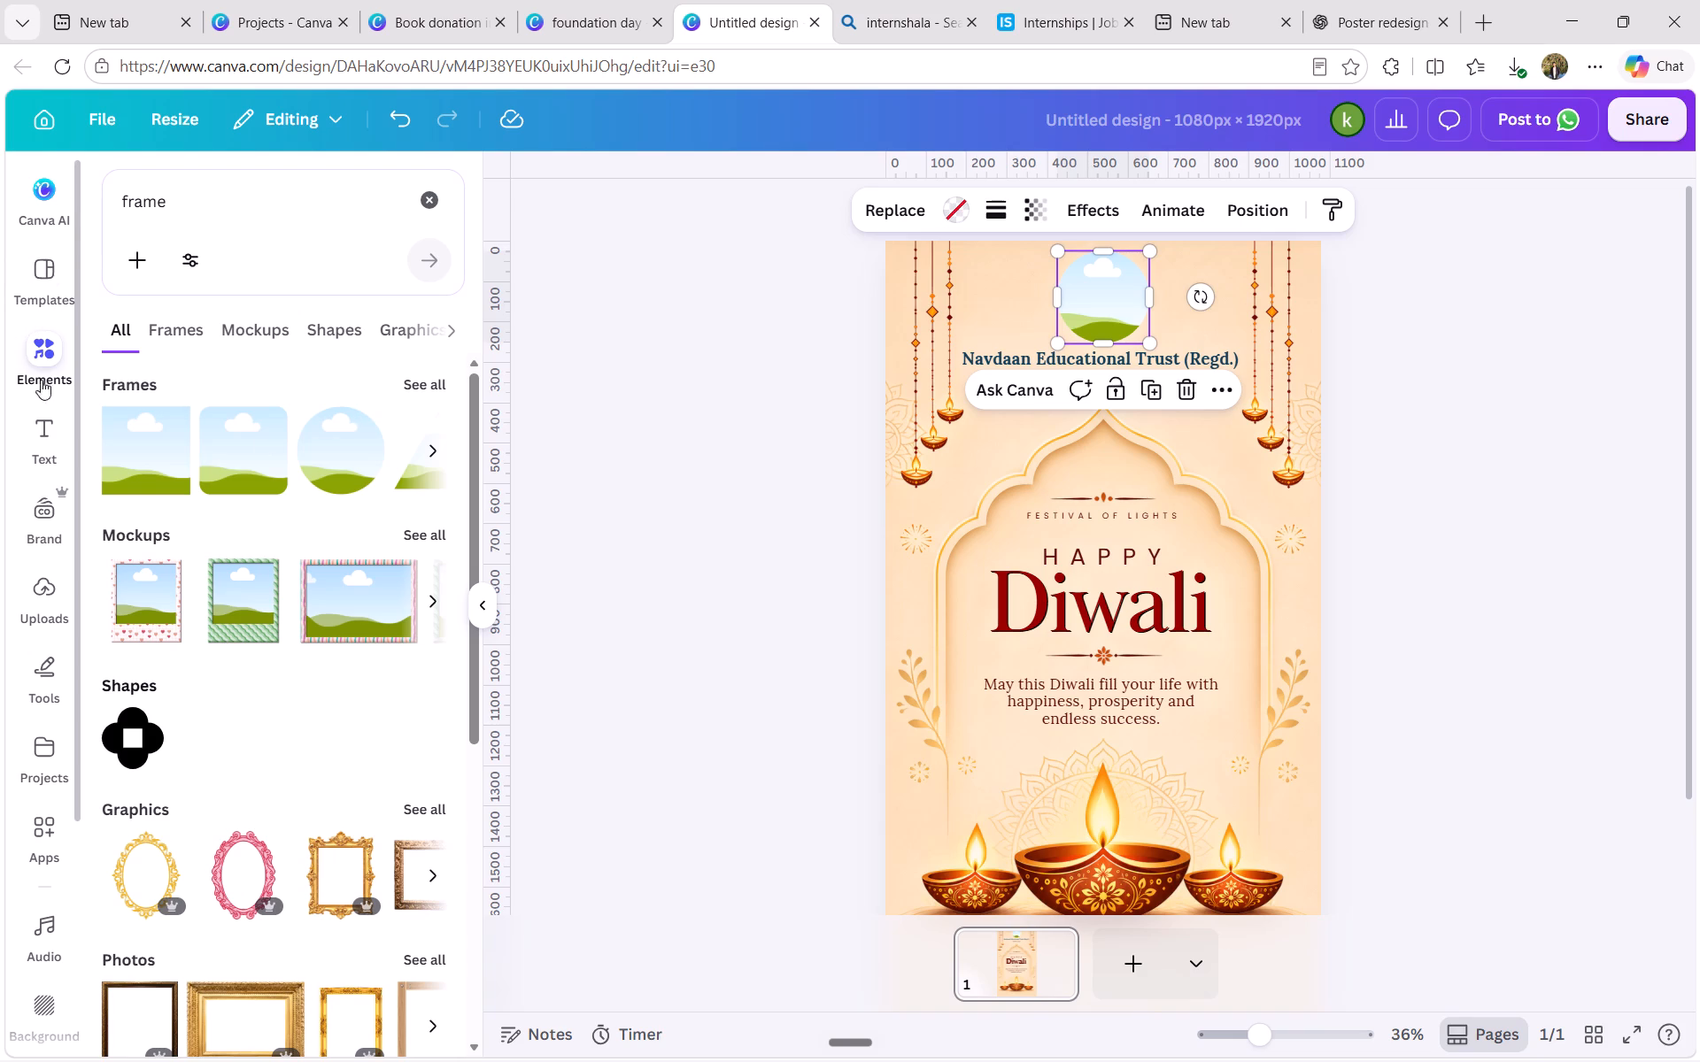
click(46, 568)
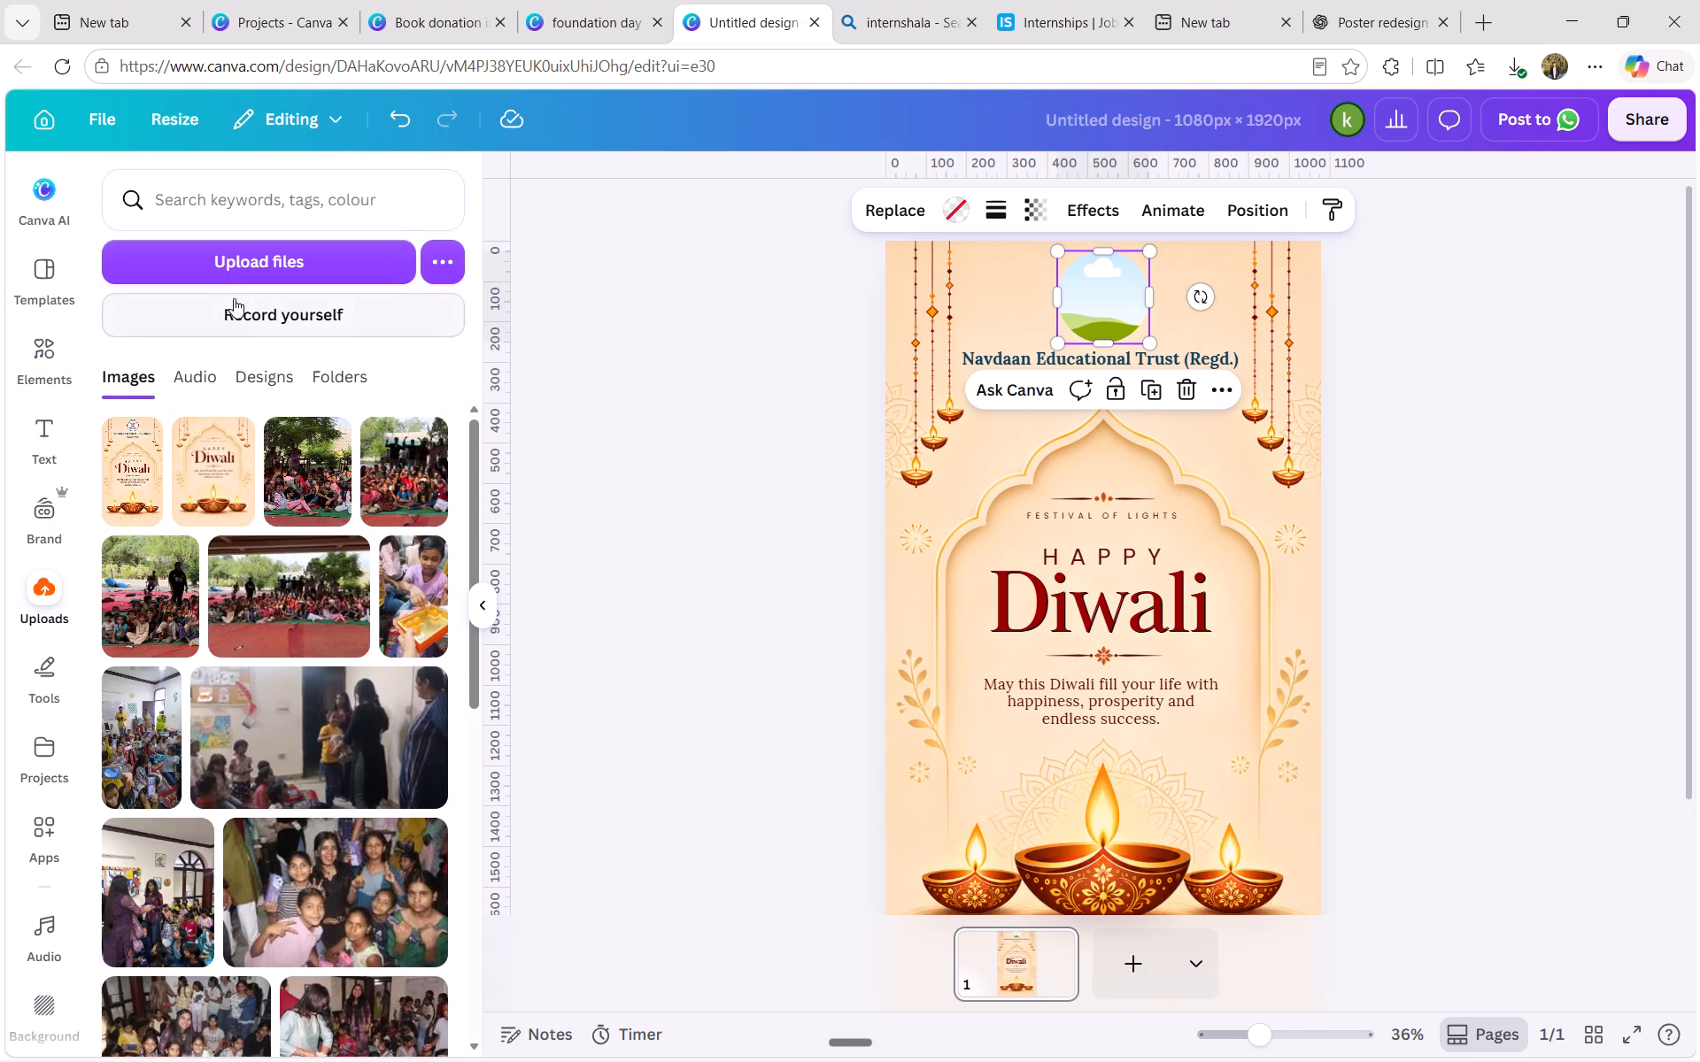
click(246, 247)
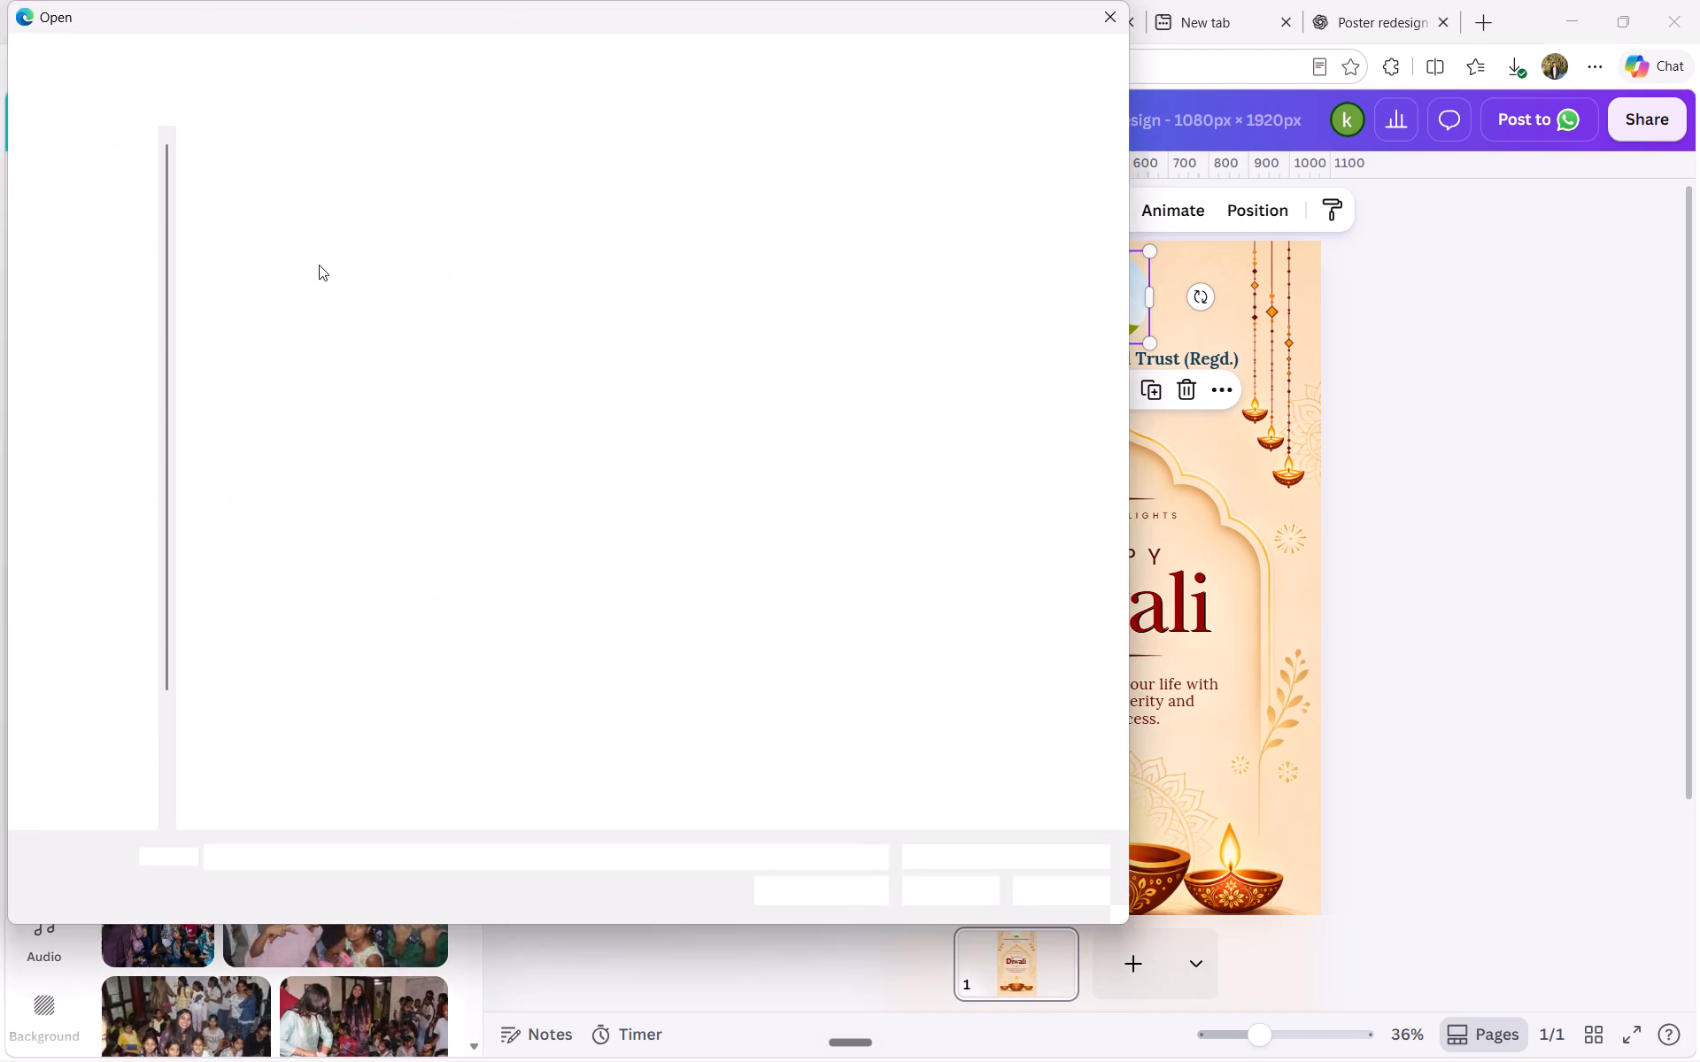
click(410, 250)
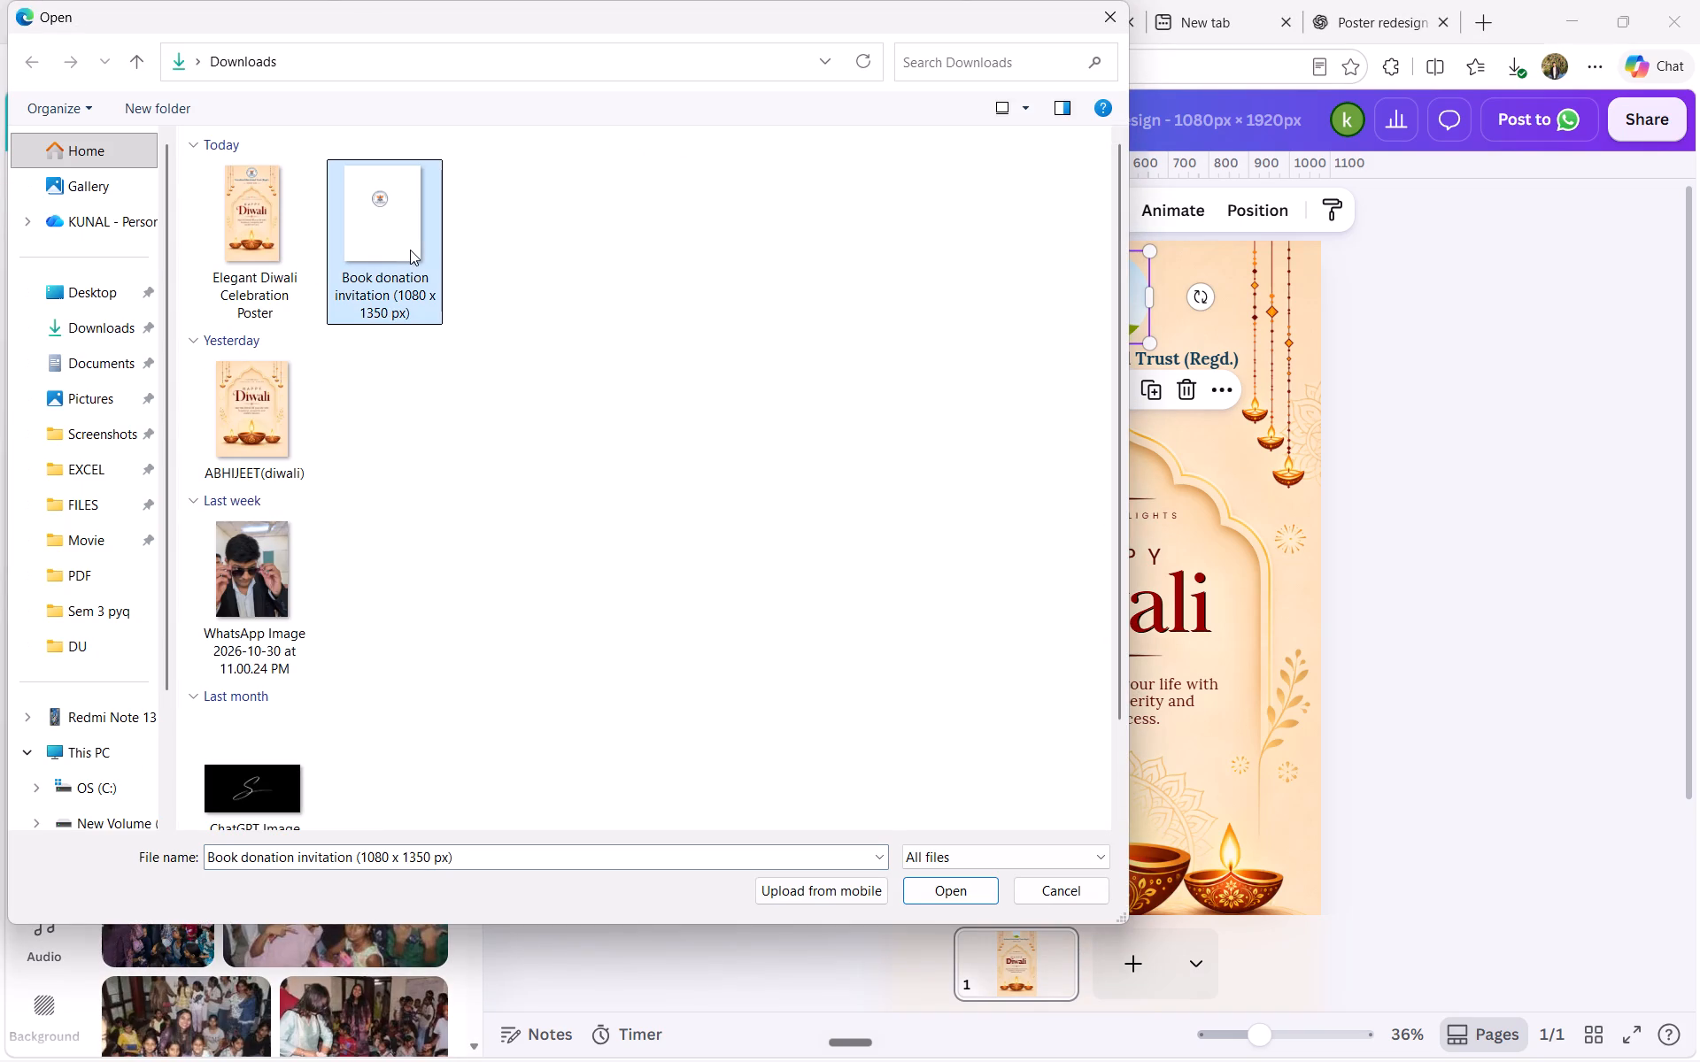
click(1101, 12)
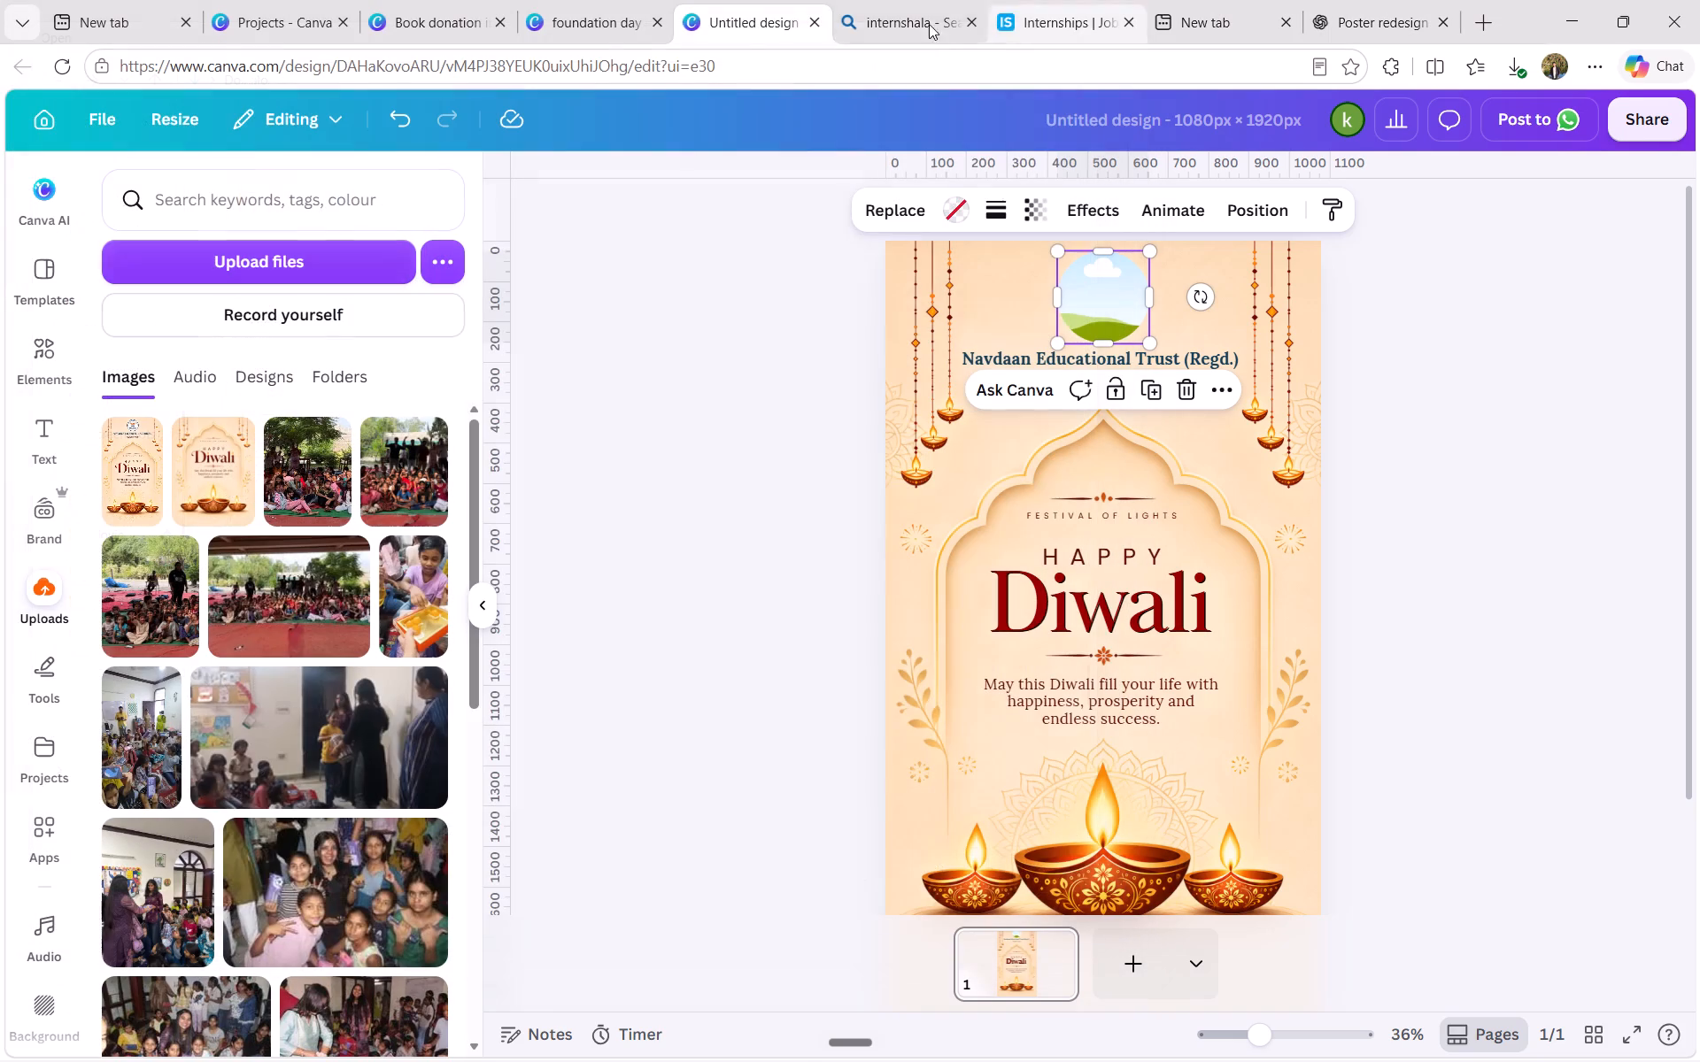
Copy the round Navudaan logo from the "foundation day" design into the Diwali poster and place it below the trust name, over the arch's upper left.
click(537, 22)
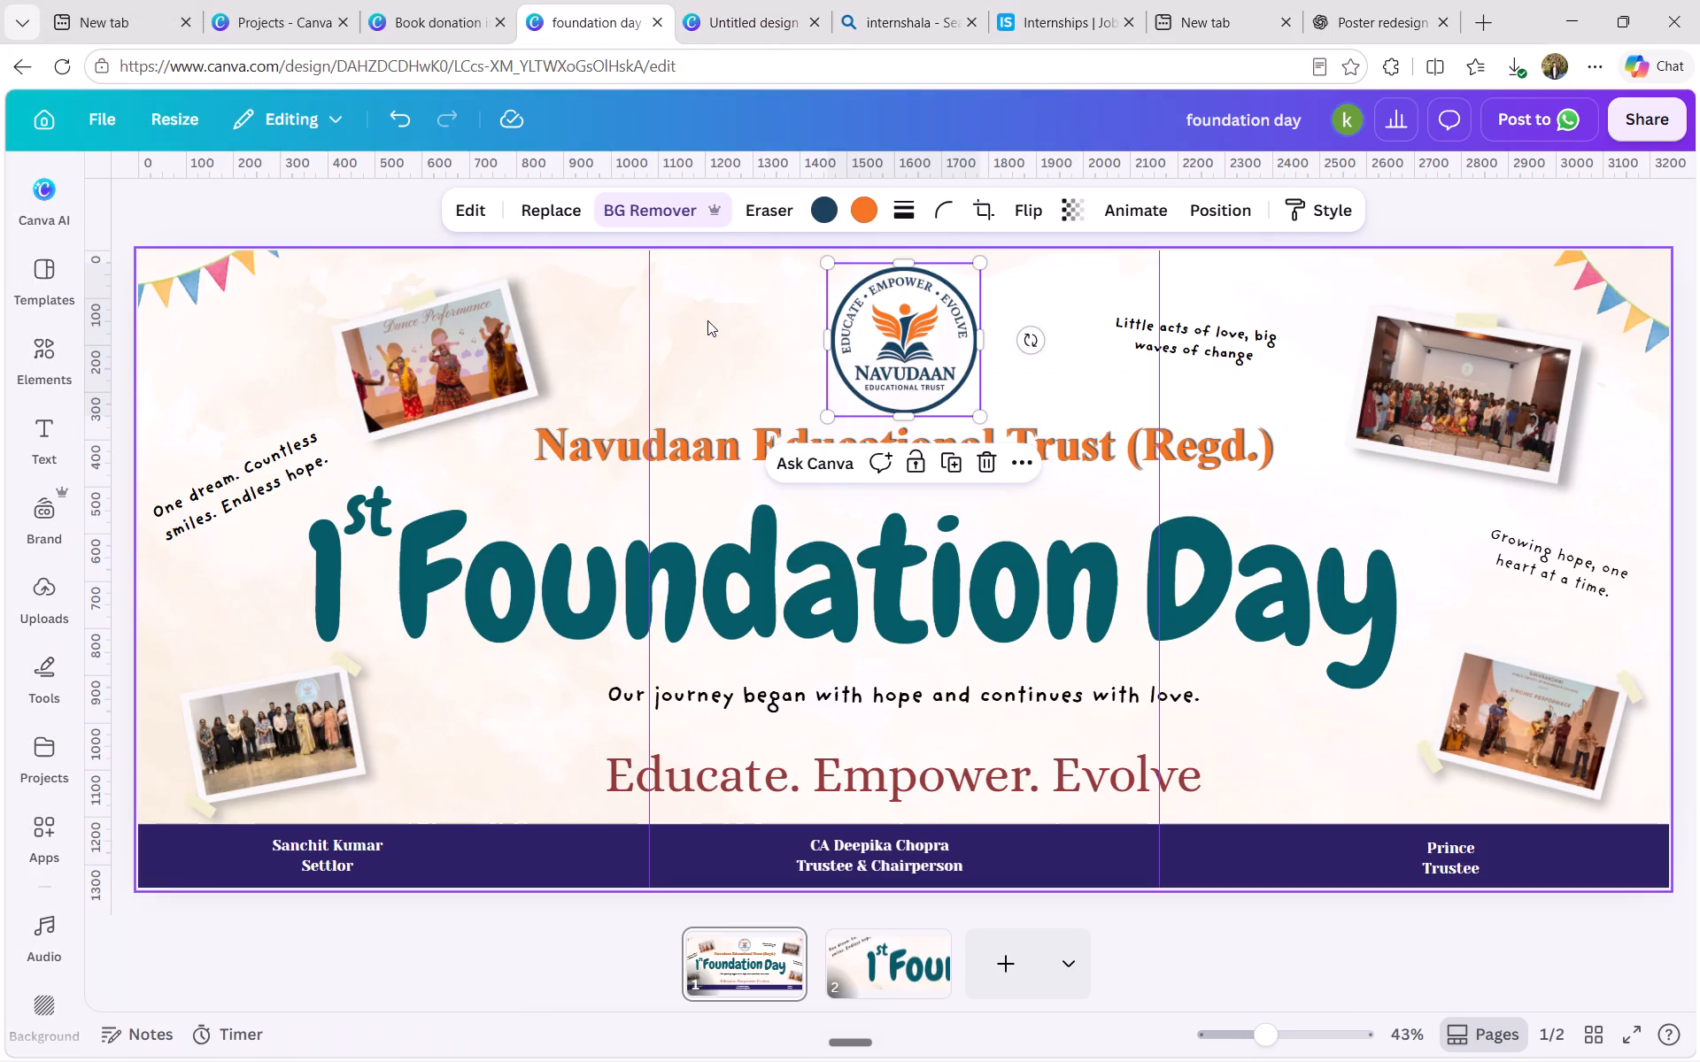
click(677, 328)
click(903, 318)
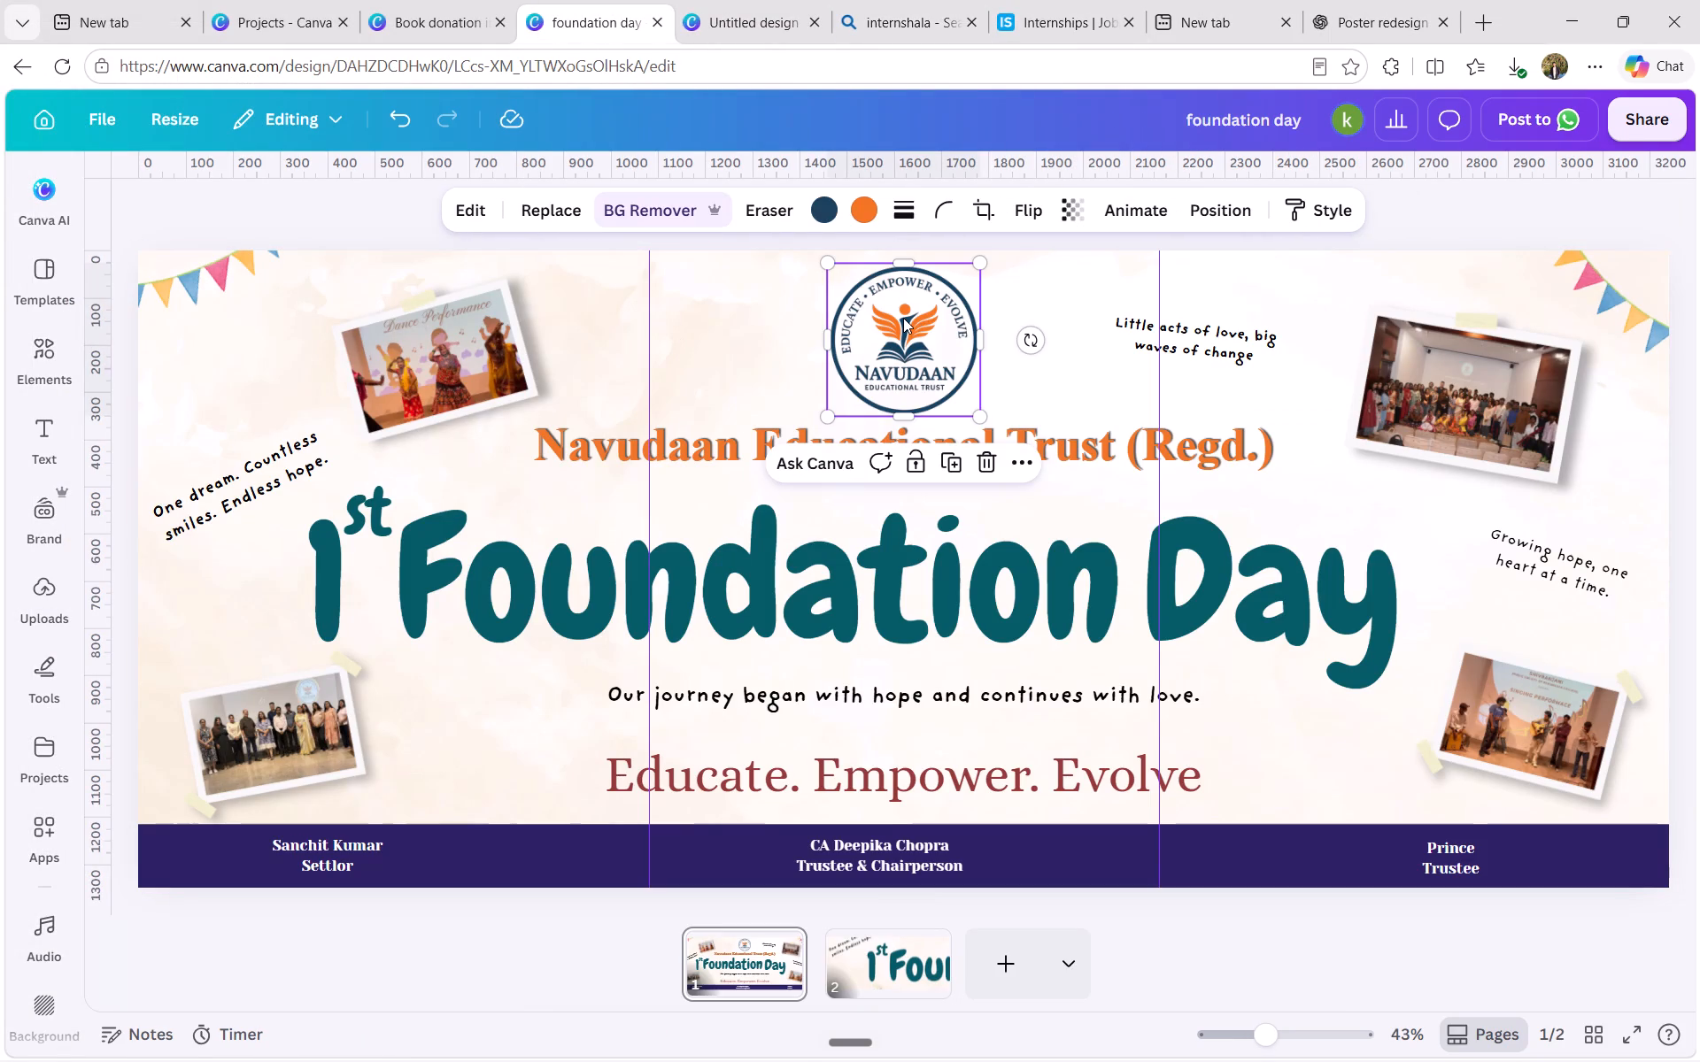
right_click(903, 318)
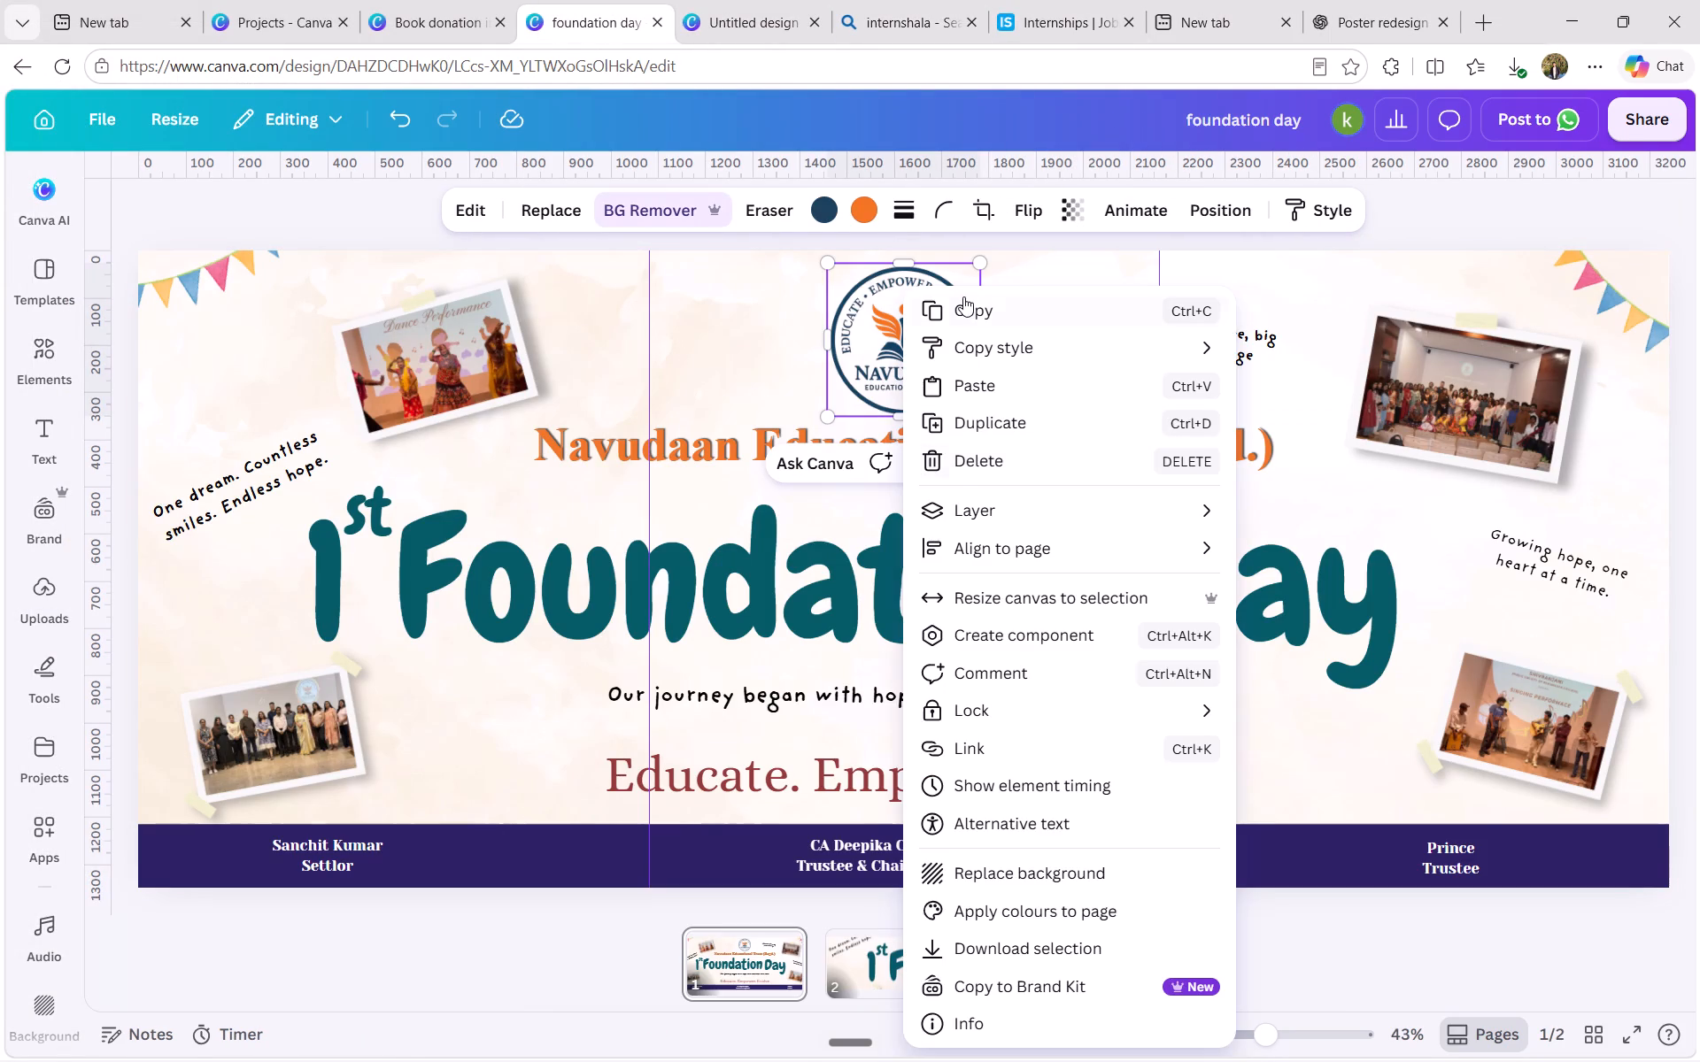
click(965, 299)
click(678, 3)
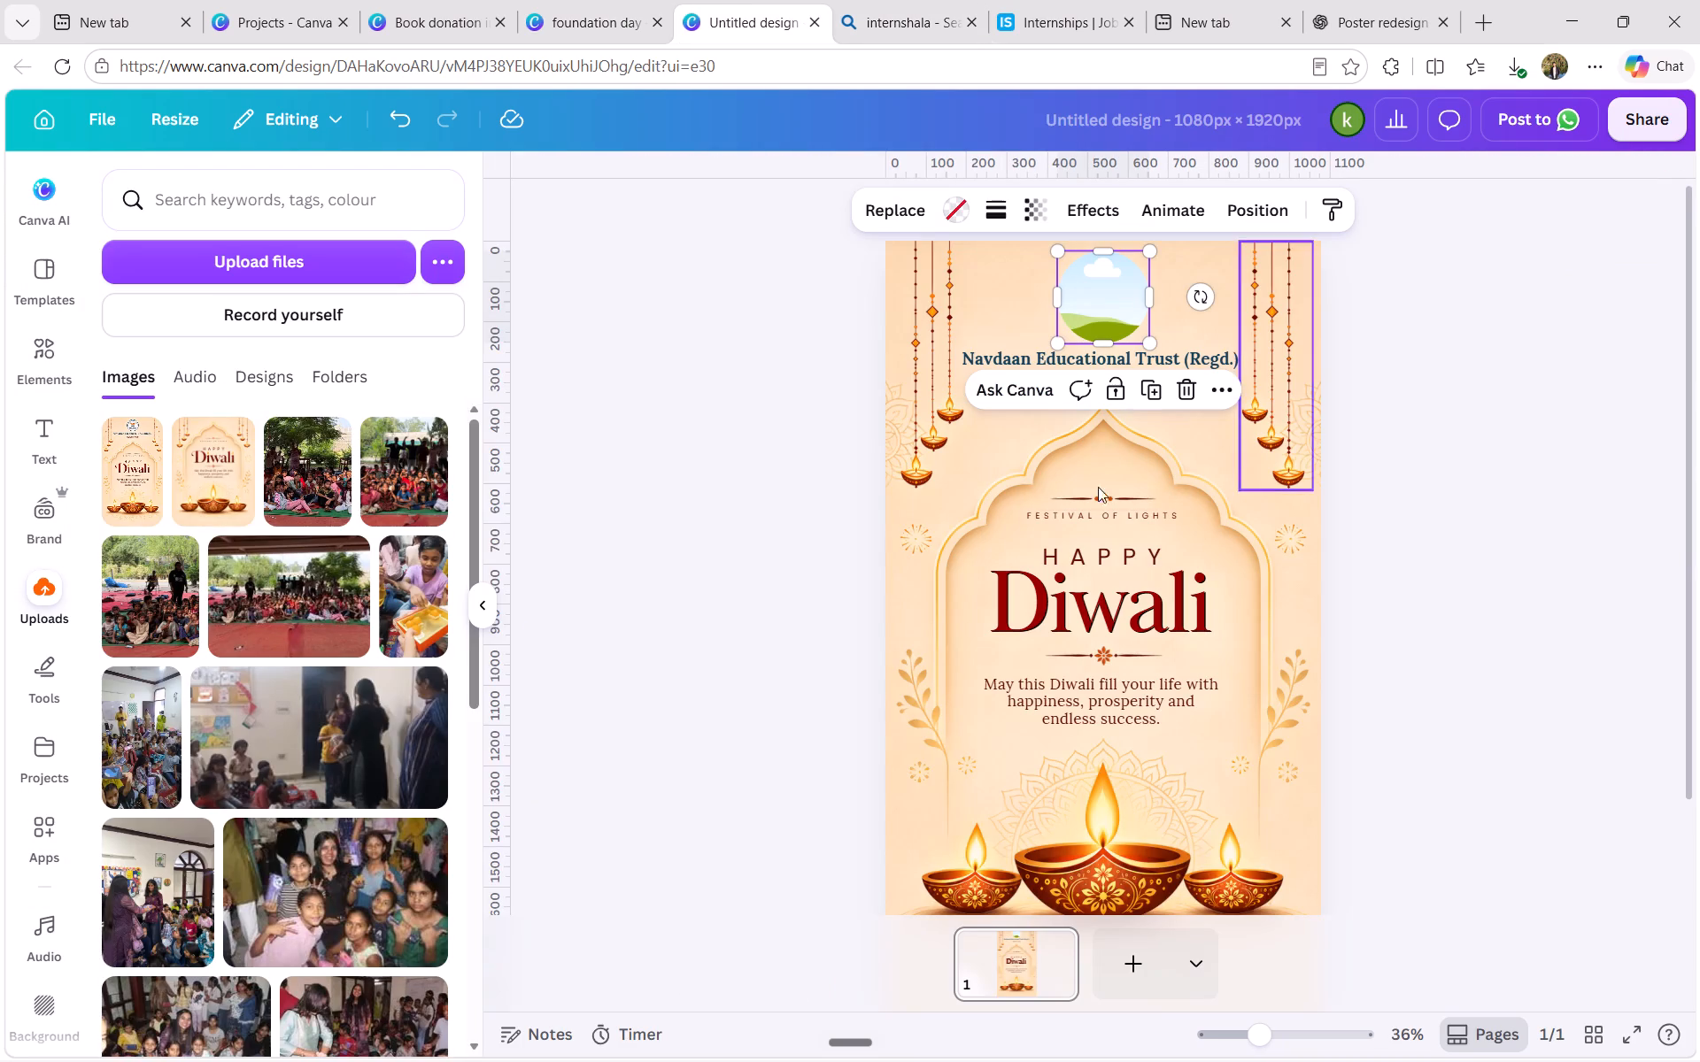
click(978, 450)
key(ctrl+v)
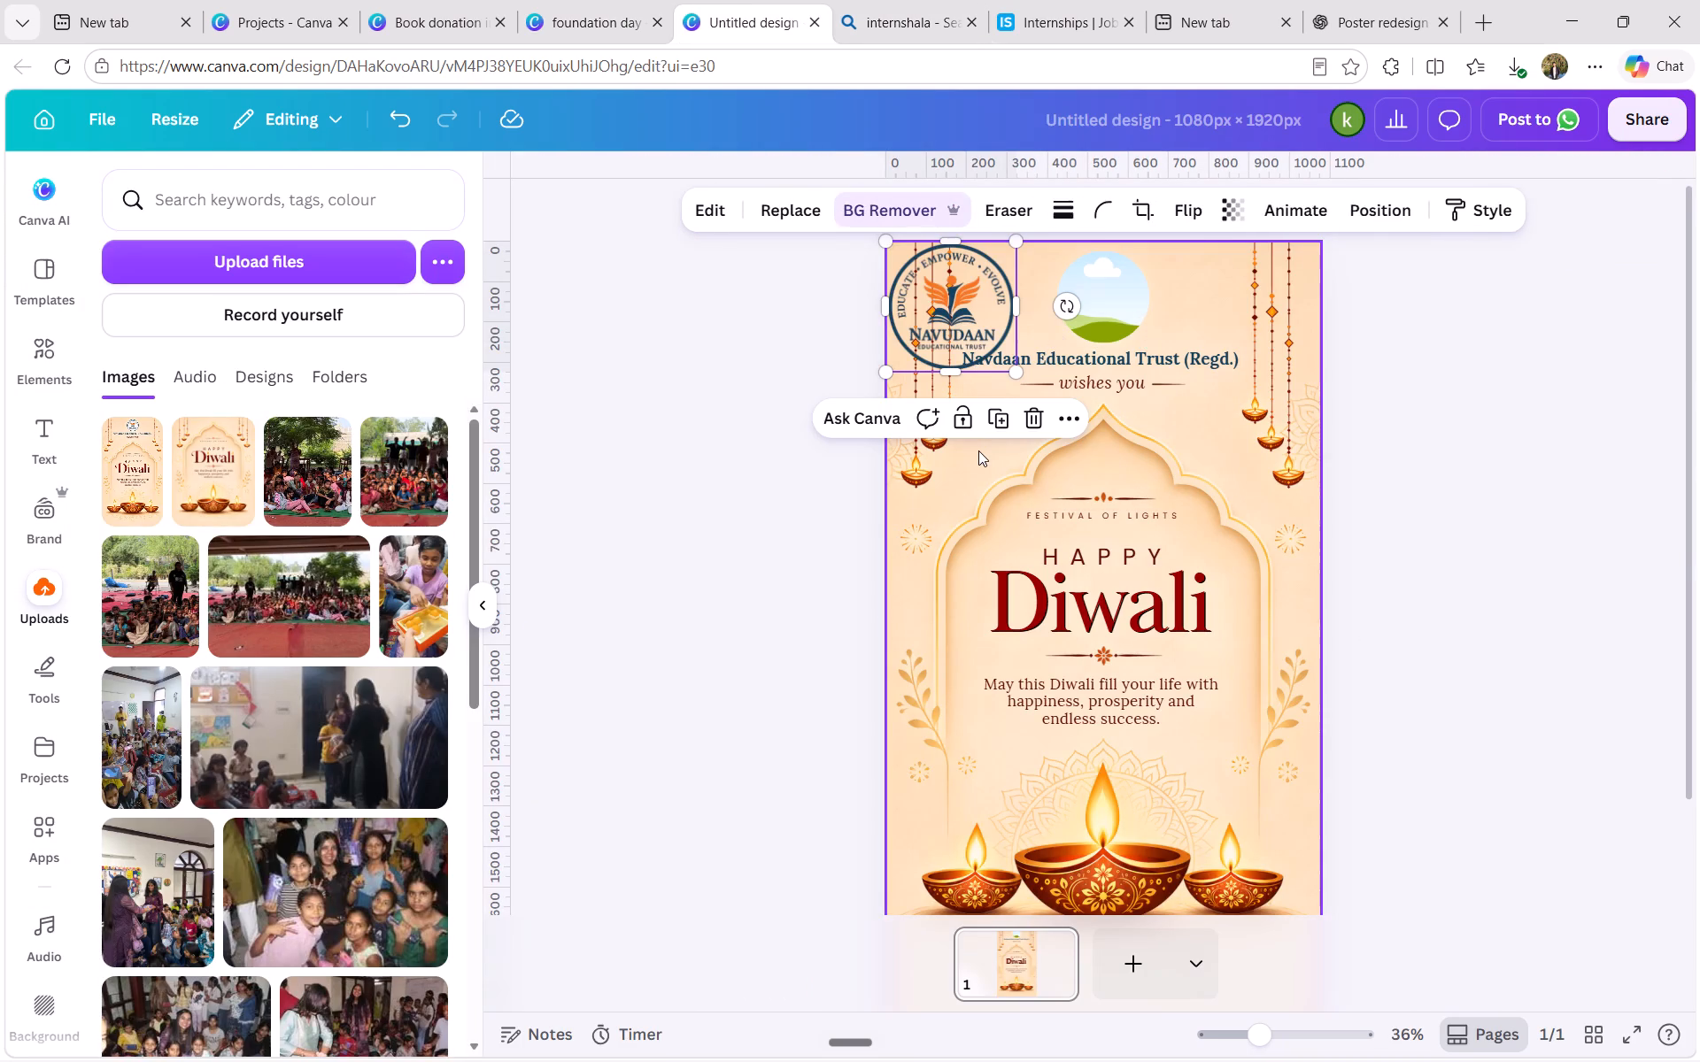
drag(981, 281, 1032, 357)
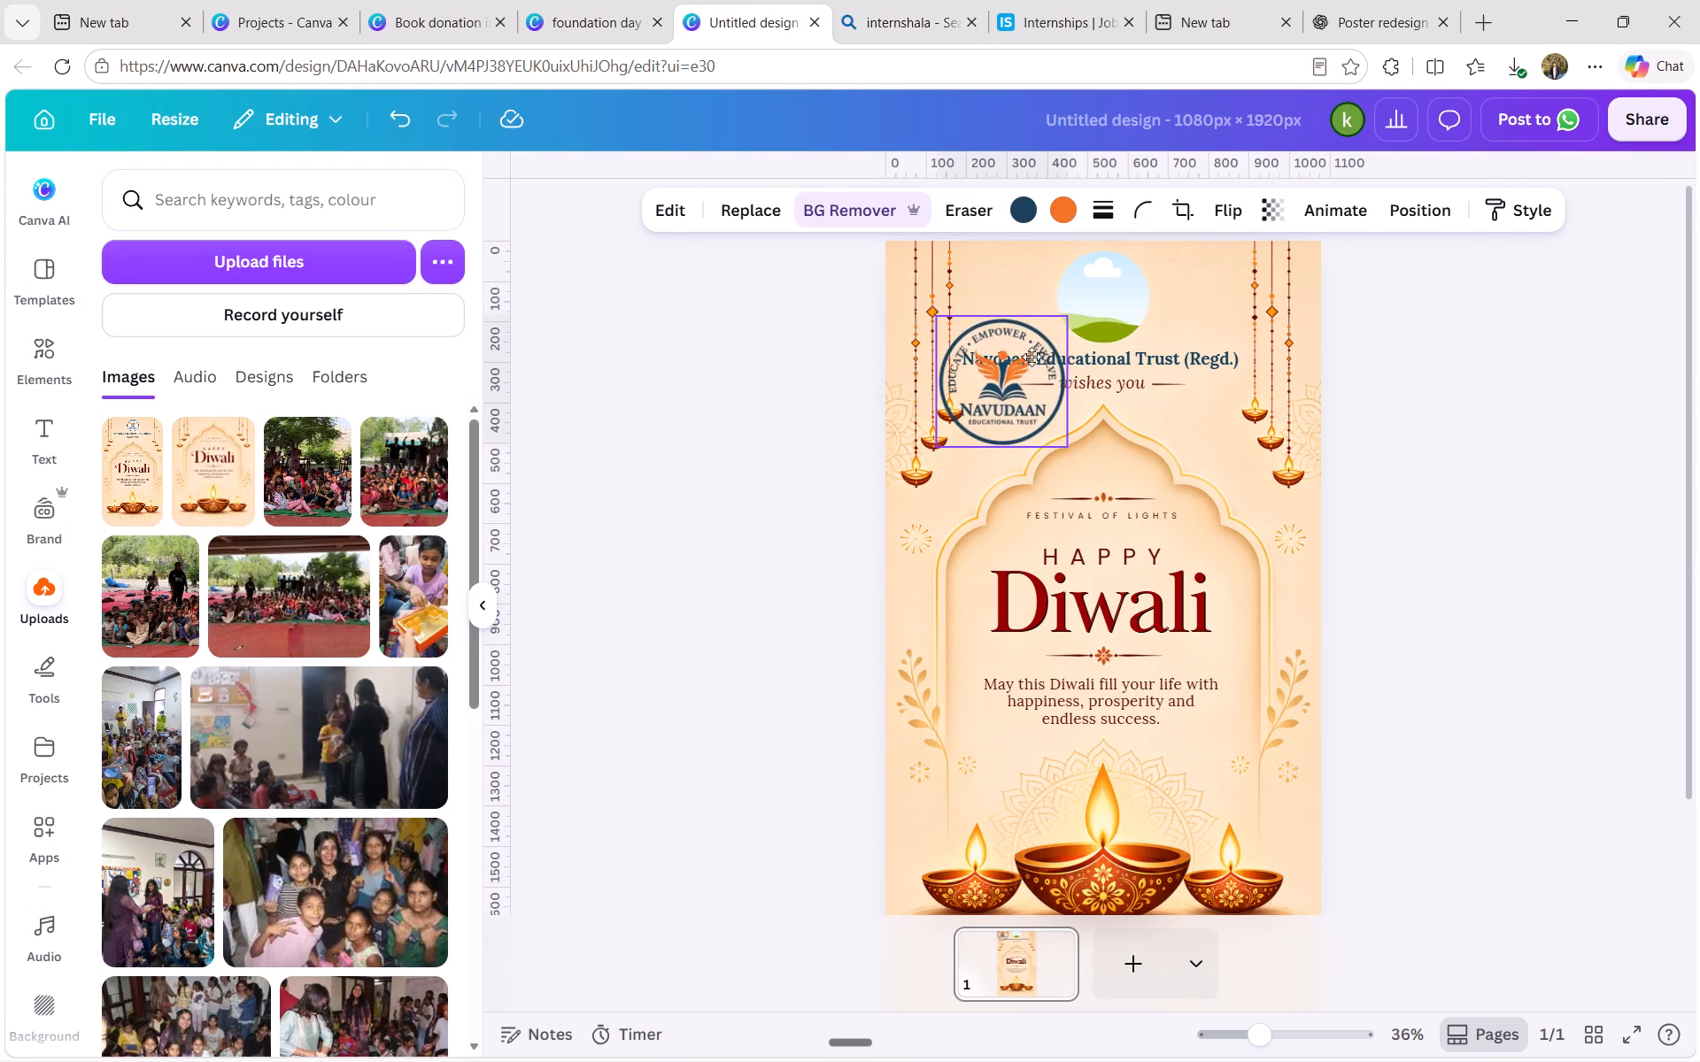
drag(1032, 357, 1036, 417)
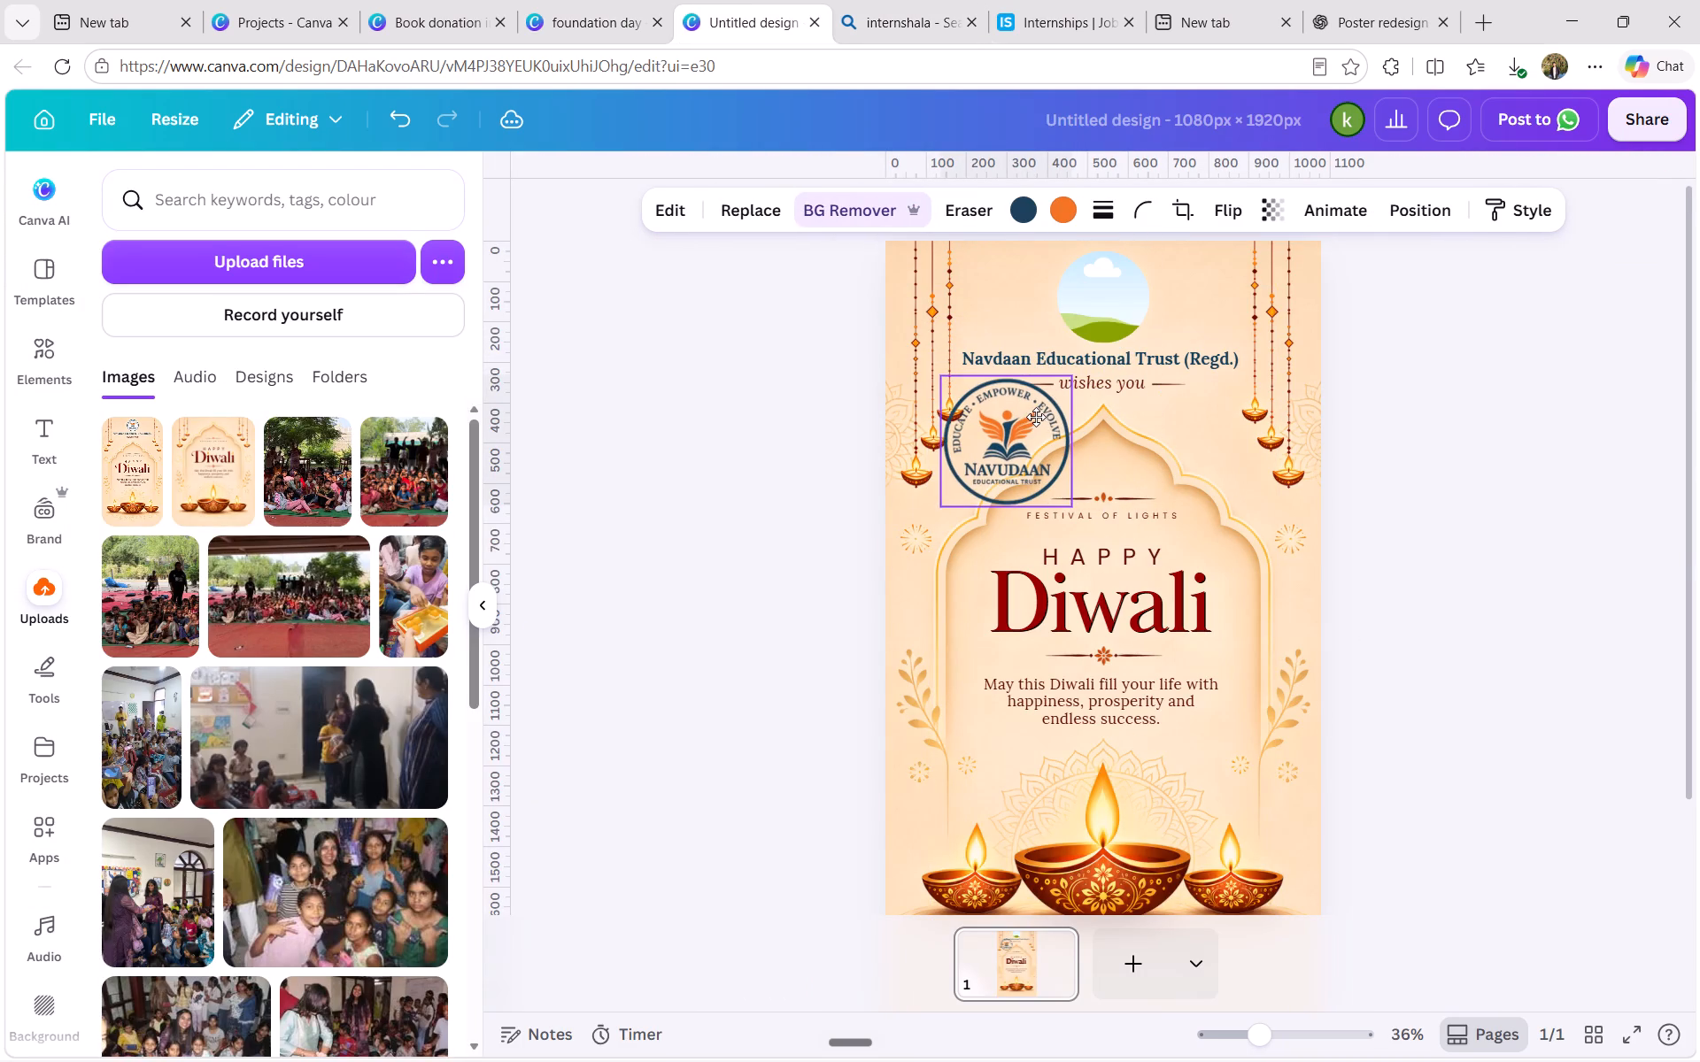
drag(1036, 417, 1035, 416)
Restore the pasted logo's entire white background in the Pixel Eraser with a size 100 brush, and close the eraser.
click(901, 220)
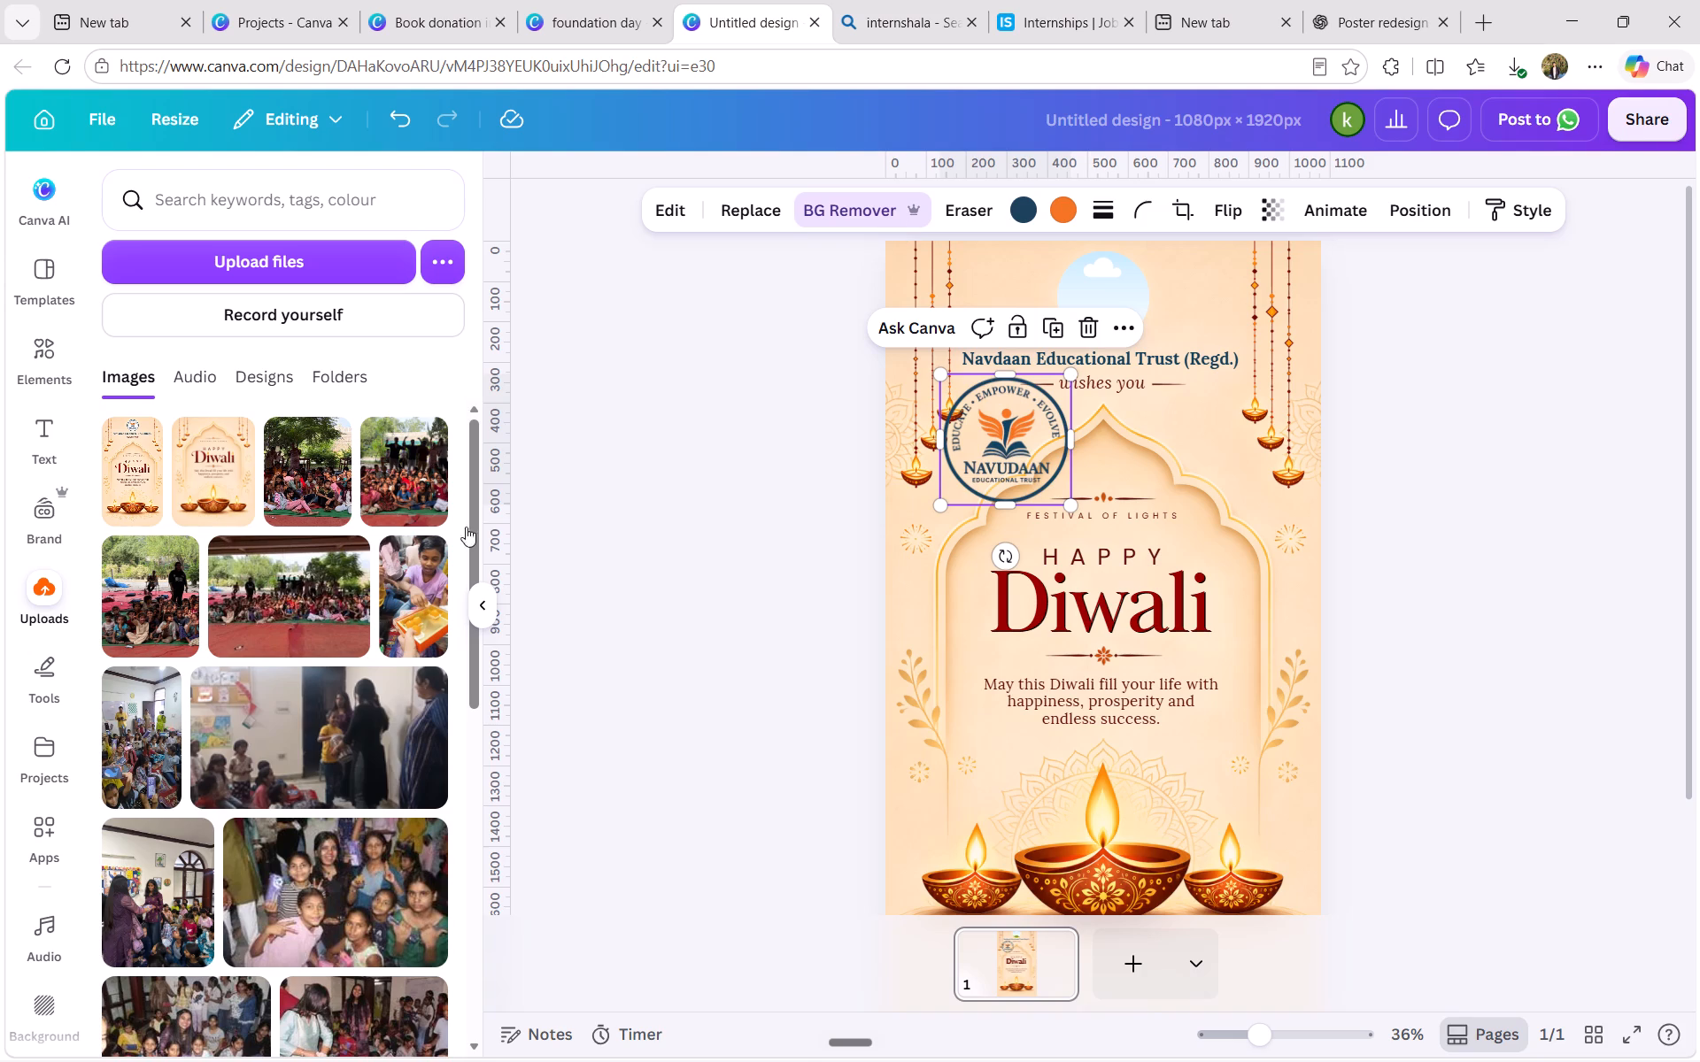
click(385, 278)
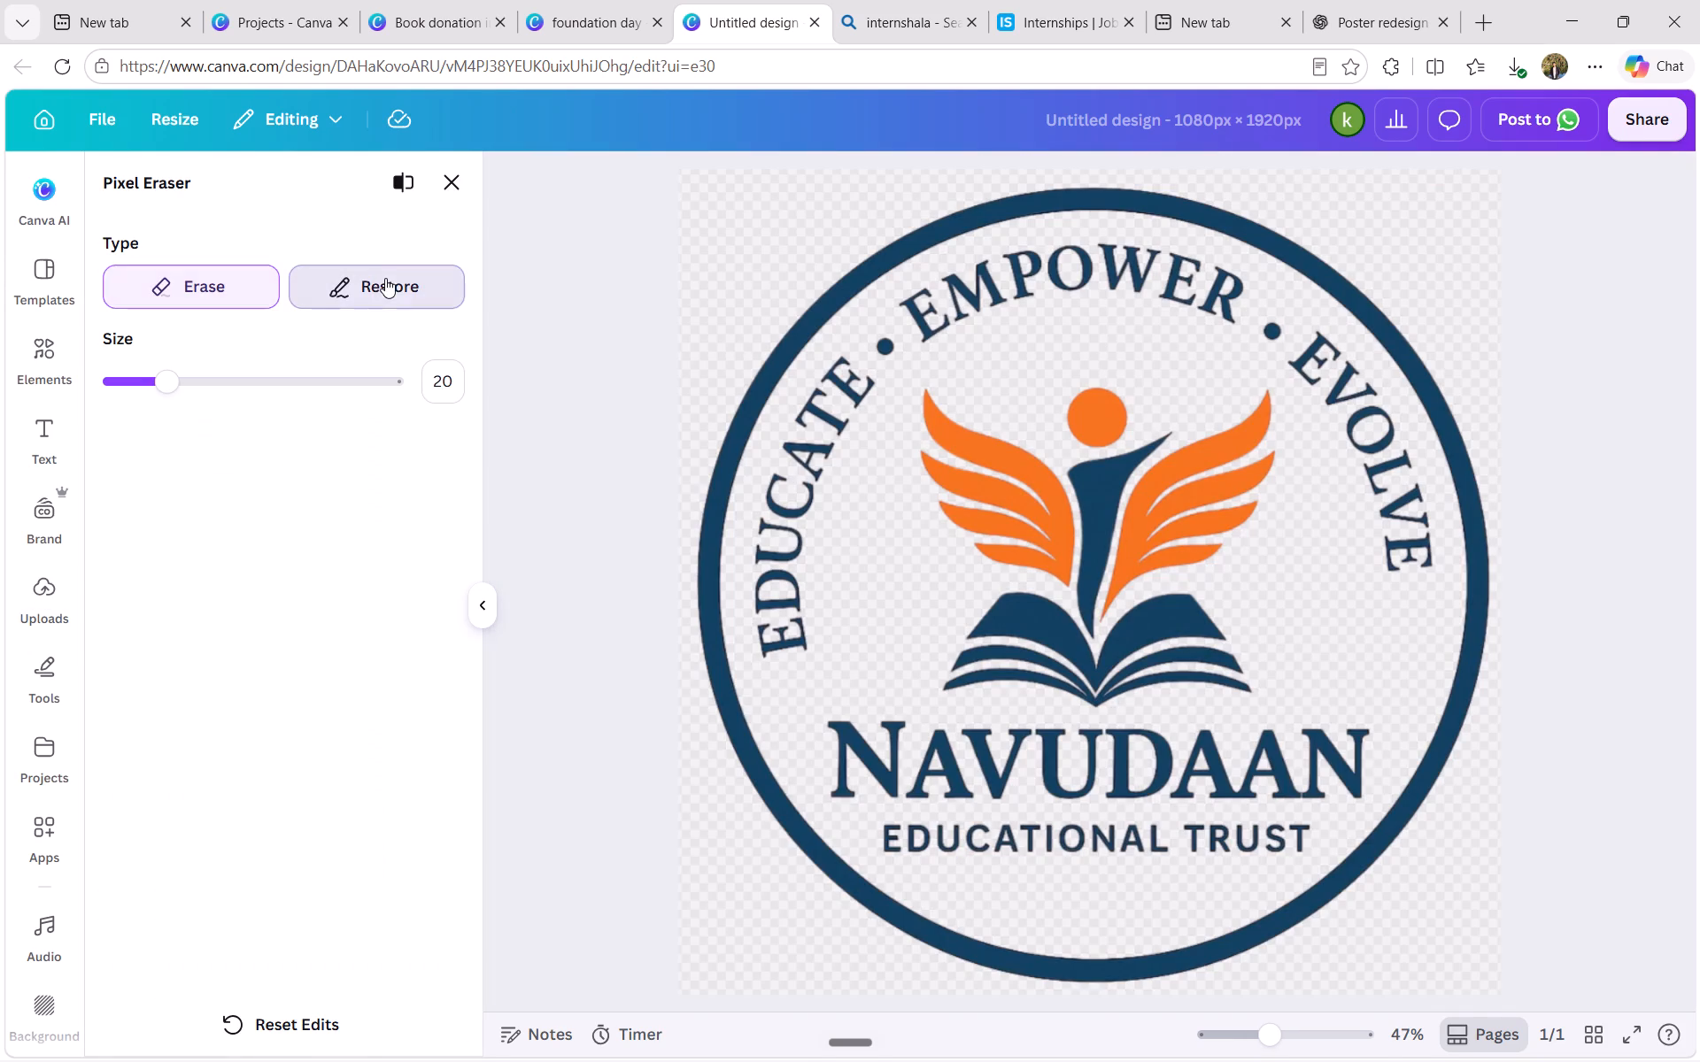
drag(151, 386, 555, 386)
drag(683, 269, 744, 889)
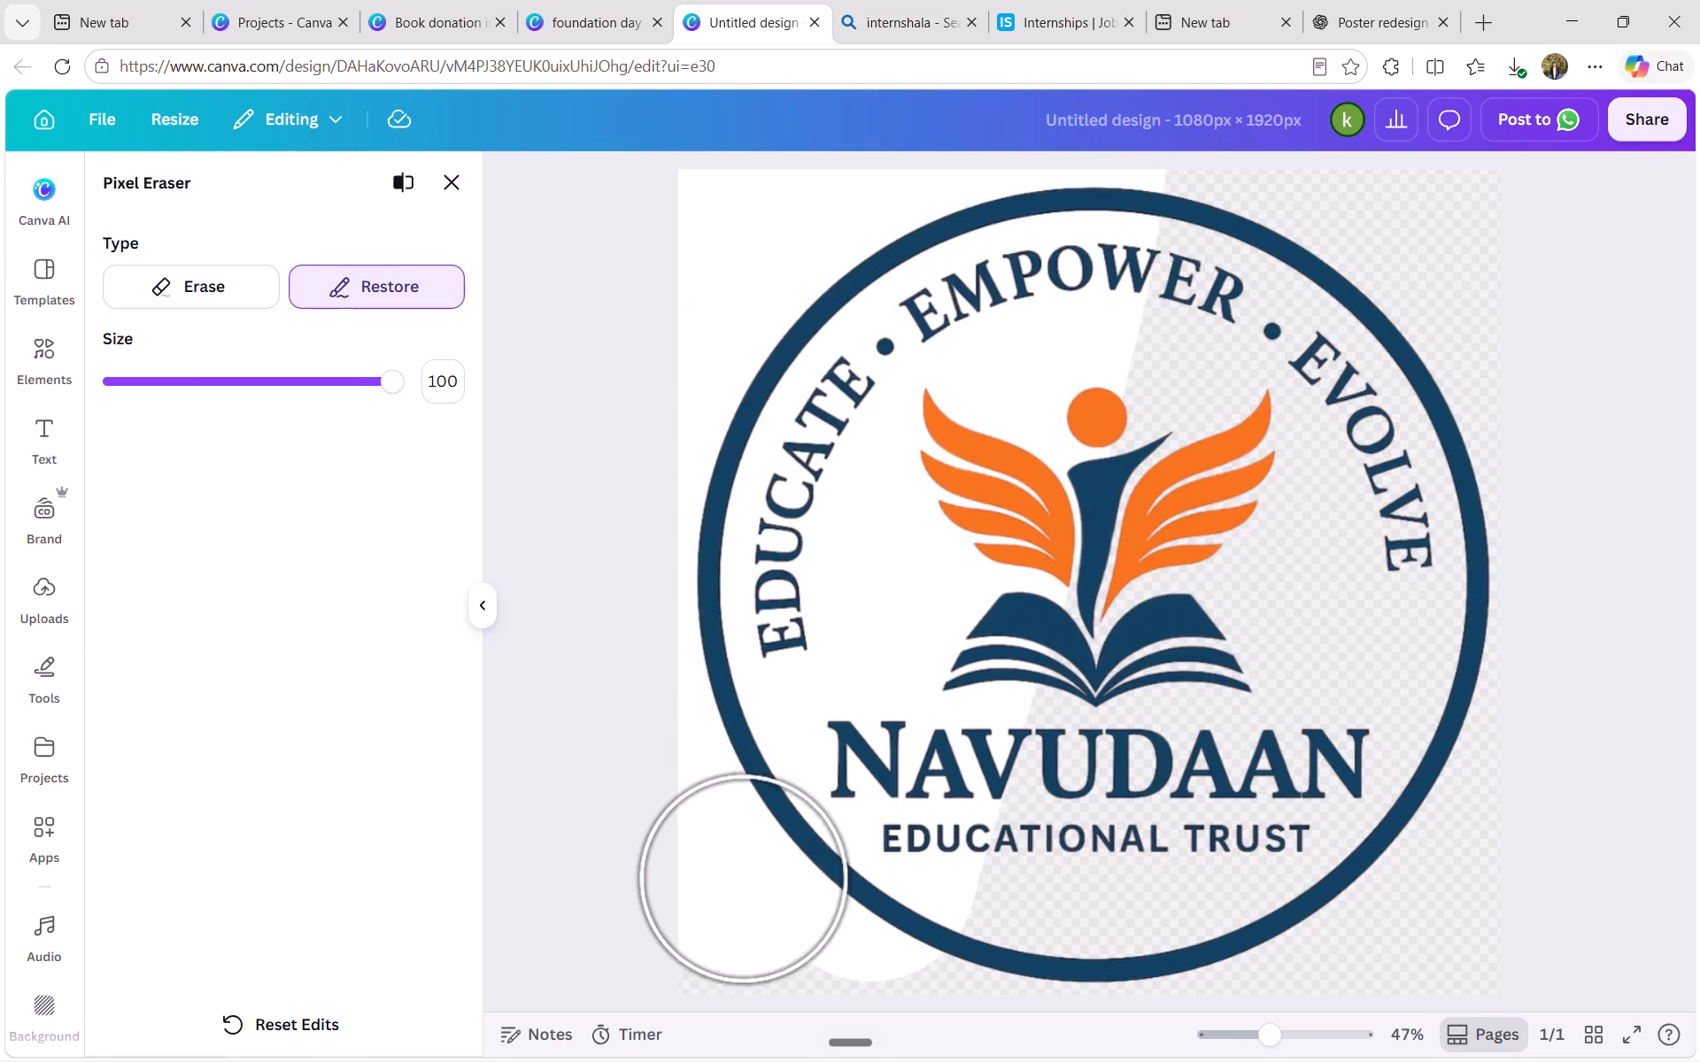
drag(744, 889, 1508, 924)
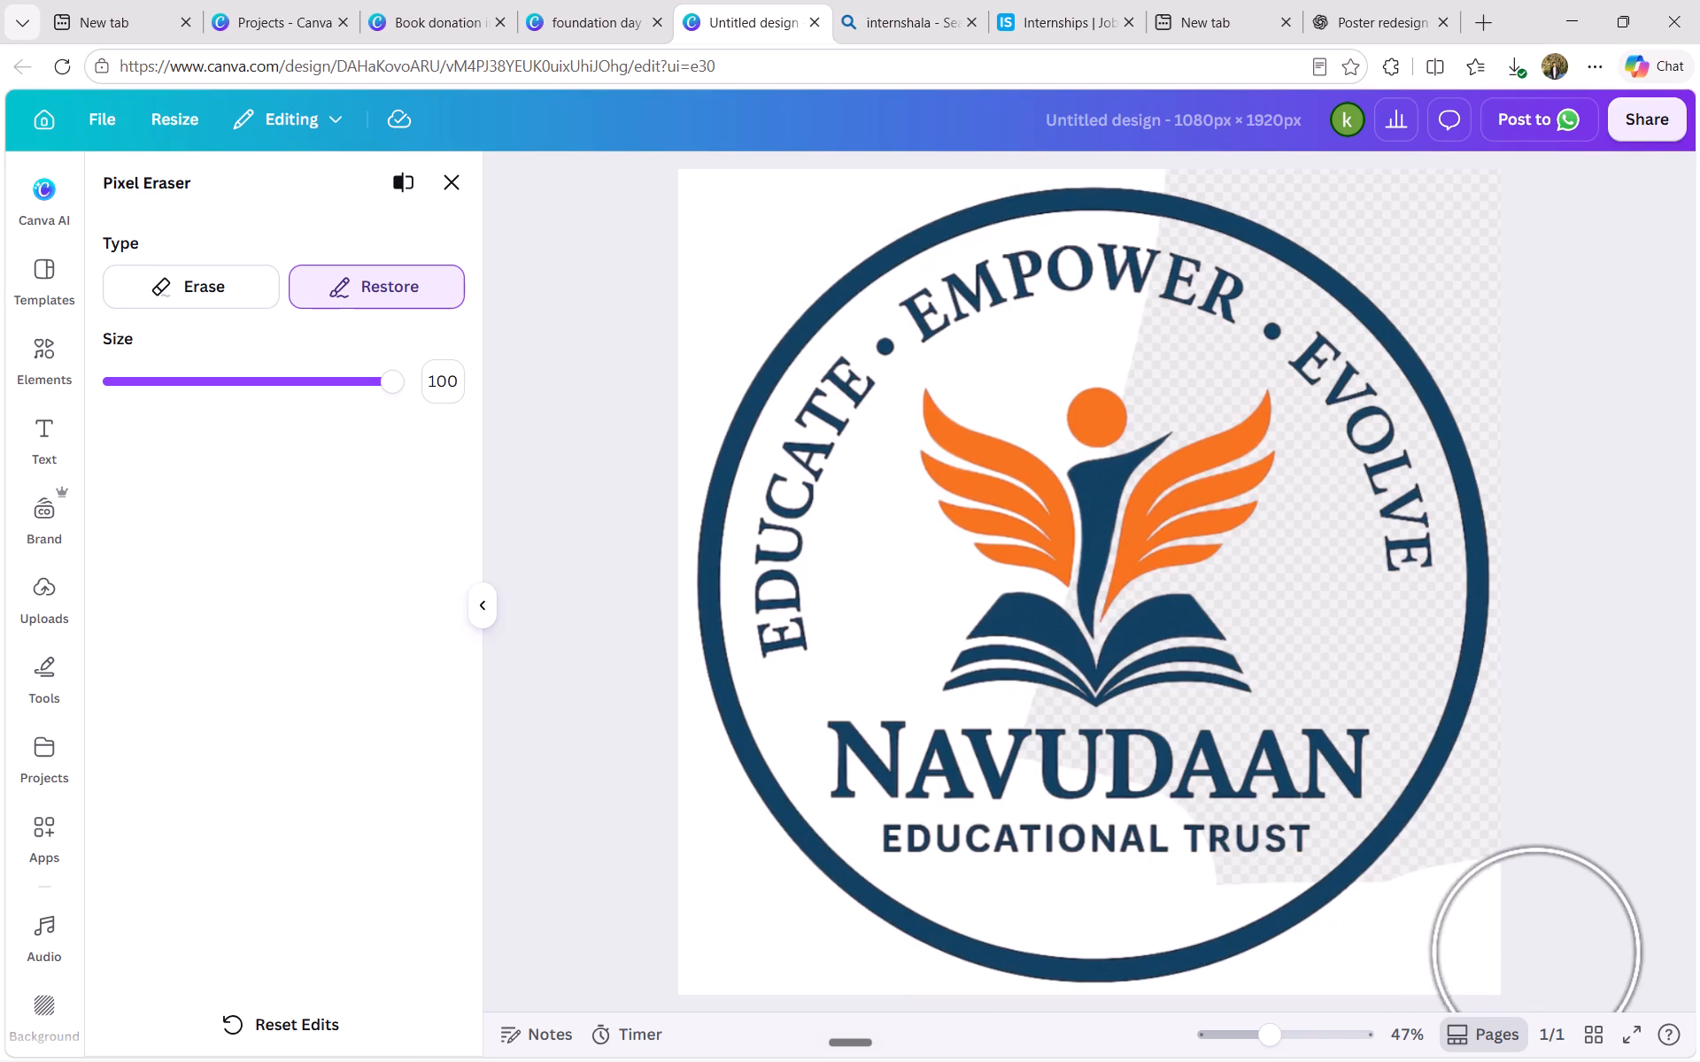
drag(1508, 924, 1115, 405)
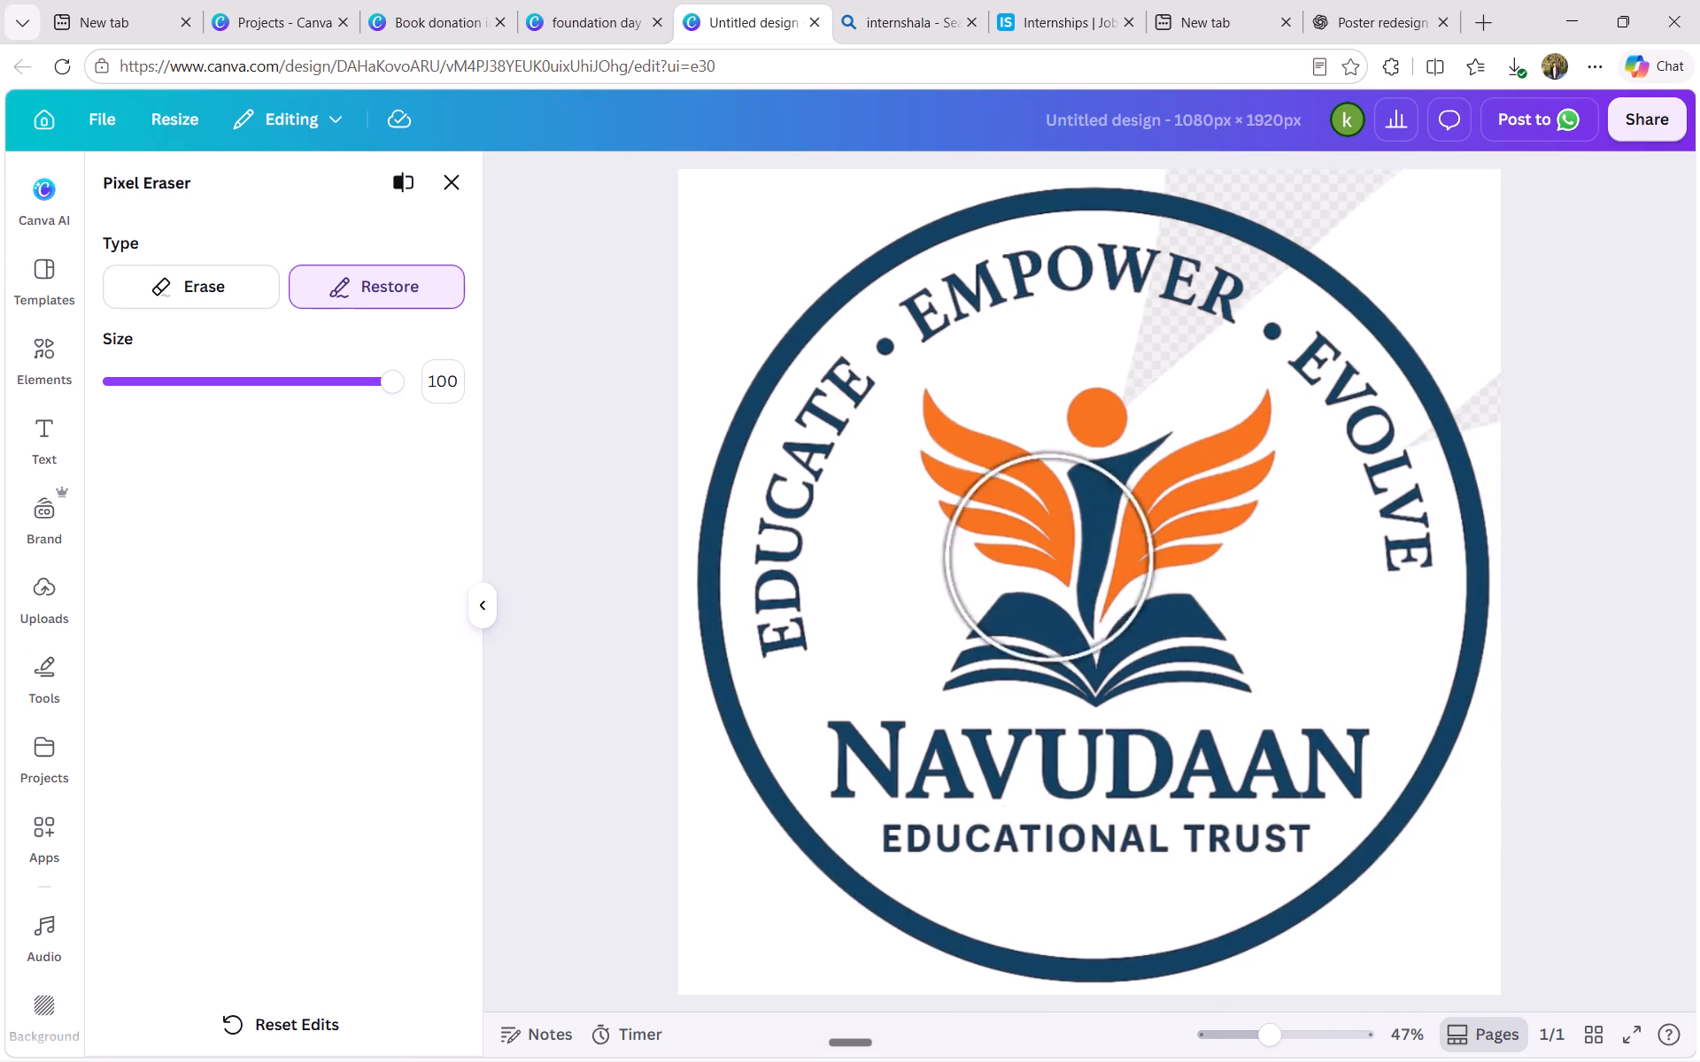
drag(1115, 405, 977, 705)
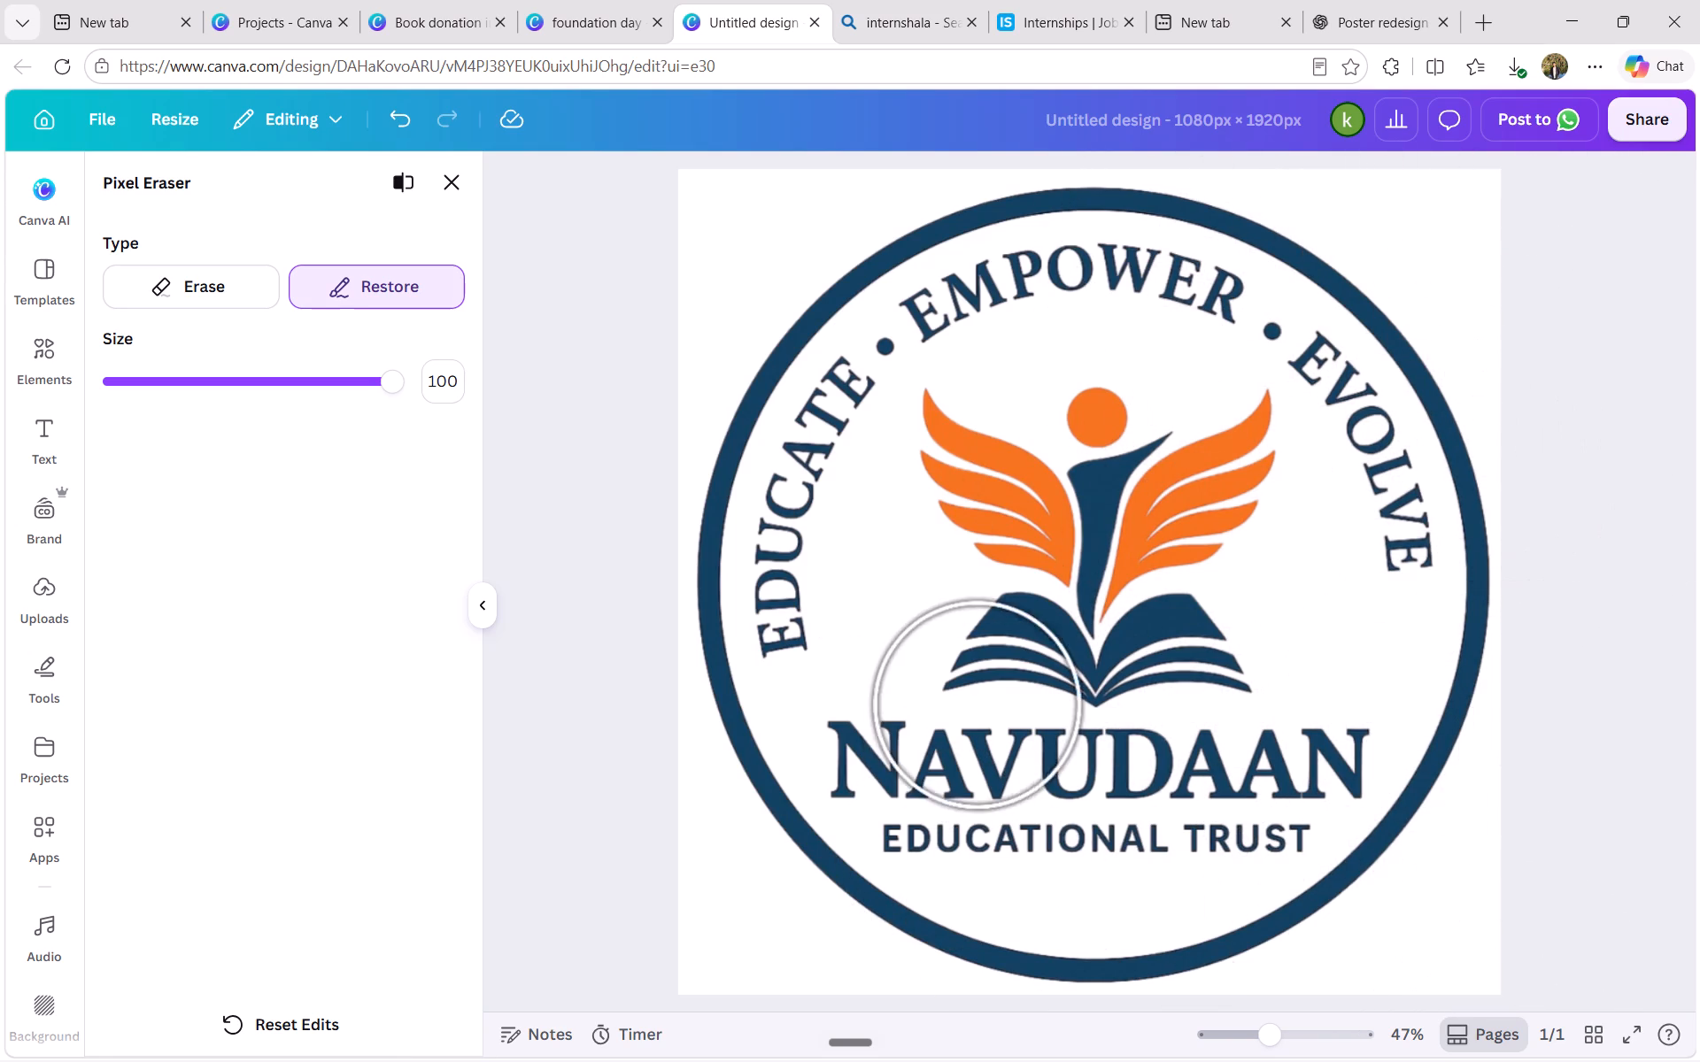
click(452, 178)
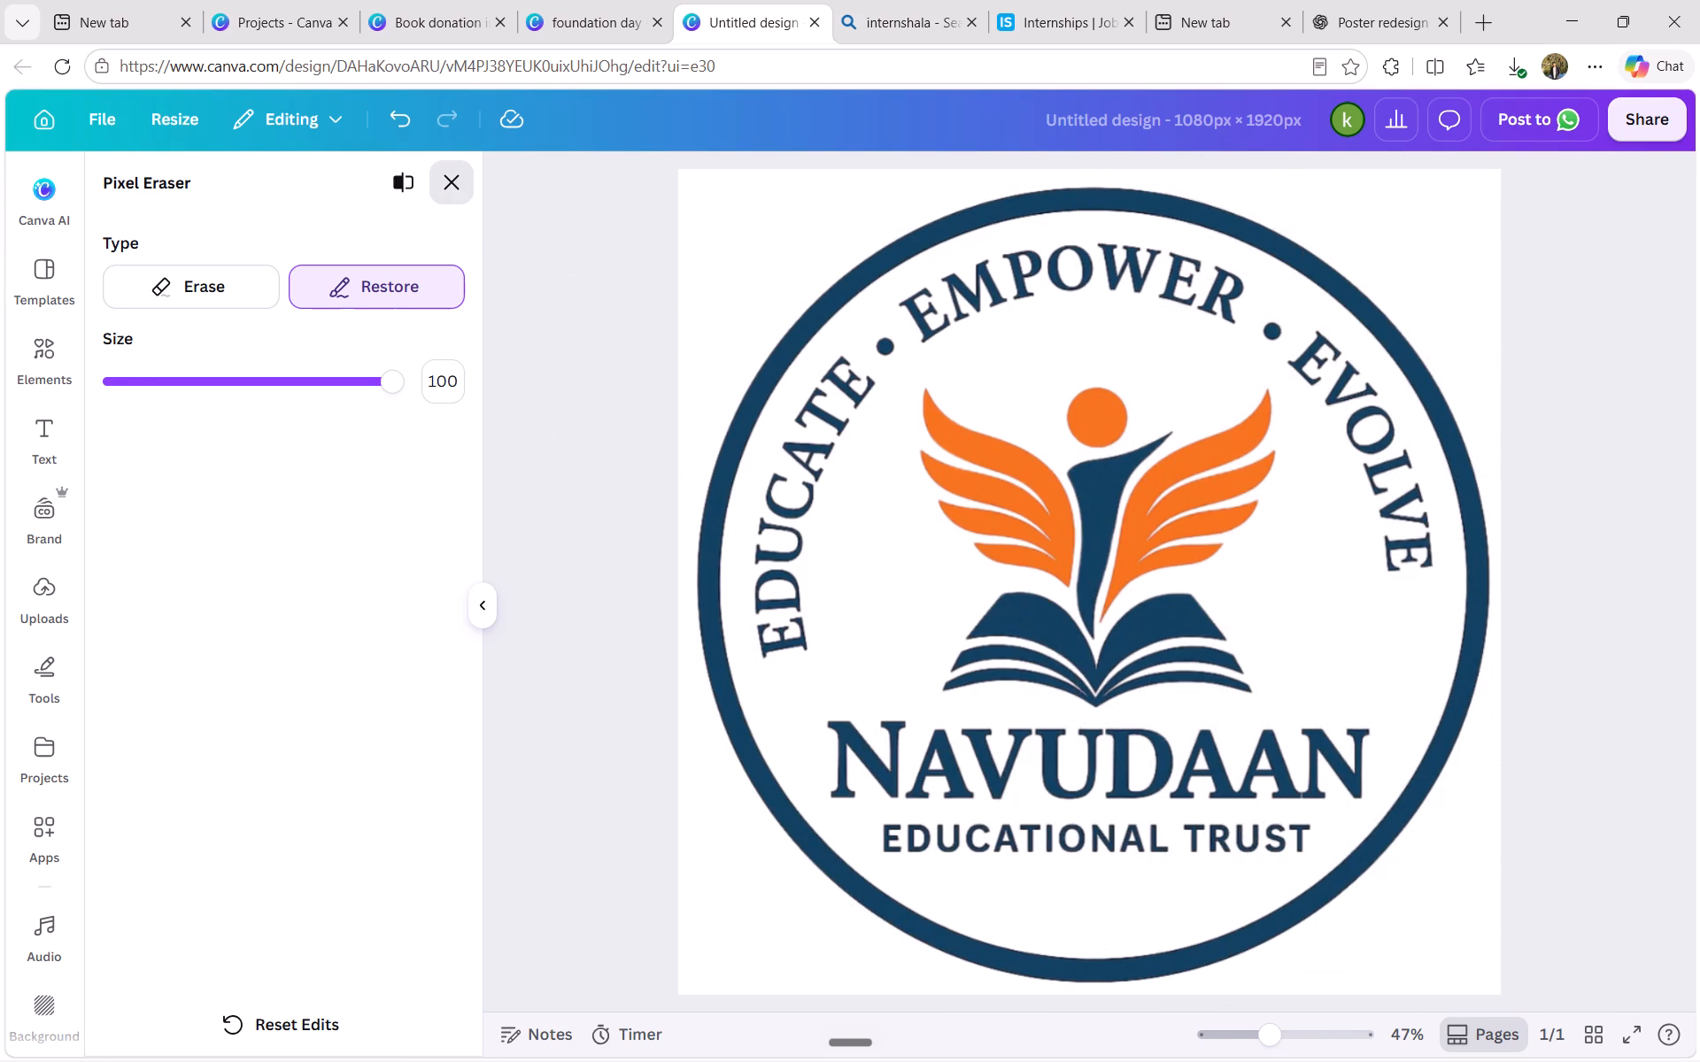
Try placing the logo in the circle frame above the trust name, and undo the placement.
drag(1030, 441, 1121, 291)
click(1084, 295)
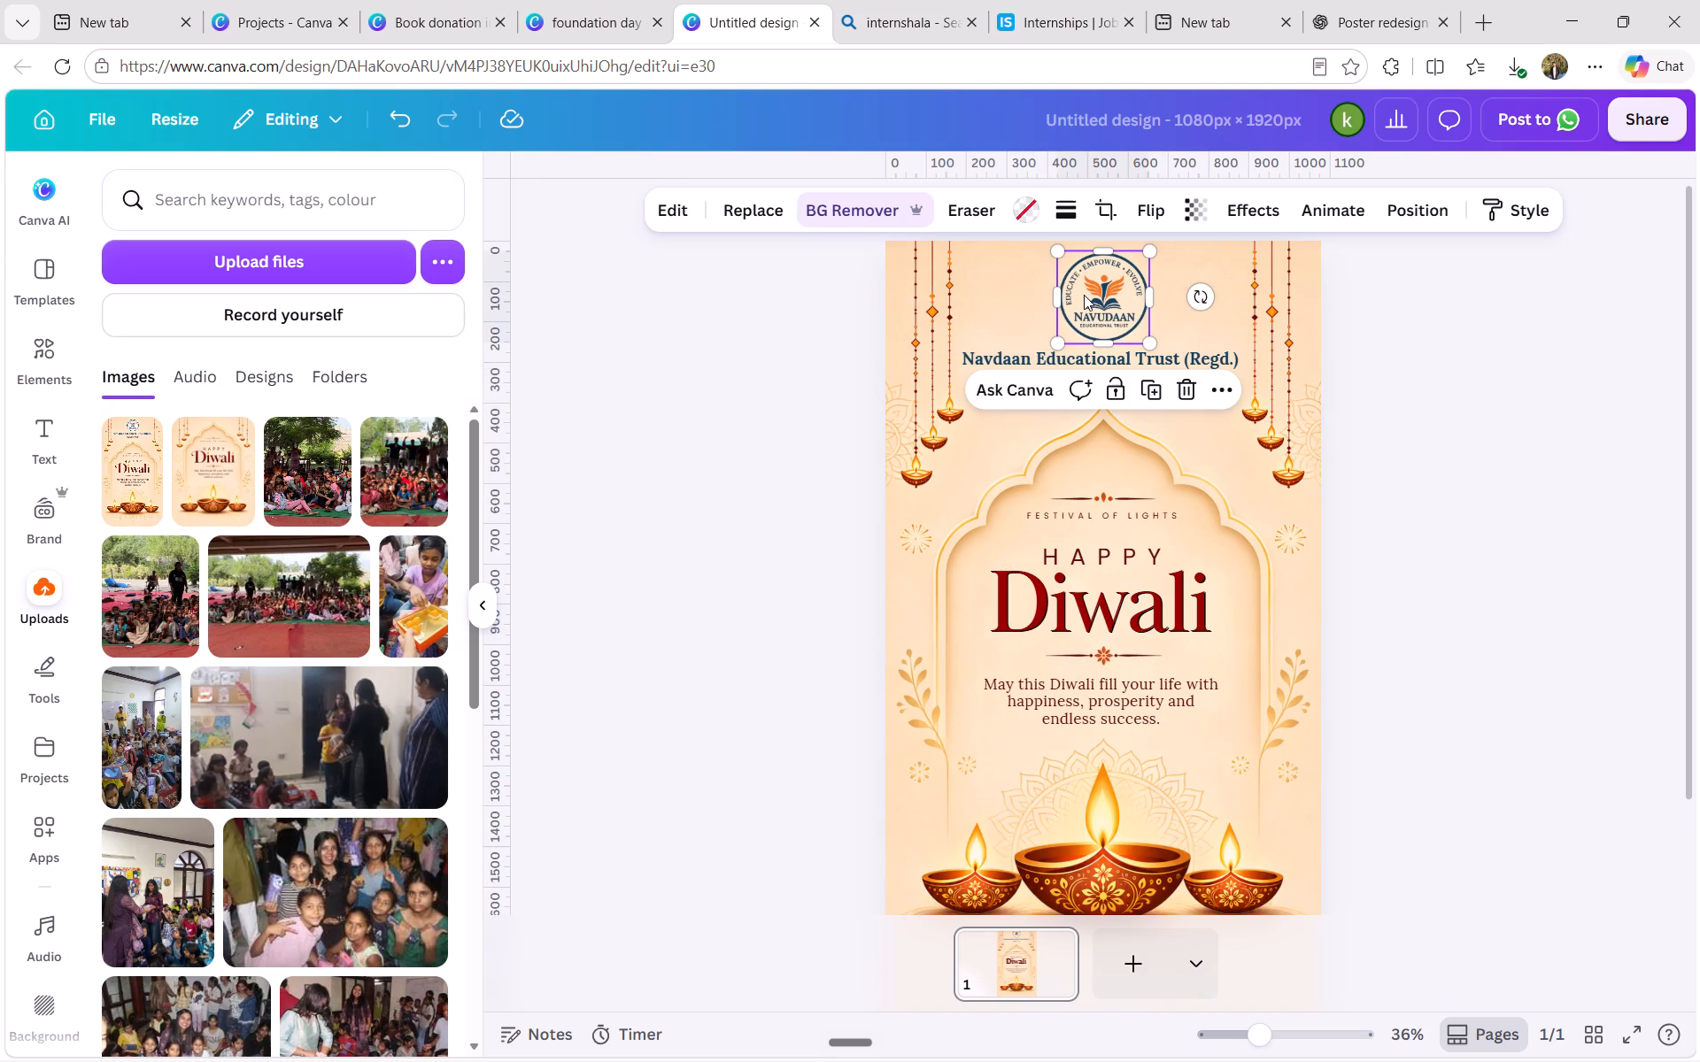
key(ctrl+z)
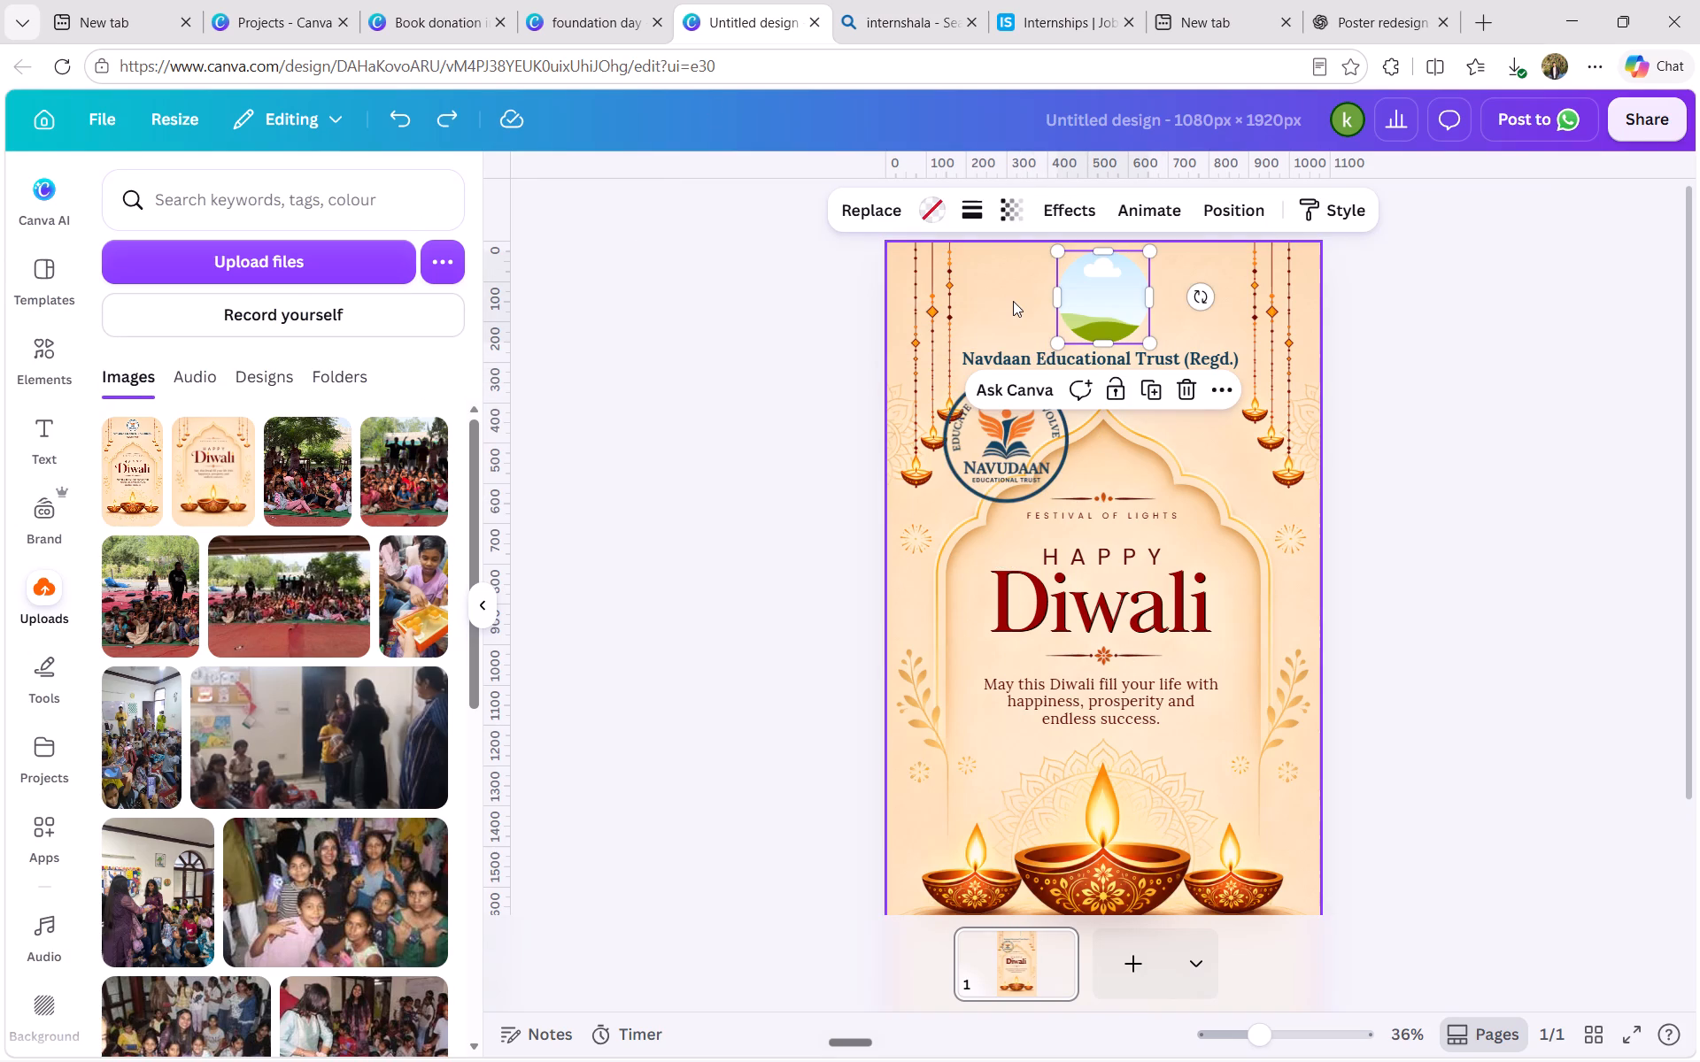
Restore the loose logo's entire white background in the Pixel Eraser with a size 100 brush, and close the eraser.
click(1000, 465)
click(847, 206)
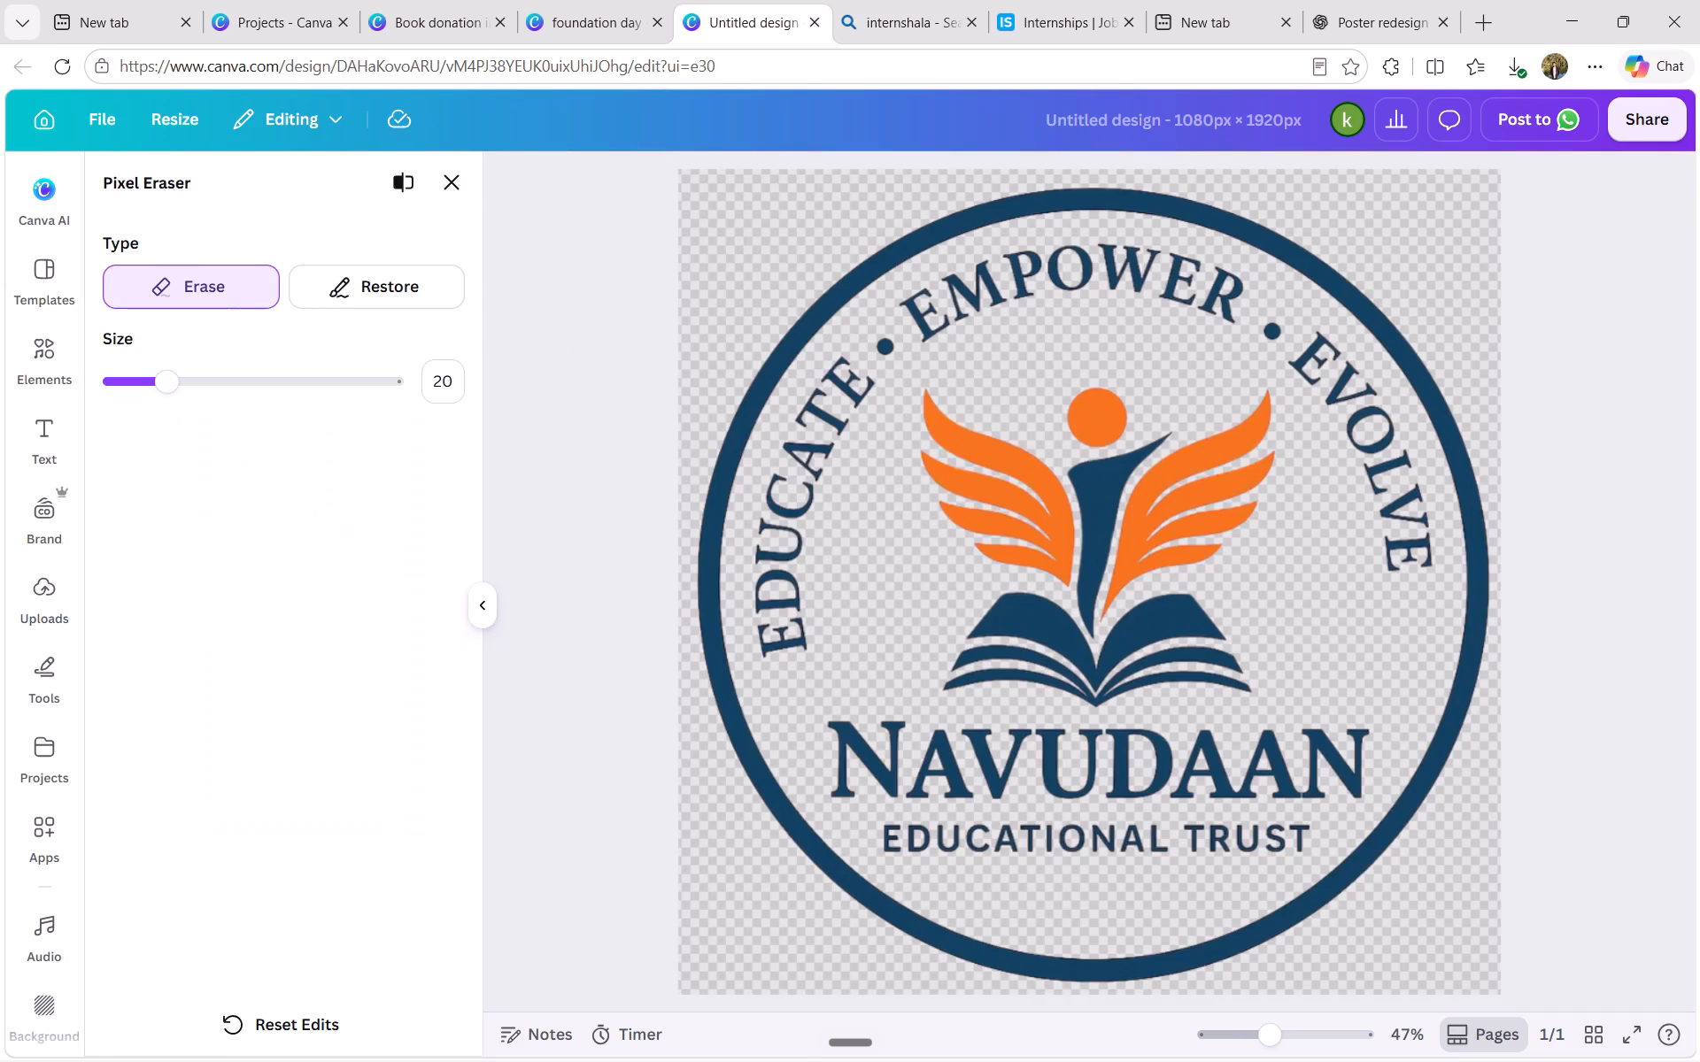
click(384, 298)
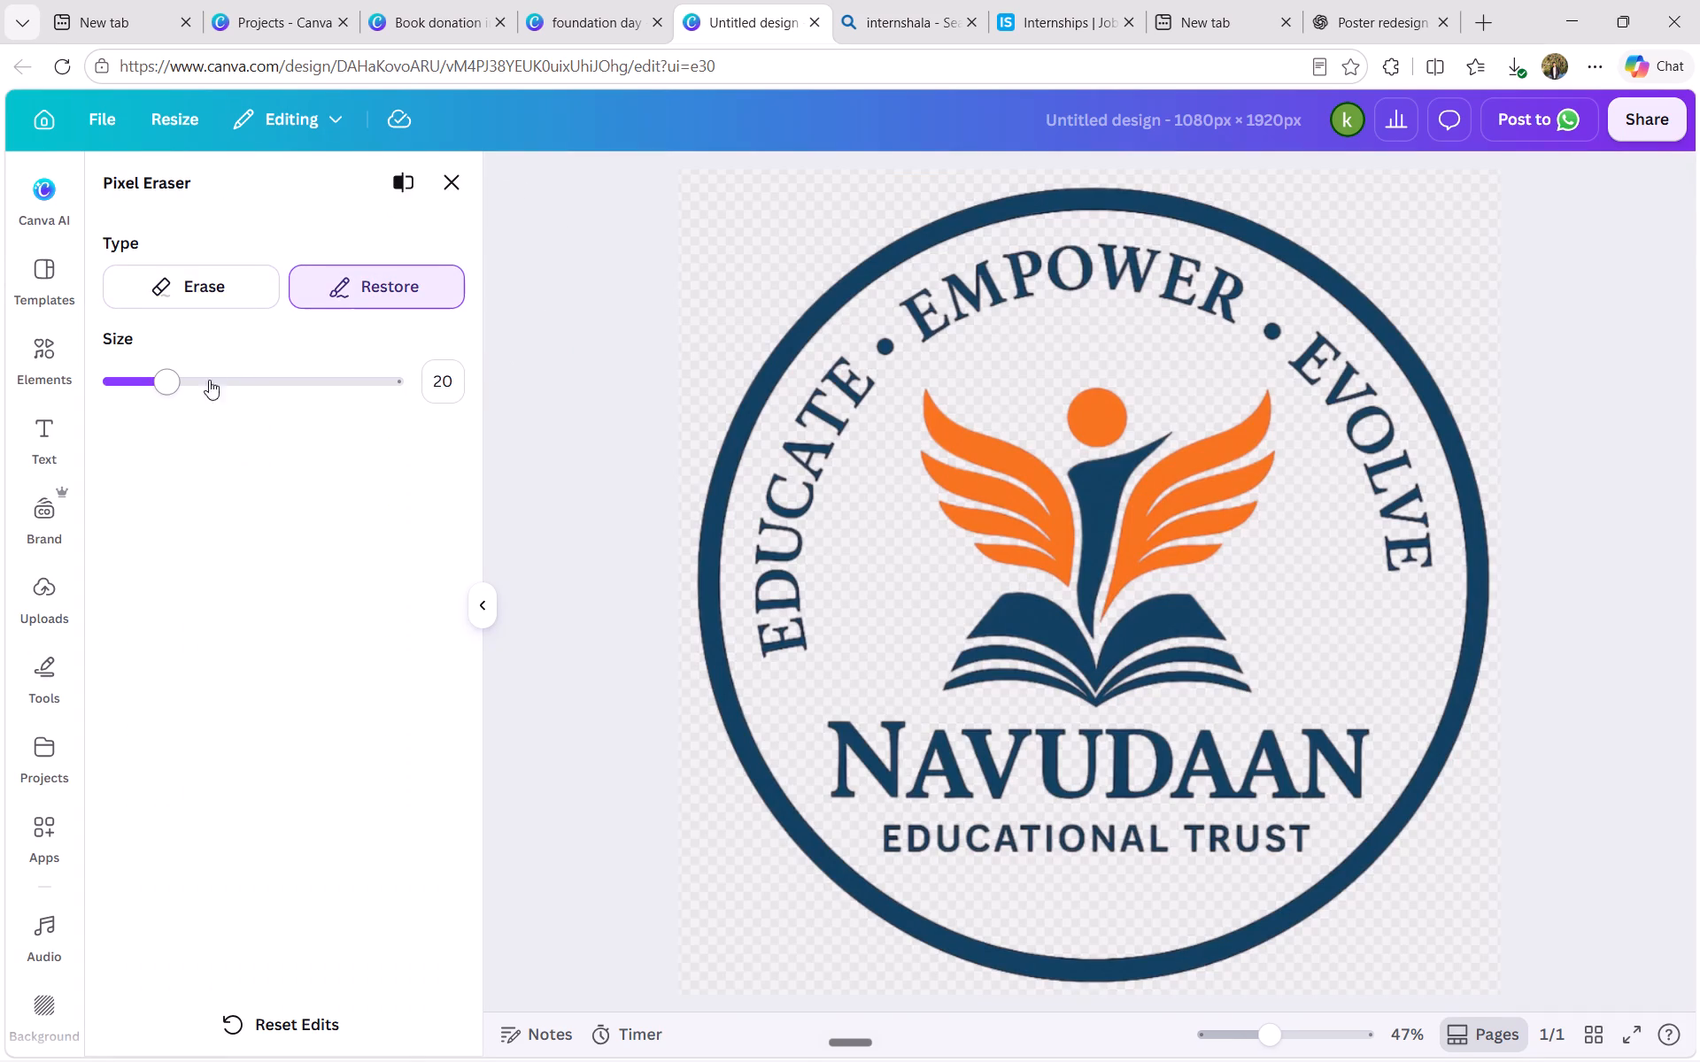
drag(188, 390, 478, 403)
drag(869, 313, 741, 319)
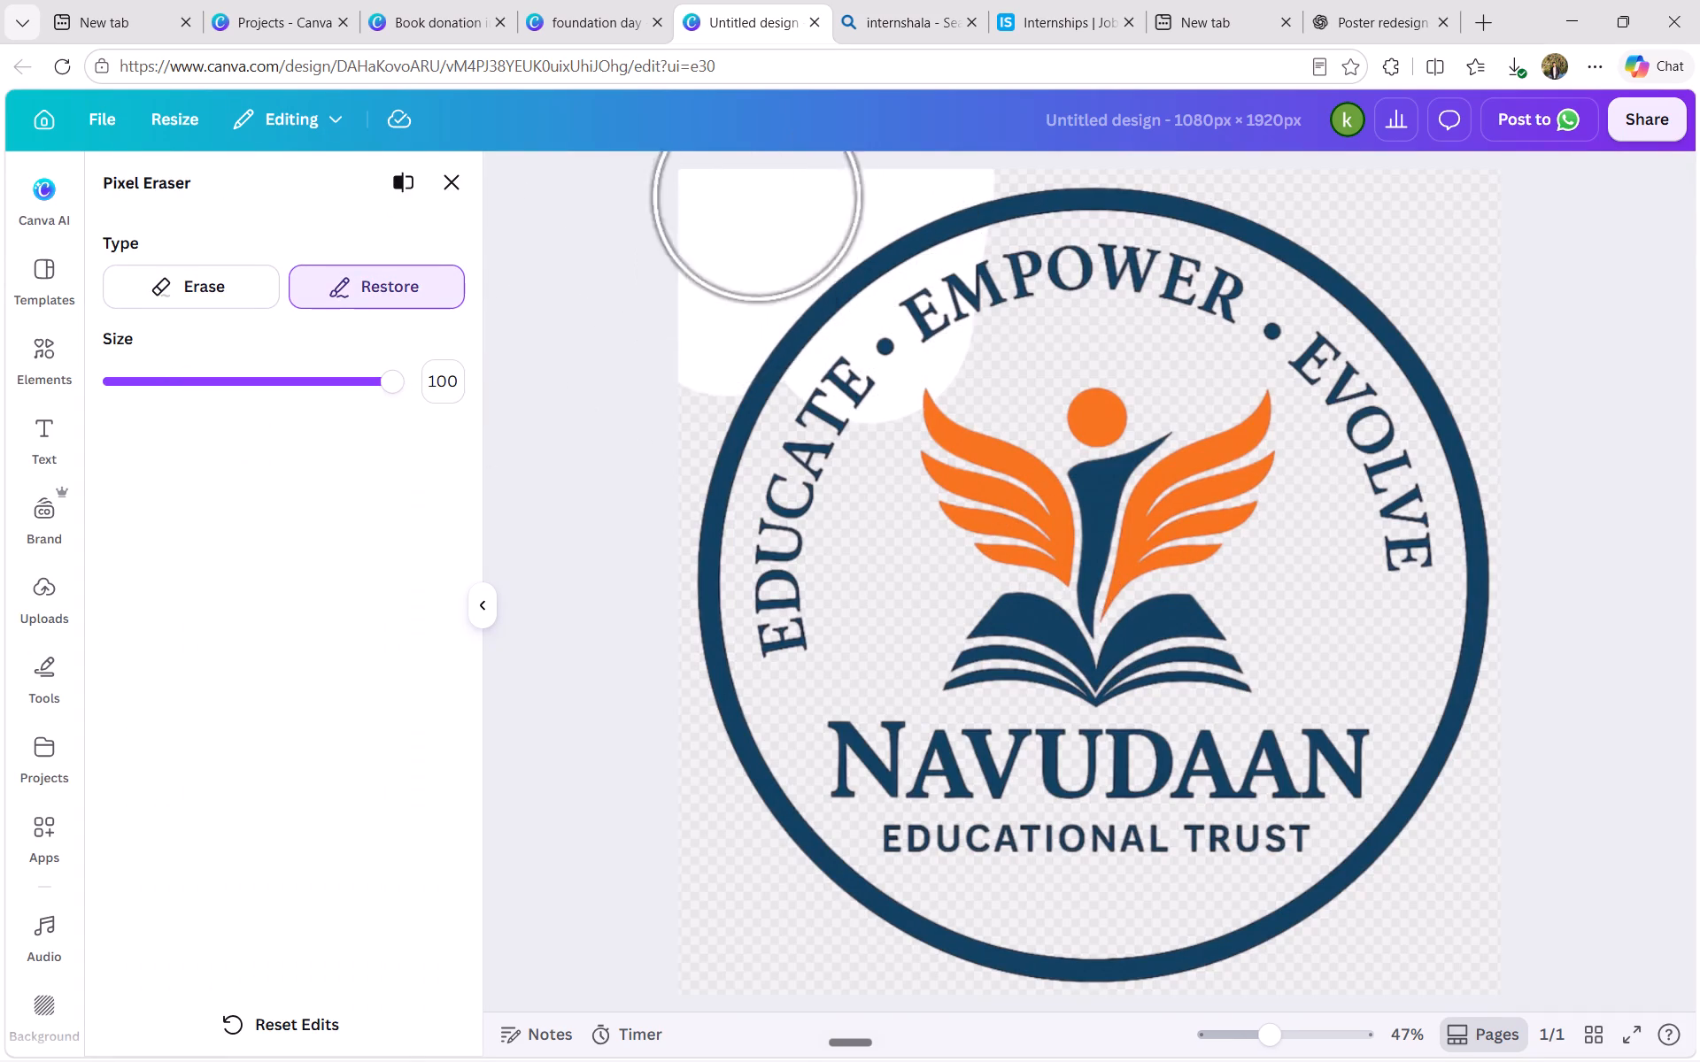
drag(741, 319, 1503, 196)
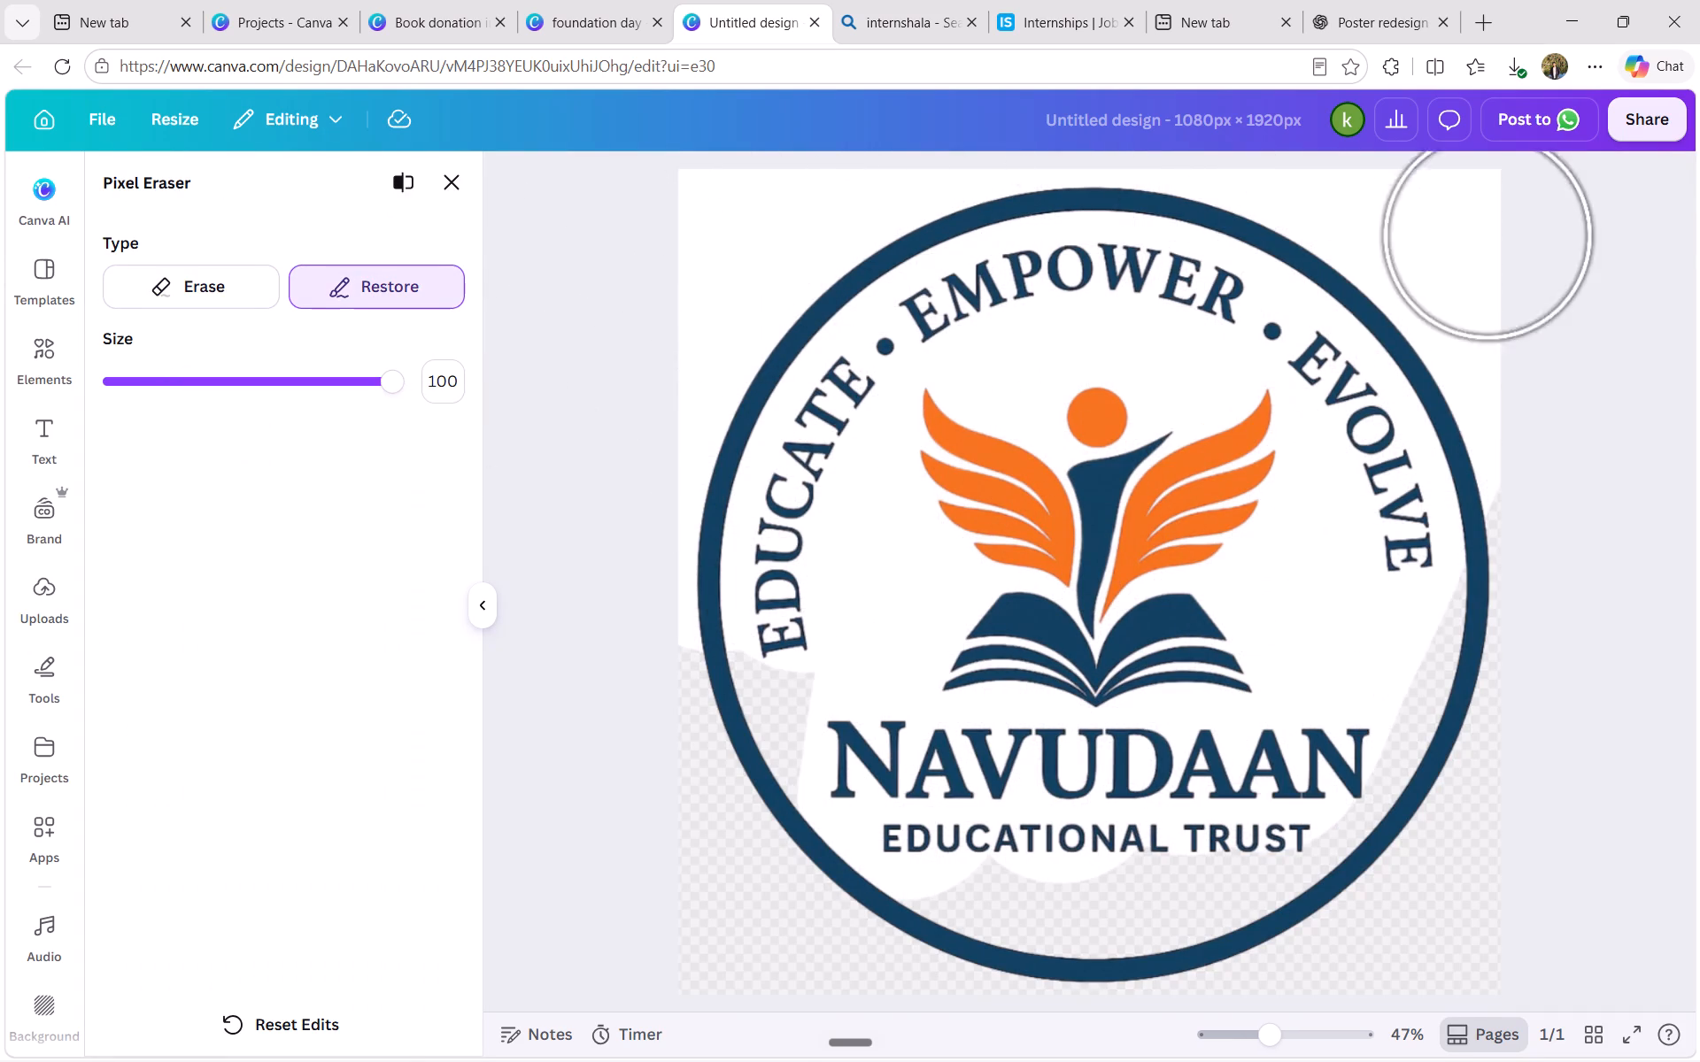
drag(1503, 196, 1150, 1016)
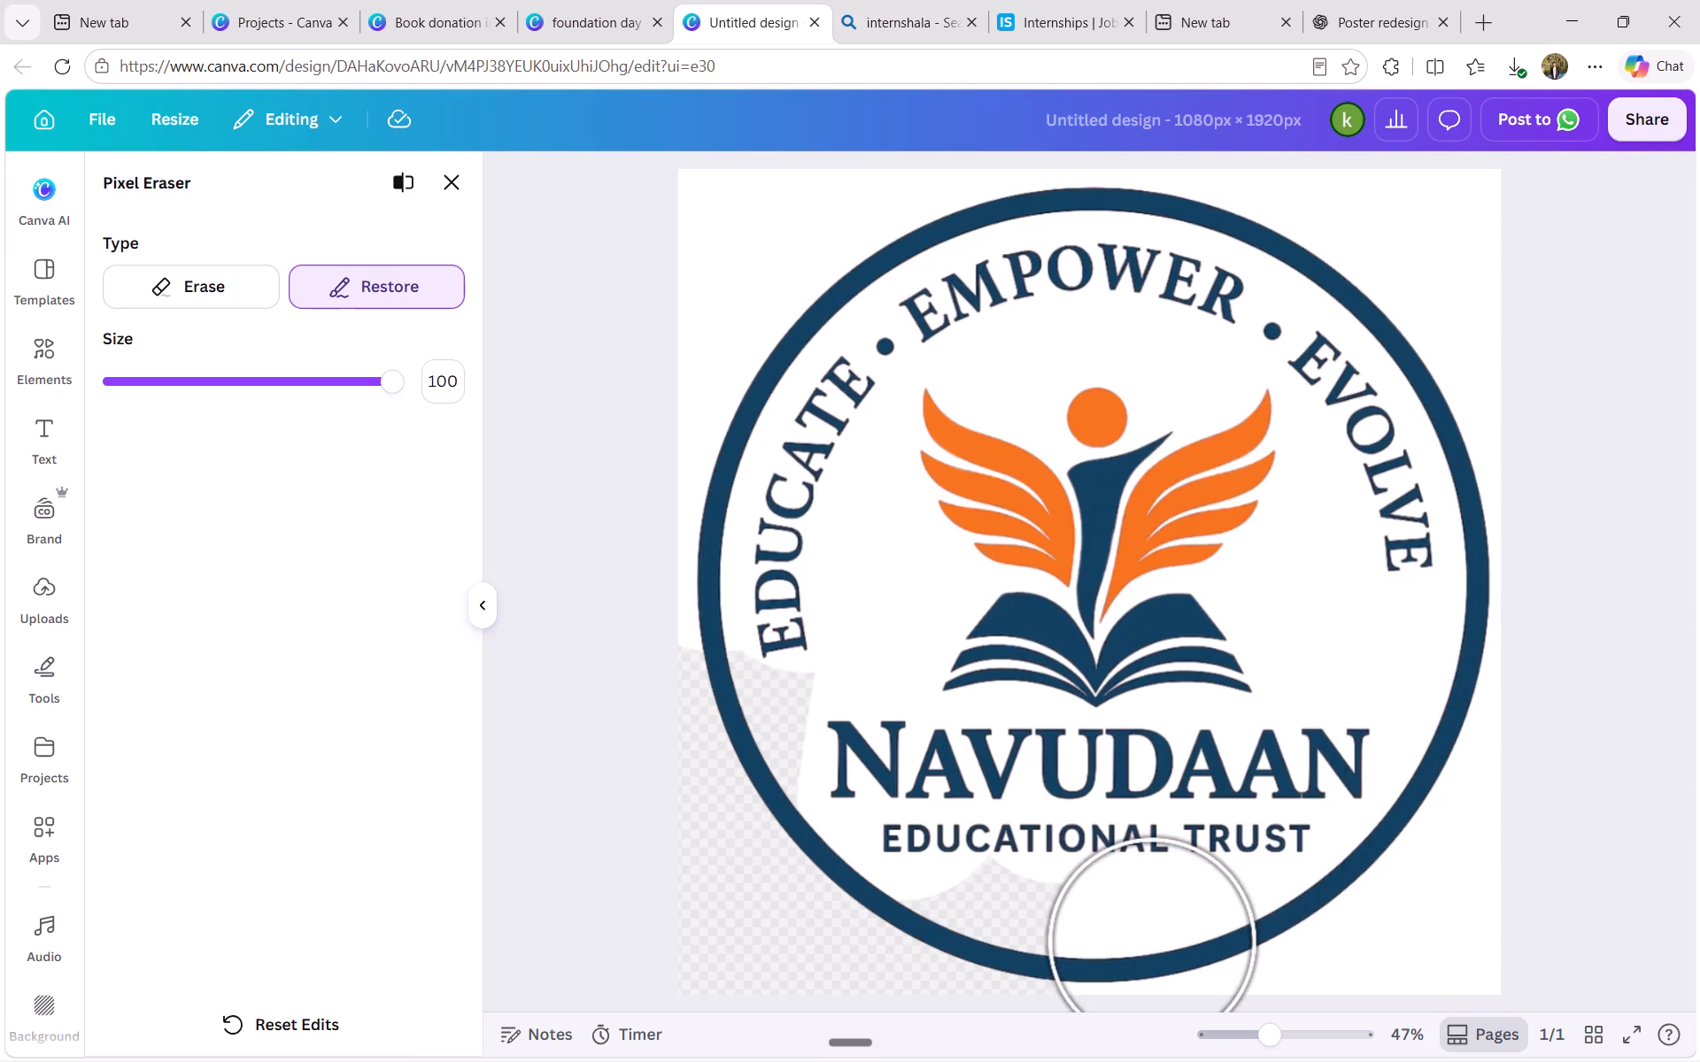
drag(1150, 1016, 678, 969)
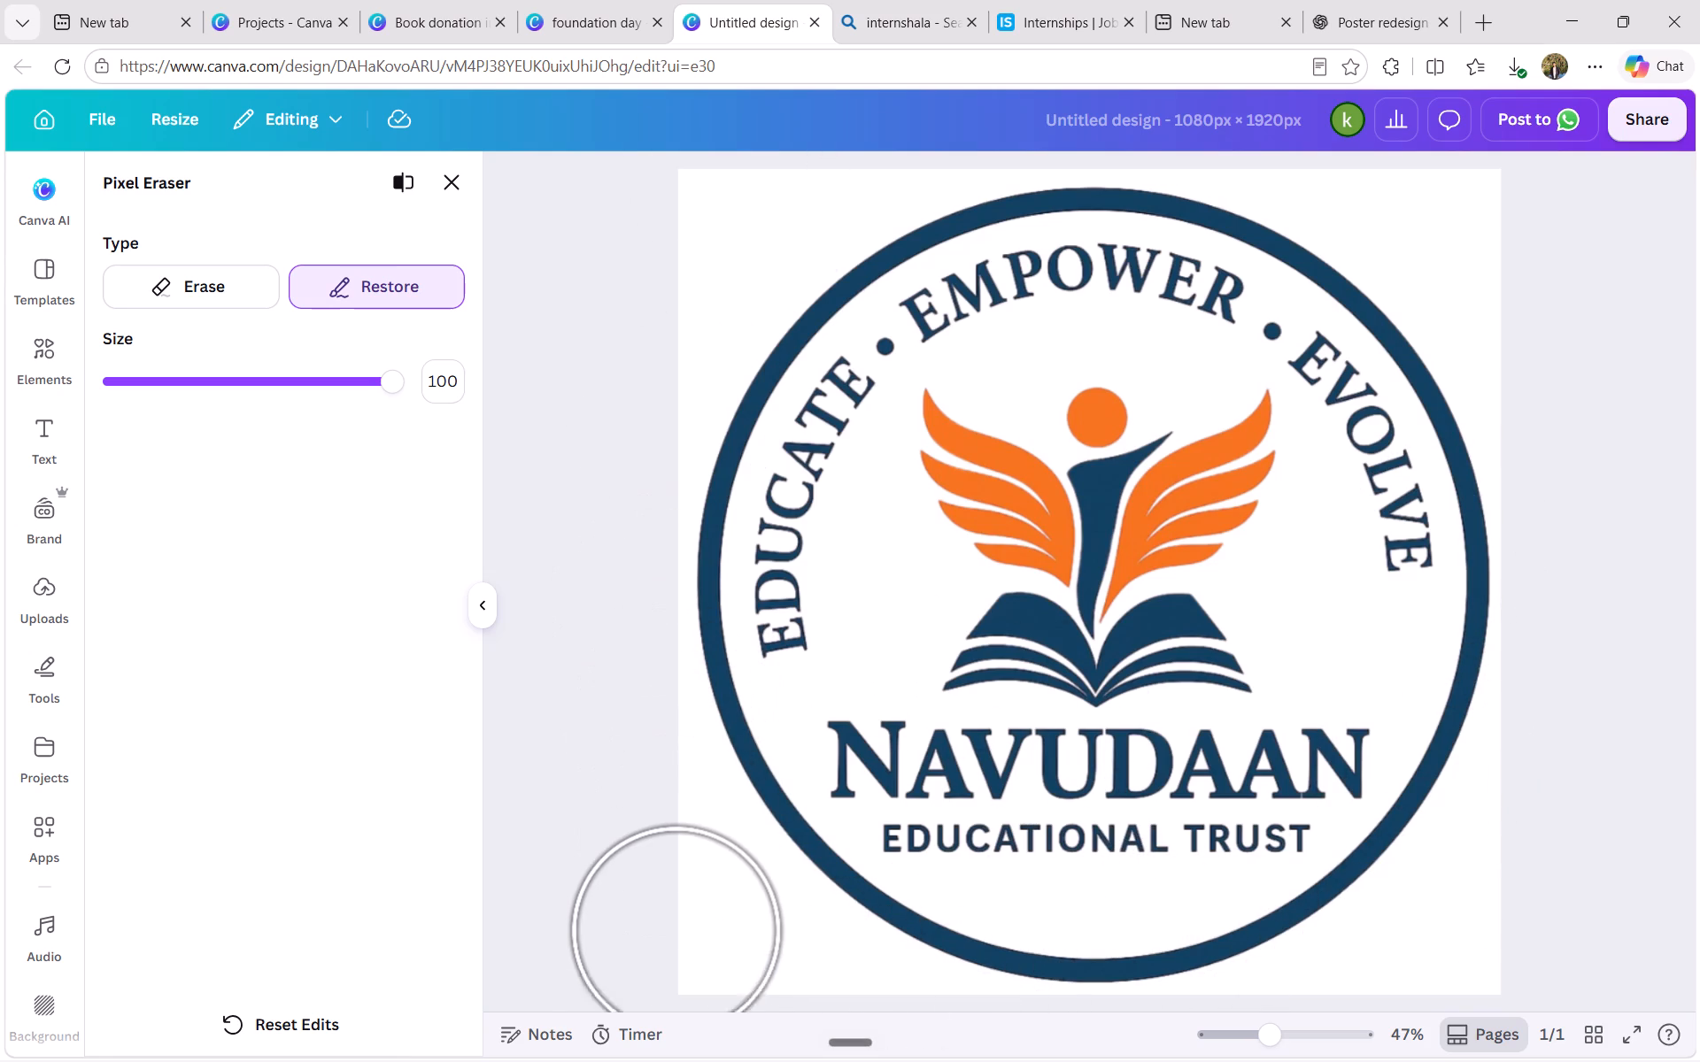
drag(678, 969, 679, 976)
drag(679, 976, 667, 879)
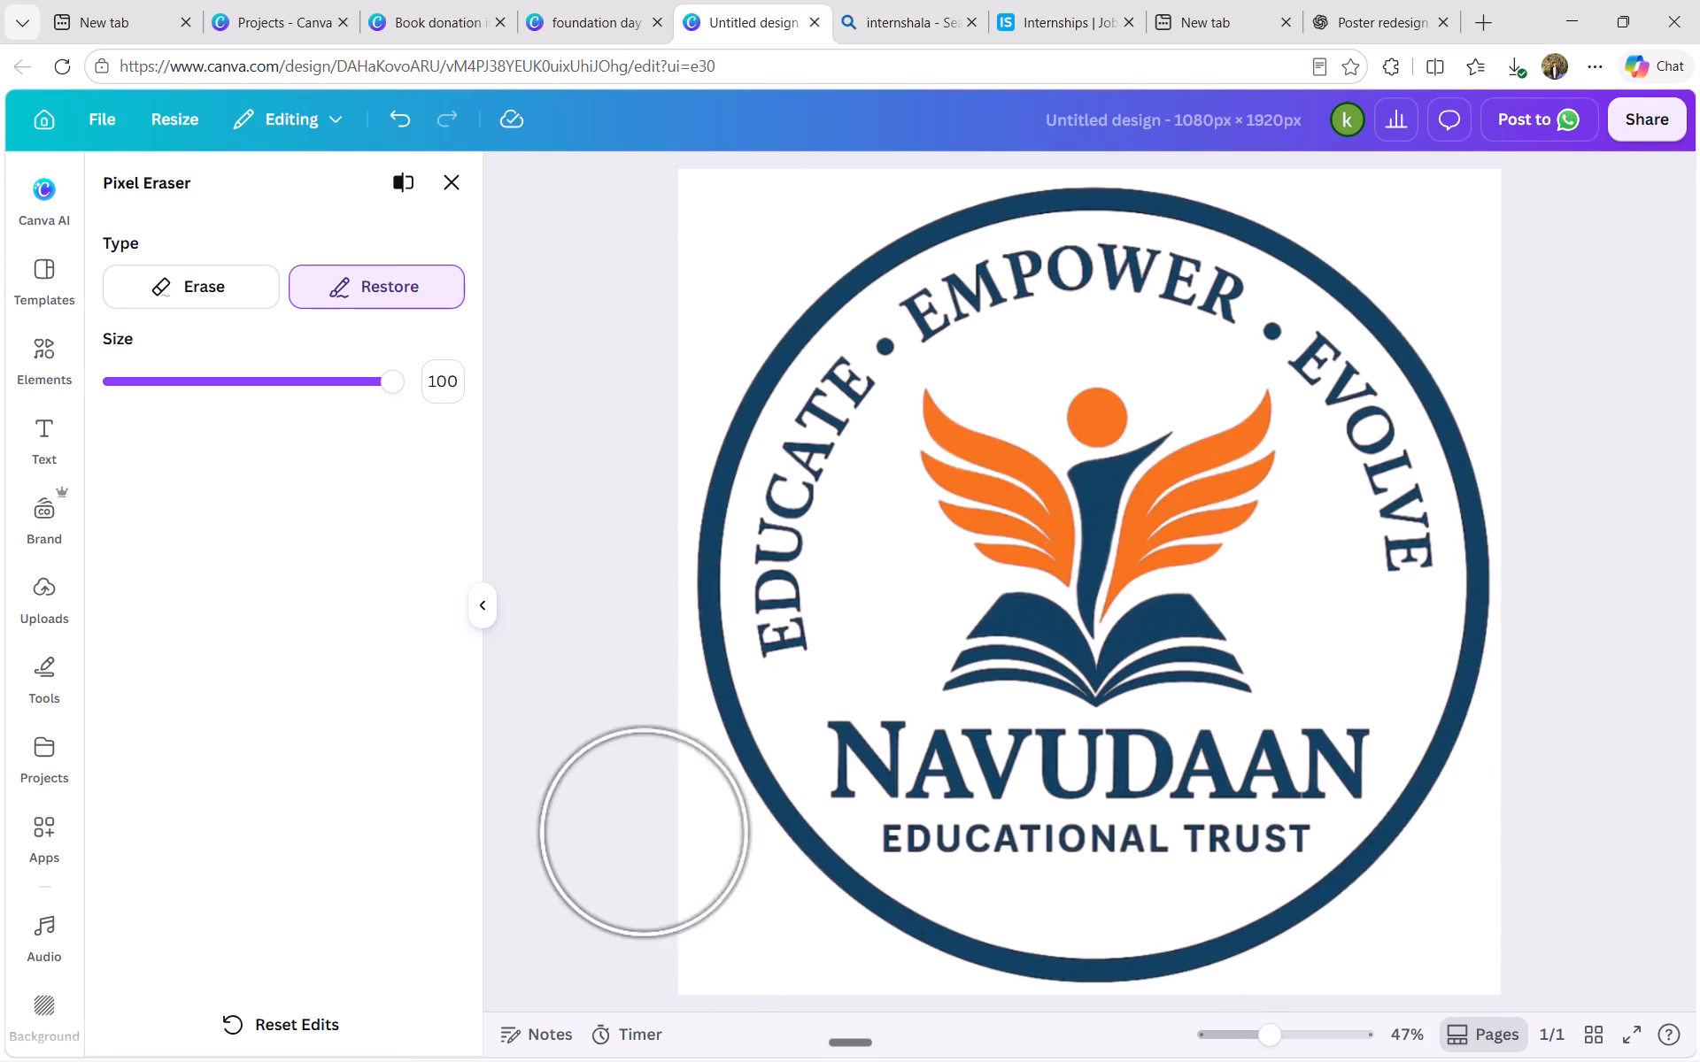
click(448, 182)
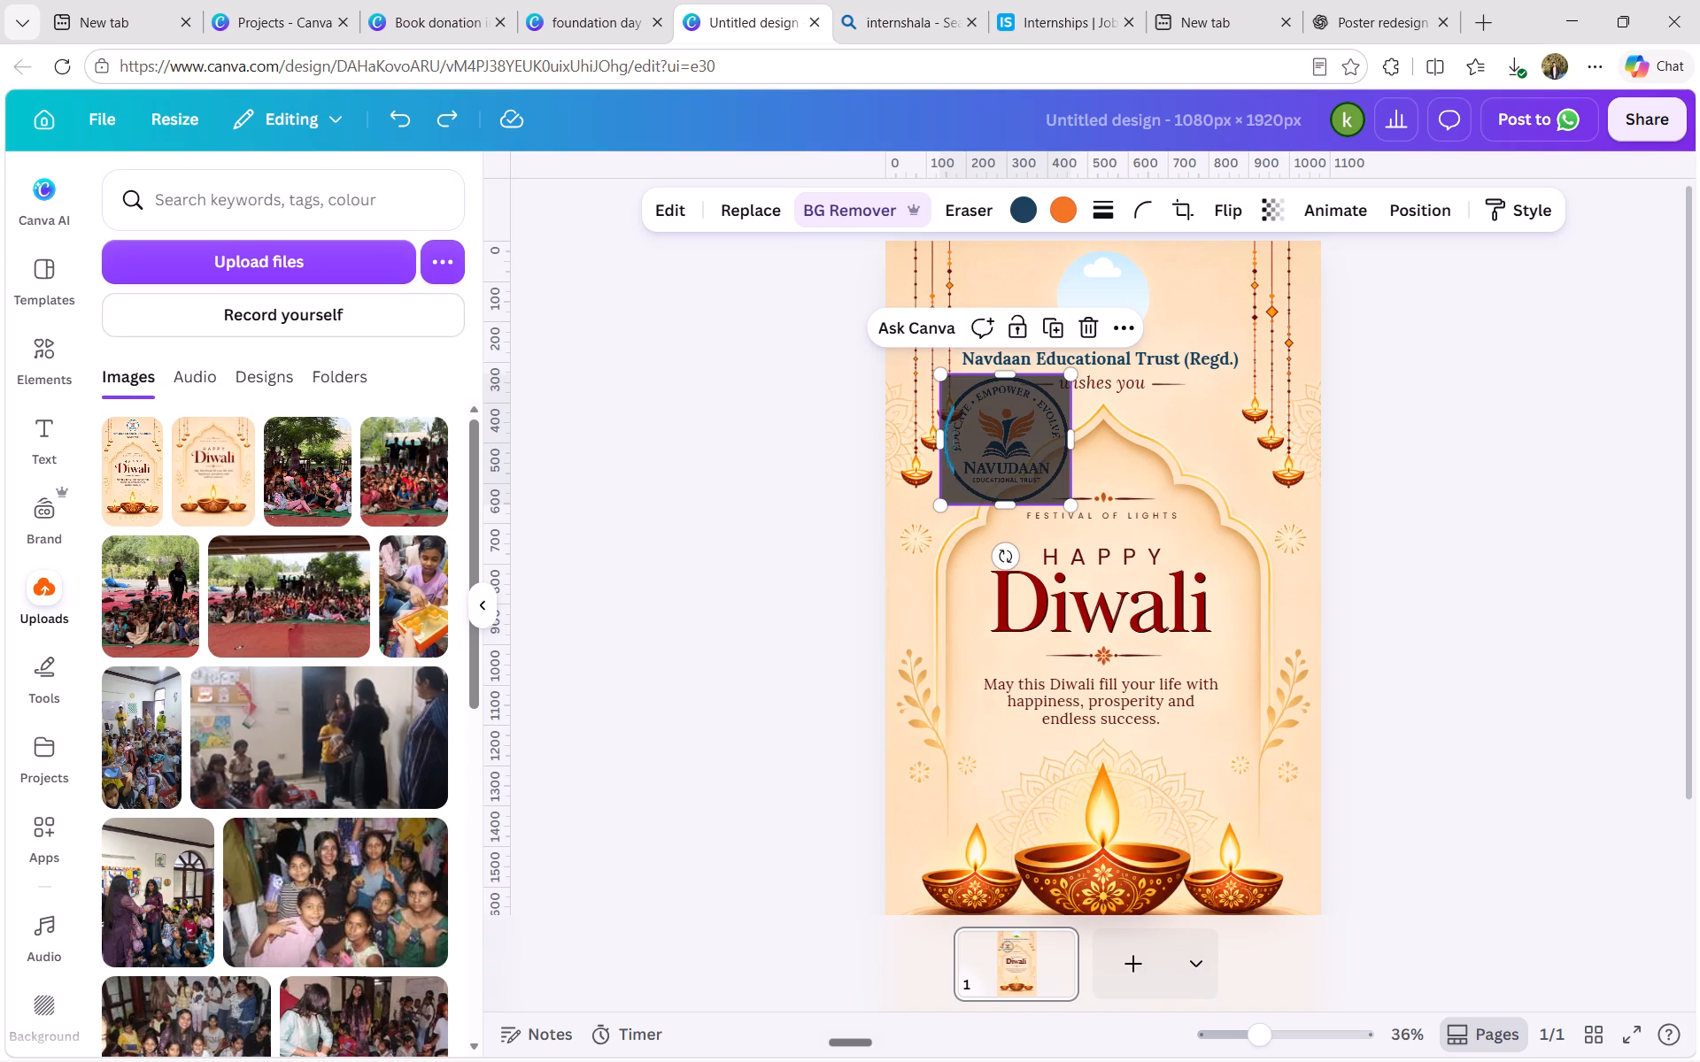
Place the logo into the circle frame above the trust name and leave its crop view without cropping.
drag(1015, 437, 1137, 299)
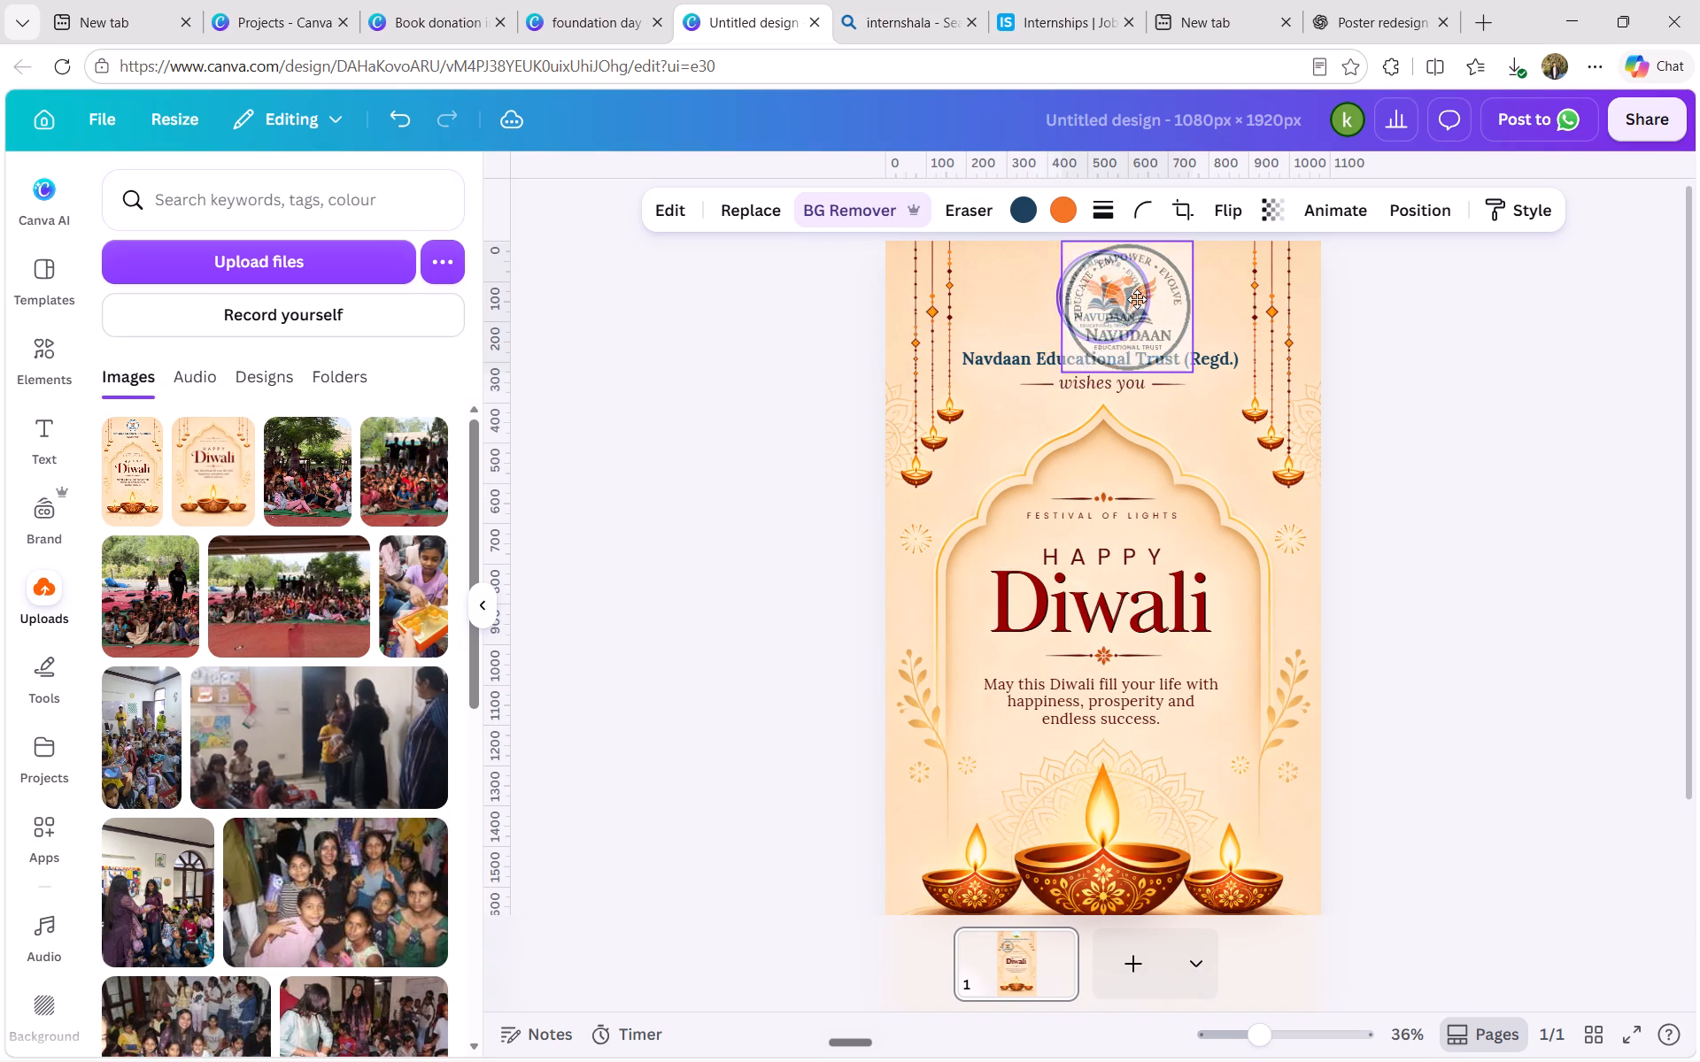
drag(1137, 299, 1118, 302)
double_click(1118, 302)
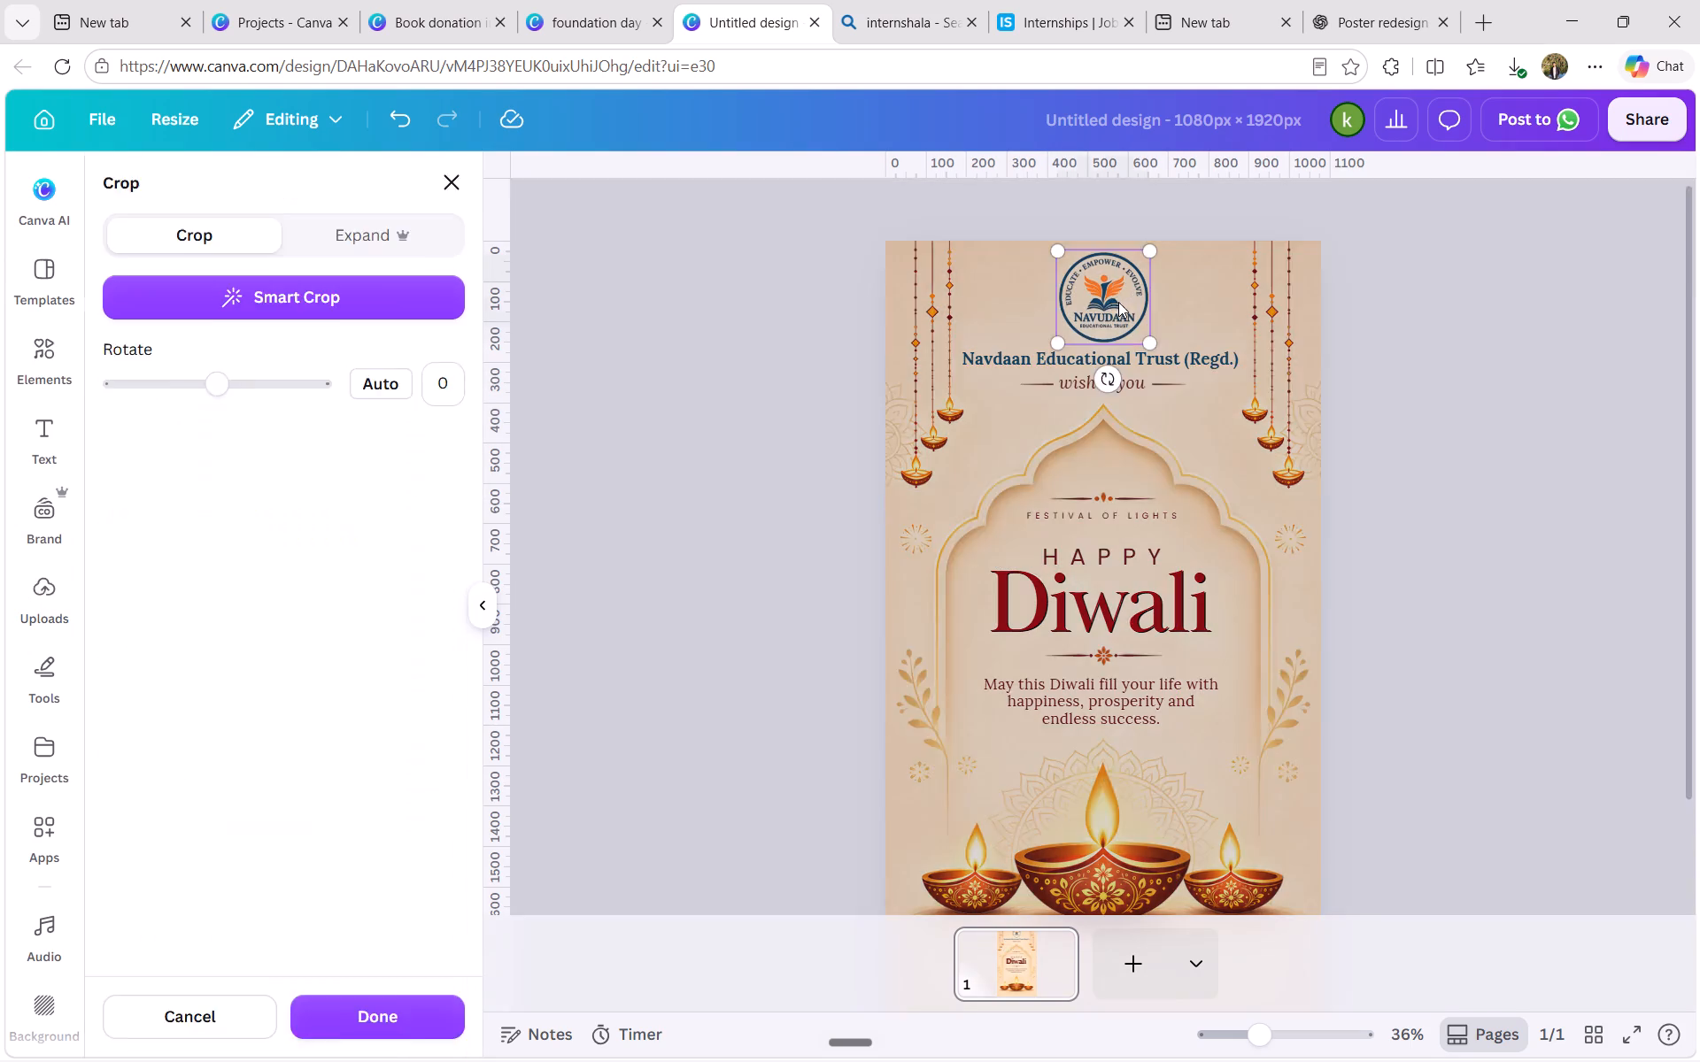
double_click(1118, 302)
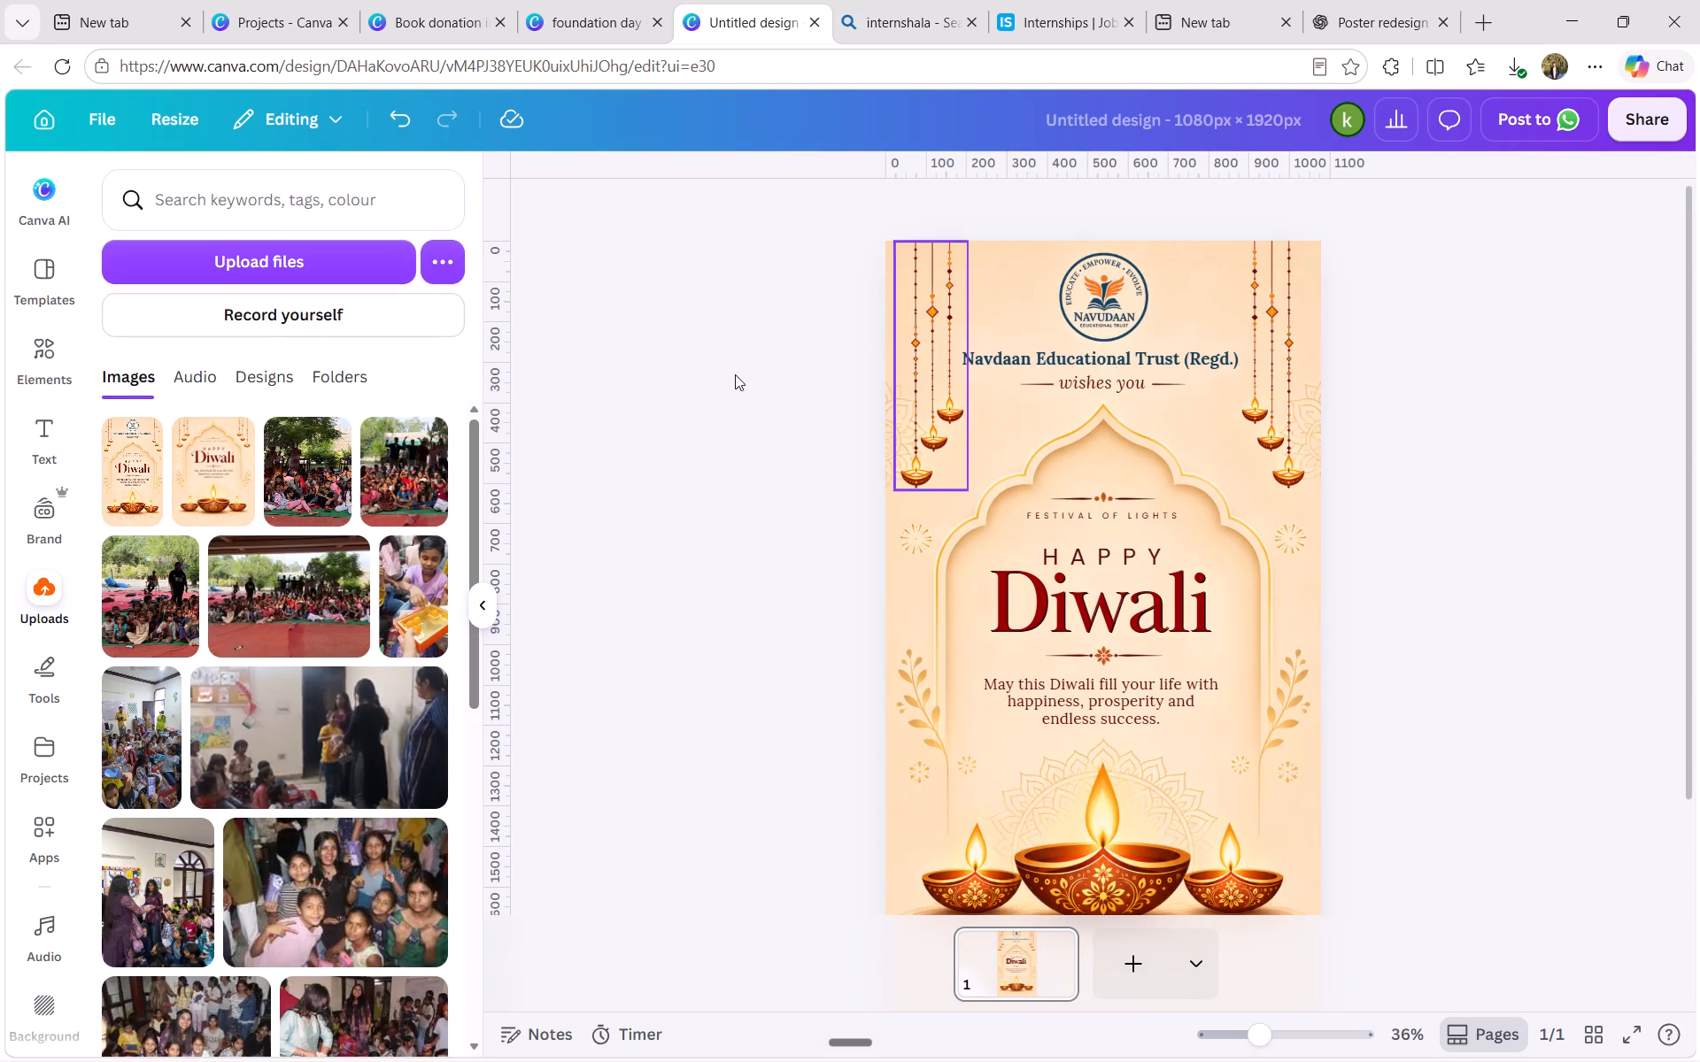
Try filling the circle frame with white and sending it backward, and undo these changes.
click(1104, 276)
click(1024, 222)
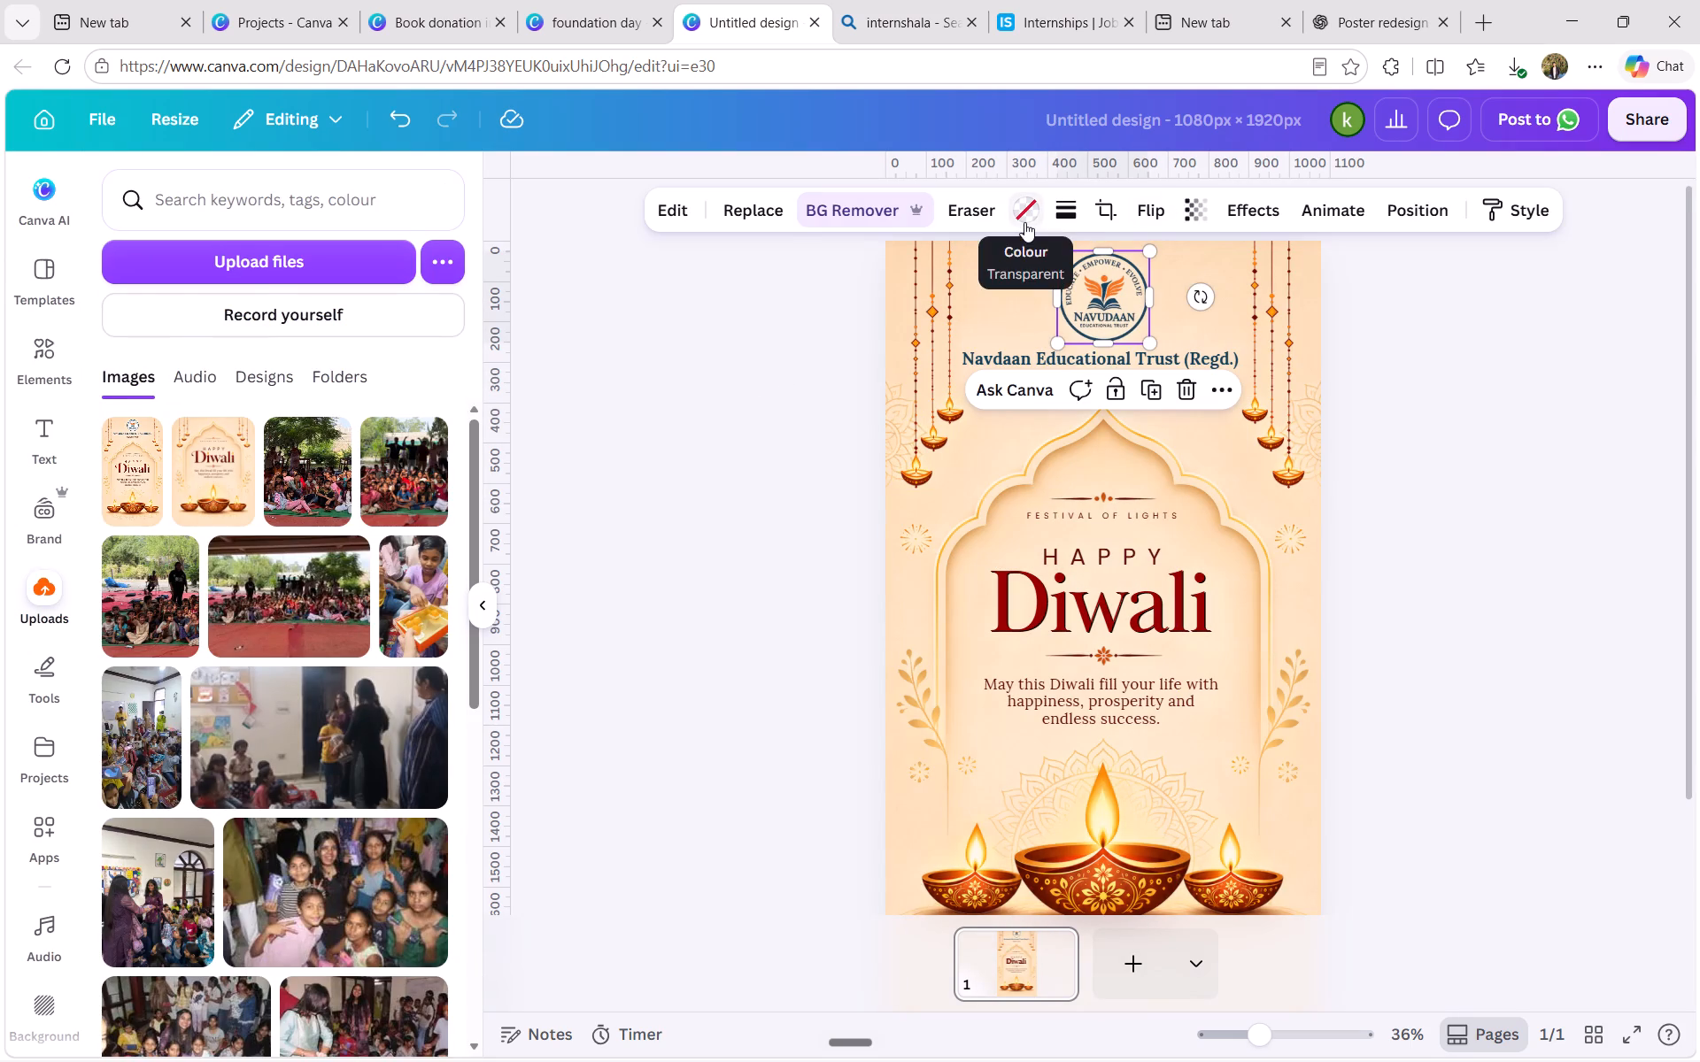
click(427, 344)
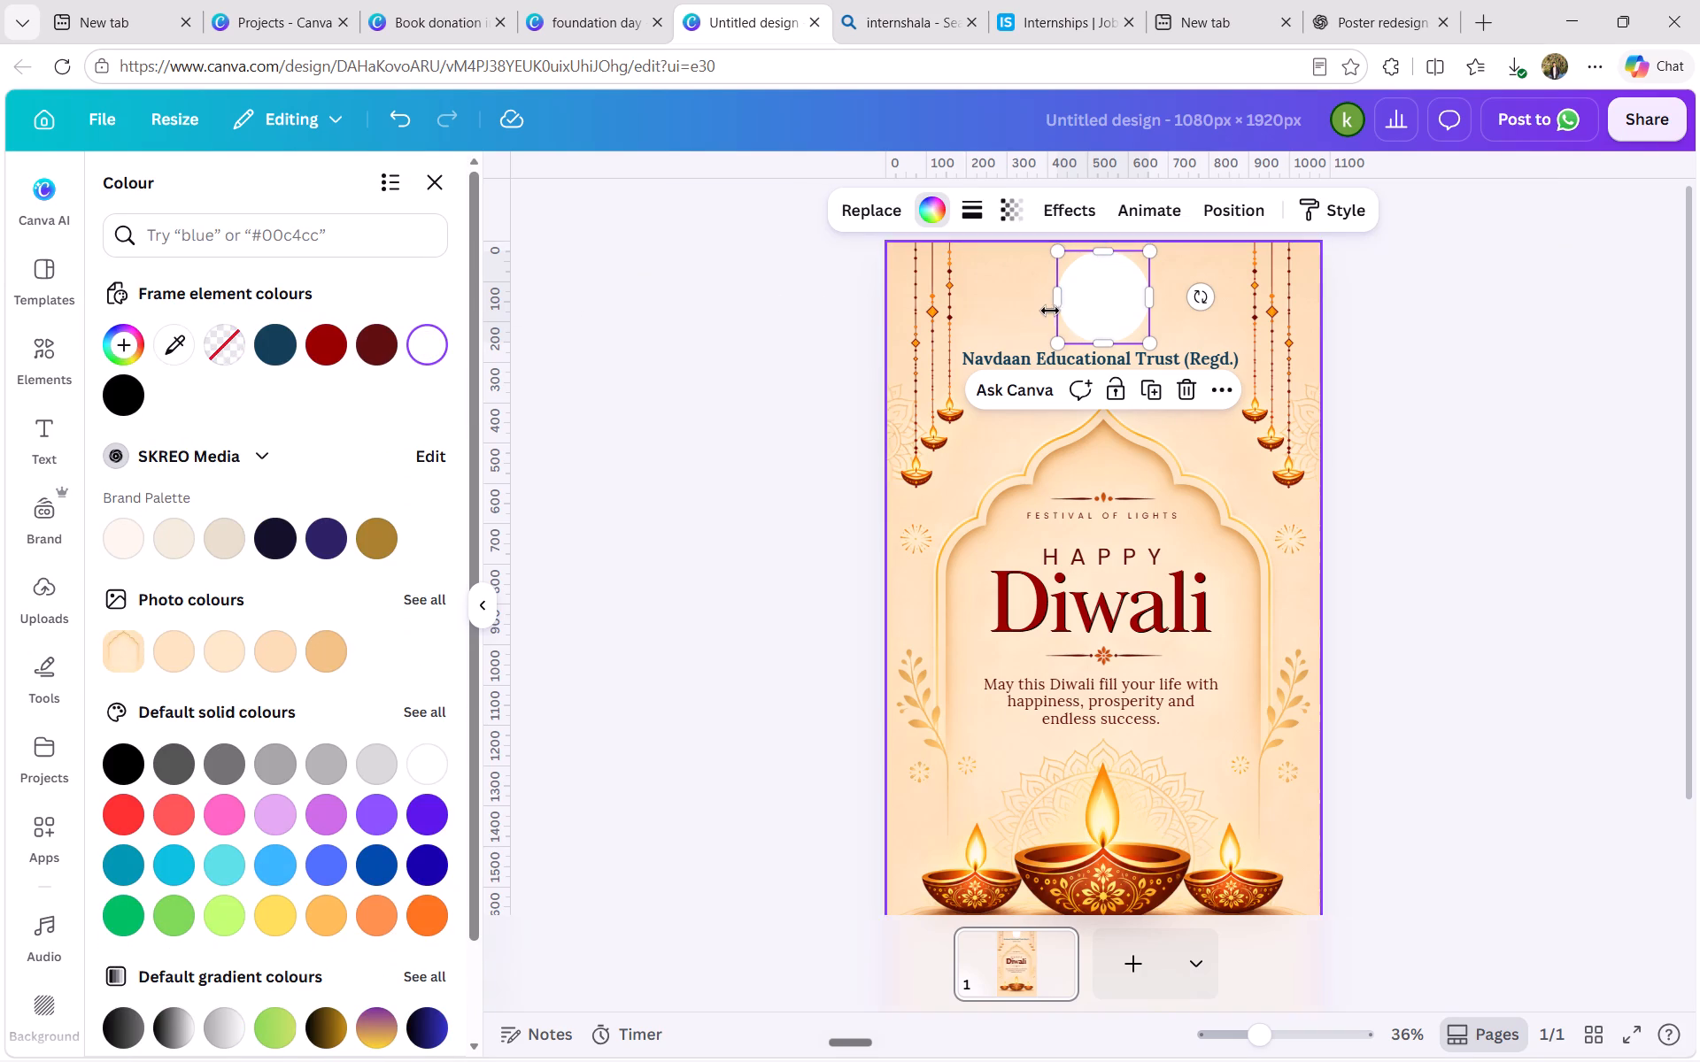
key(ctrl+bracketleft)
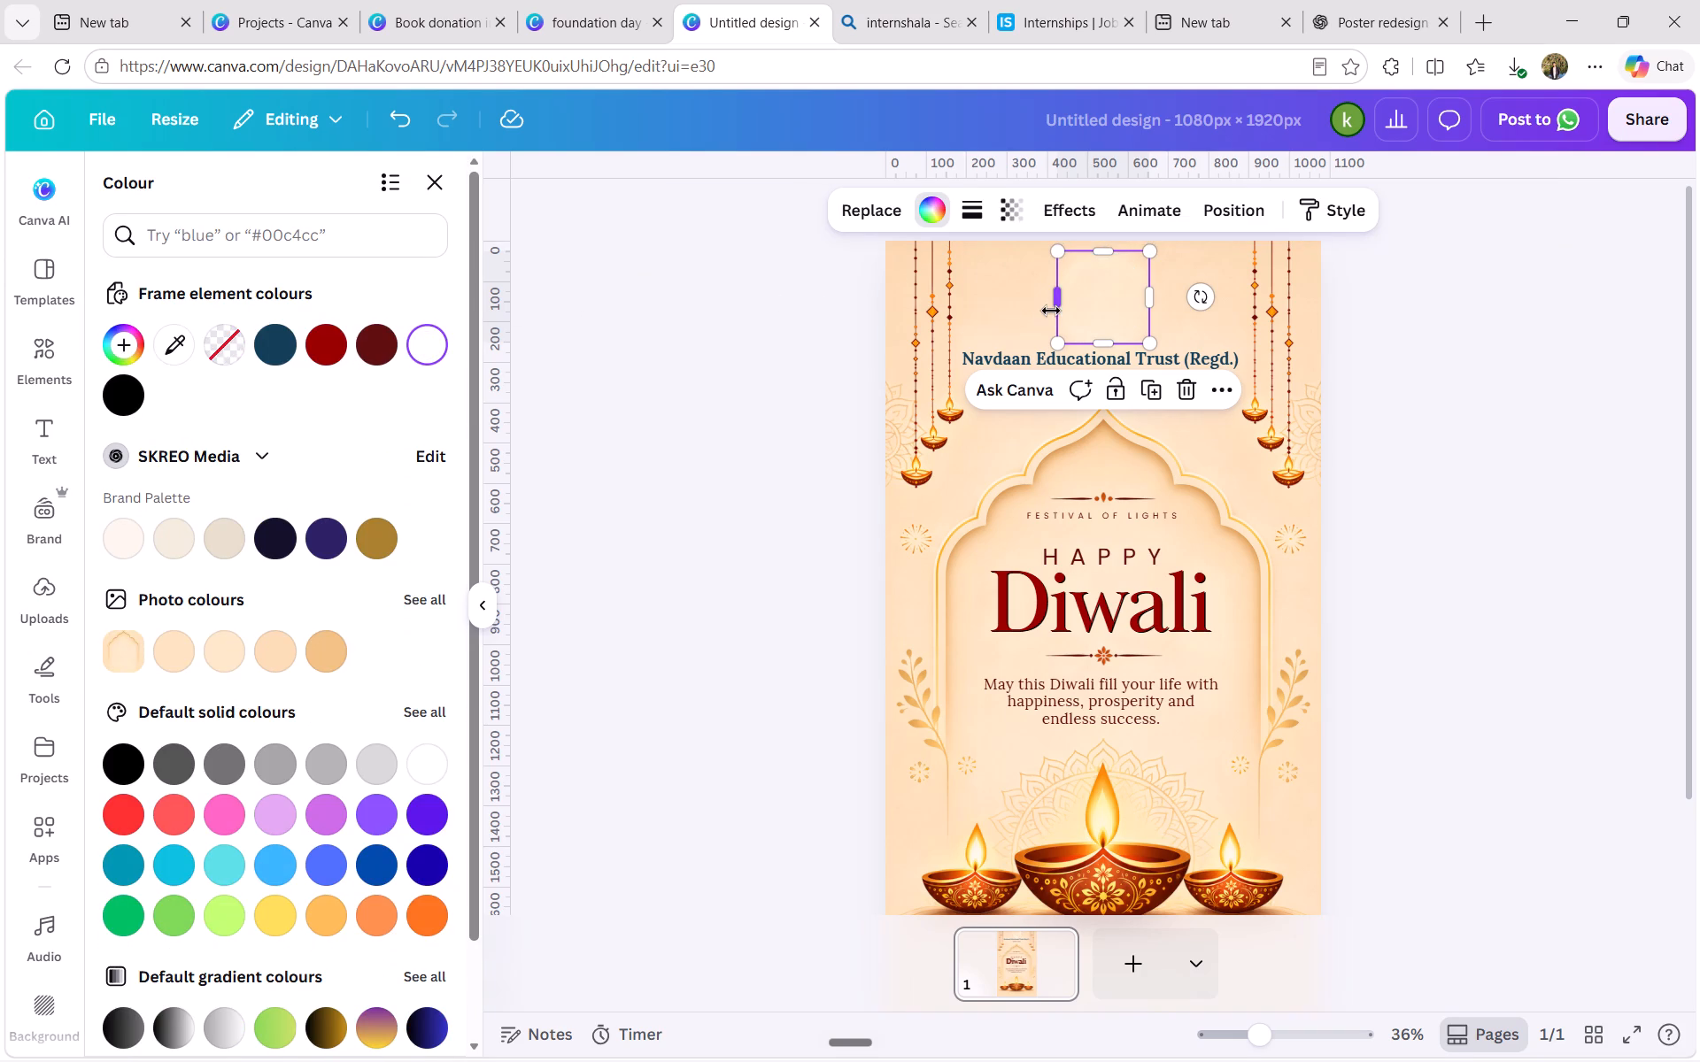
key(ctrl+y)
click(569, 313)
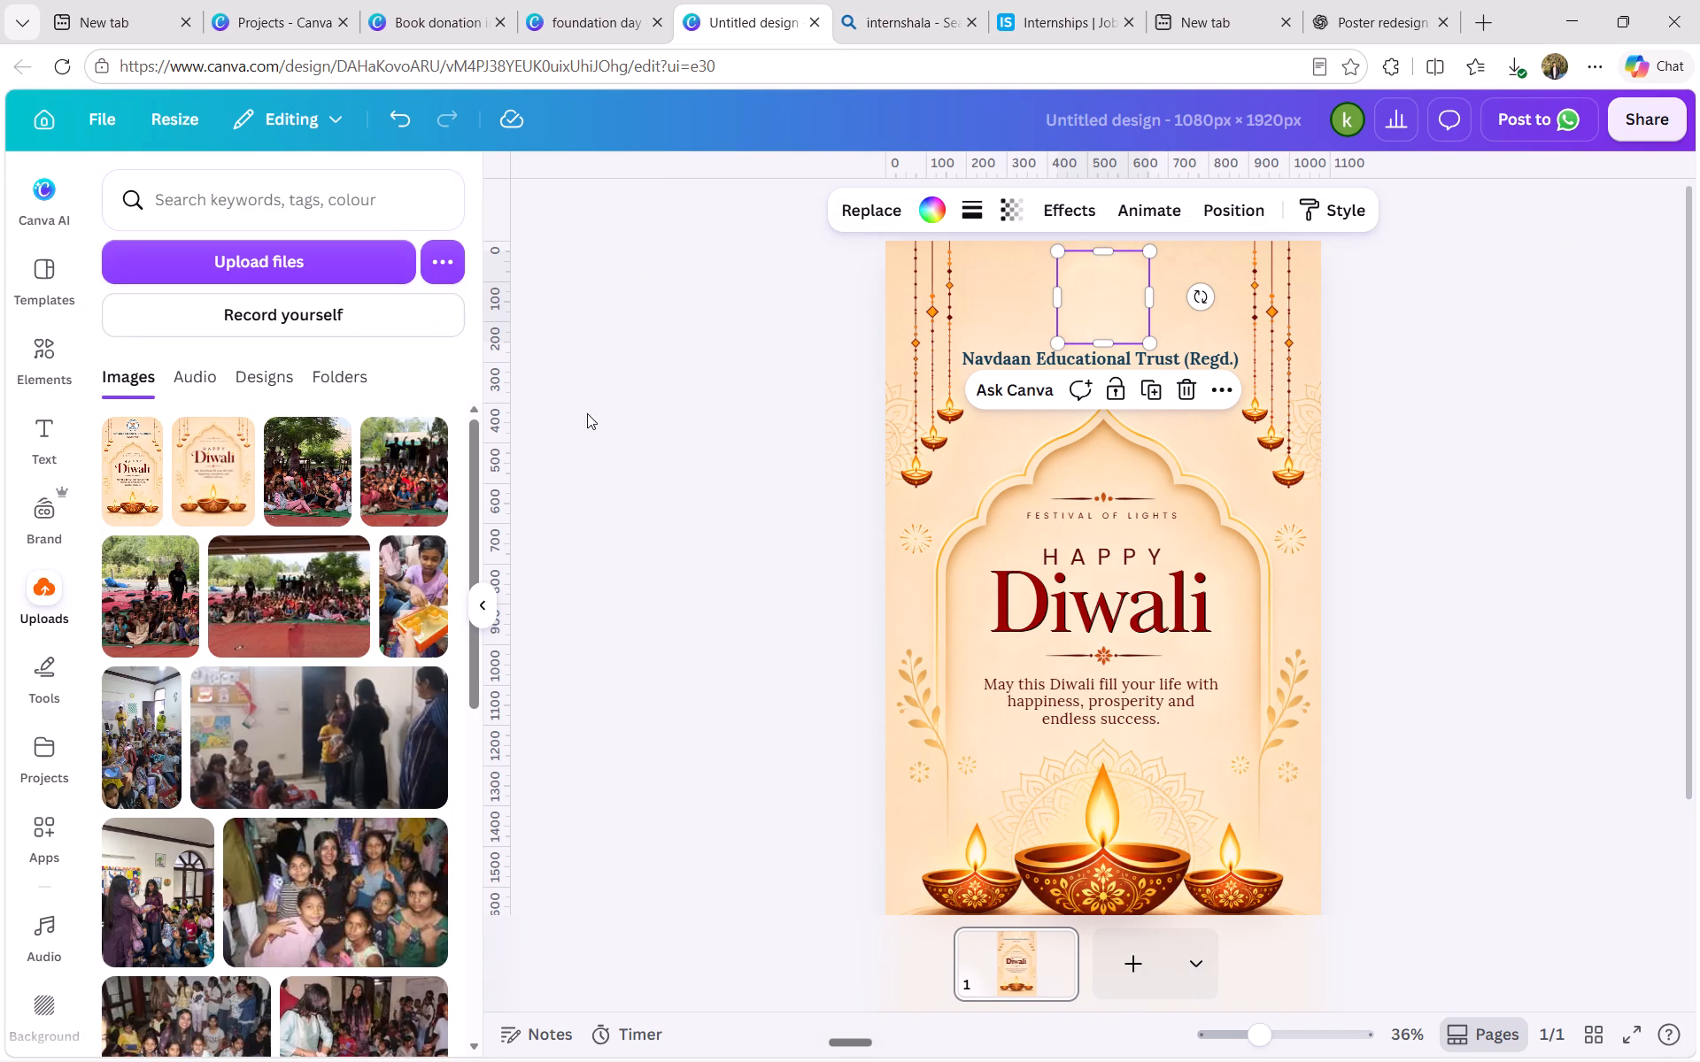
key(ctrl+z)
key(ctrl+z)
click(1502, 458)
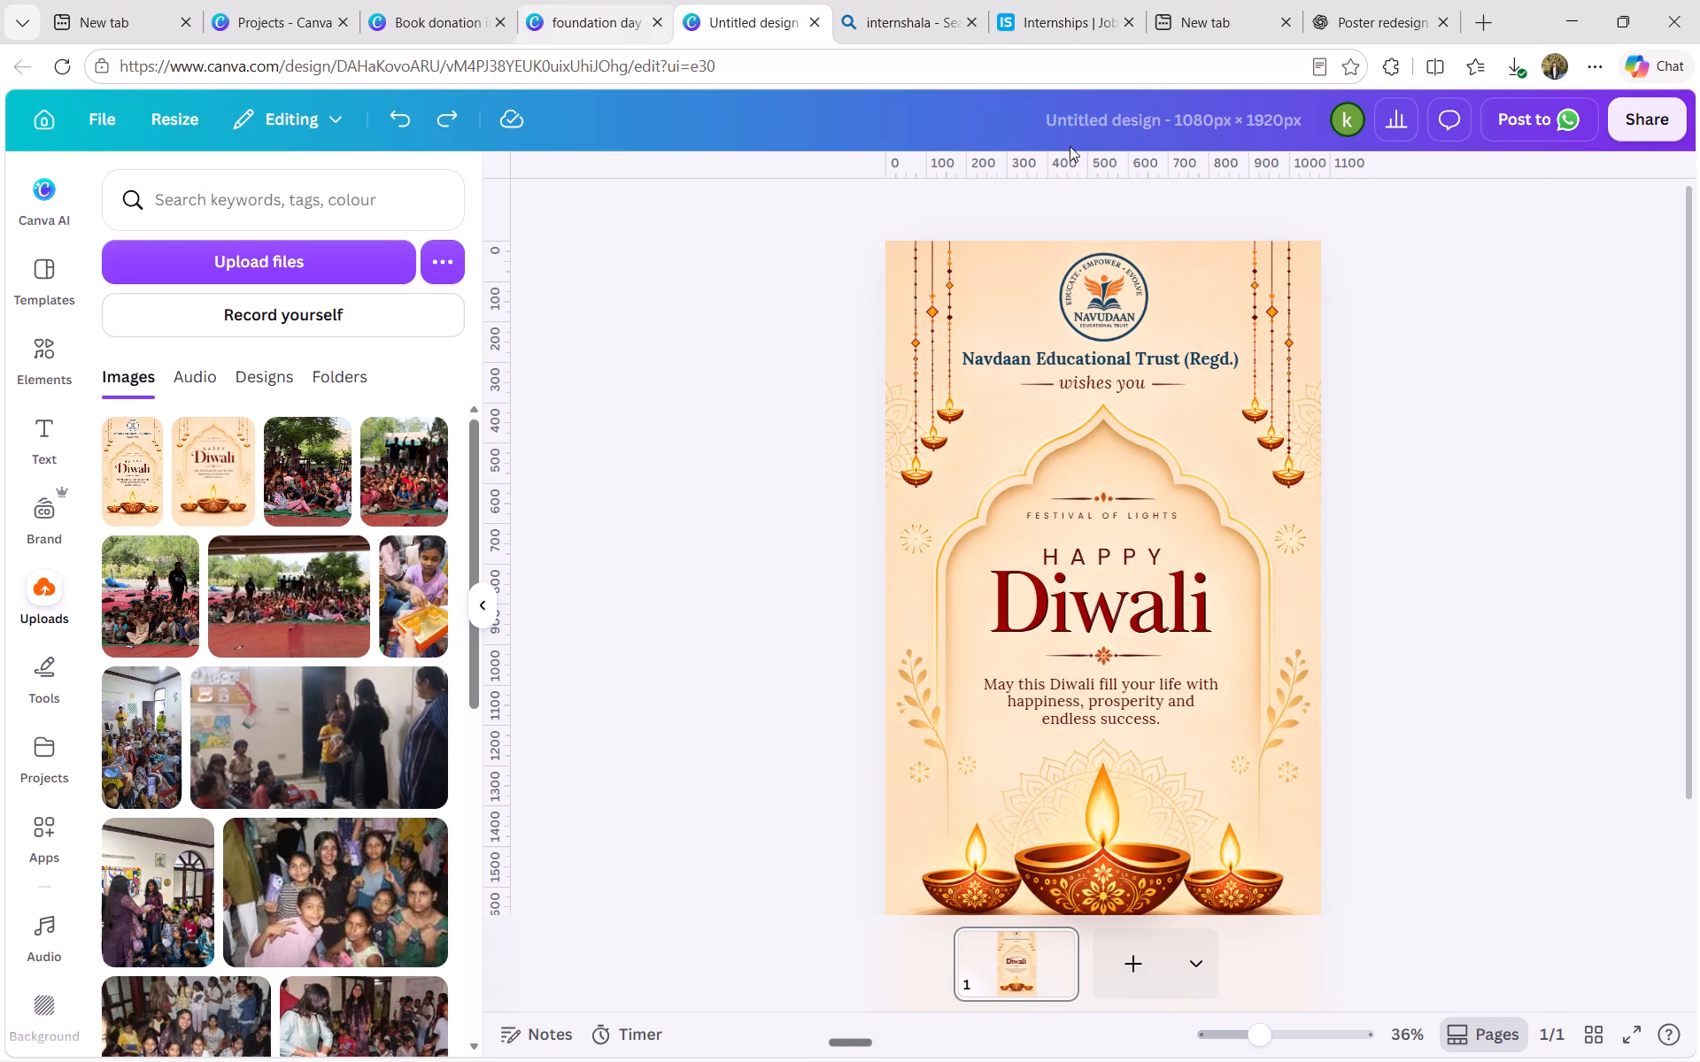
Add a blank second page to the Diwali poster design.
click(1132, 975)
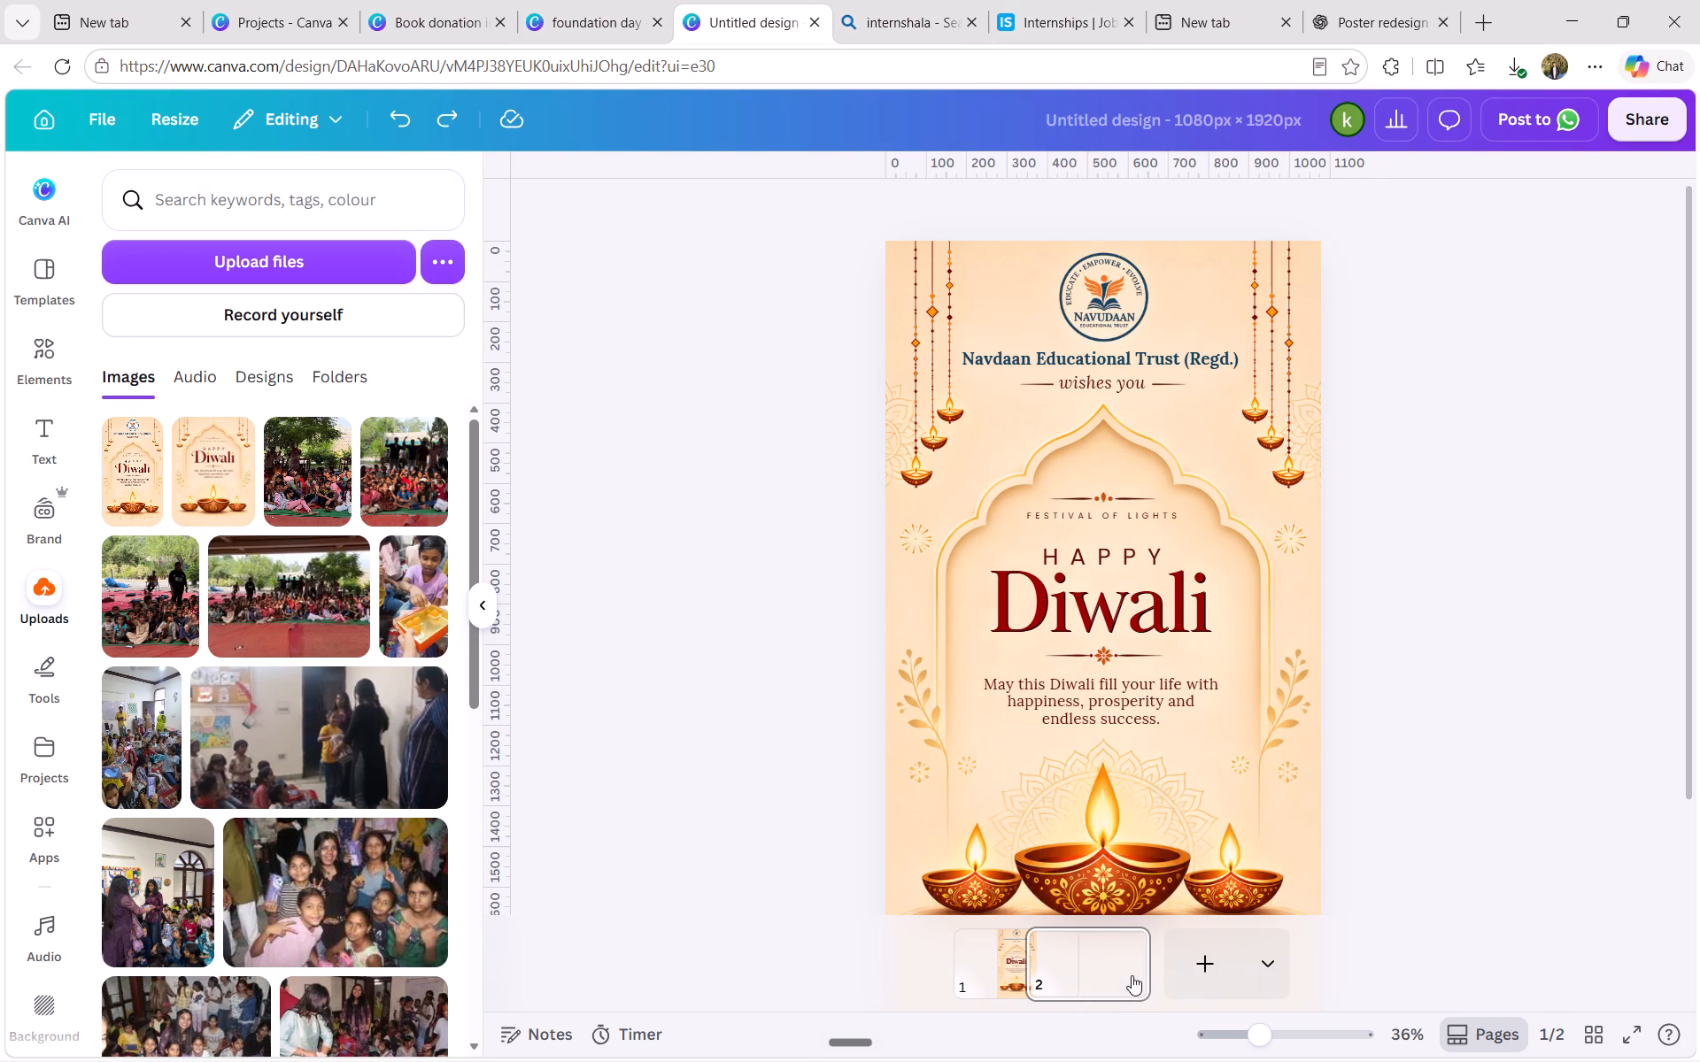
scroll(1017, 643, down, 1)
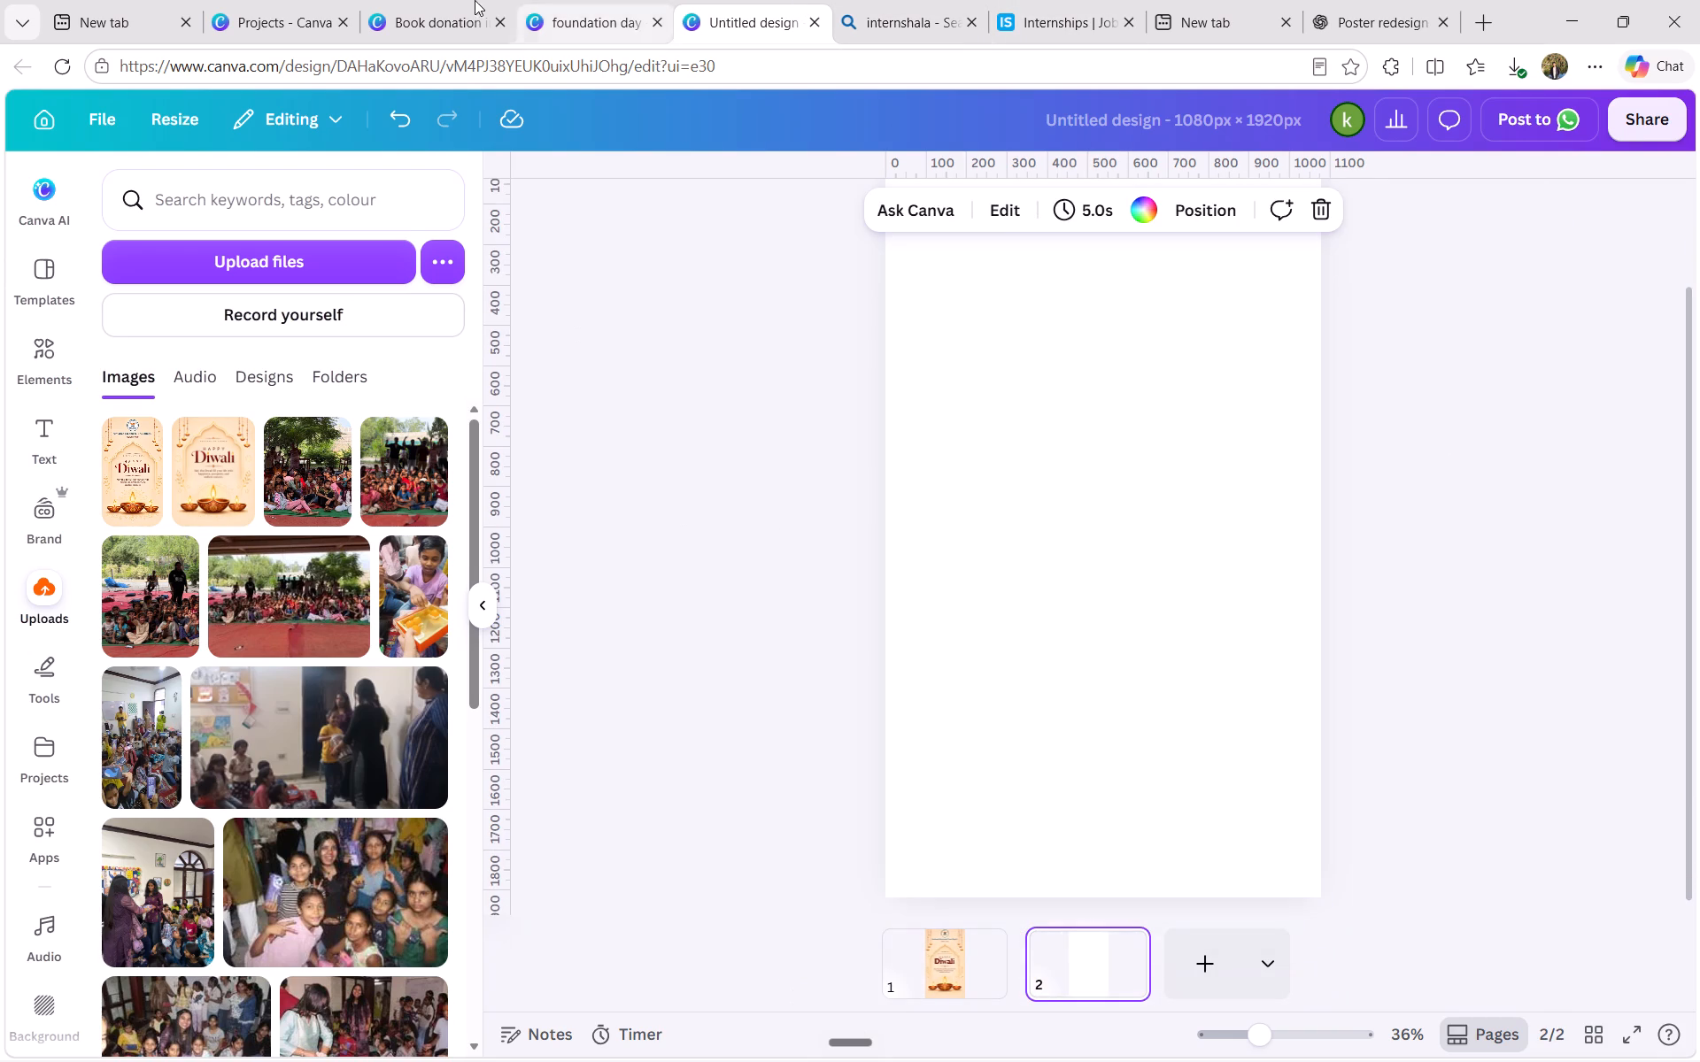
click(1057, 373)
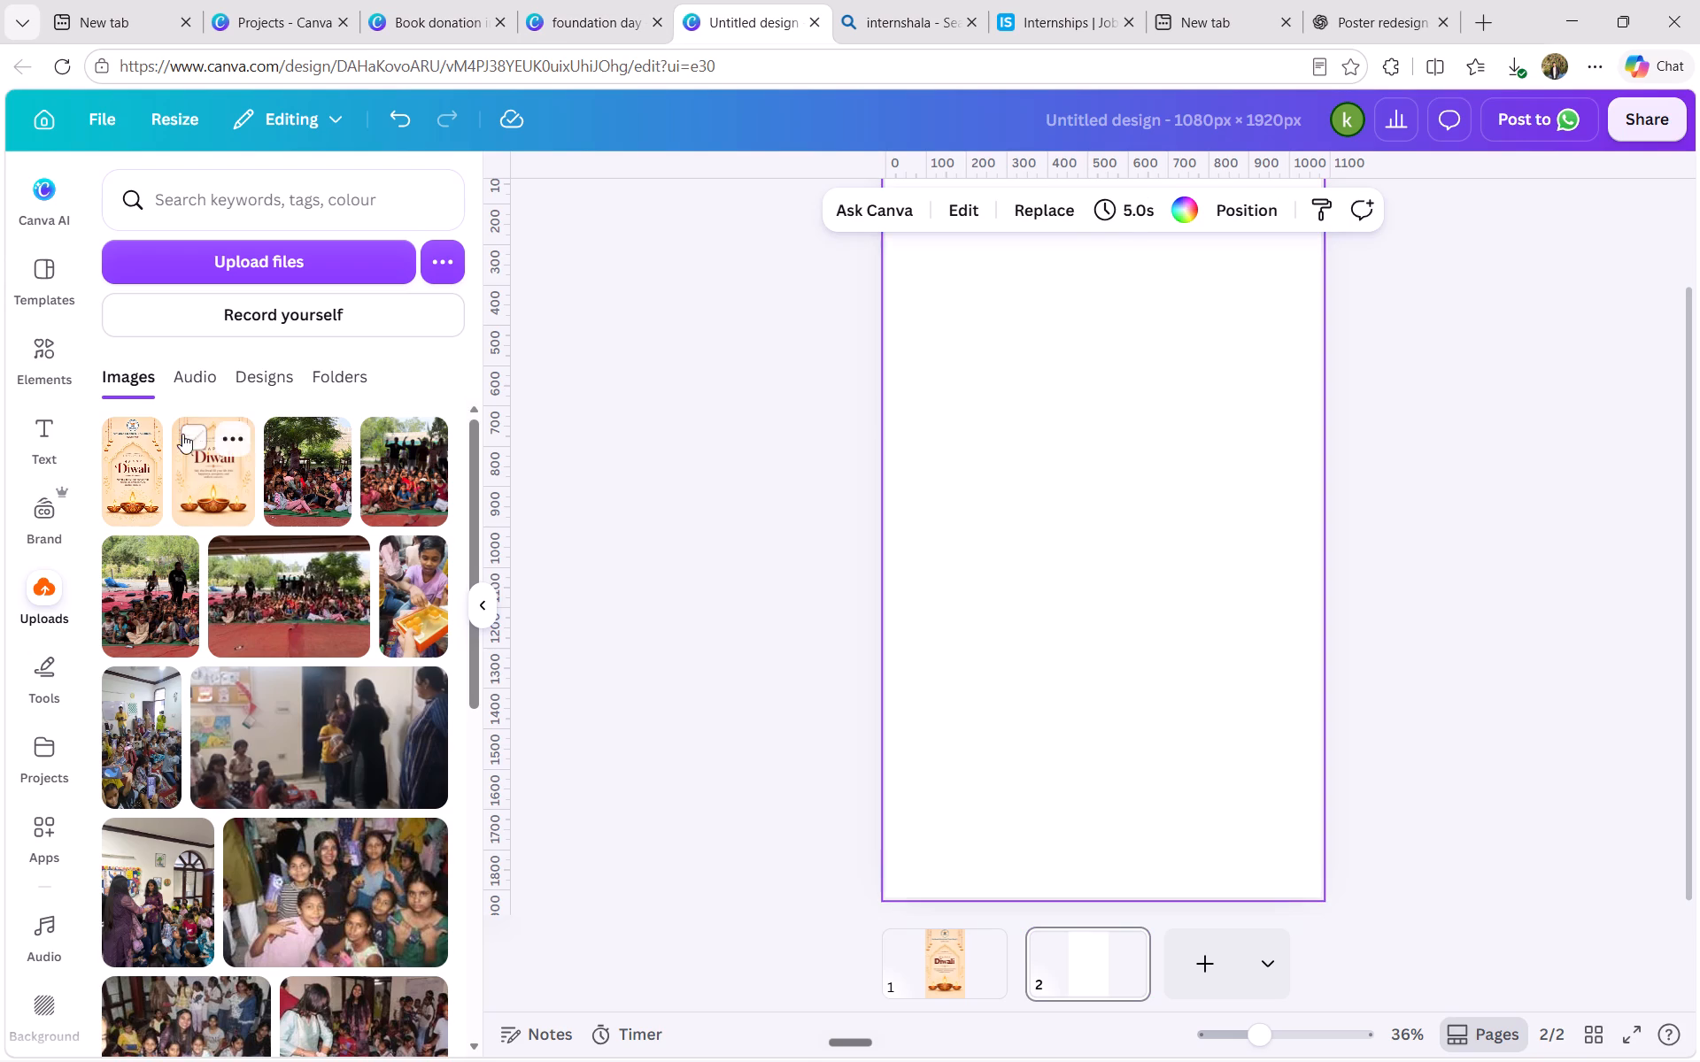
Copy the round Navudaan logo from page 2 of the "Book donation invitation" design.
click(483, 0)
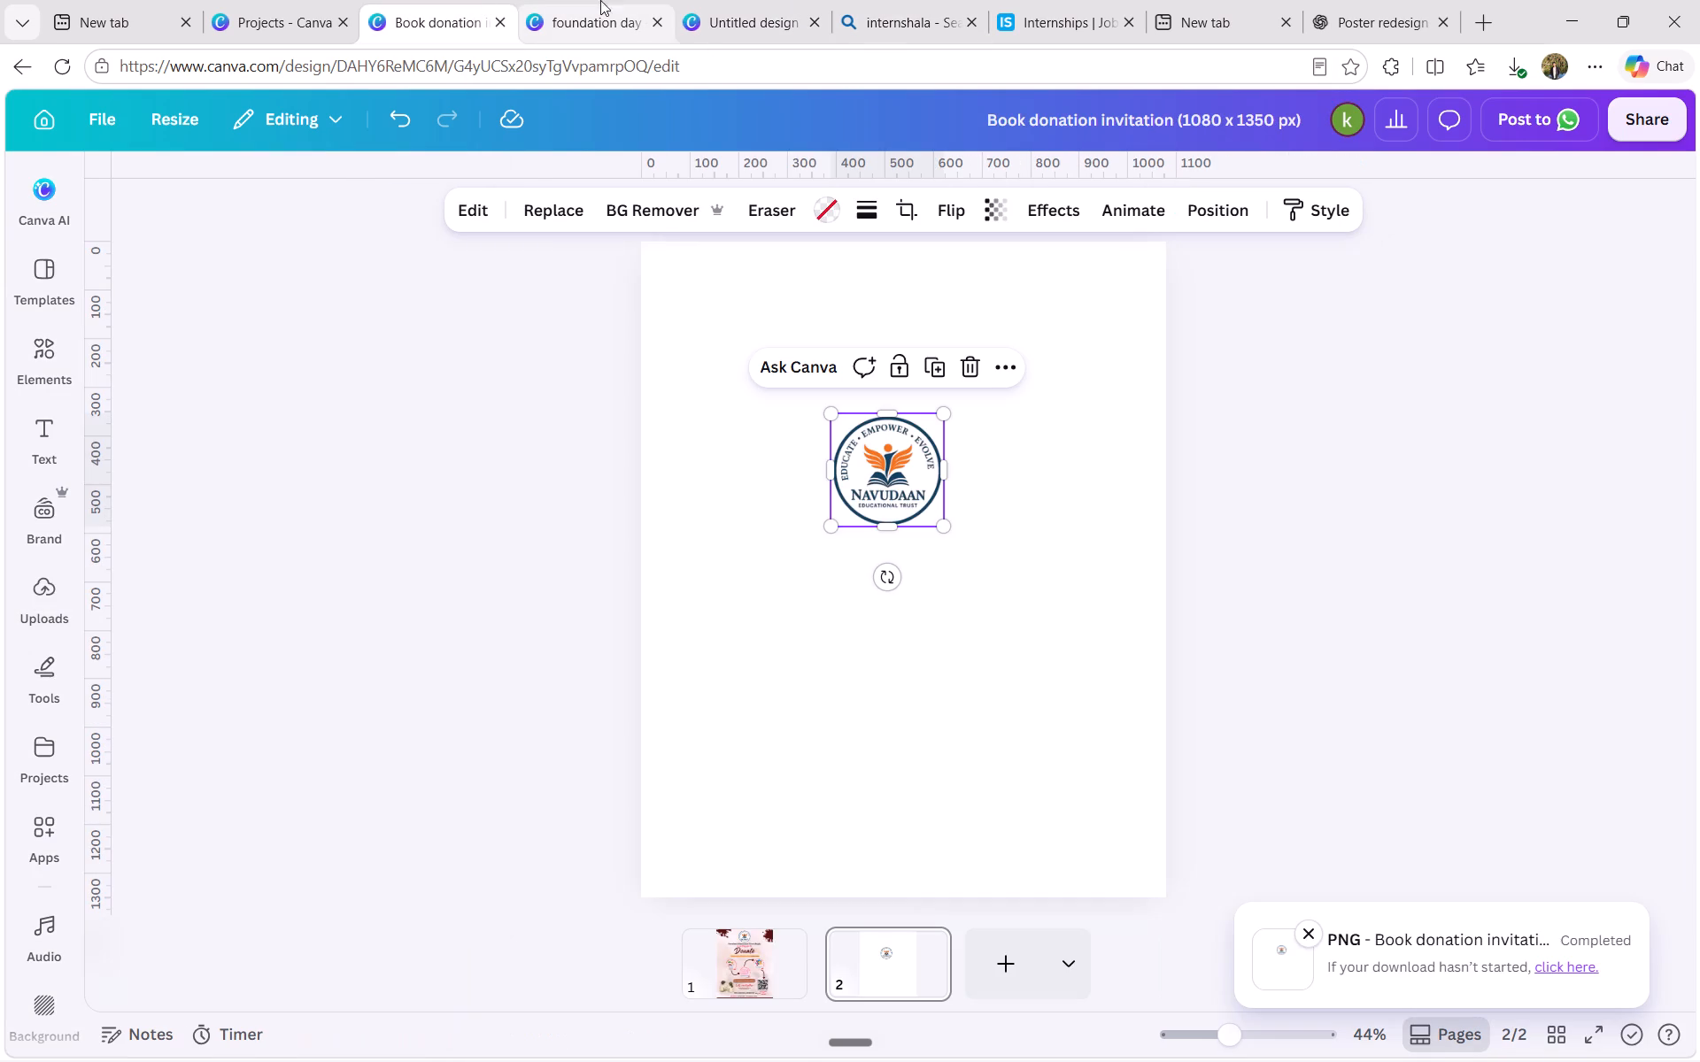
click(275, 0)
click(449, 13)
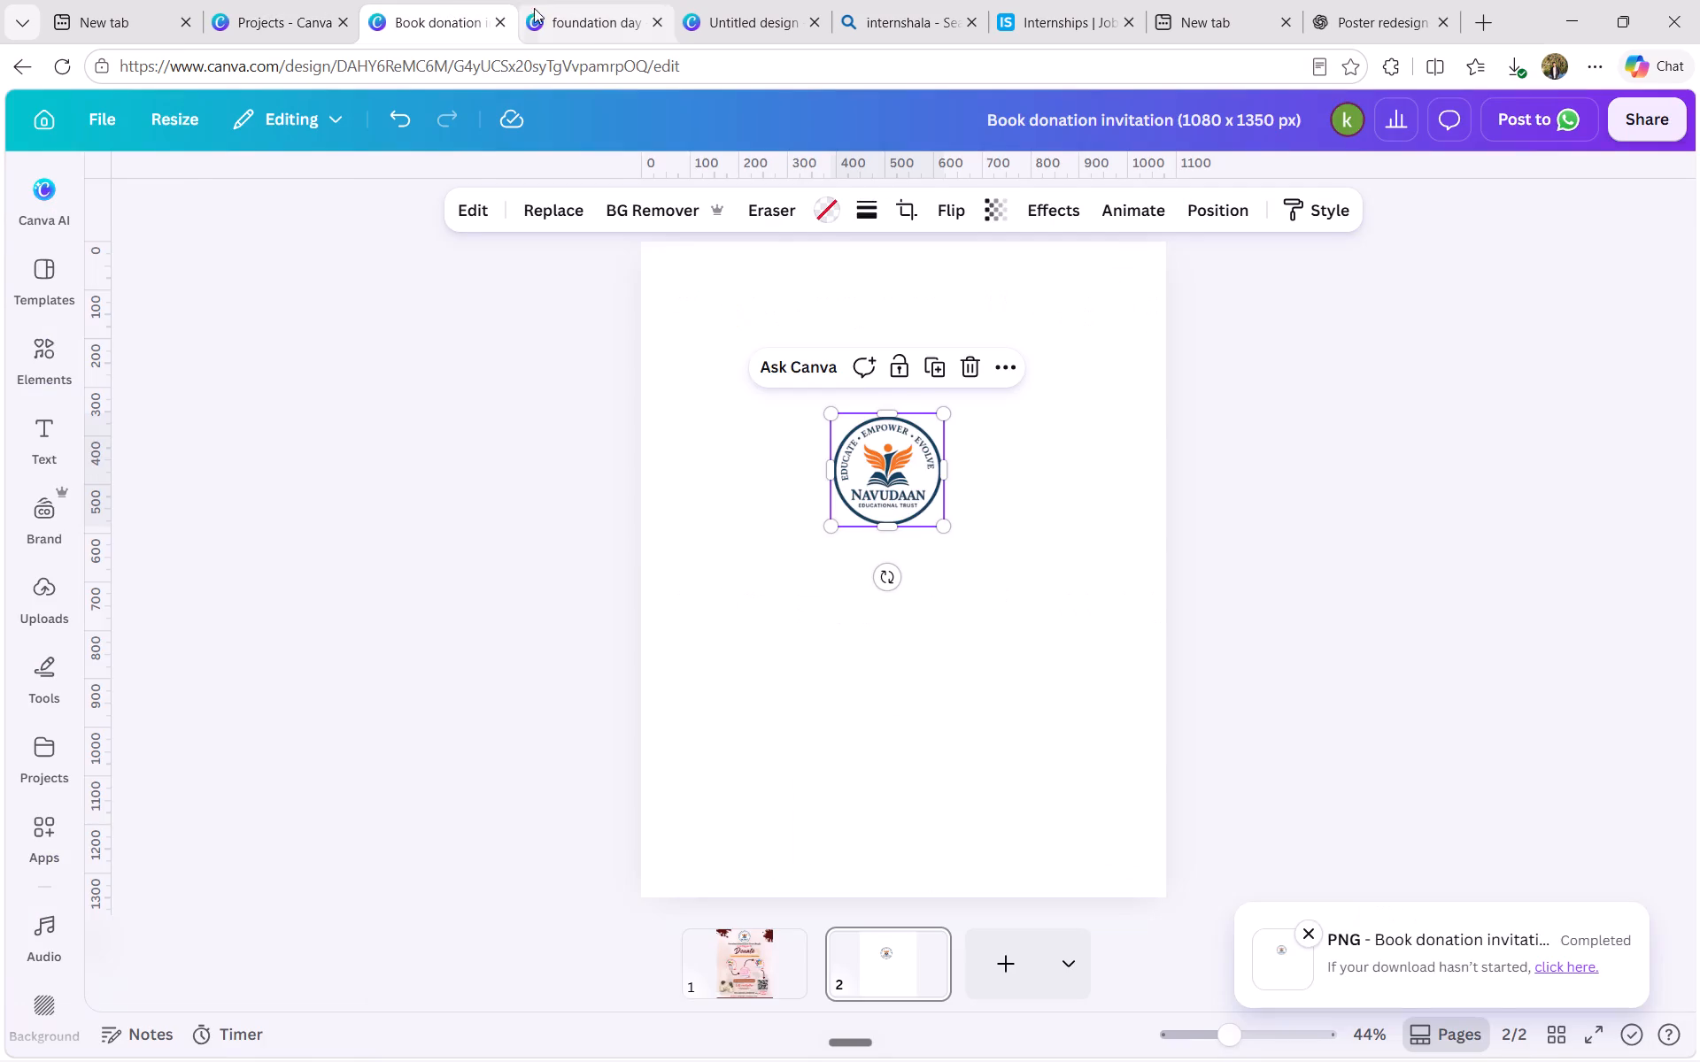
click(545, 12)
click(714, 0)
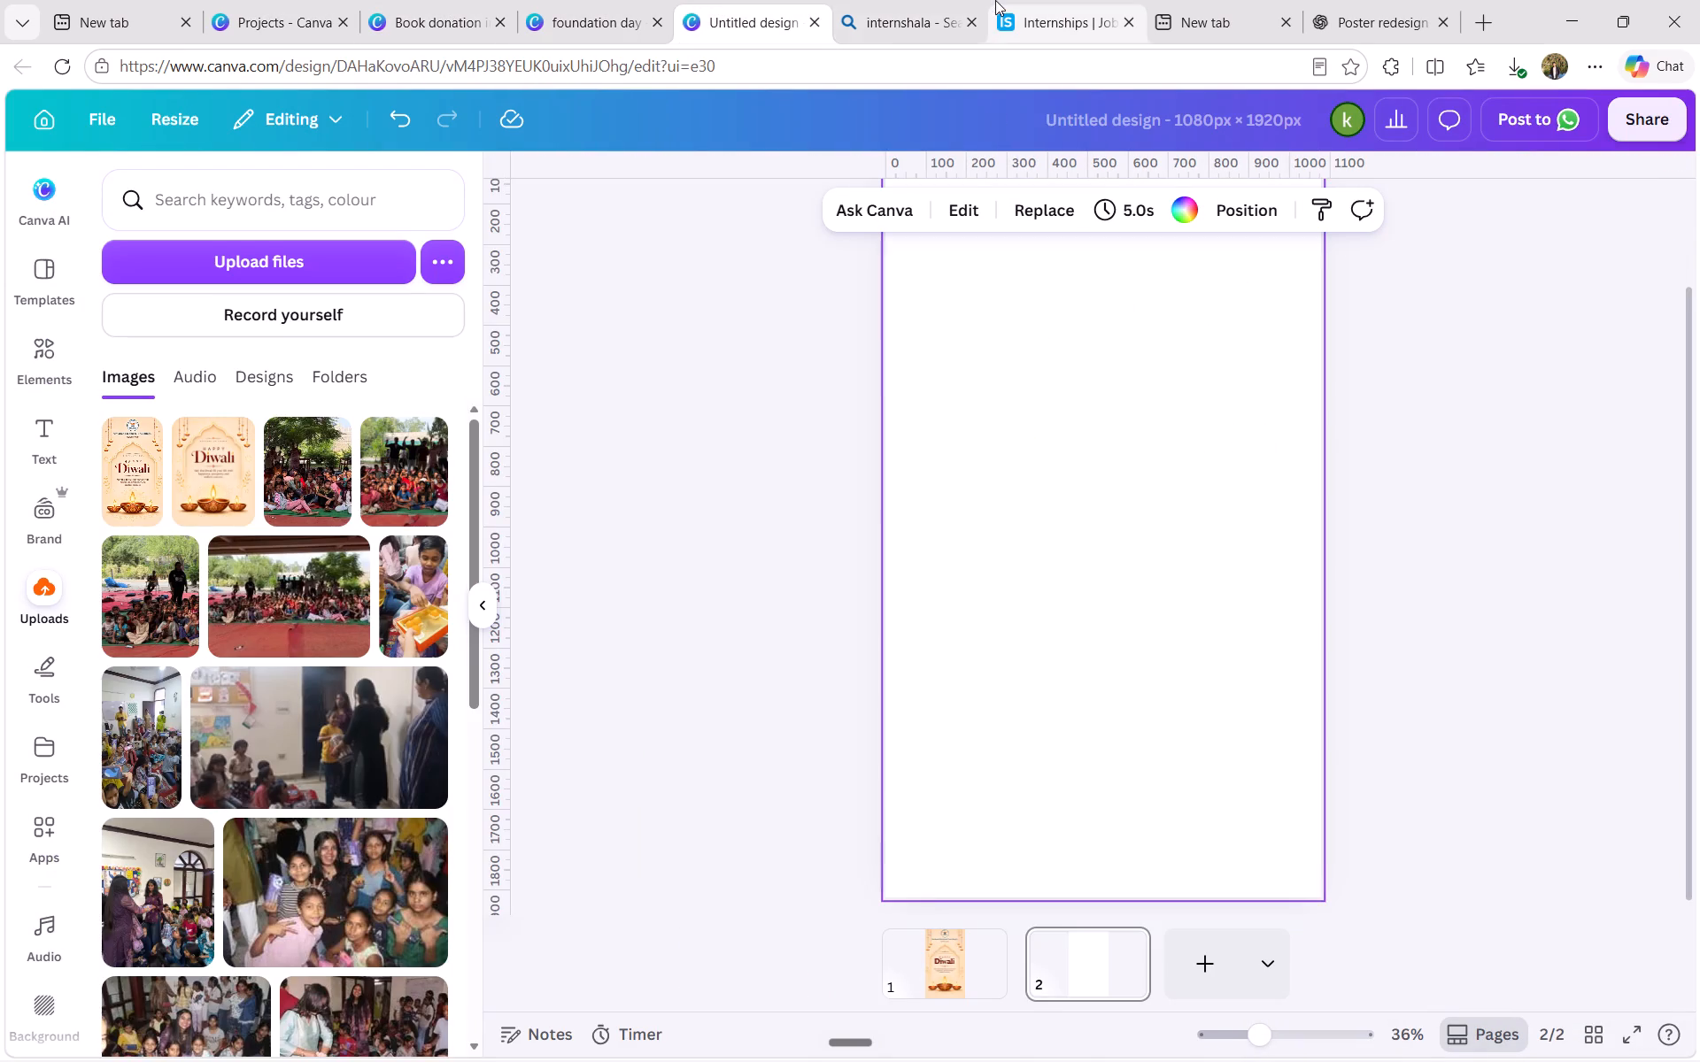
click(488, 0)
click(899, 486)
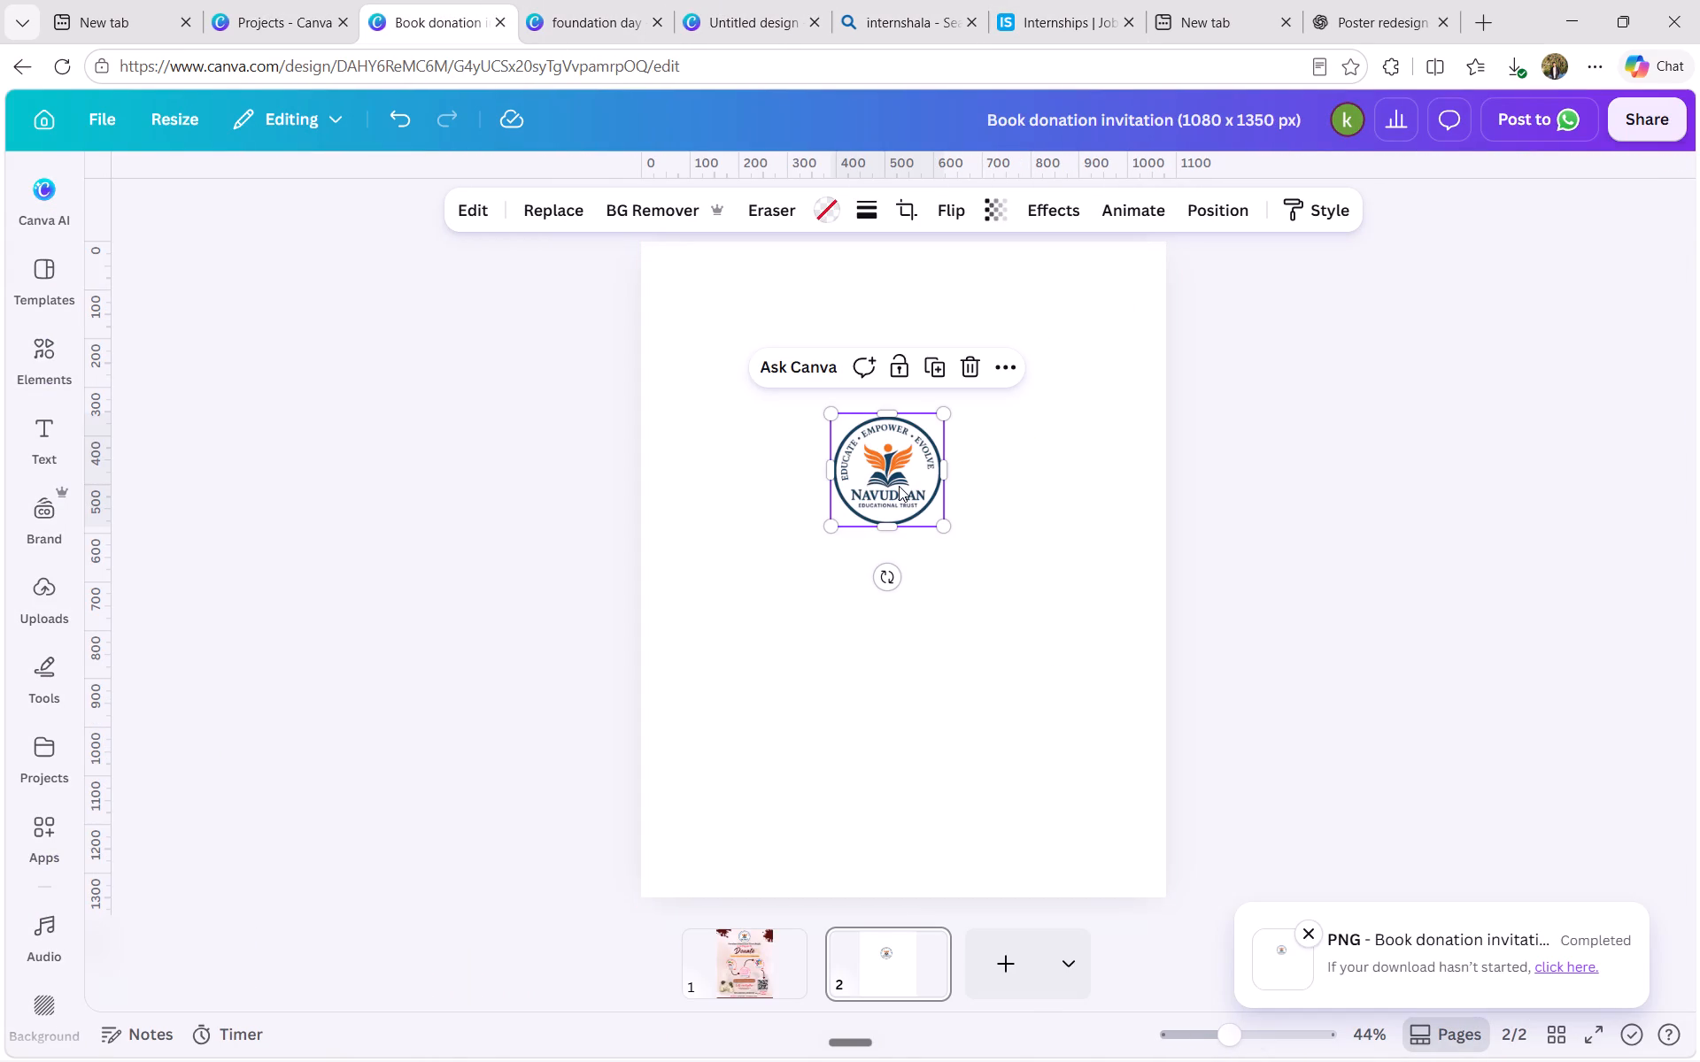
click(899, 486)
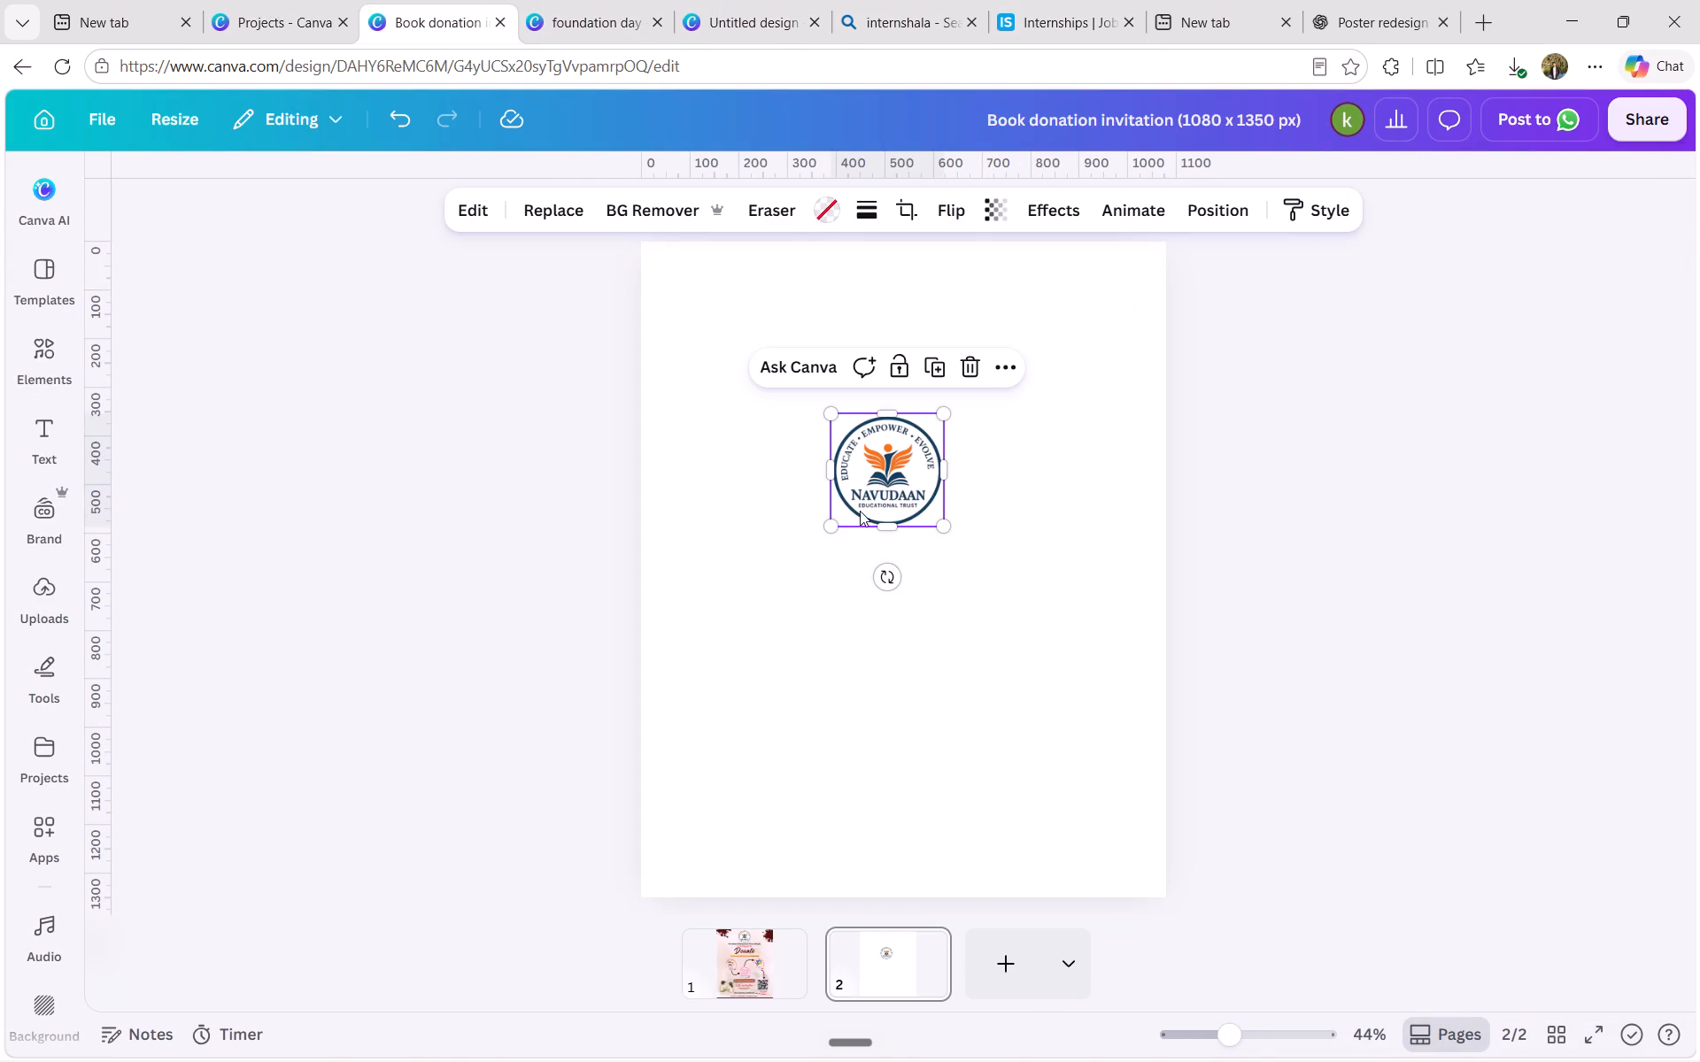
right_click(896, 463)
click(989, 397)
Paste the copied logo onto page 1 of the Diwali poster and place it over the framed logo above the trust name.
click(888, 0)
click(707, 0)
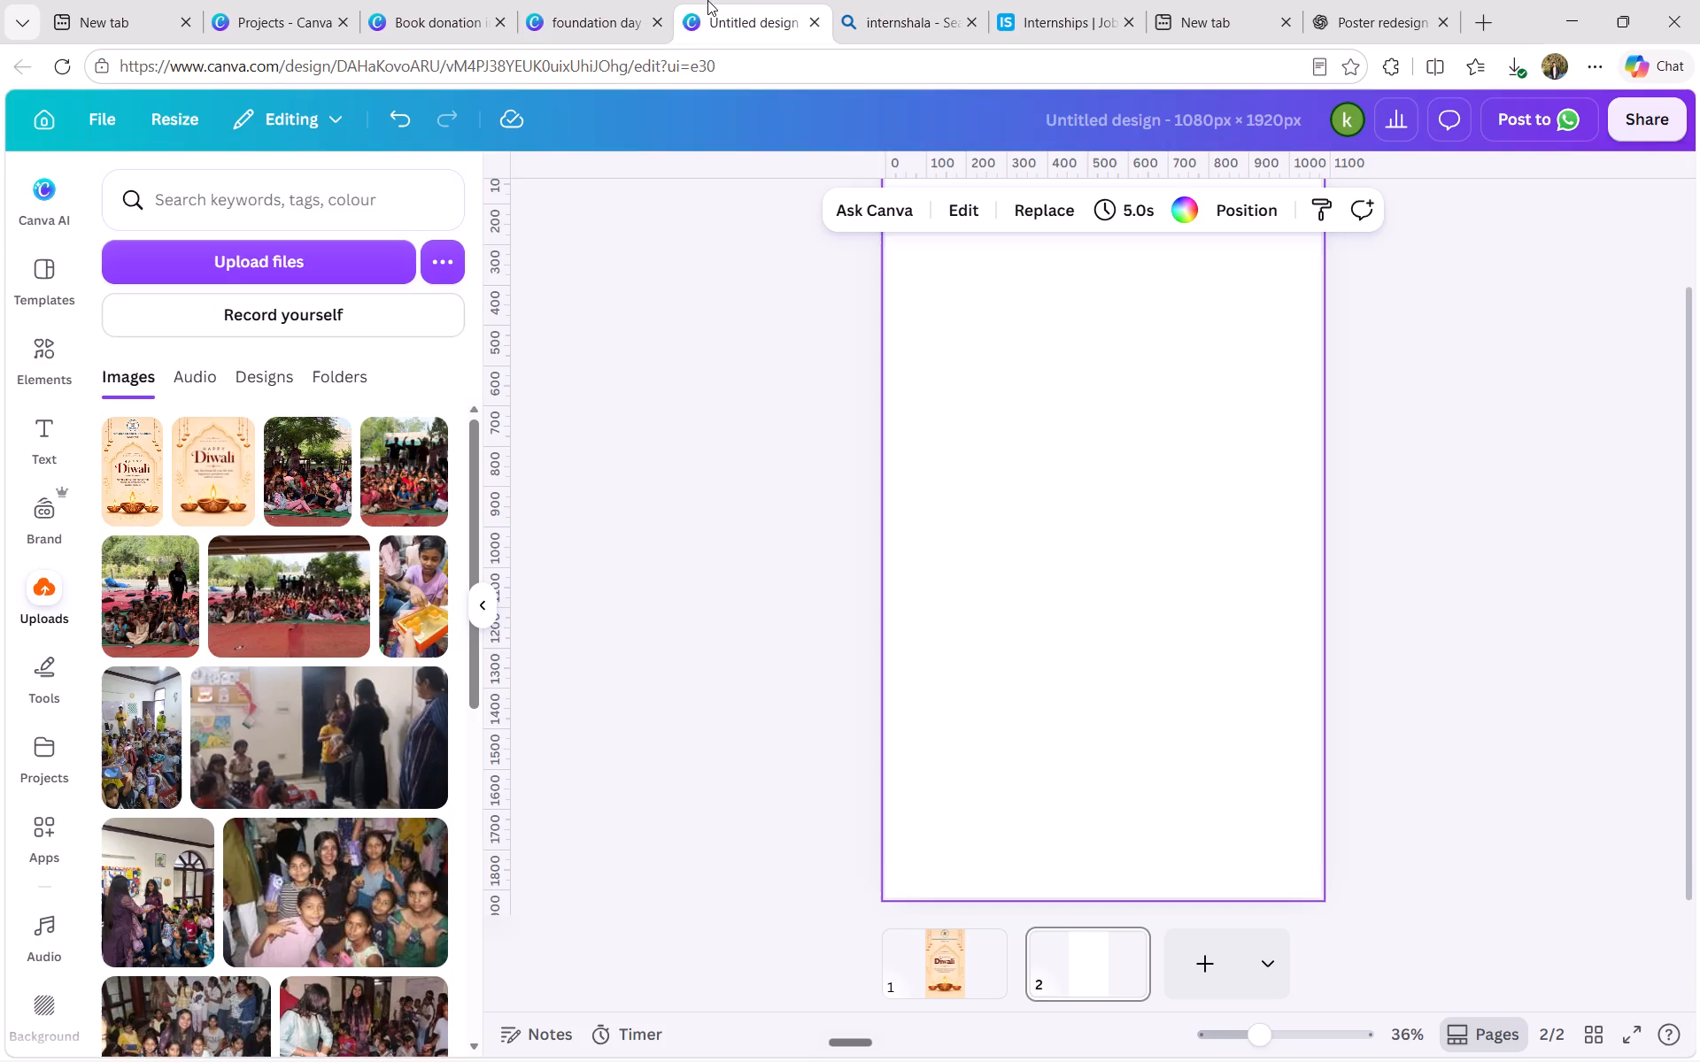
click(947, 941)
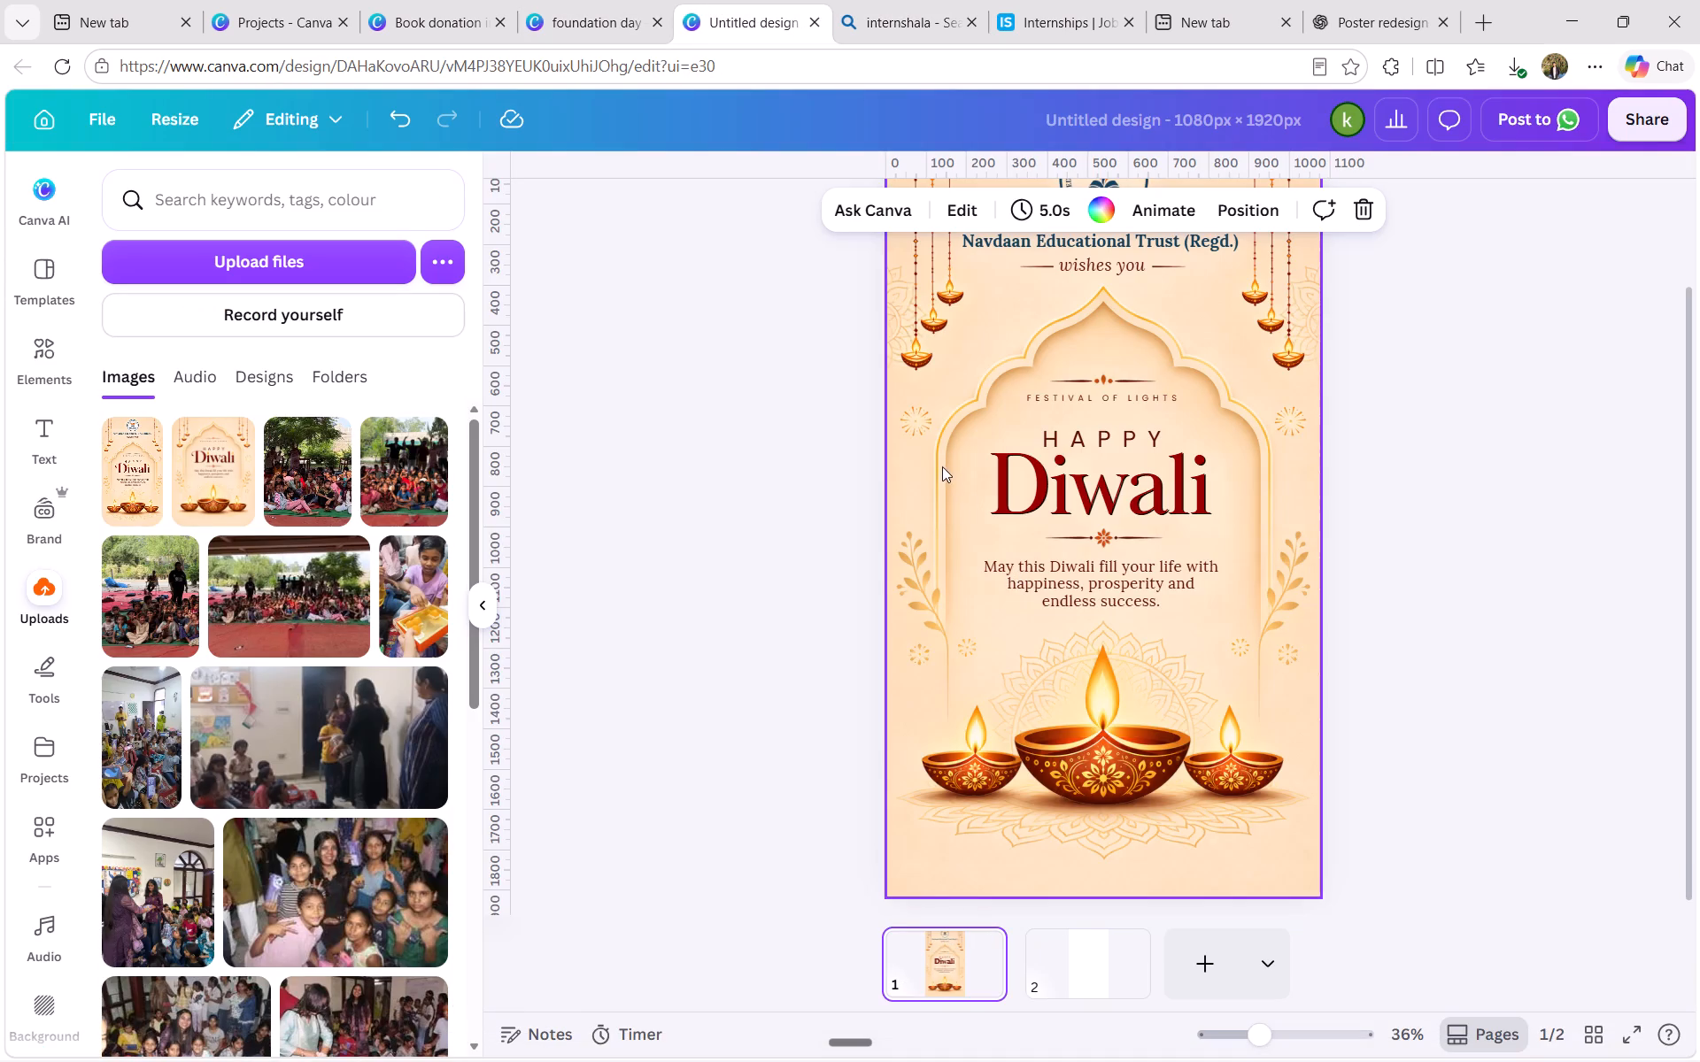
click(969, 358)
key(ctrl+v)
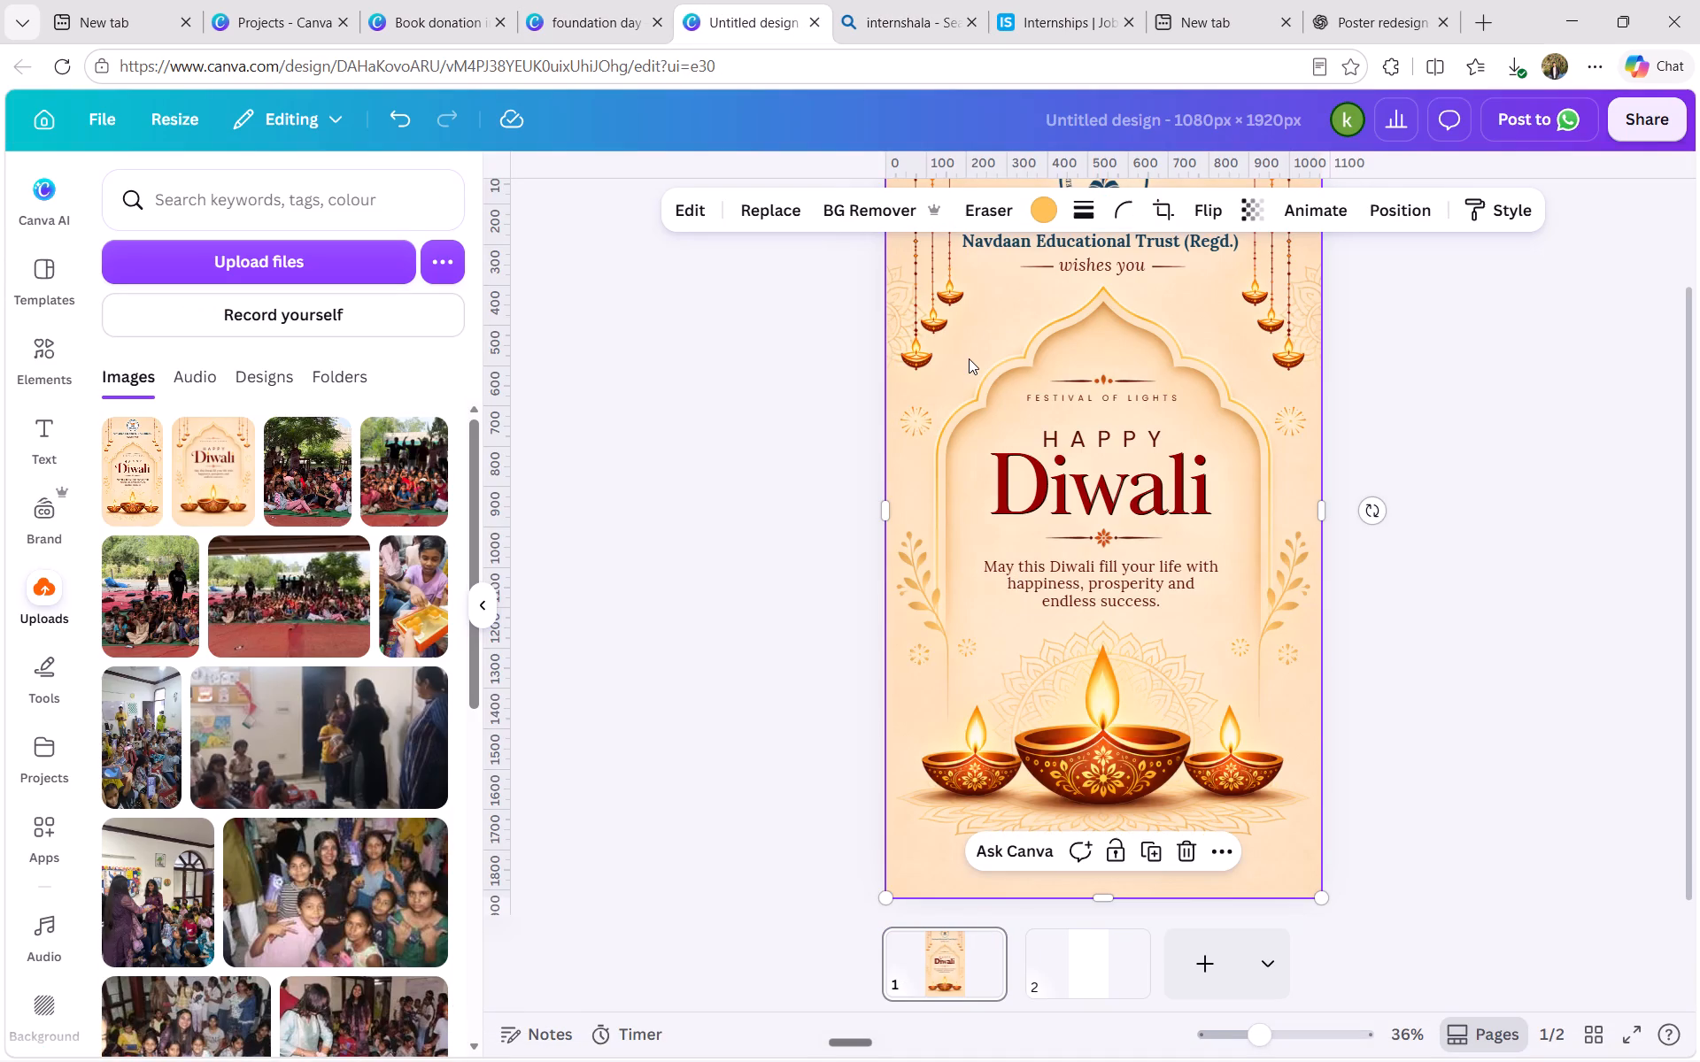
scroll(969, 358, up, 2)
drag(1070, 427, 1089, 279)
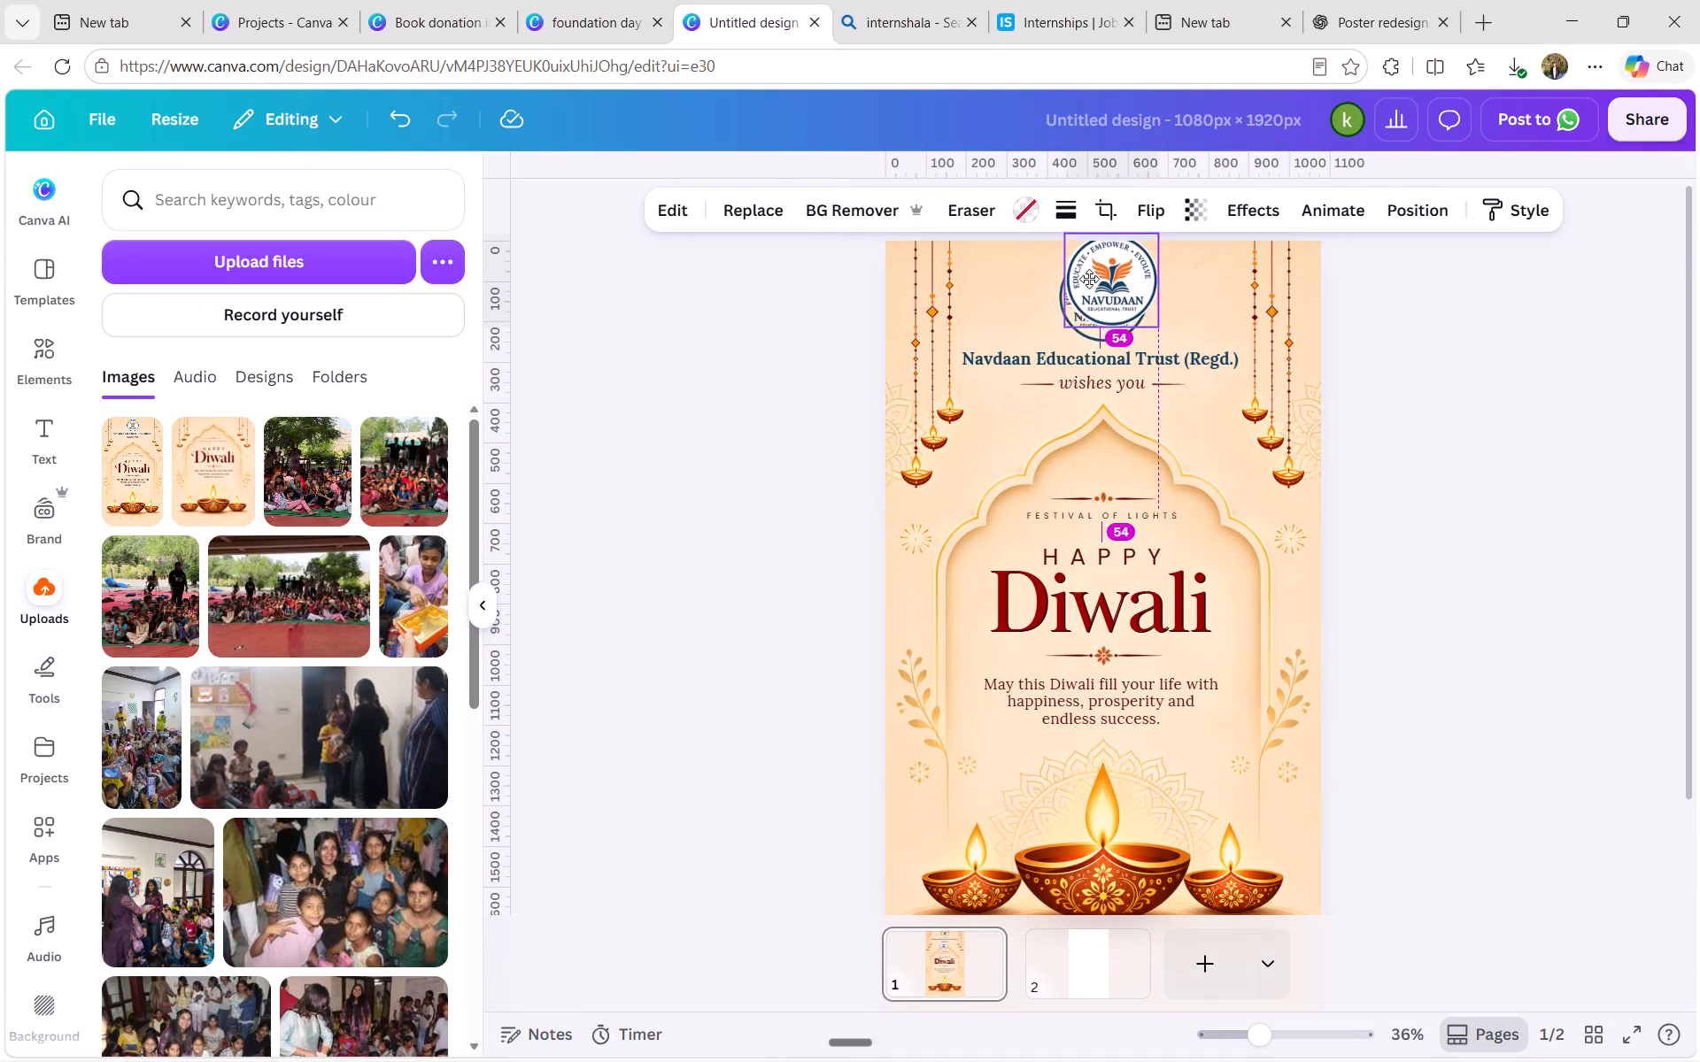
drag(1089, 279, 1085, 292)
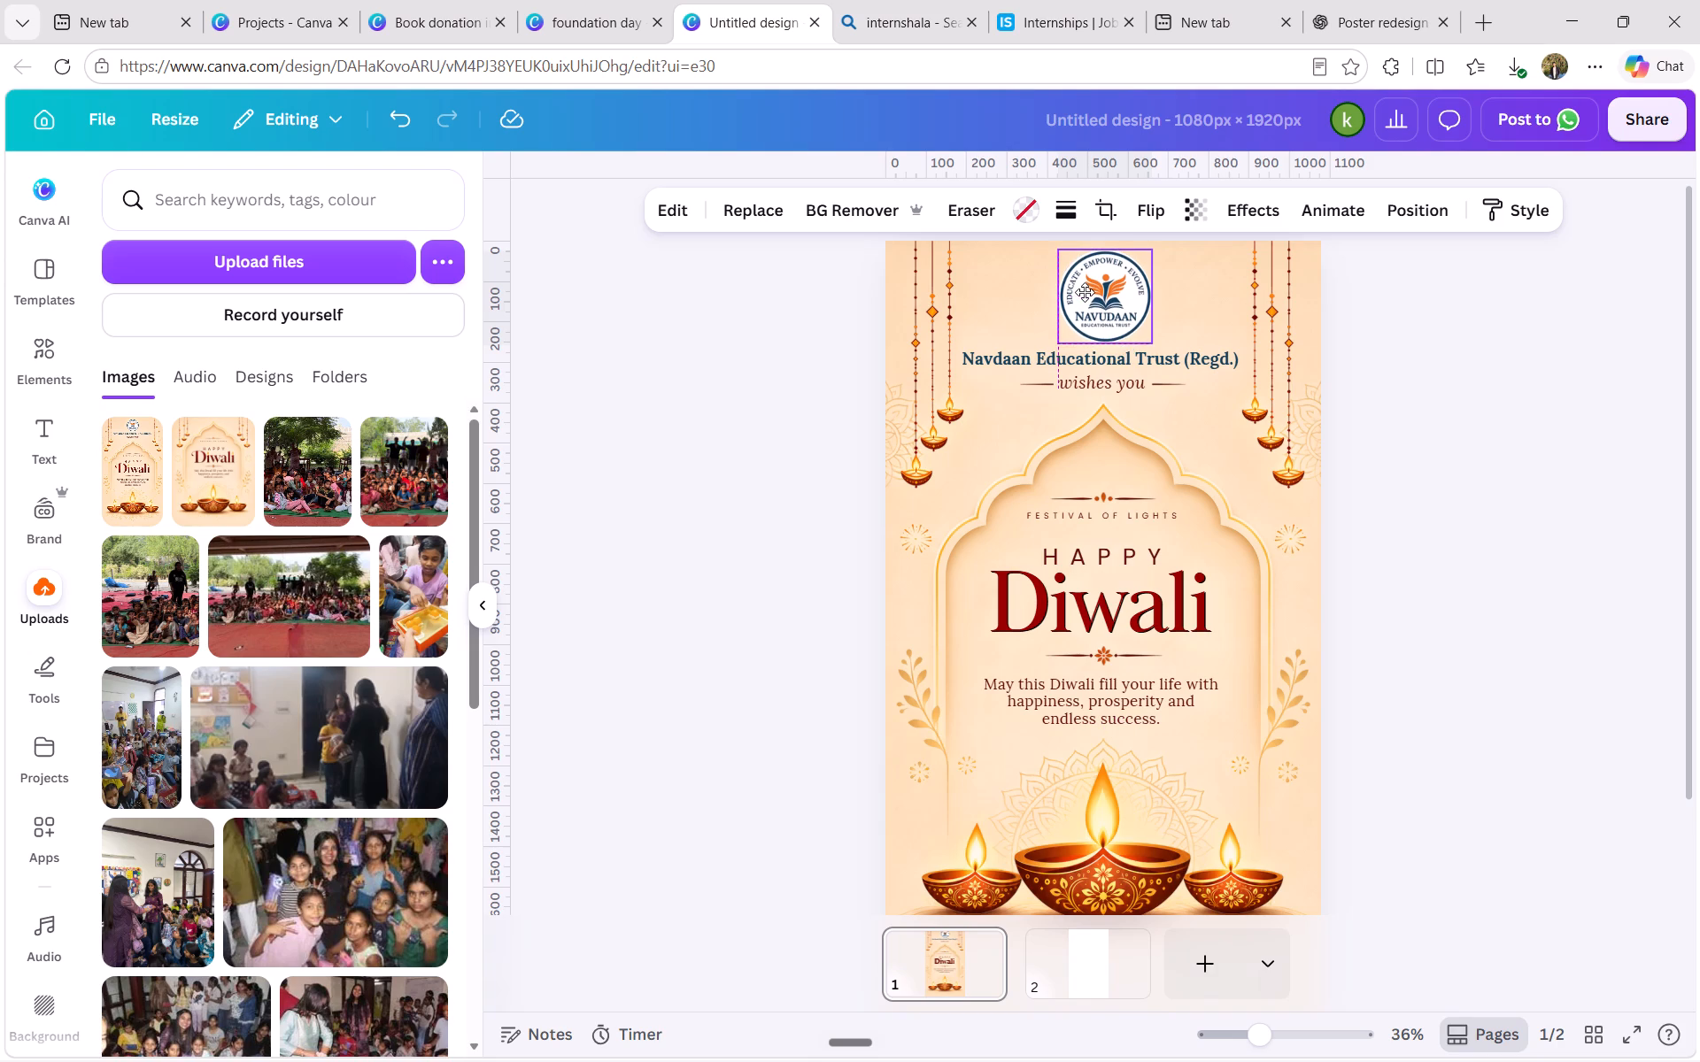
drag(1085, 292, 1085, 295)
Move the pasted logo aside over the arch's right part, and delete the old logo from the circle frame.
drag(1112, 292, 1203, 519)
right_click(1108, 291)
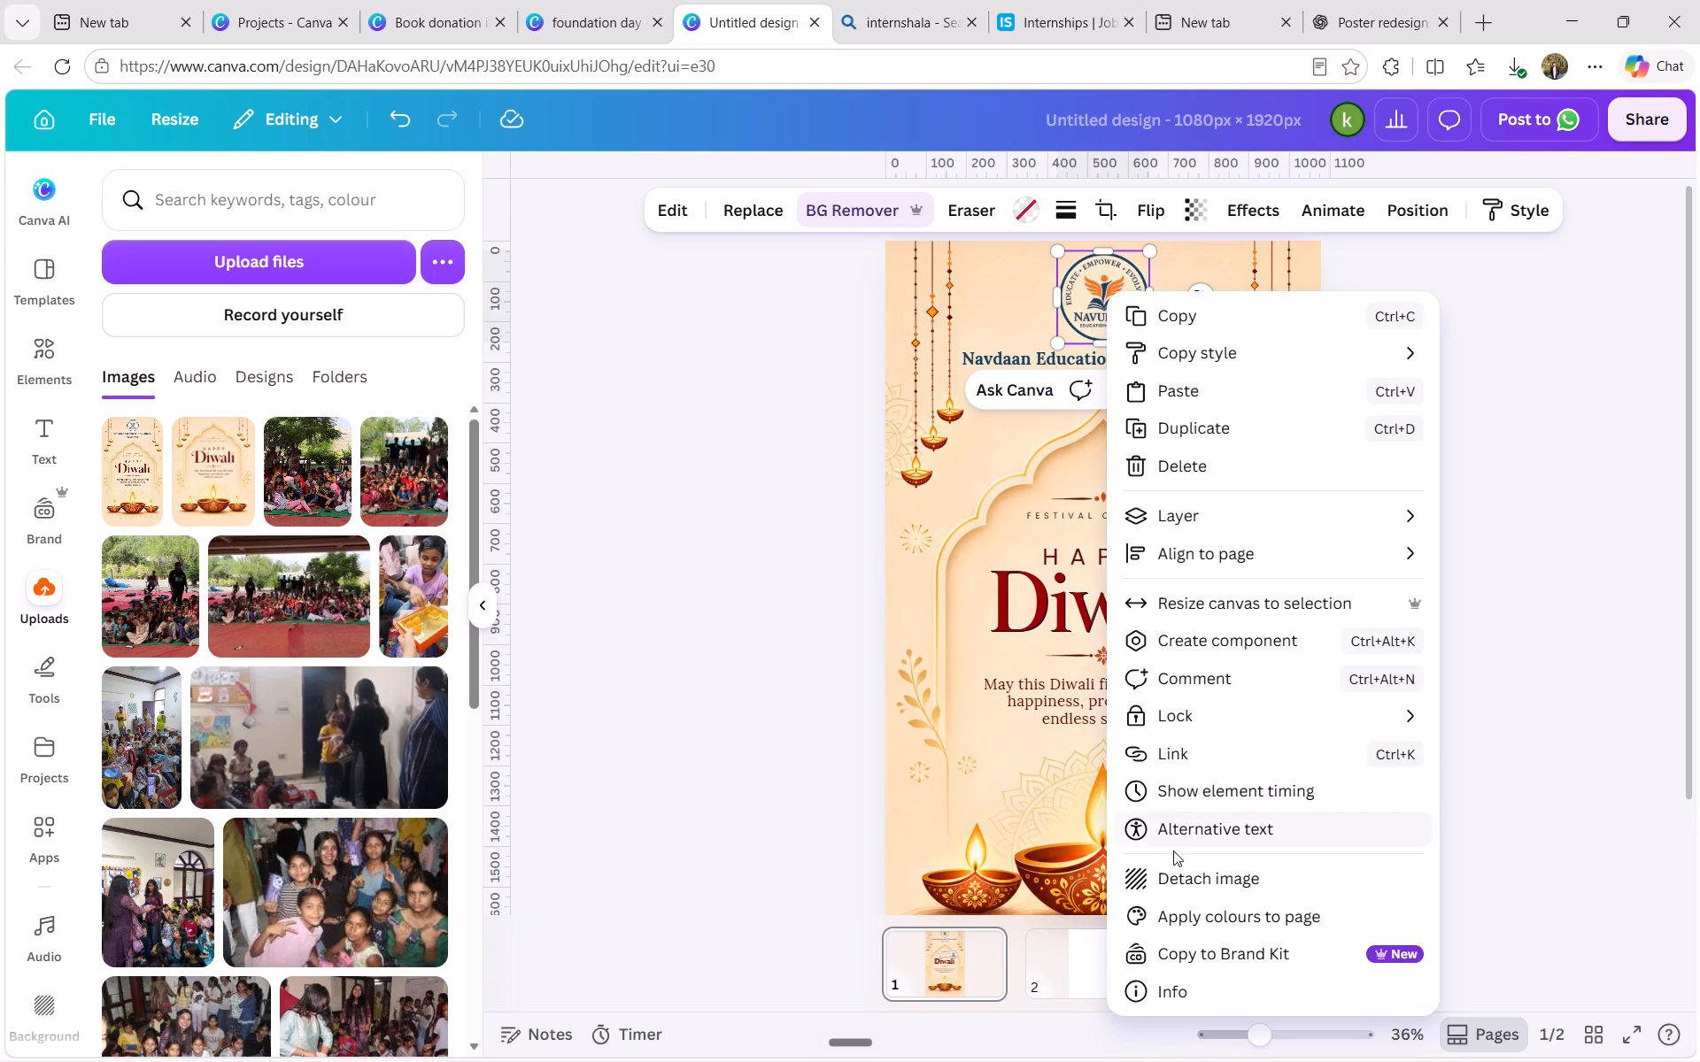
click(1175, 863)
key(Delete)
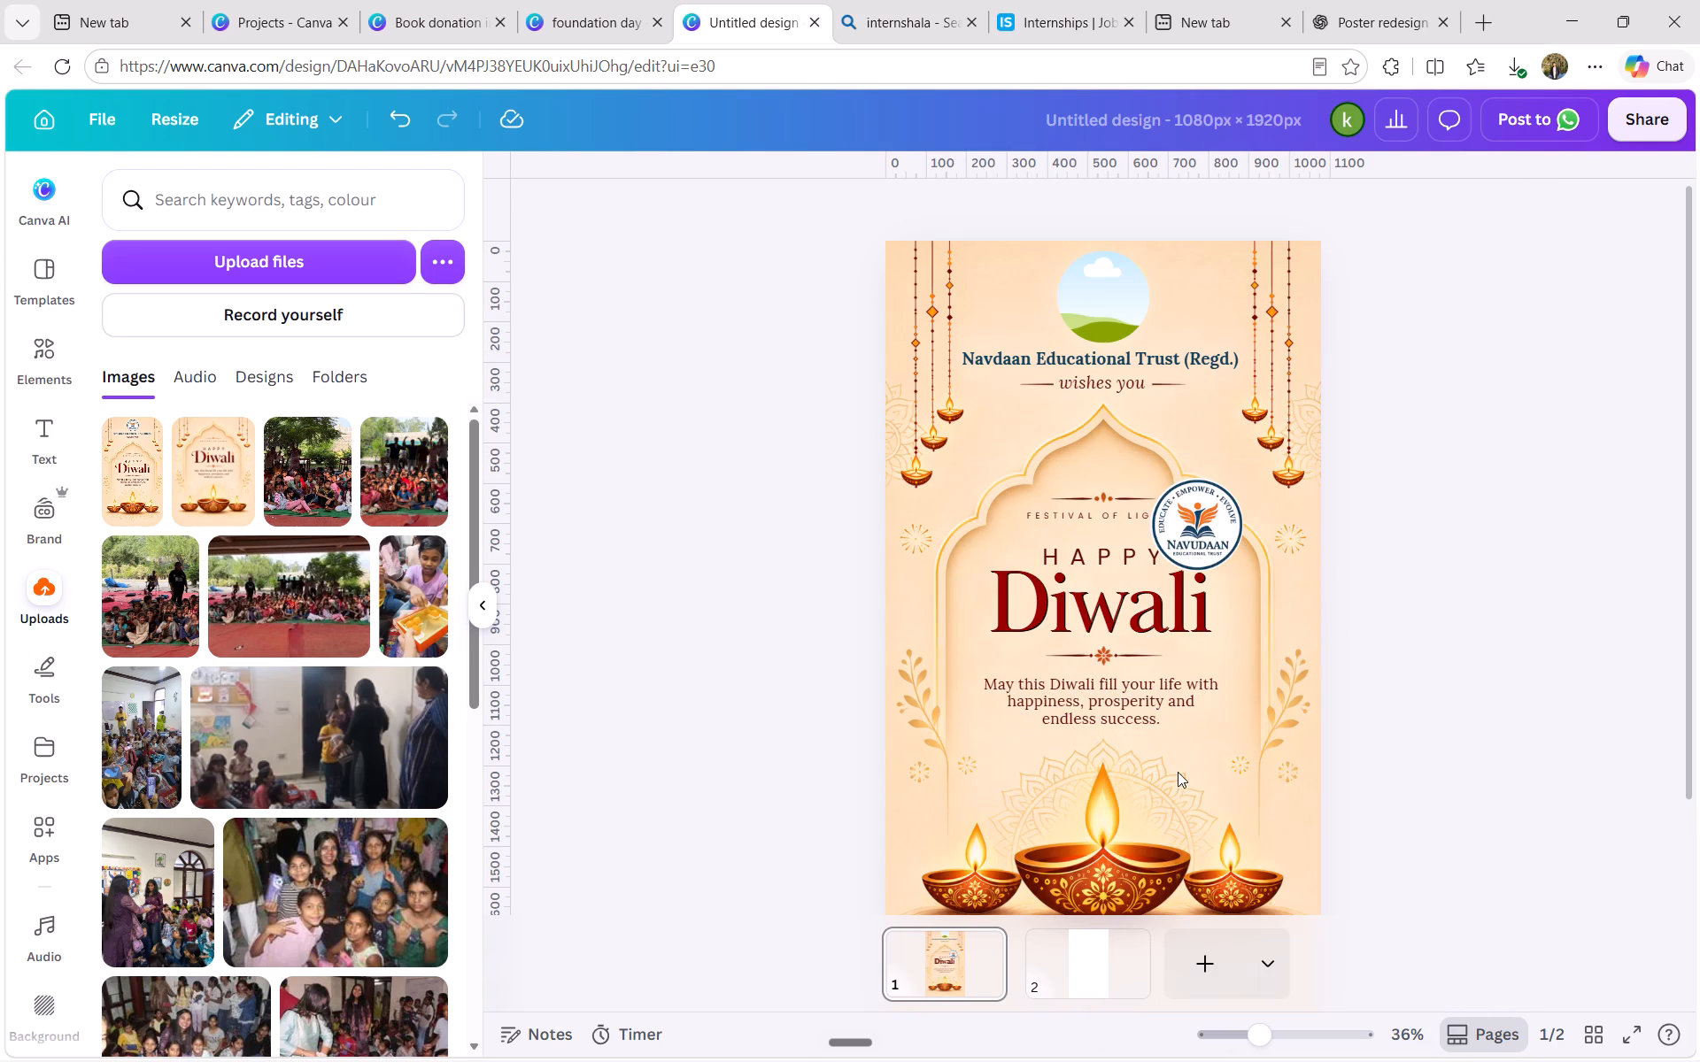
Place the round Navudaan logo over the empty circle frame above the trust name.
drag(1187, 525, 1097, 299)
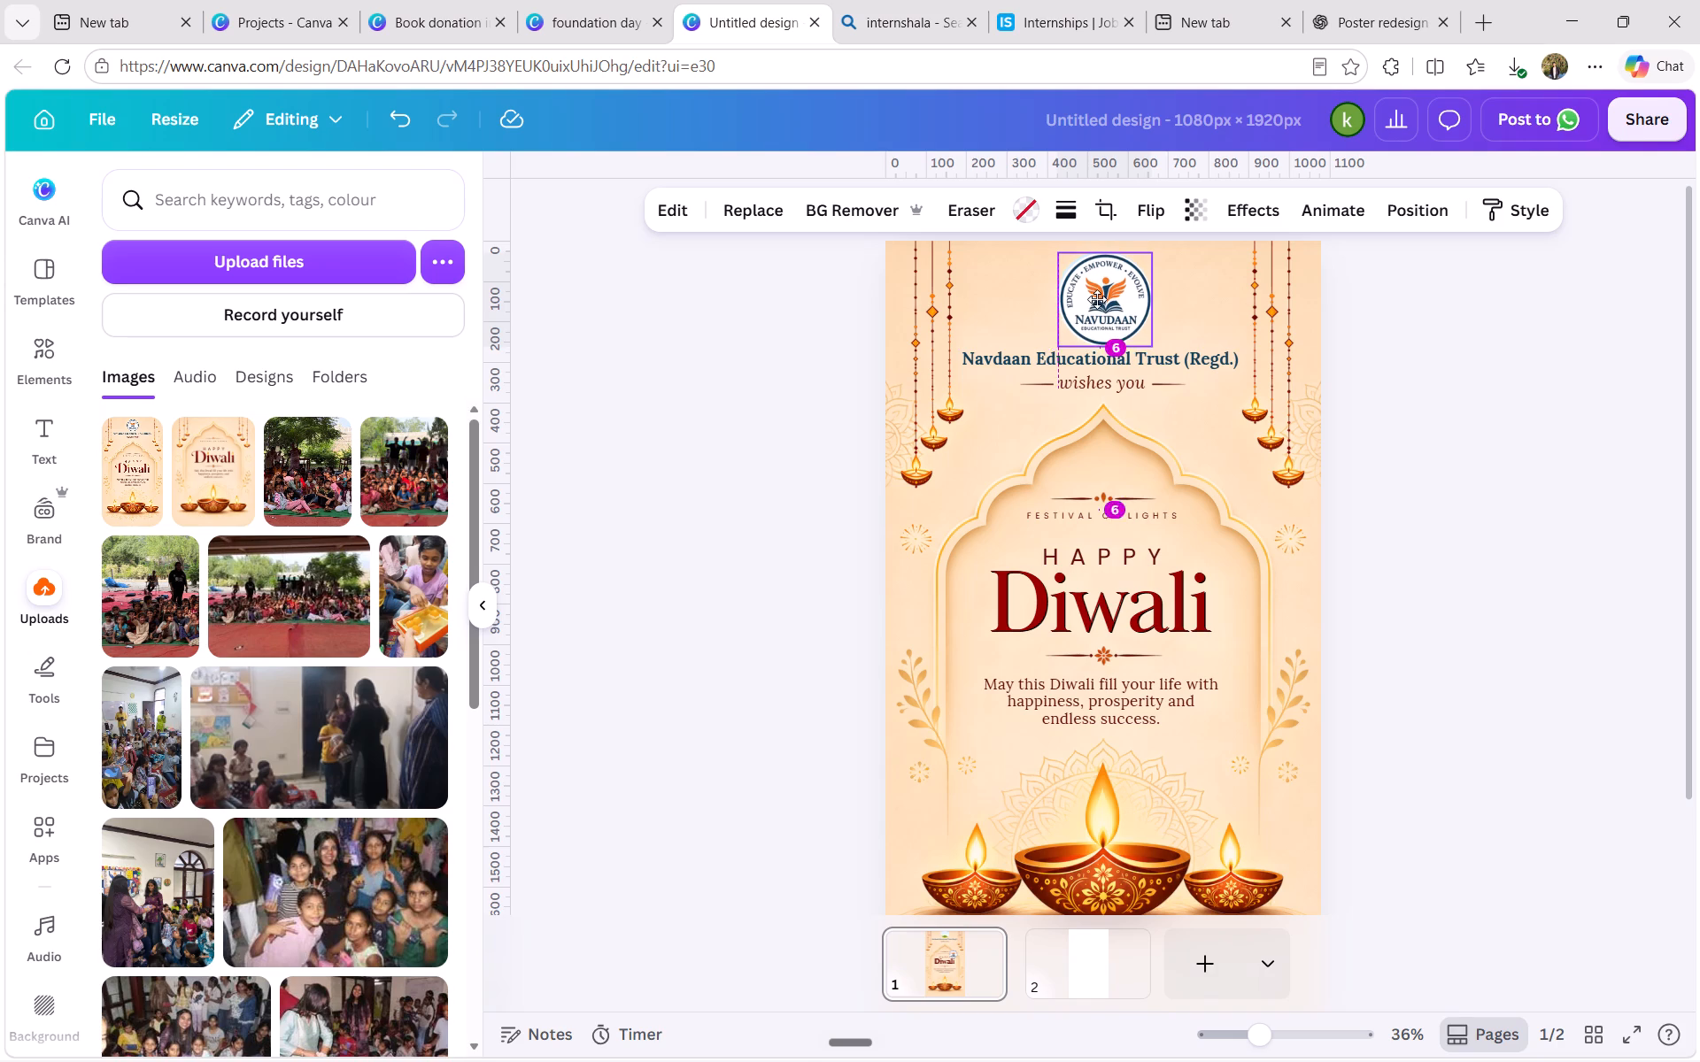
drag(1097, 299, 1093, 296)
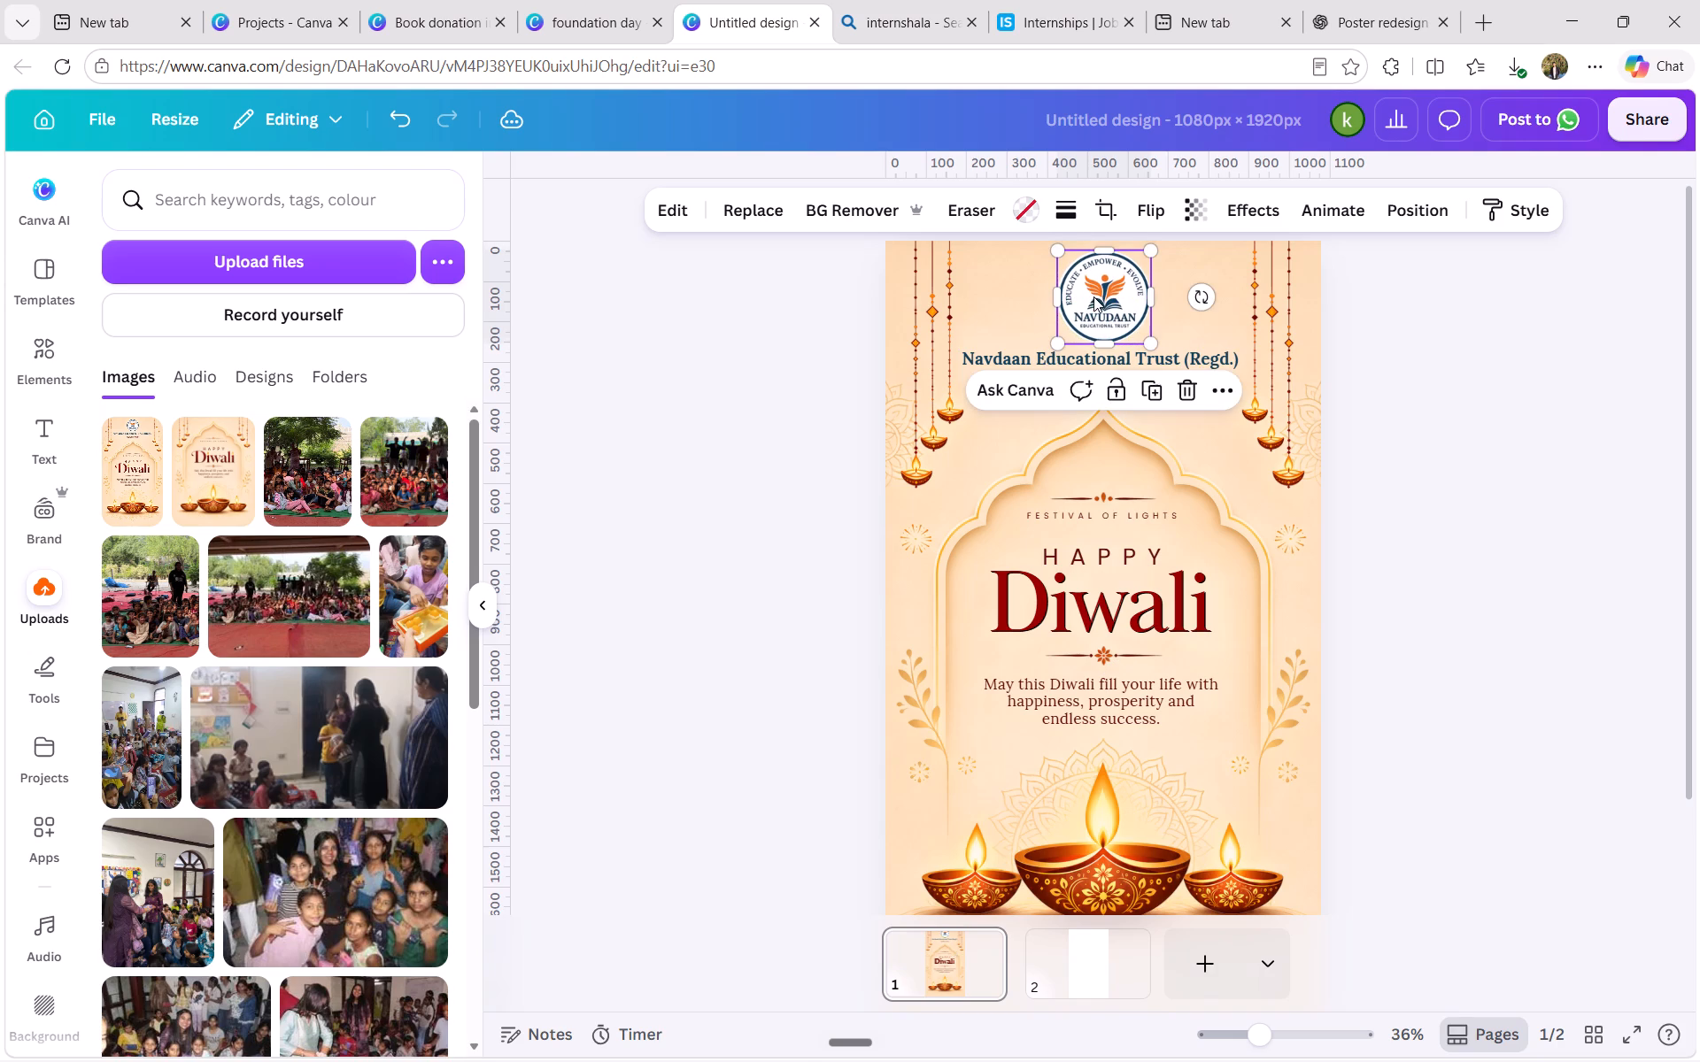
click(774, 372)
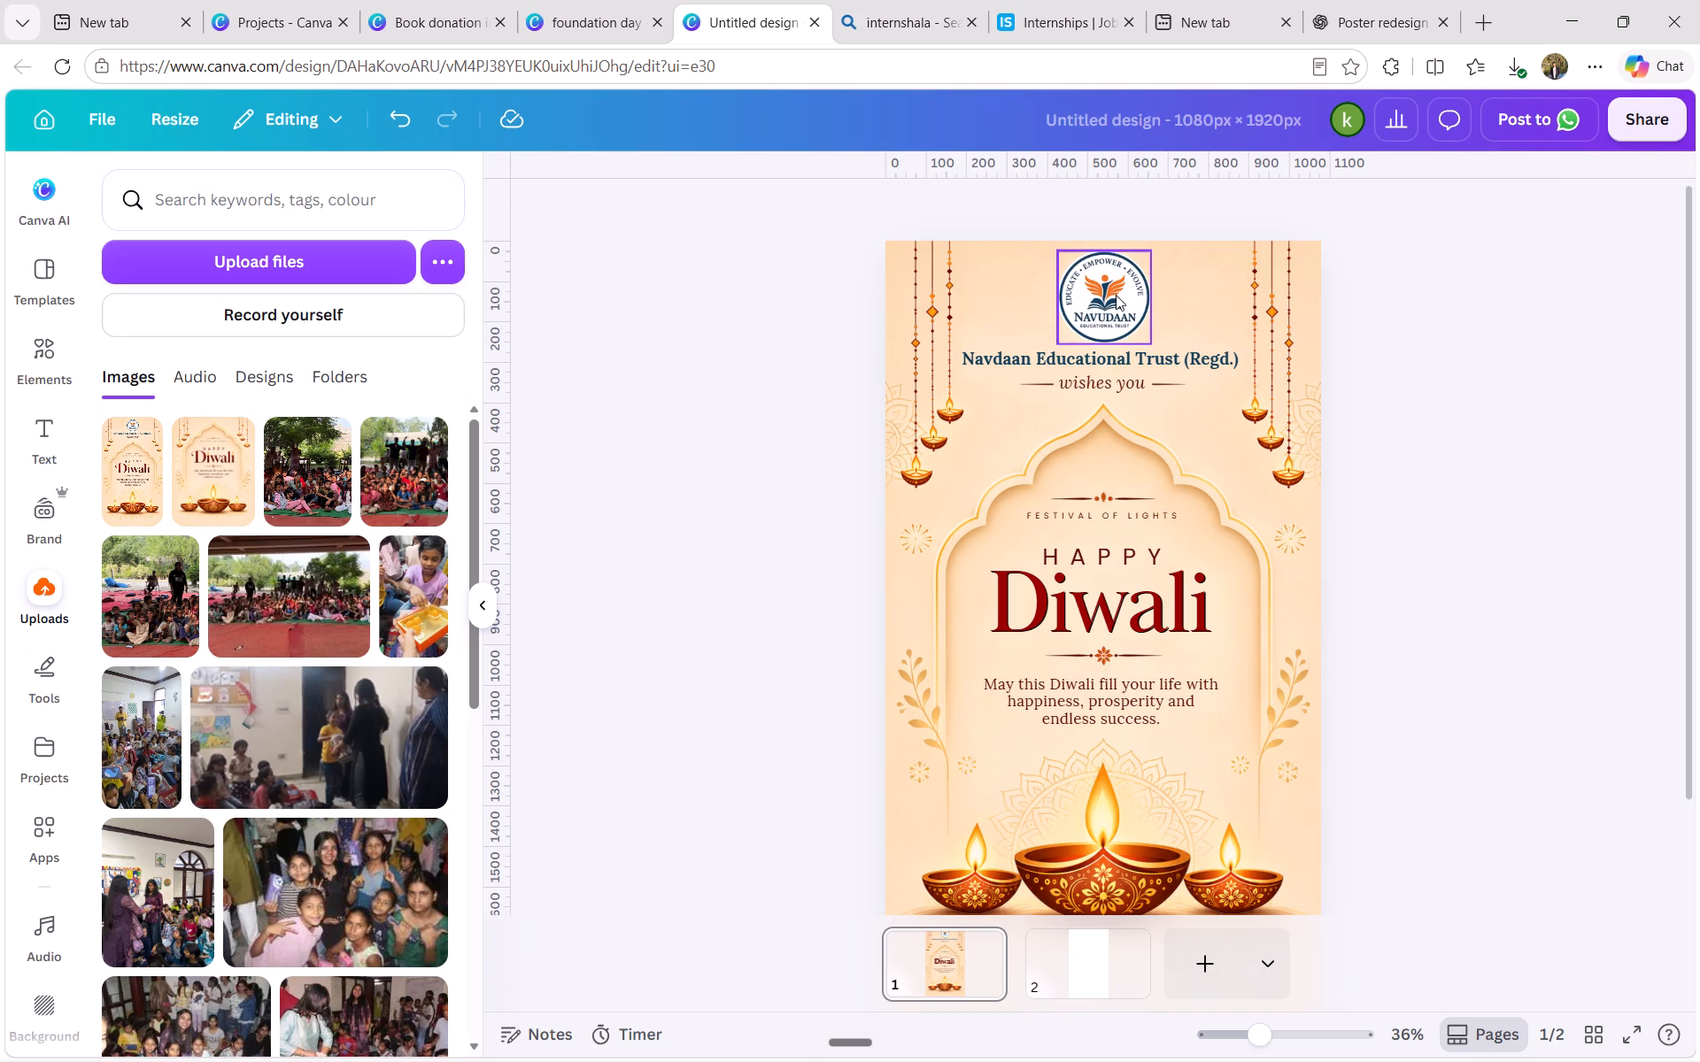
Move the Navudaan logo aside and delete the empty circle frame above the trust name.
drag(1111, 296, 1202, 287)
click(1078, 311)
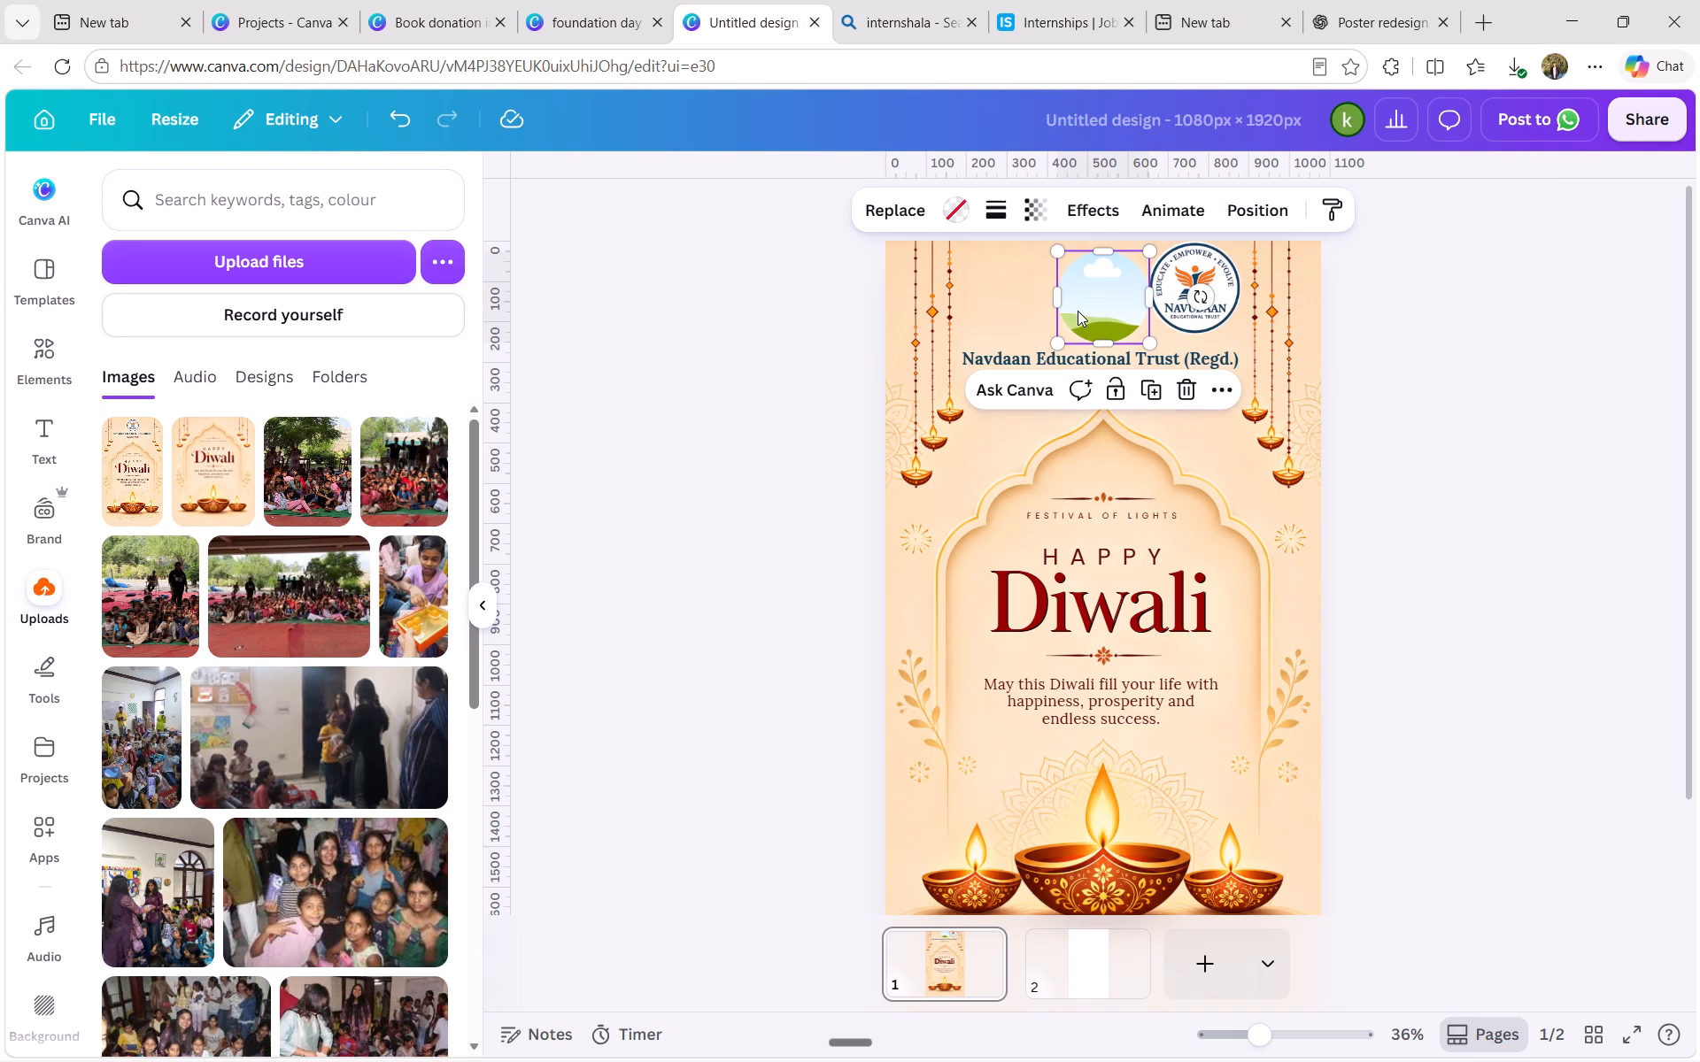
key(Delete)
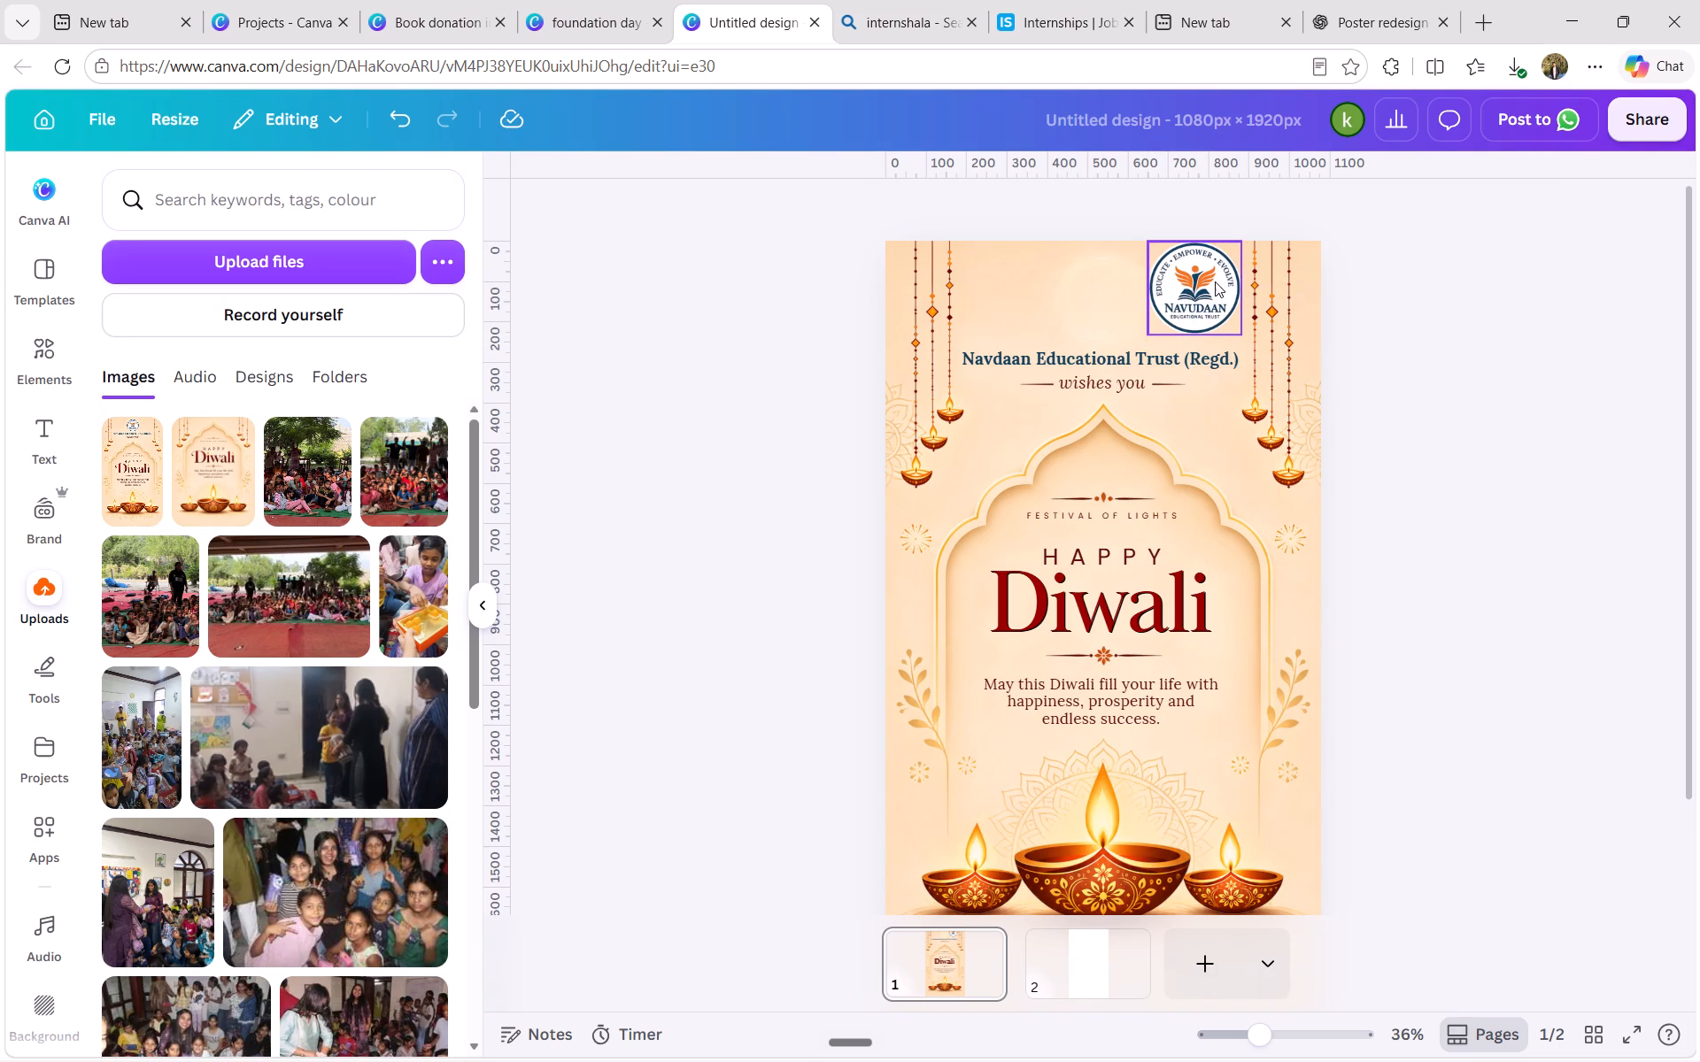
Move the Navudaan logo back above the trust name and align it to the page's horizontal centre.
drag(1215, 281, 1116, 289)
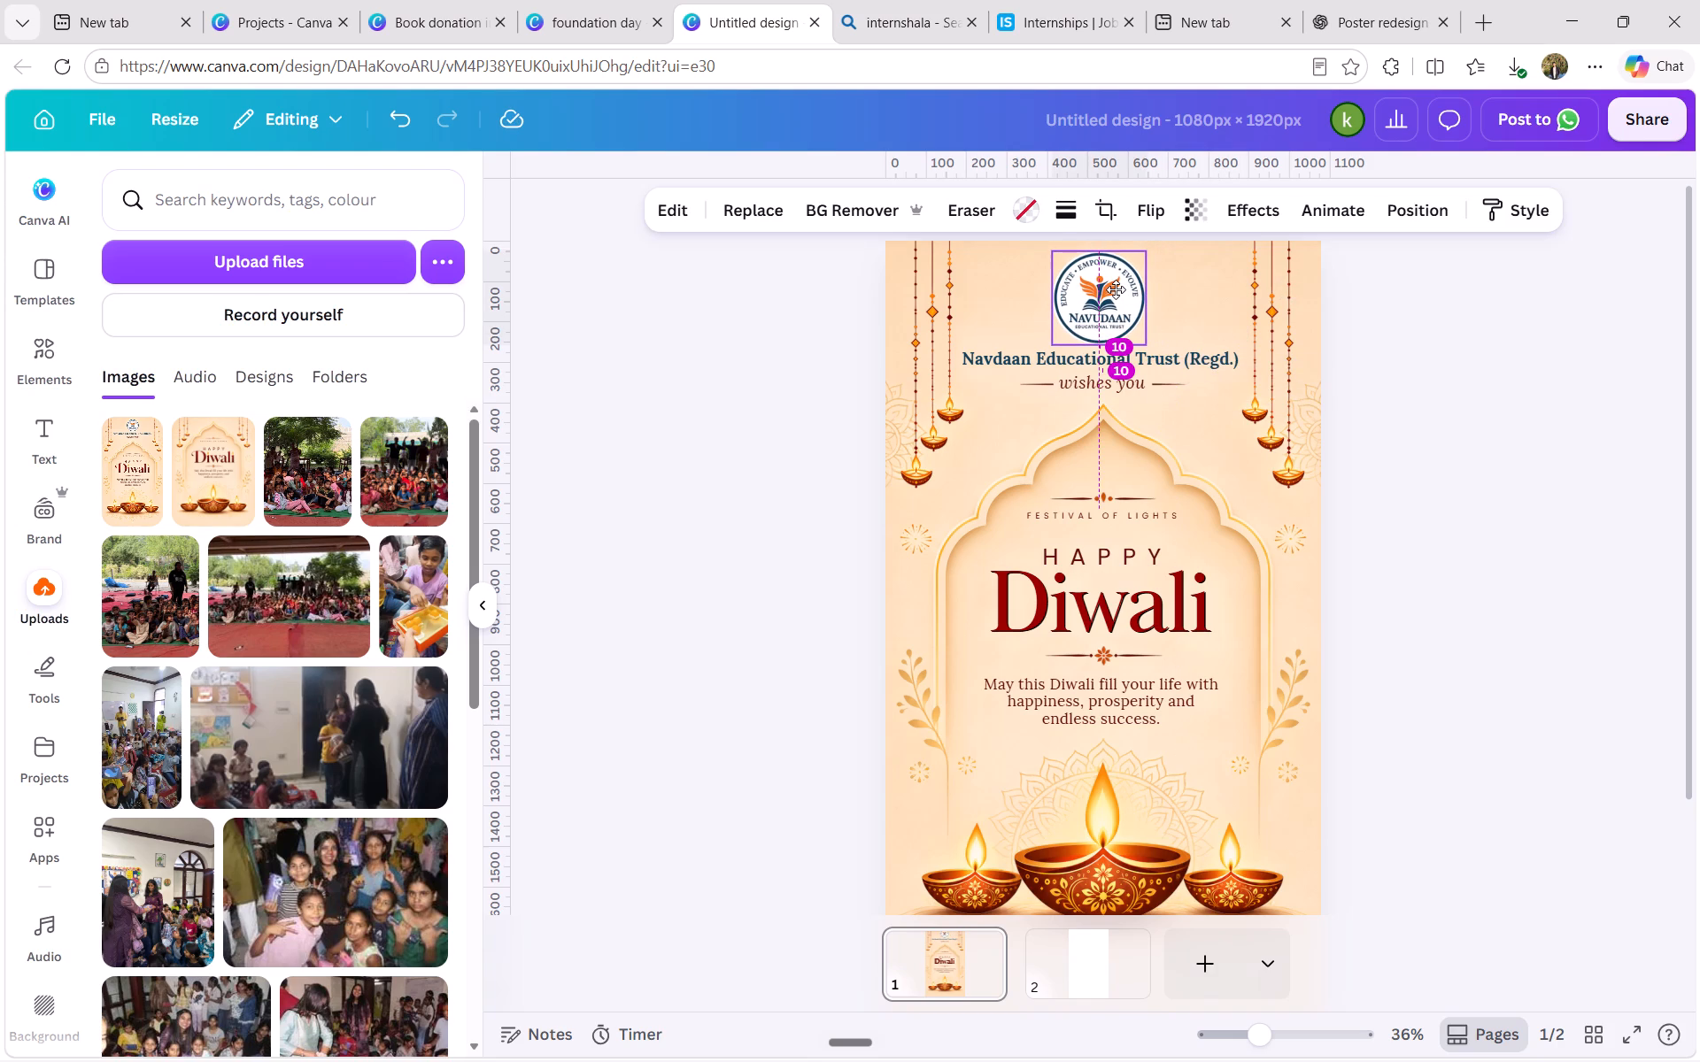
drag(1116, 289, 1118, 290)
click(1406, 201)
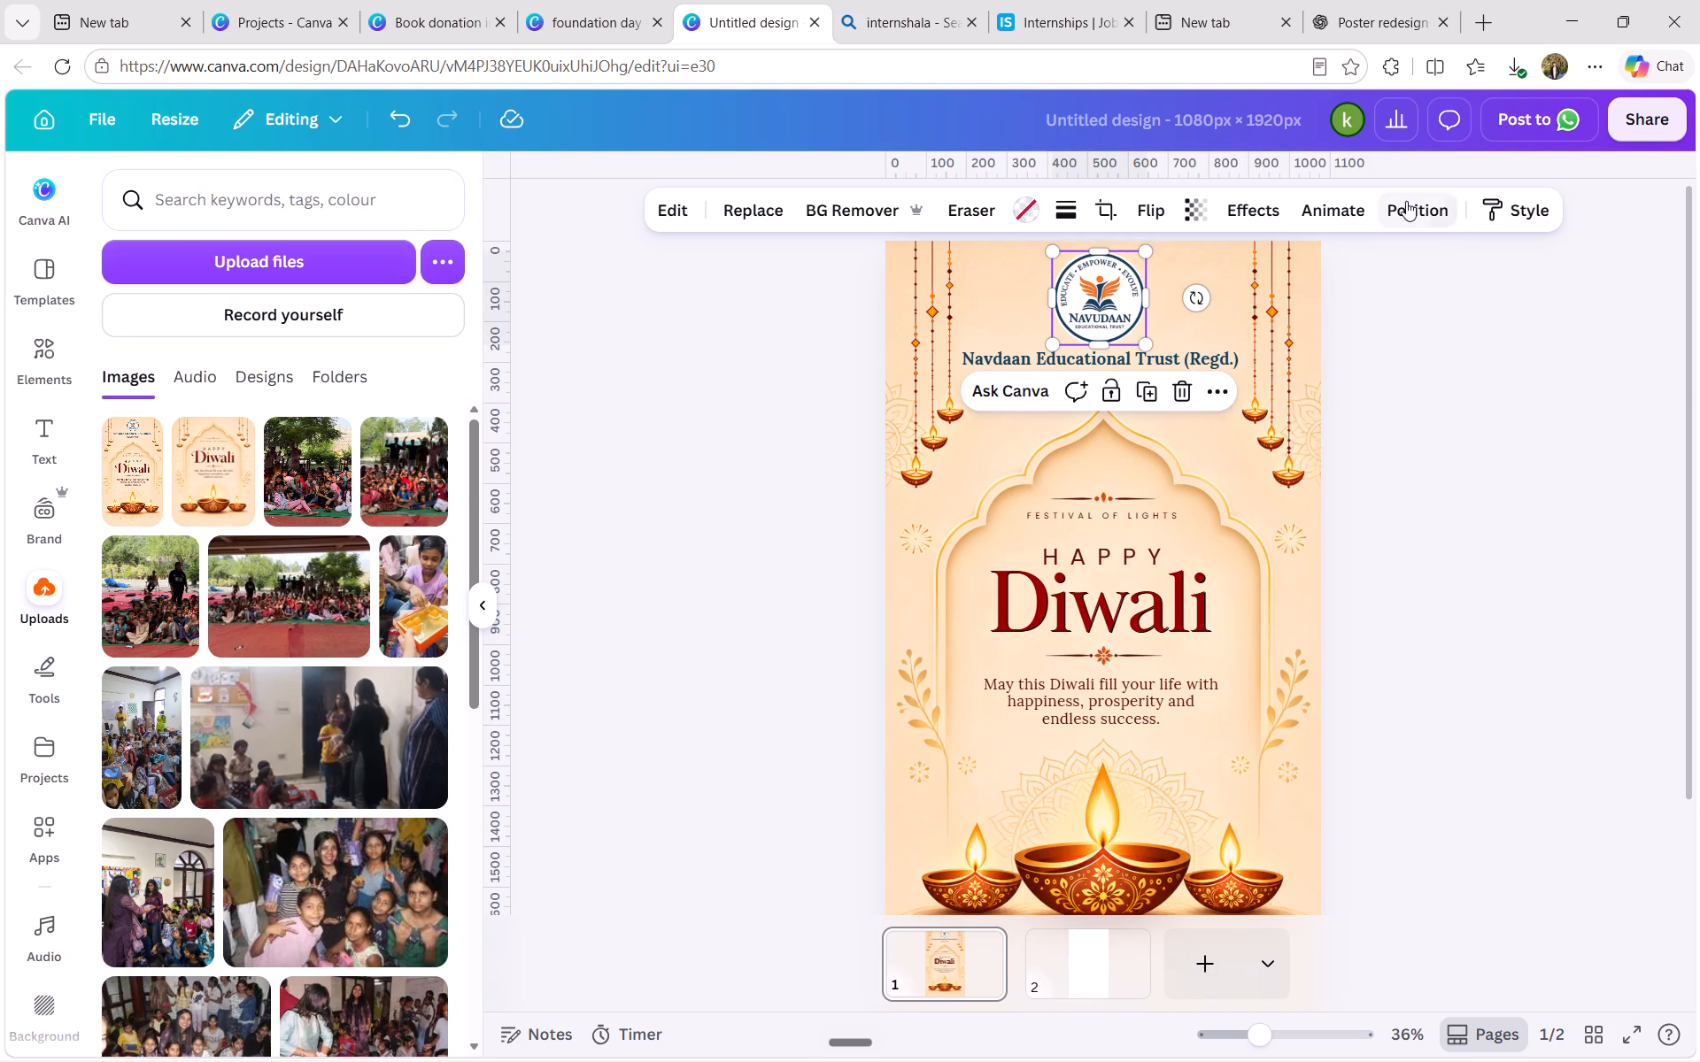
click(384, 490)
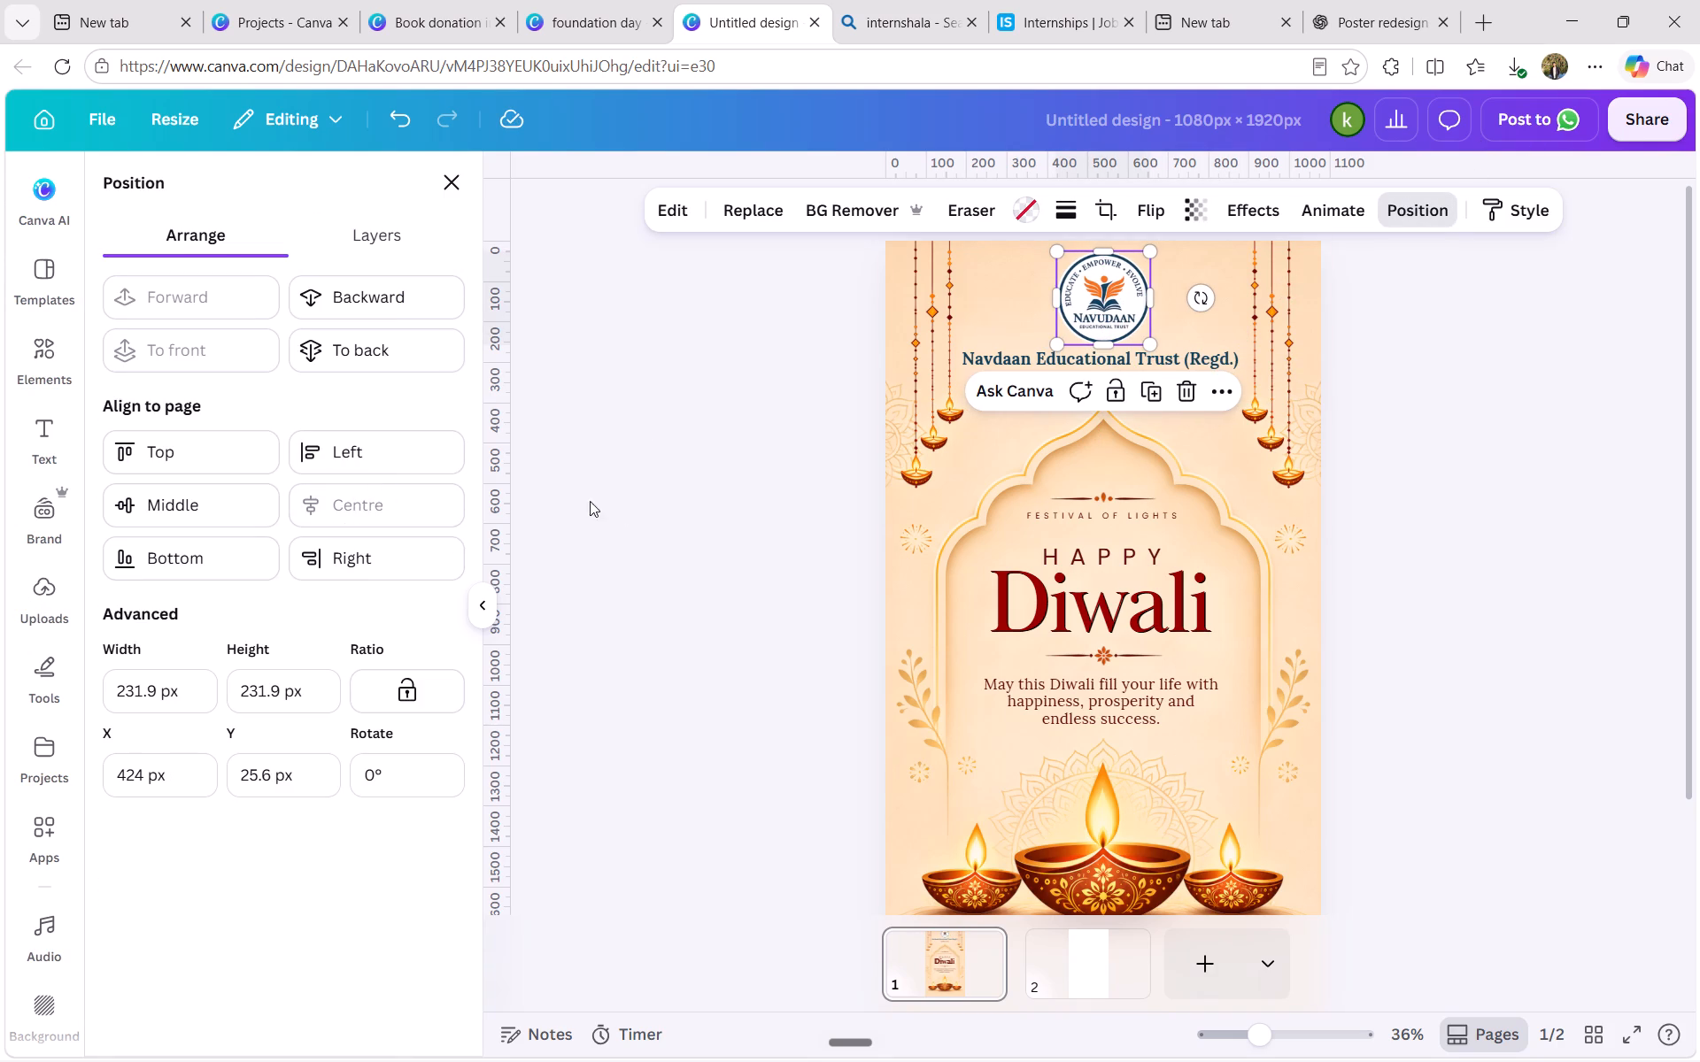
click(628, 510)
click(628, 510)
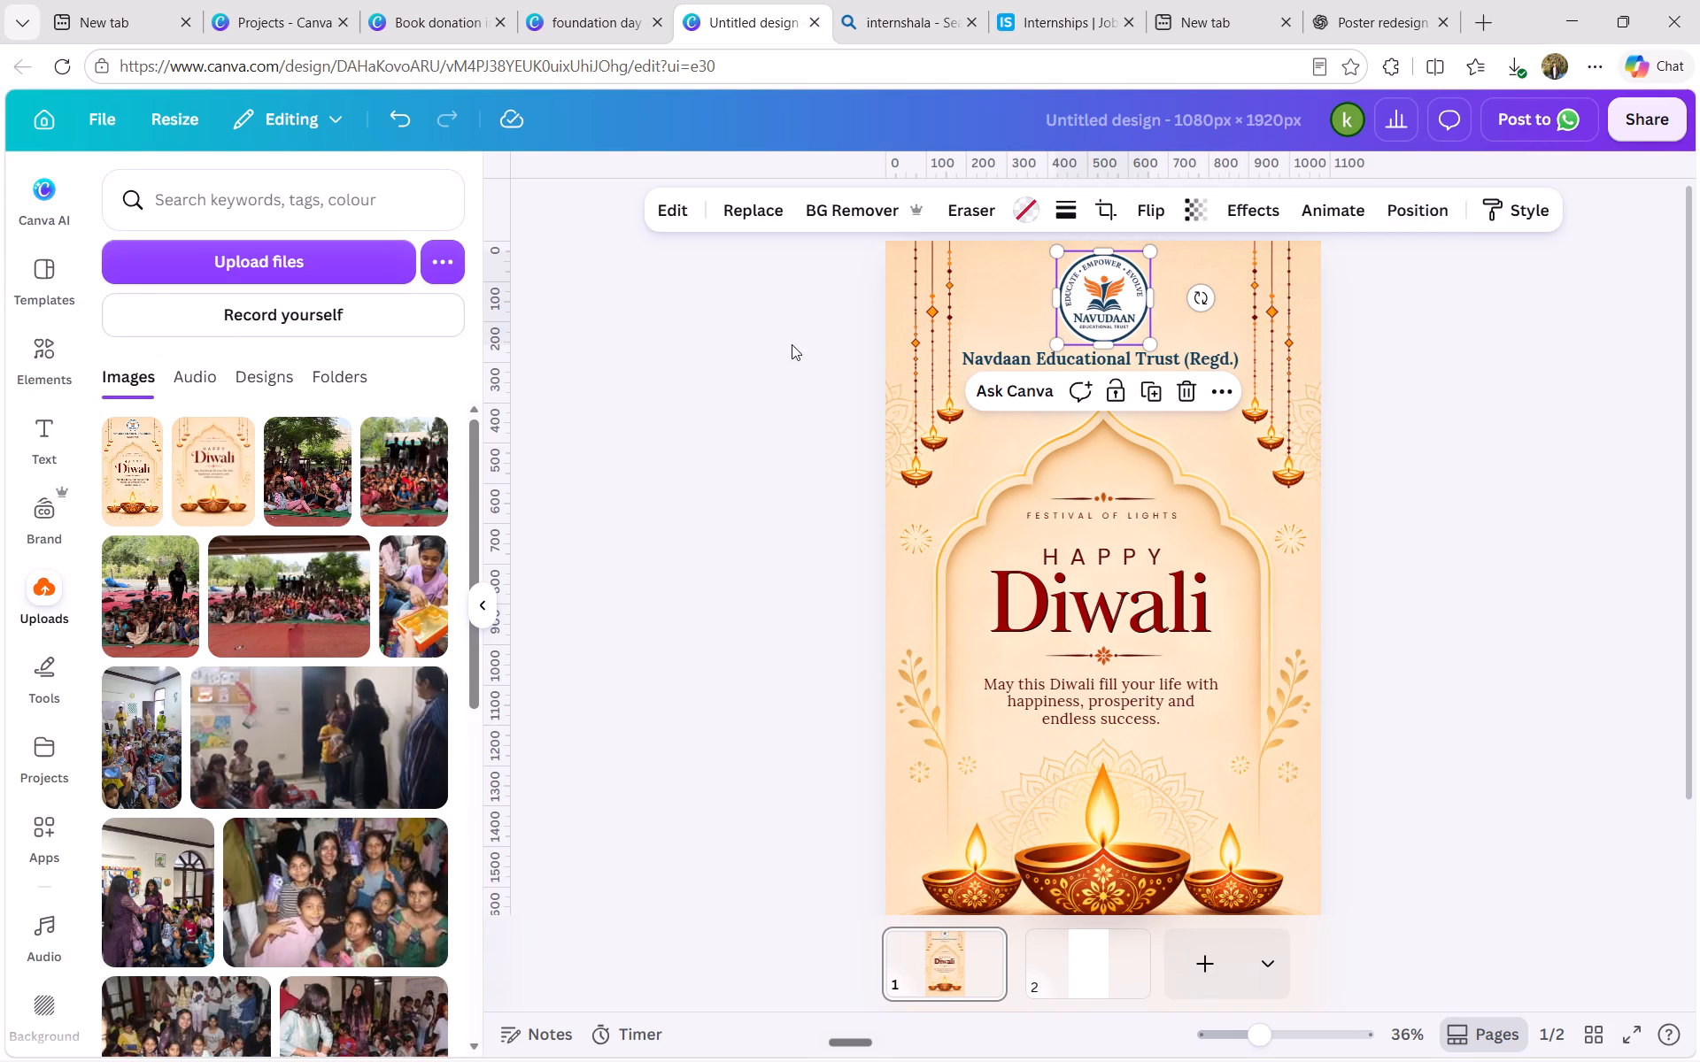
Move the two hanging diya garlands outward so each sits flush with its side edge and the top of the page.
scroll(1225, 731, down, 2)
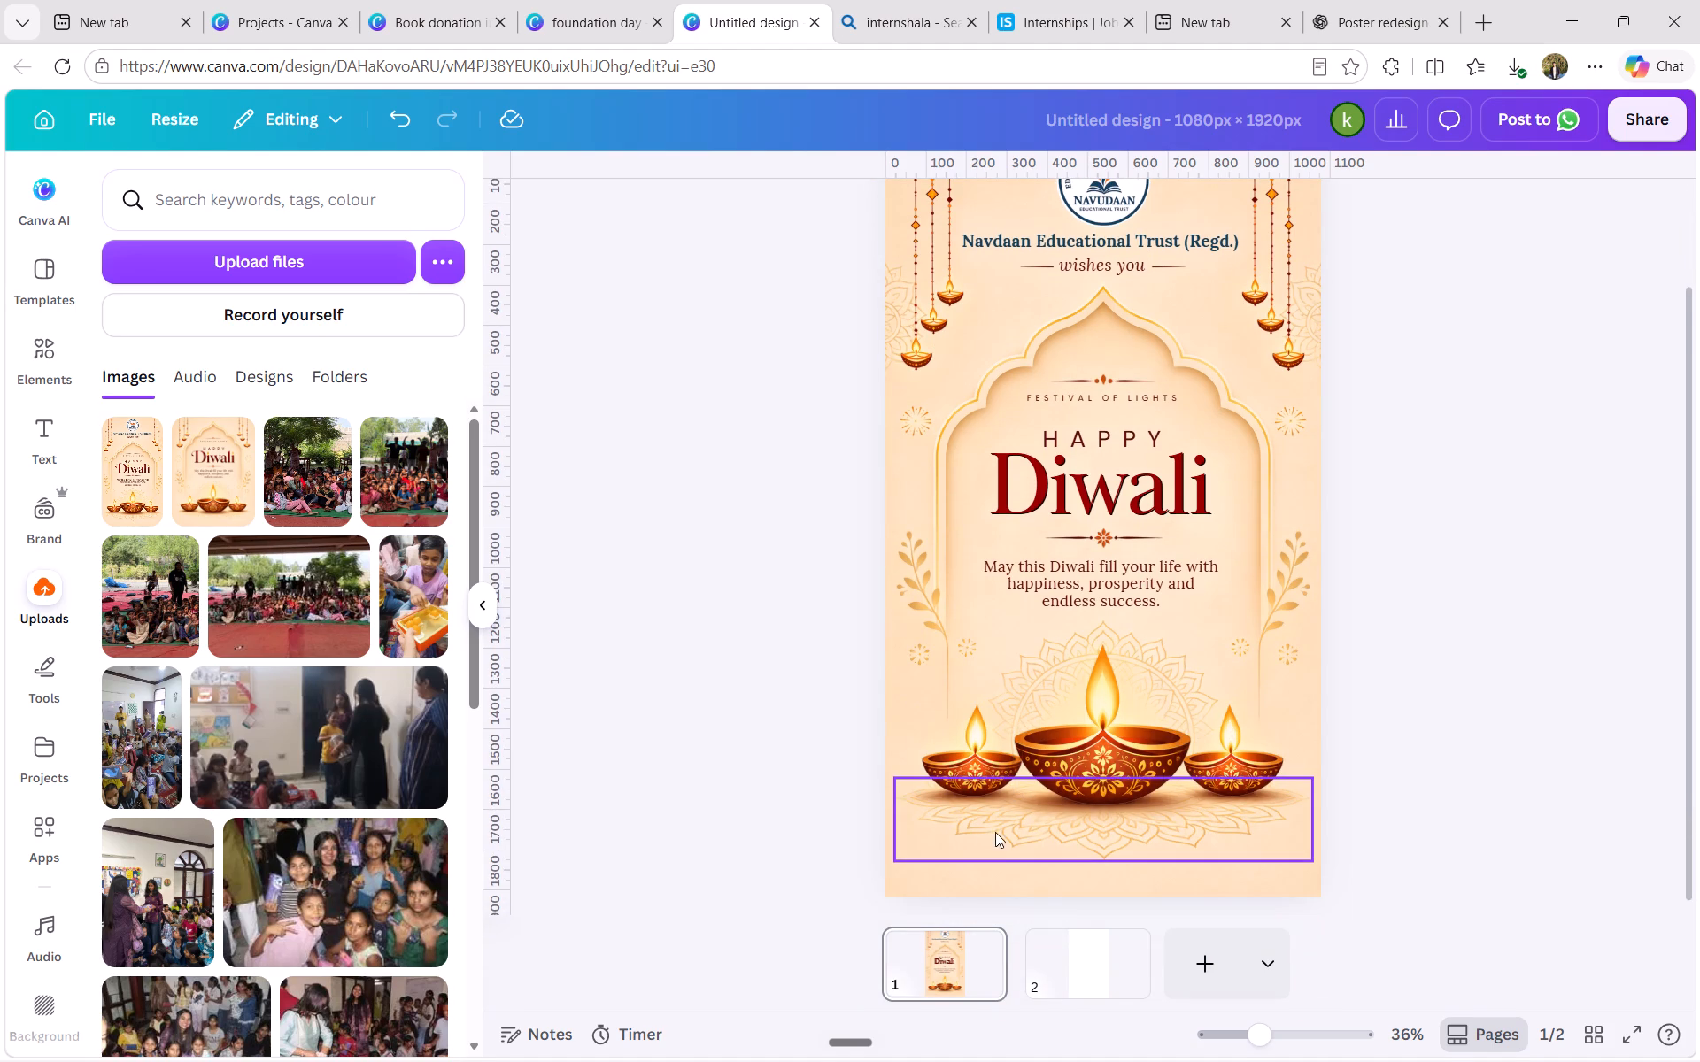
scroll(1038, 566, up, 1)
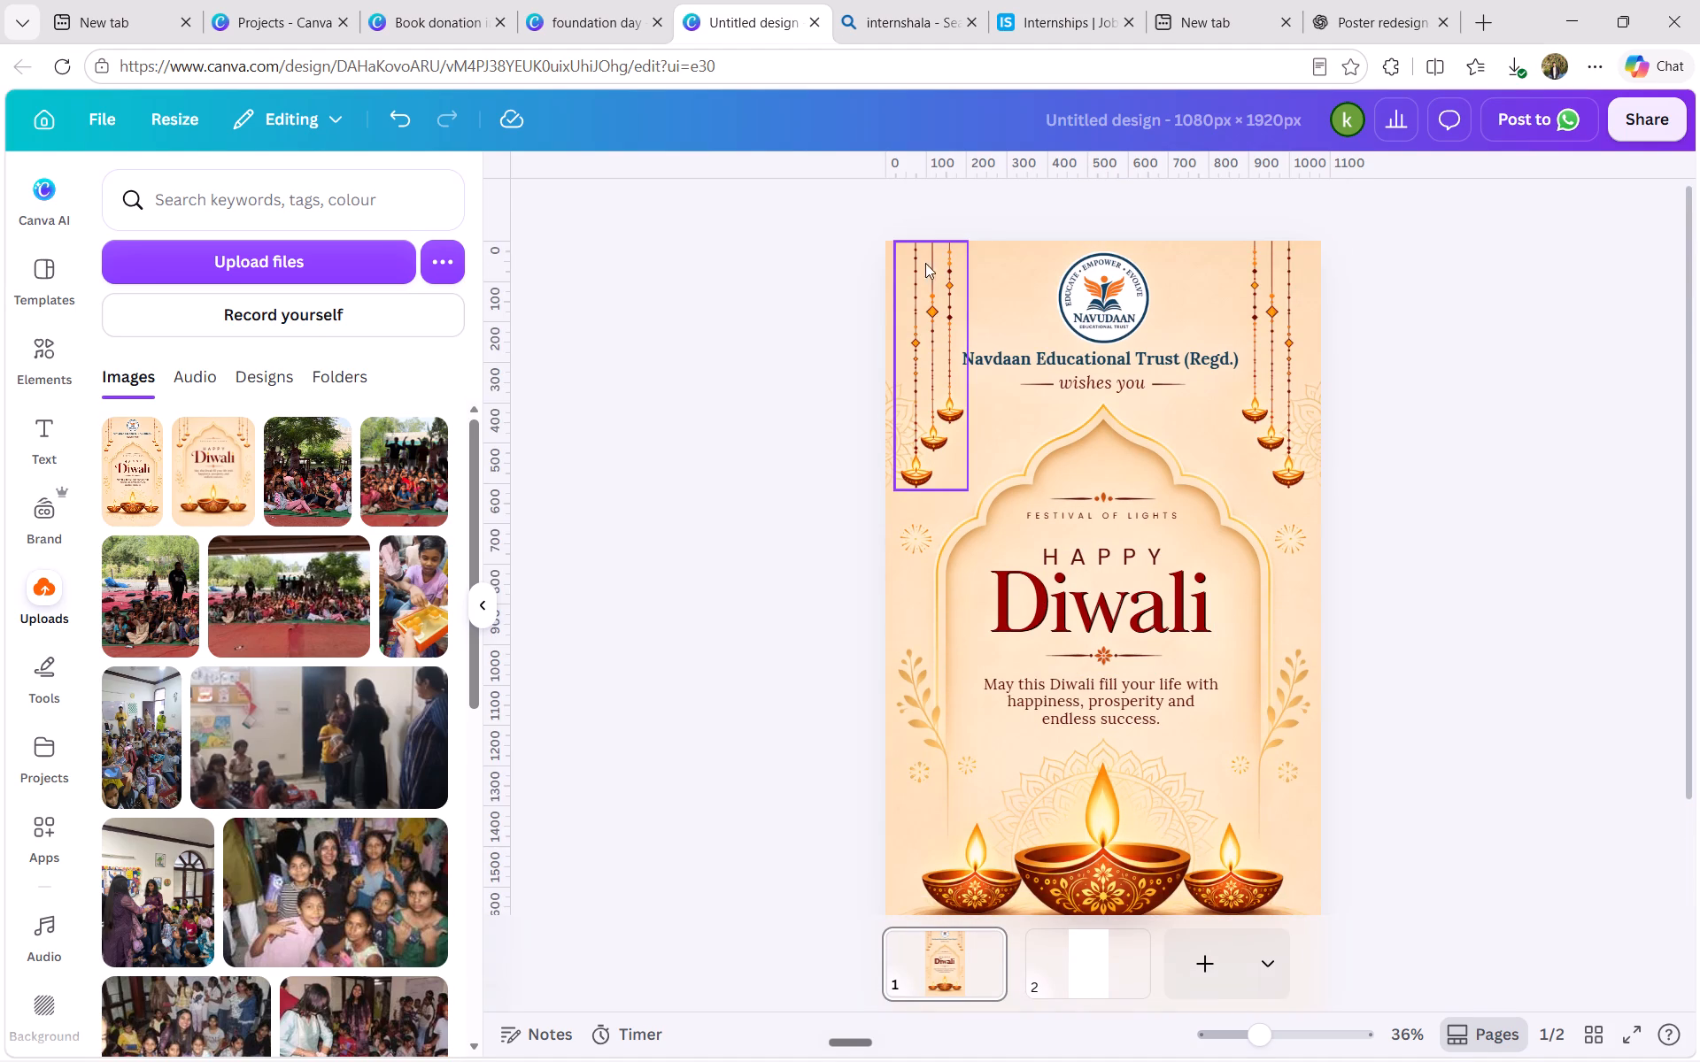
drag(919, 260, 909, 262)
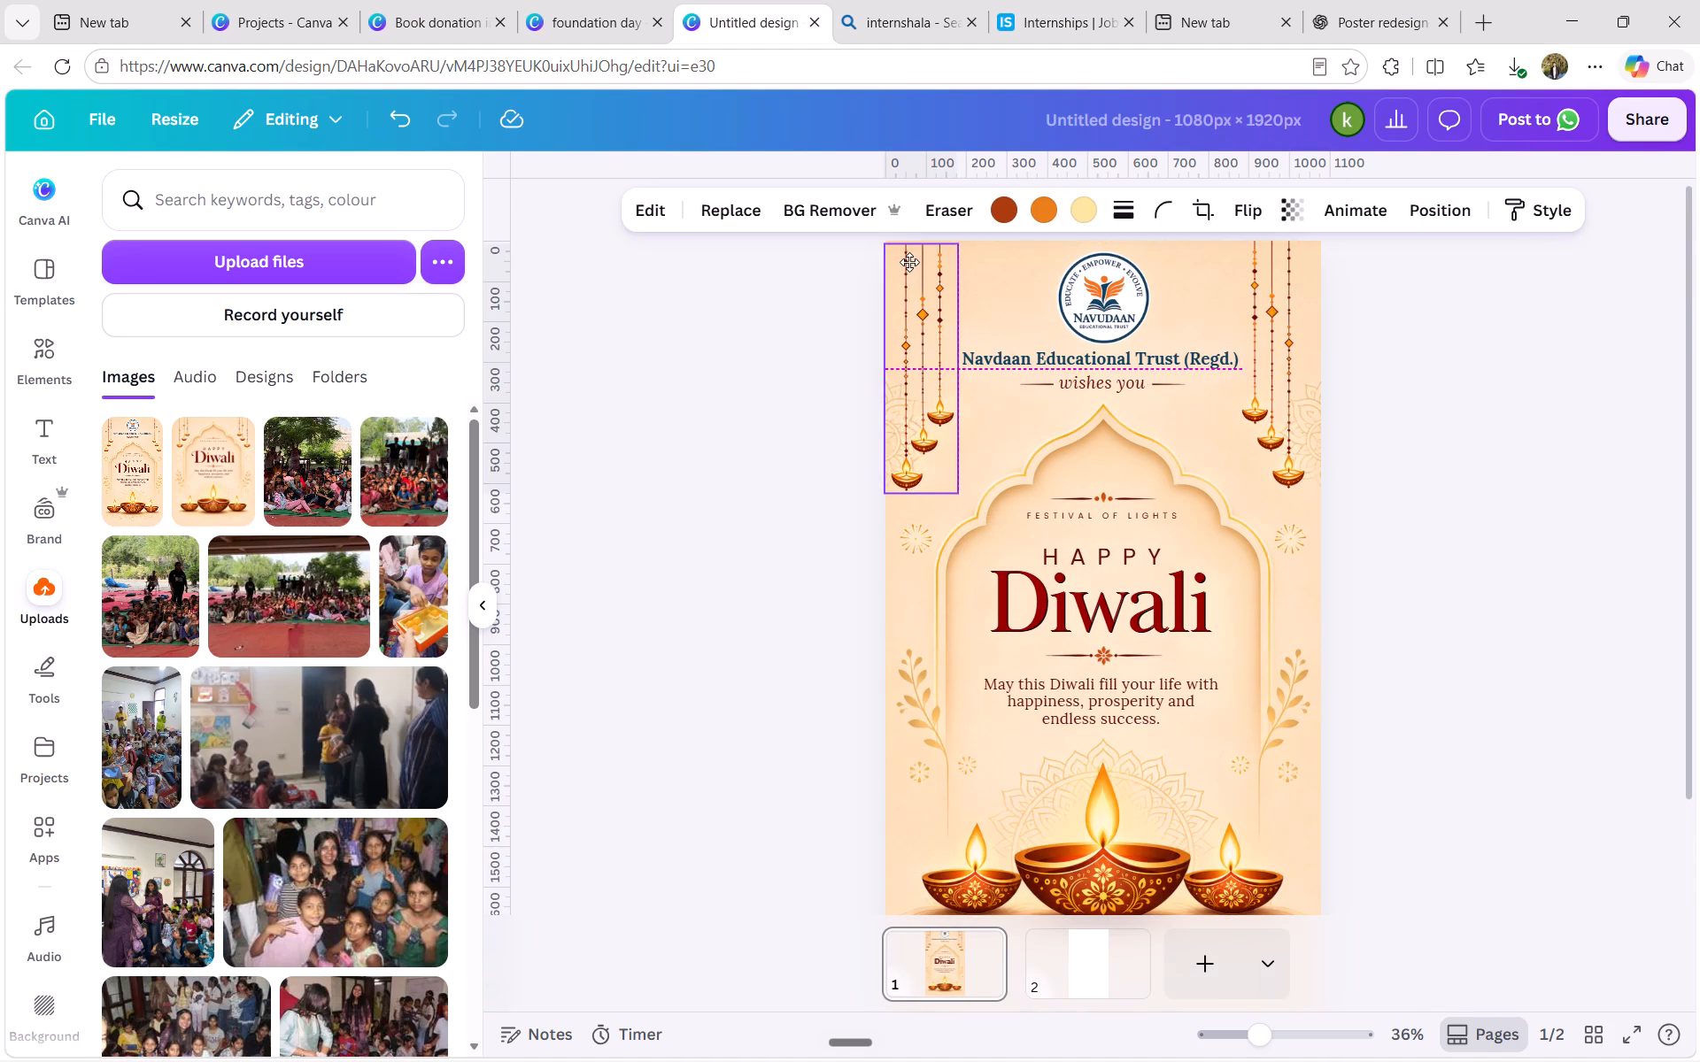
drag(909, 262, 908, 259)
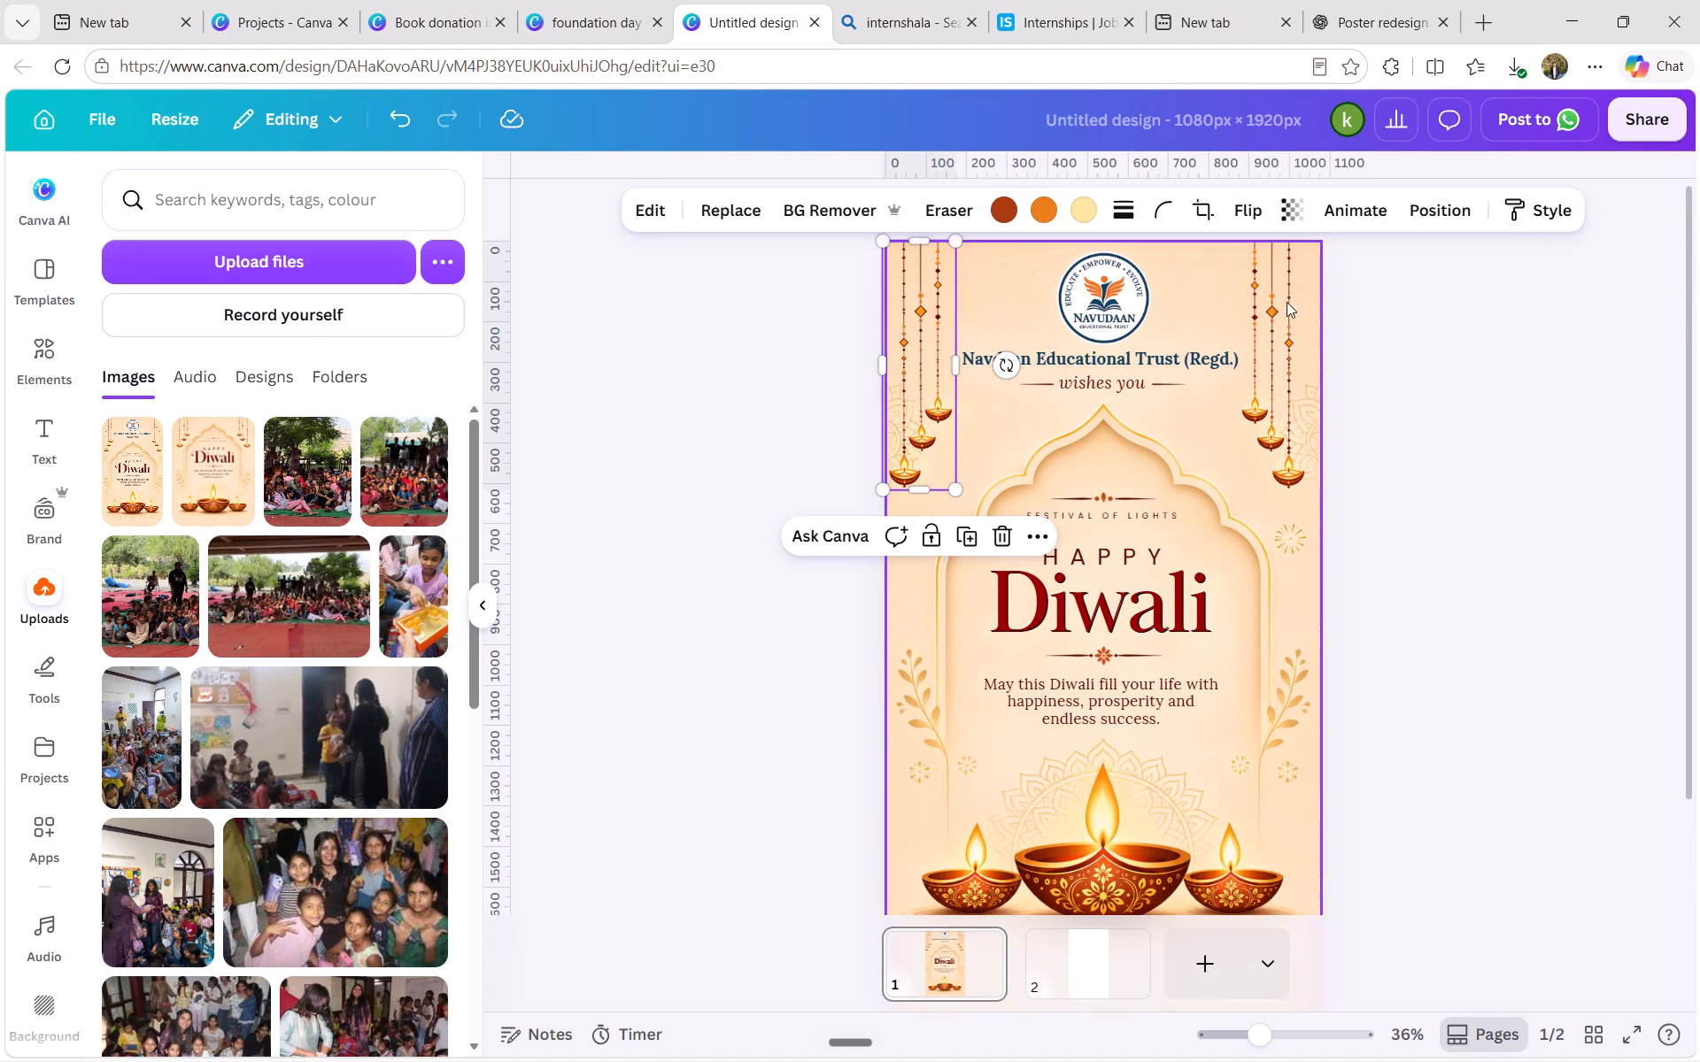
drag(1276, 304, 1285, 304)
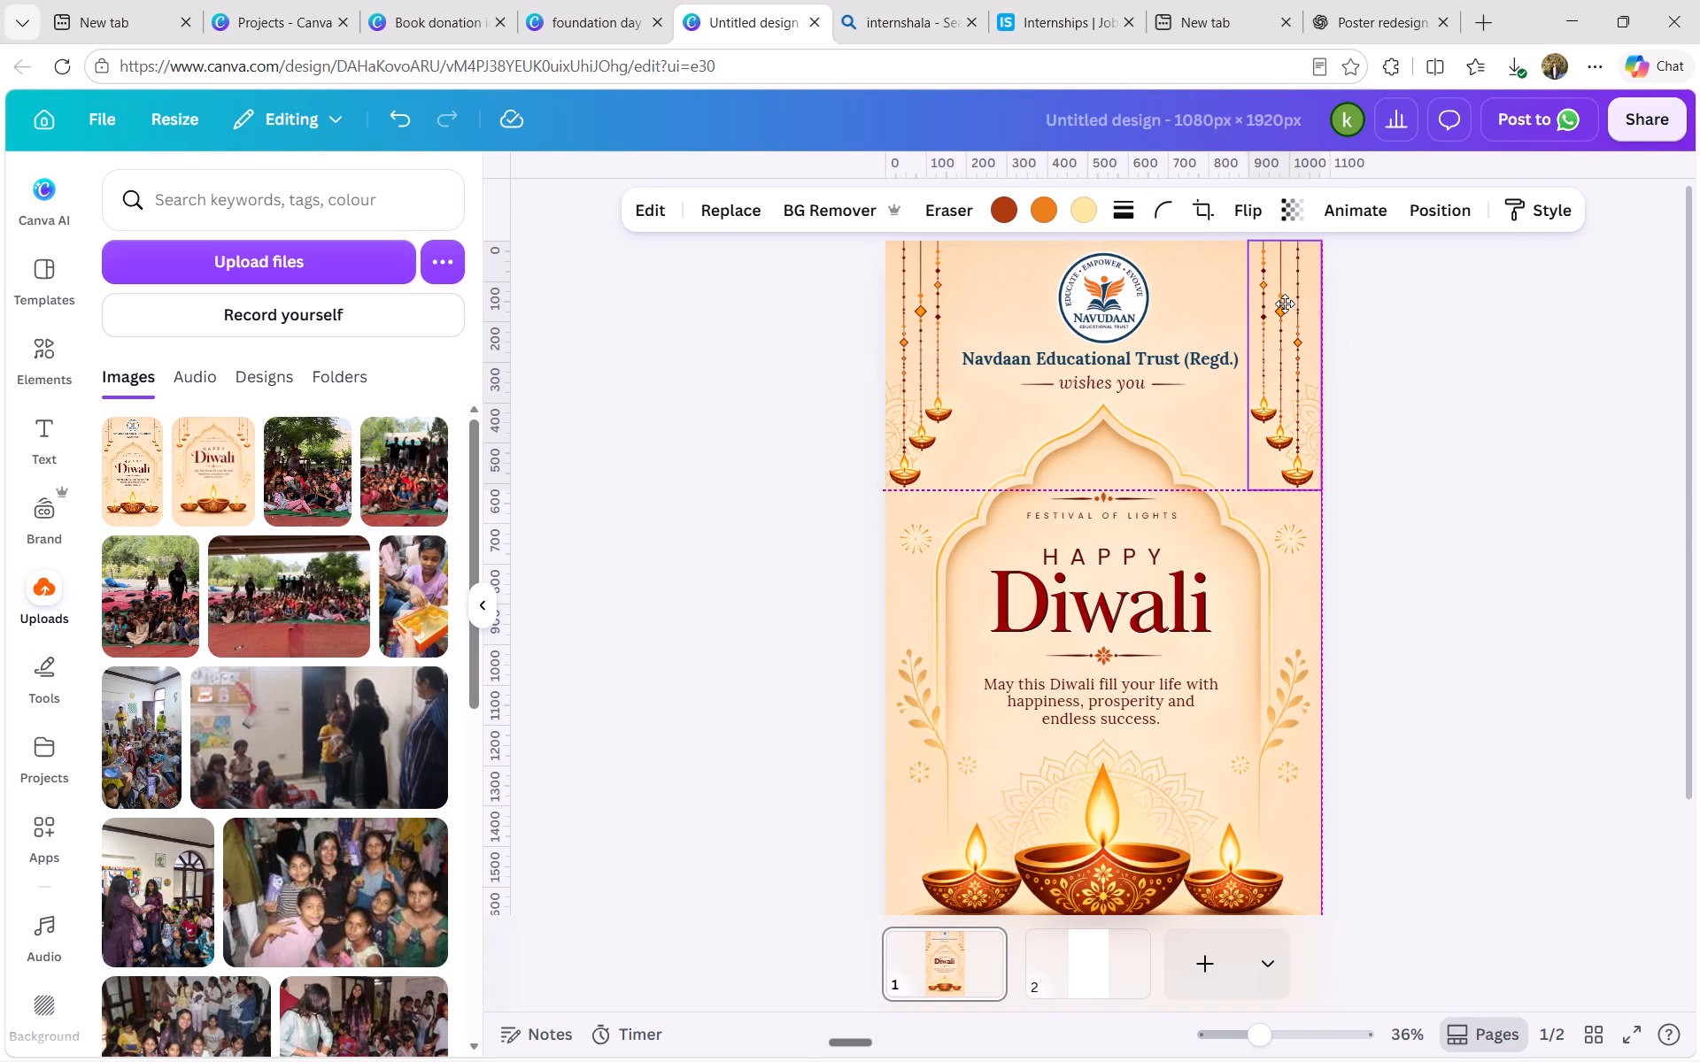
drag(1285, 304, 1286, 303)
click(1462, 611)
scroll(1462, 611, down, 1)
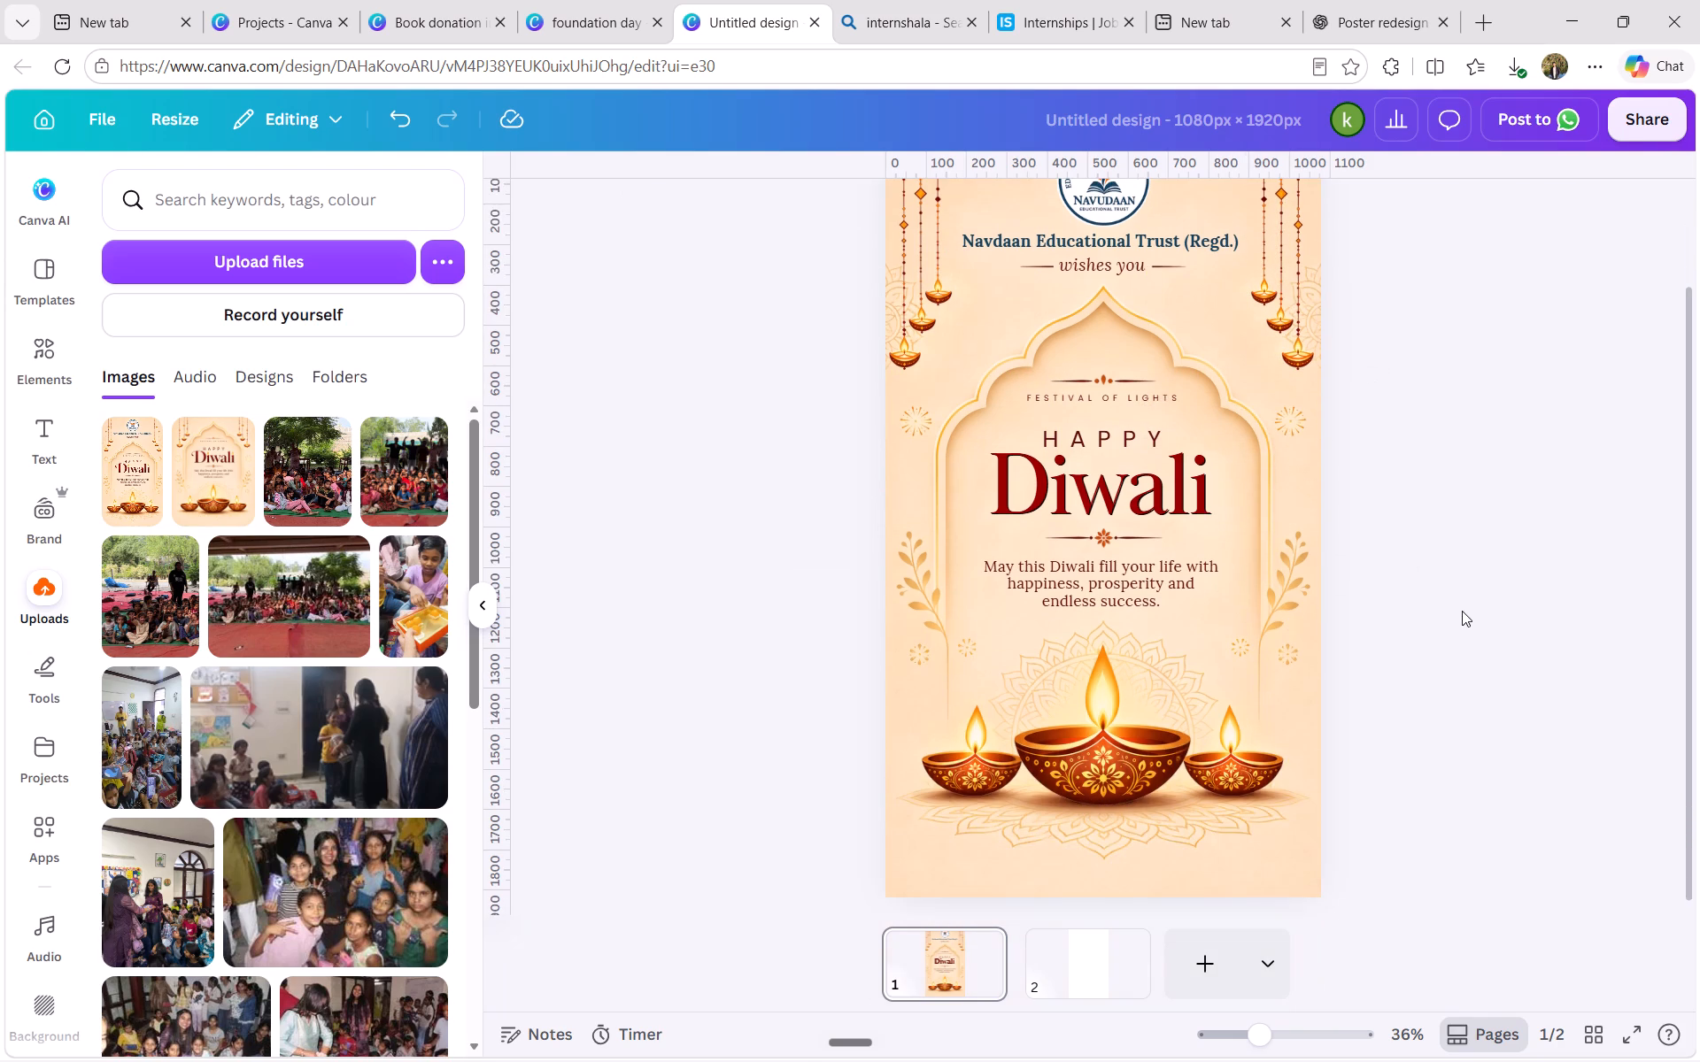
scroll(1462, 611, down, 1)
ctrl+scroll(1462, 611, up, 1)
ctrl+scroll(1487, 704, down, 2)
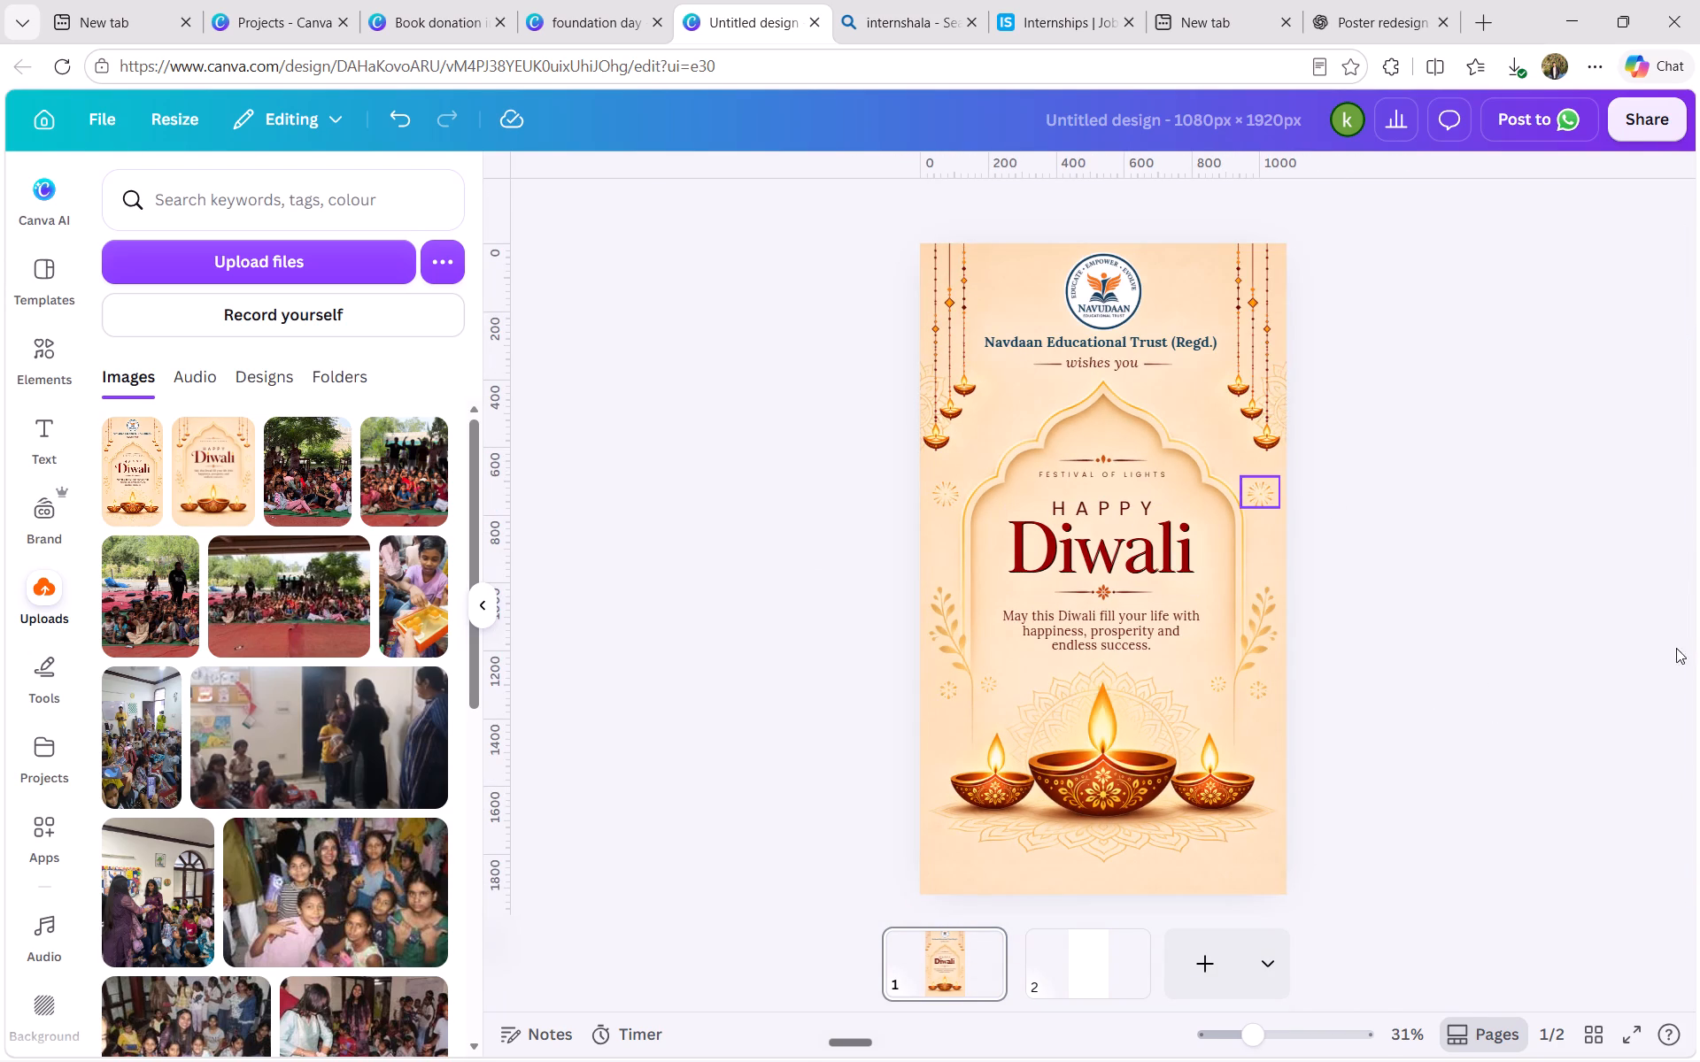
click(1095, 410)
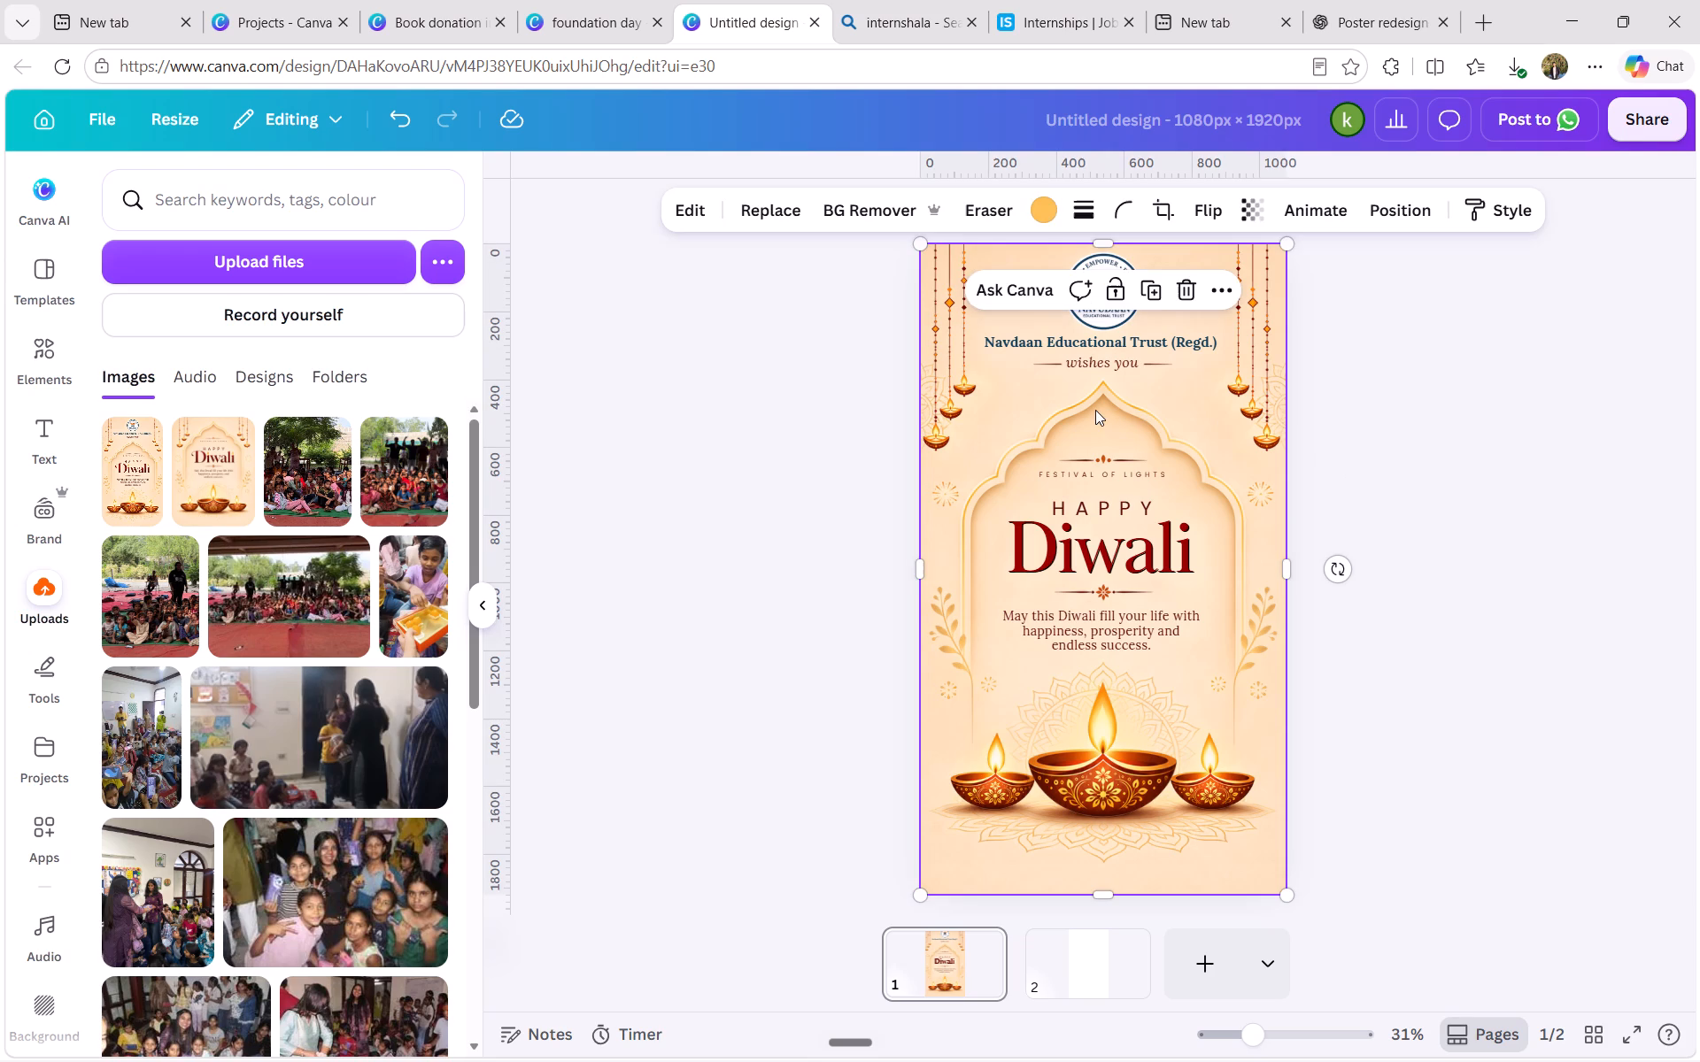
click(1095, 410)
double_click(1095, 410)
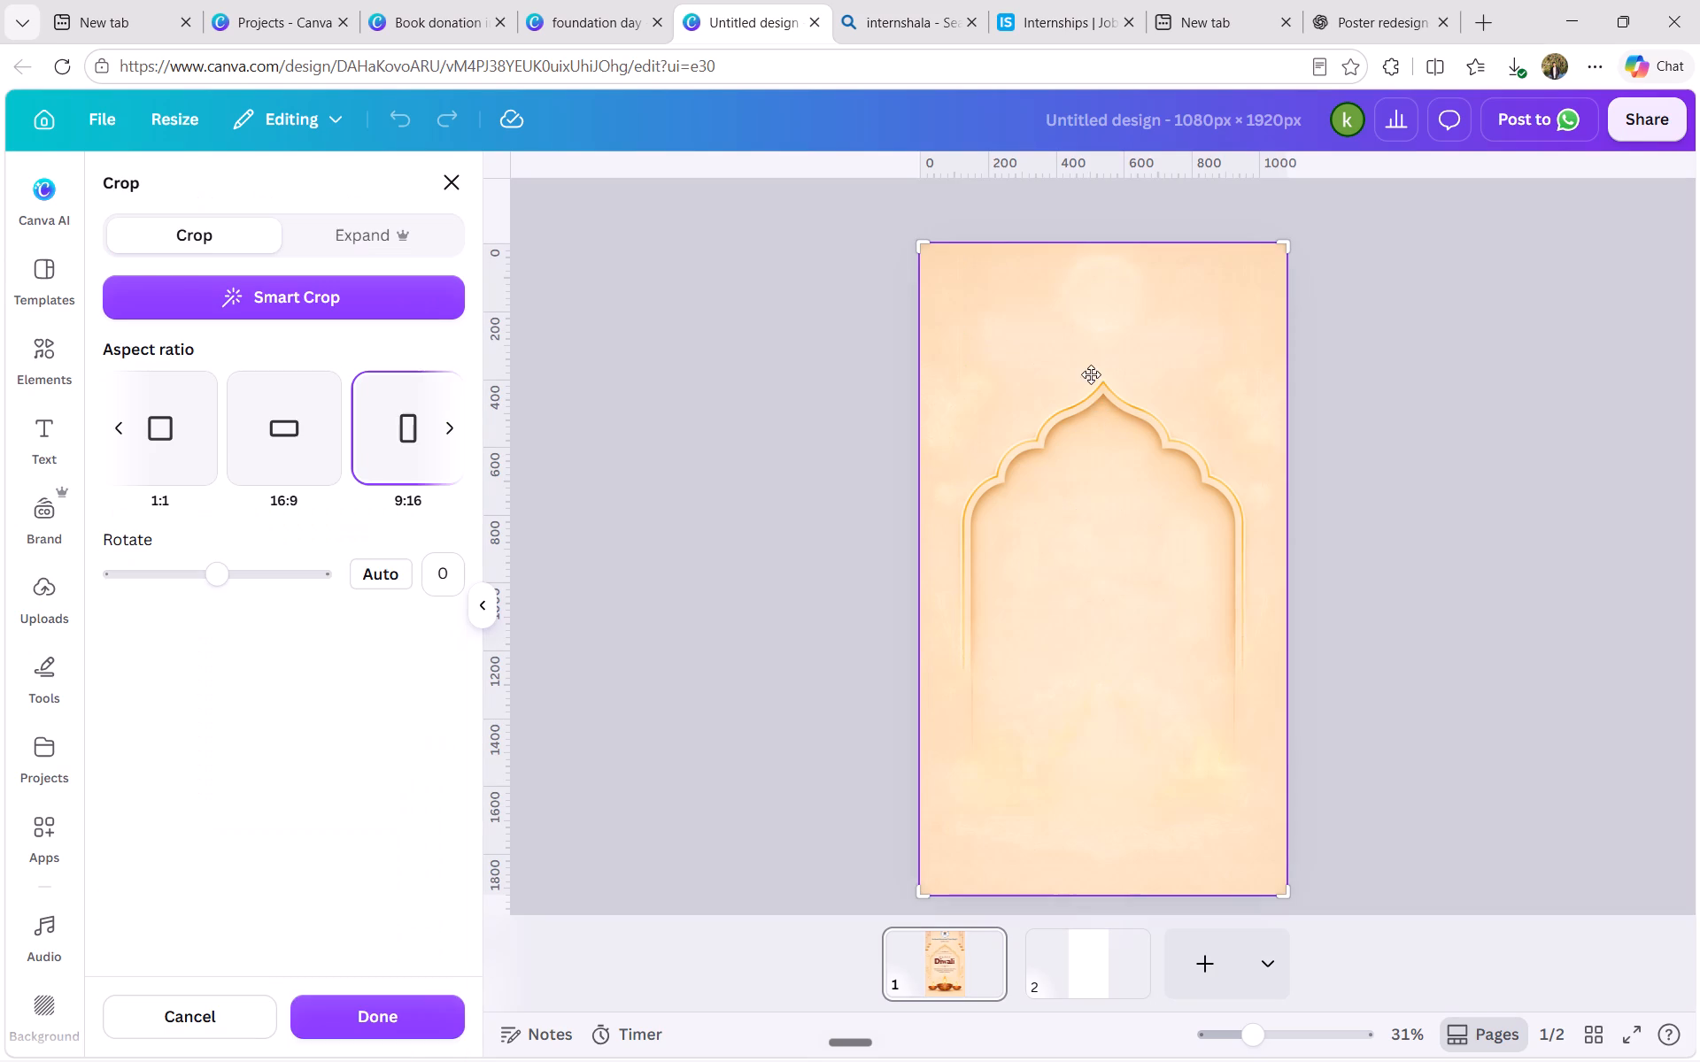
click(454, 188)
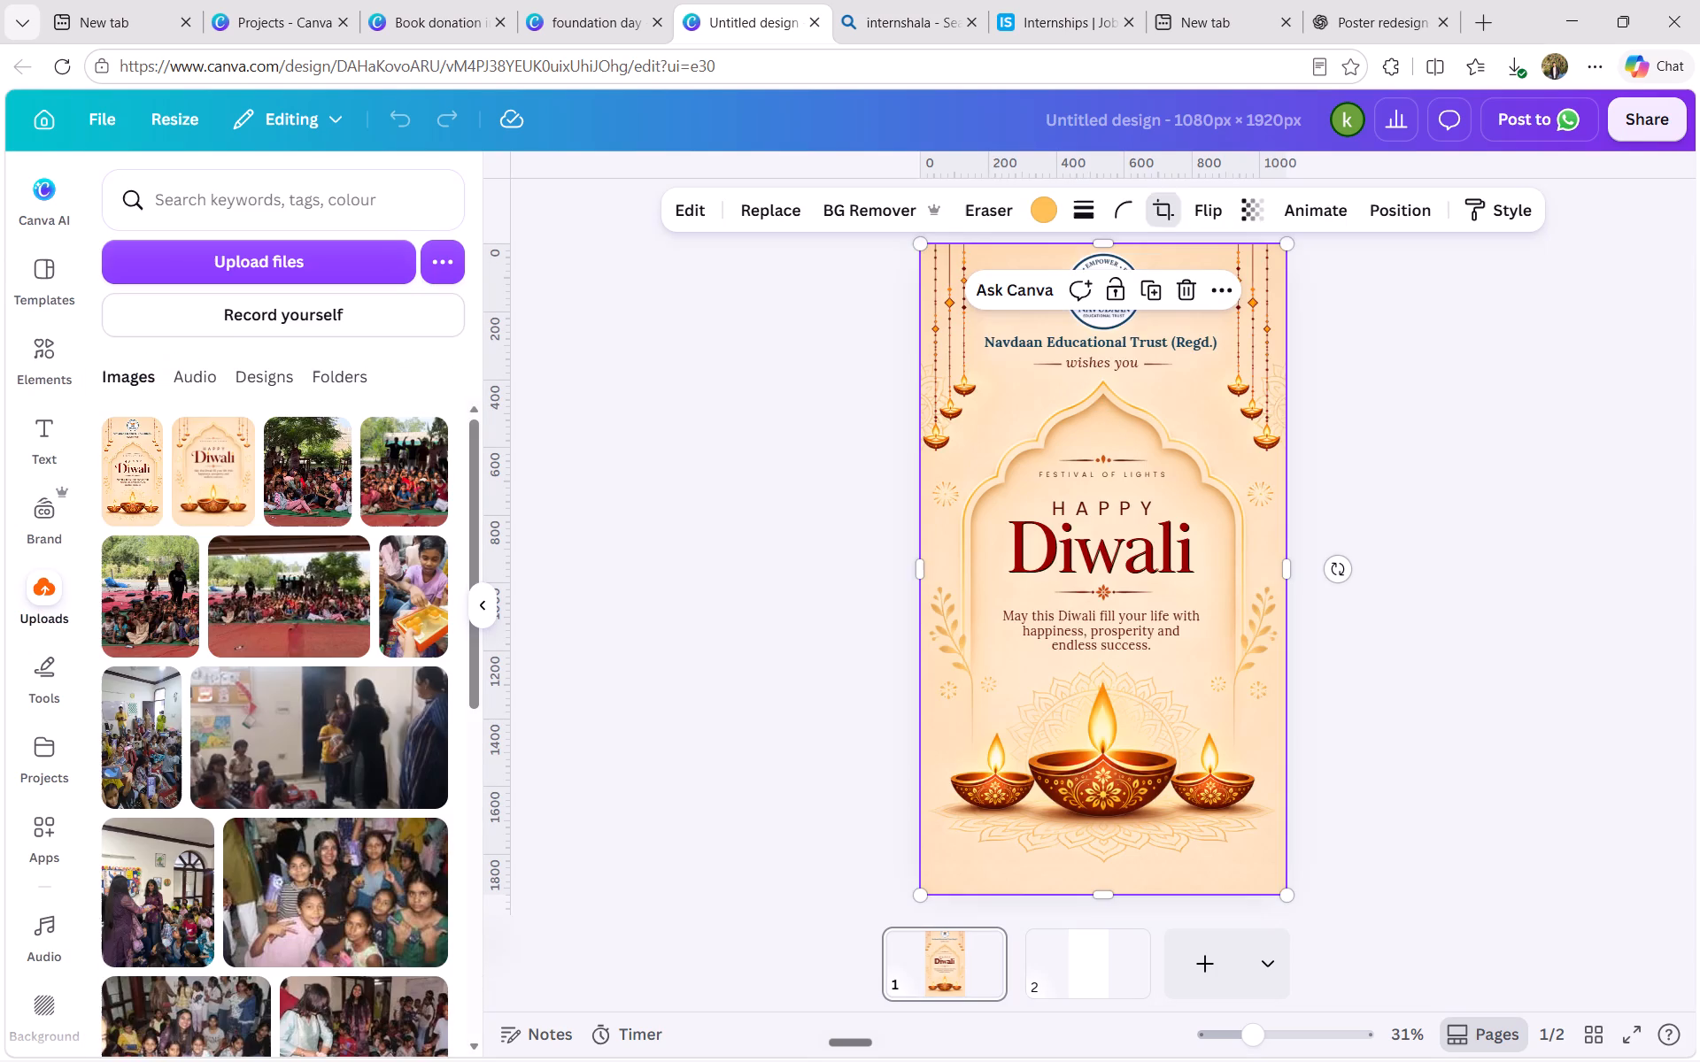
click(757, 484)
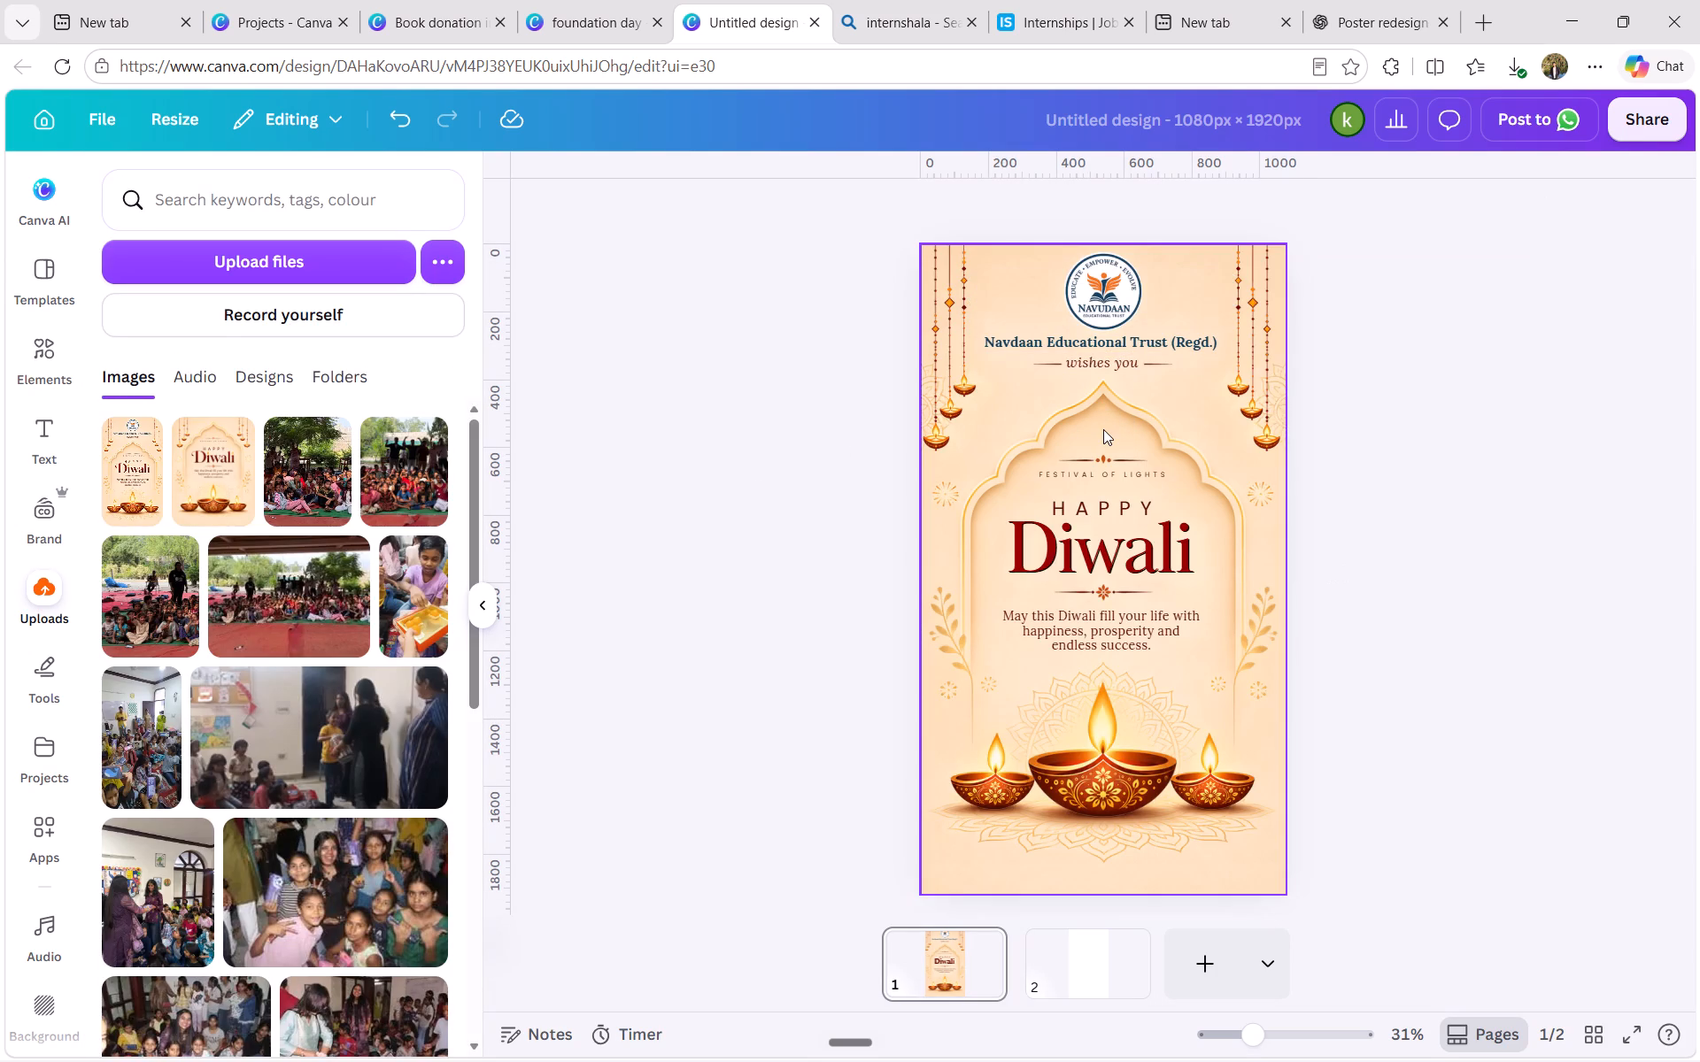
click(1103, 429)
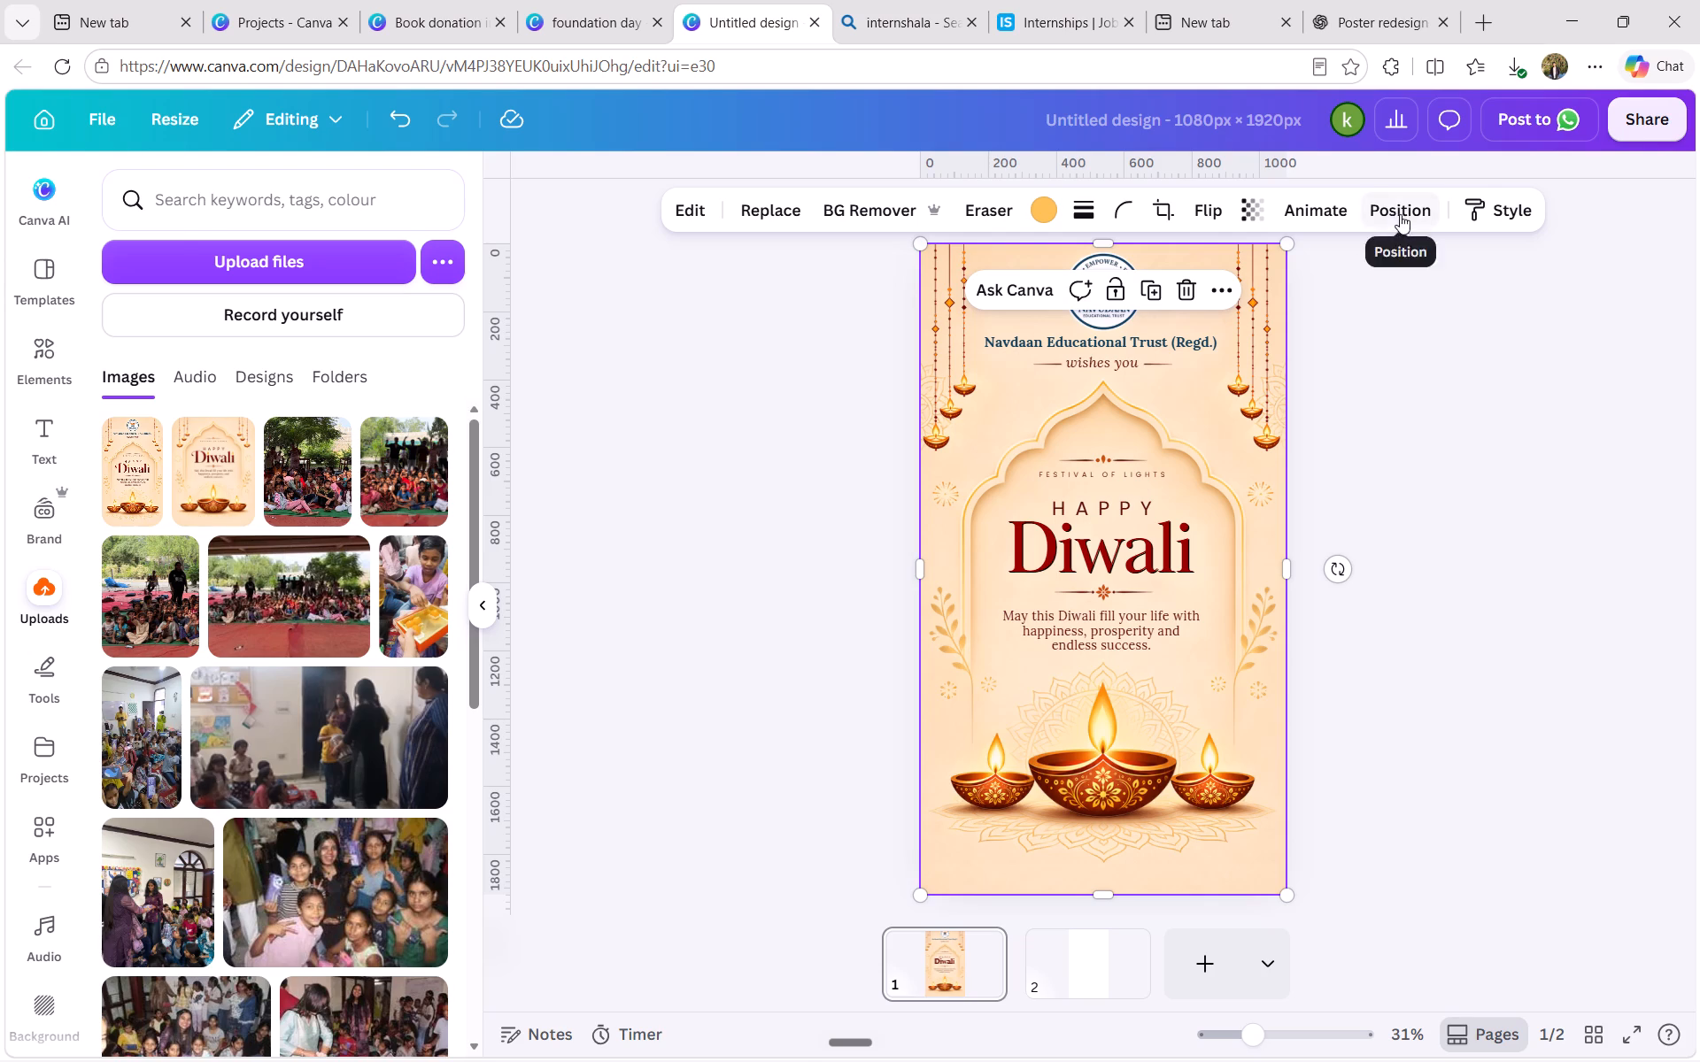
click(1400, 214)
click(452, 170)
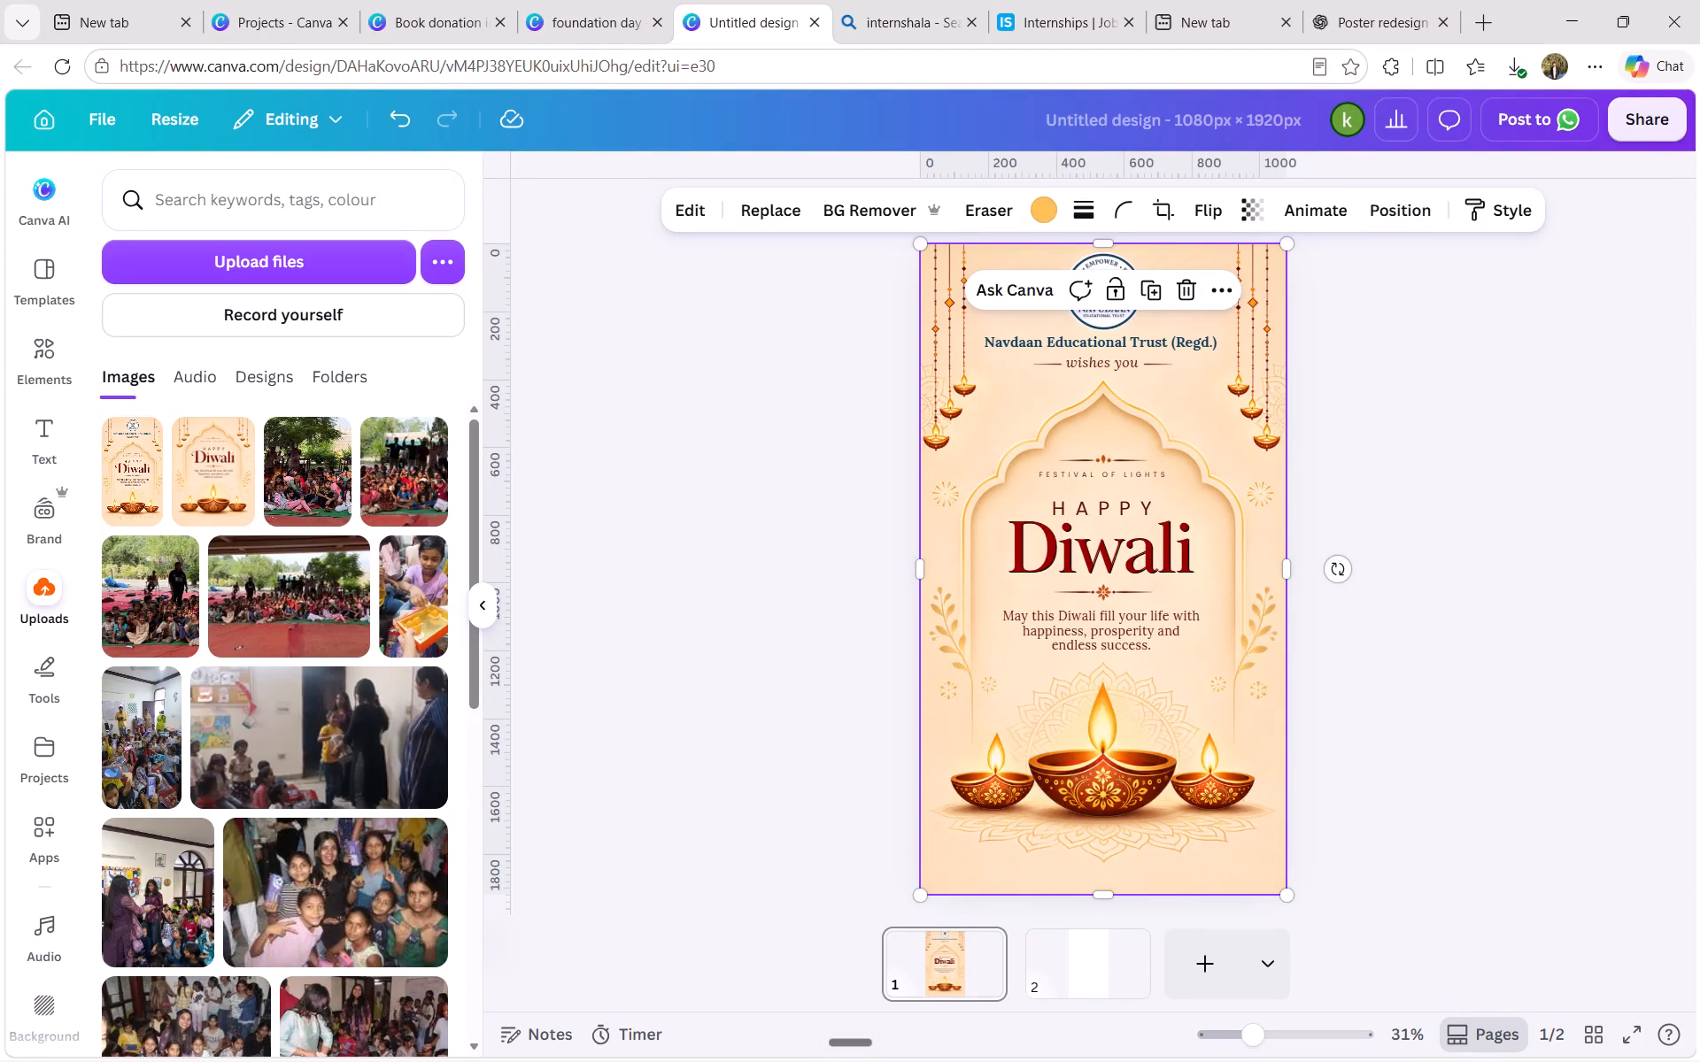
Deselect the arch background and collapse the uploads sidebar to give the poster more room.
click(552, 482)
click(480, 602)
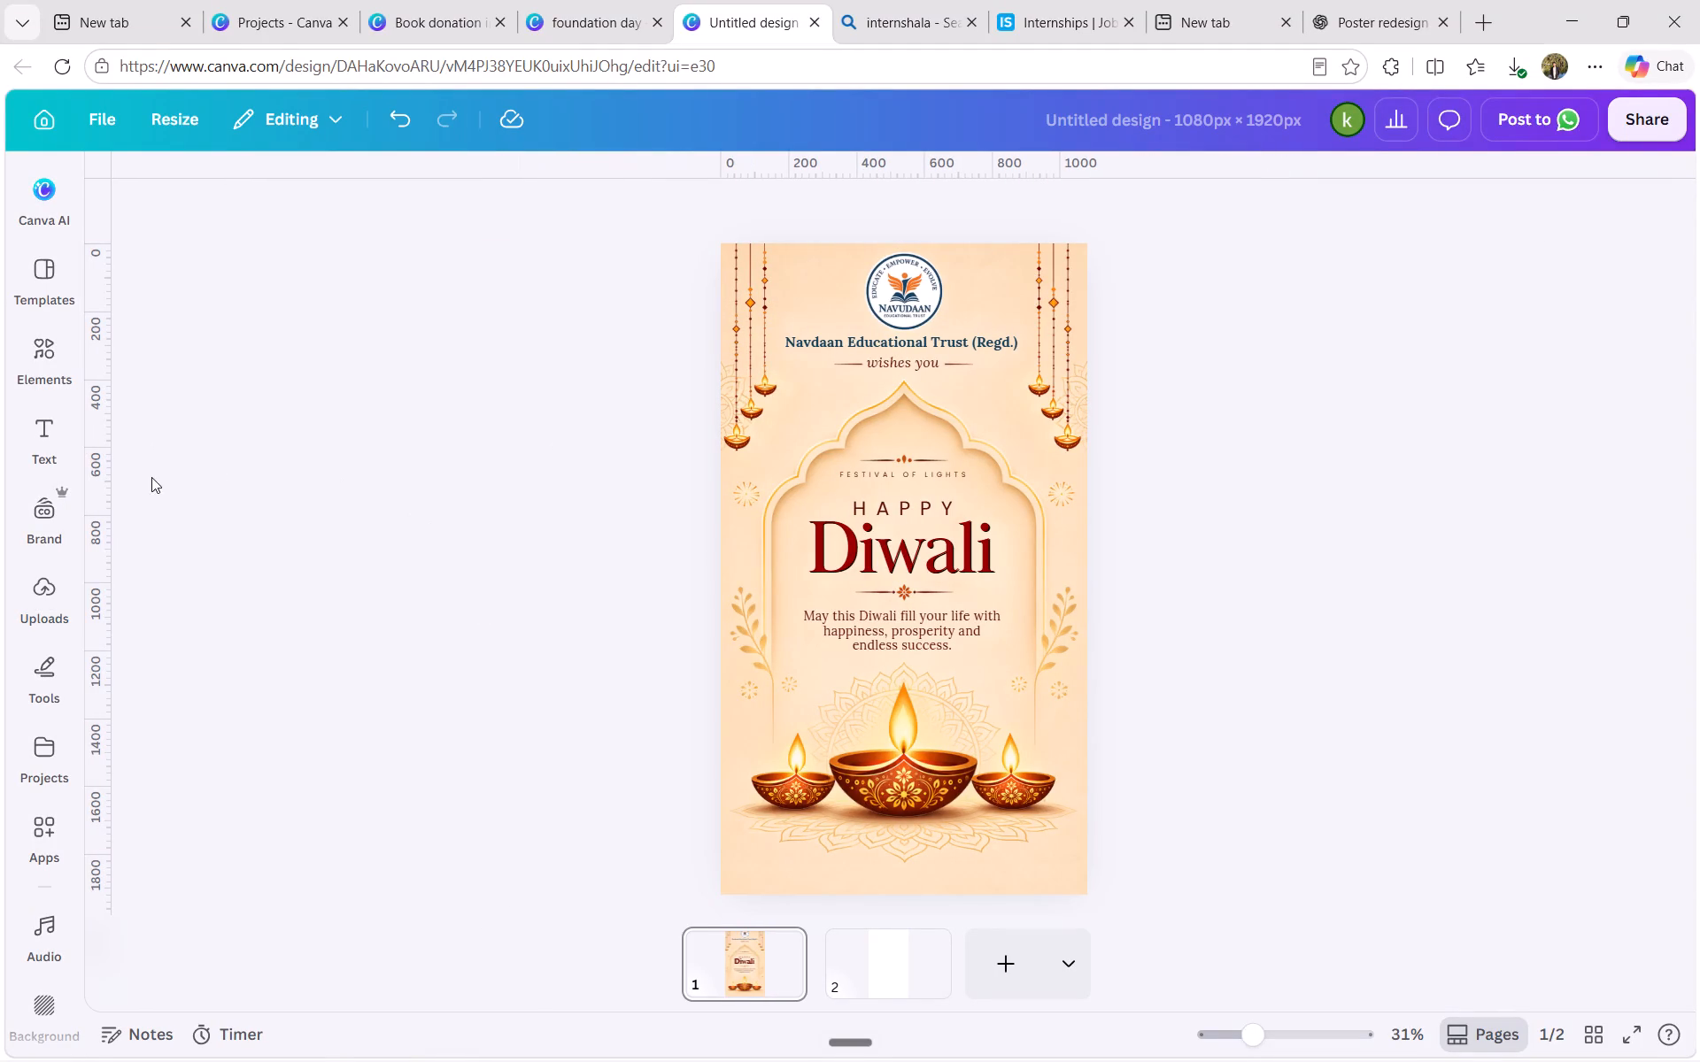
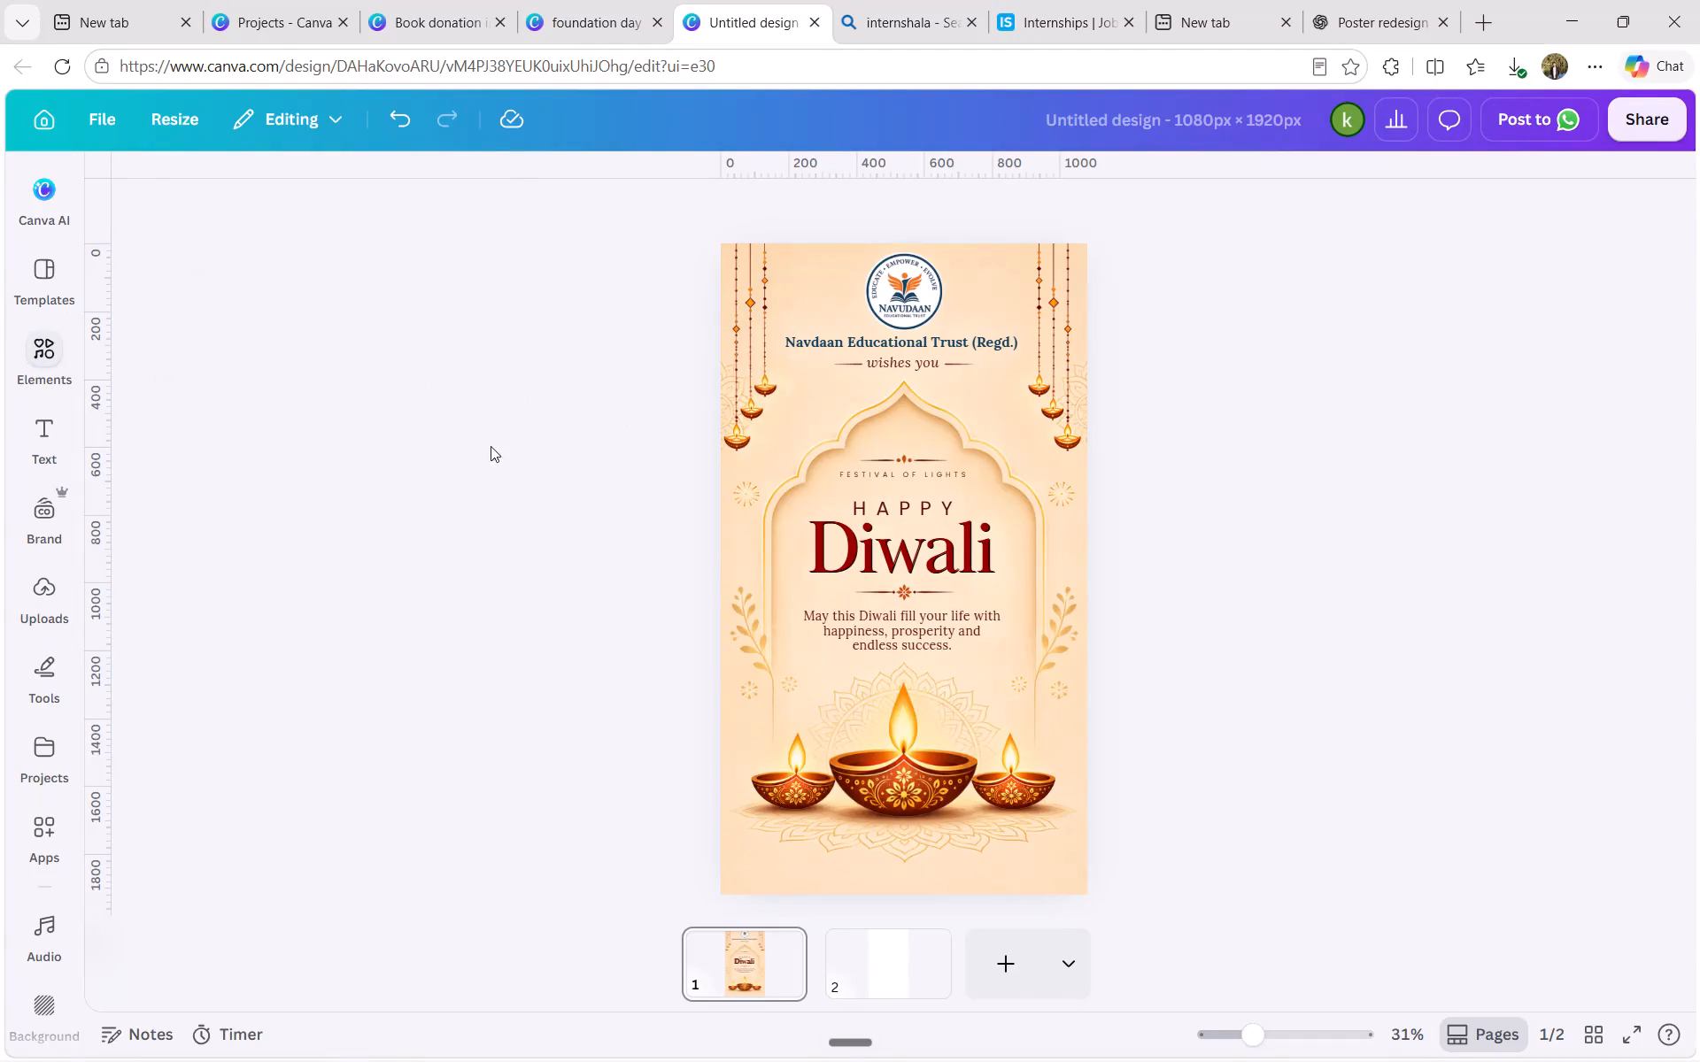
Apply the Photo Rise animation to both hanging diya garlands at the top corners of the poster.
ctrl+scroll(426, 459, up, 2)
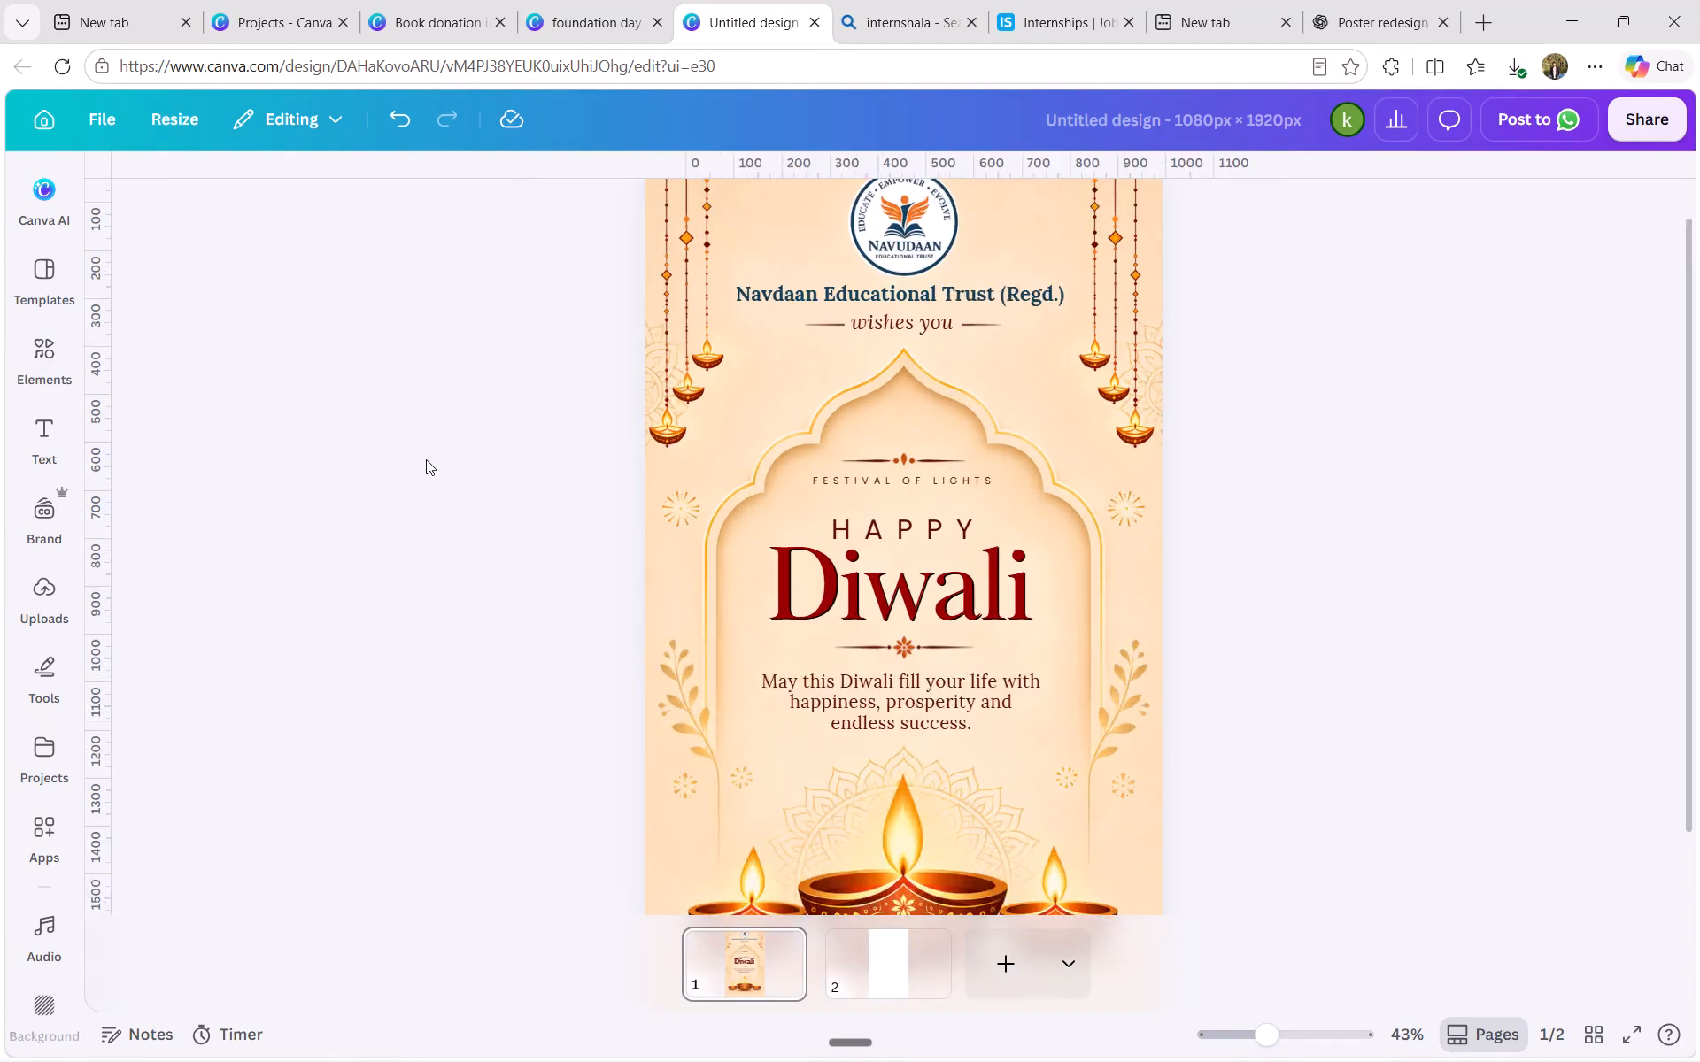
ctrl+scroll(426, 459, up, 1)
scroll(426, 459, down, 1)
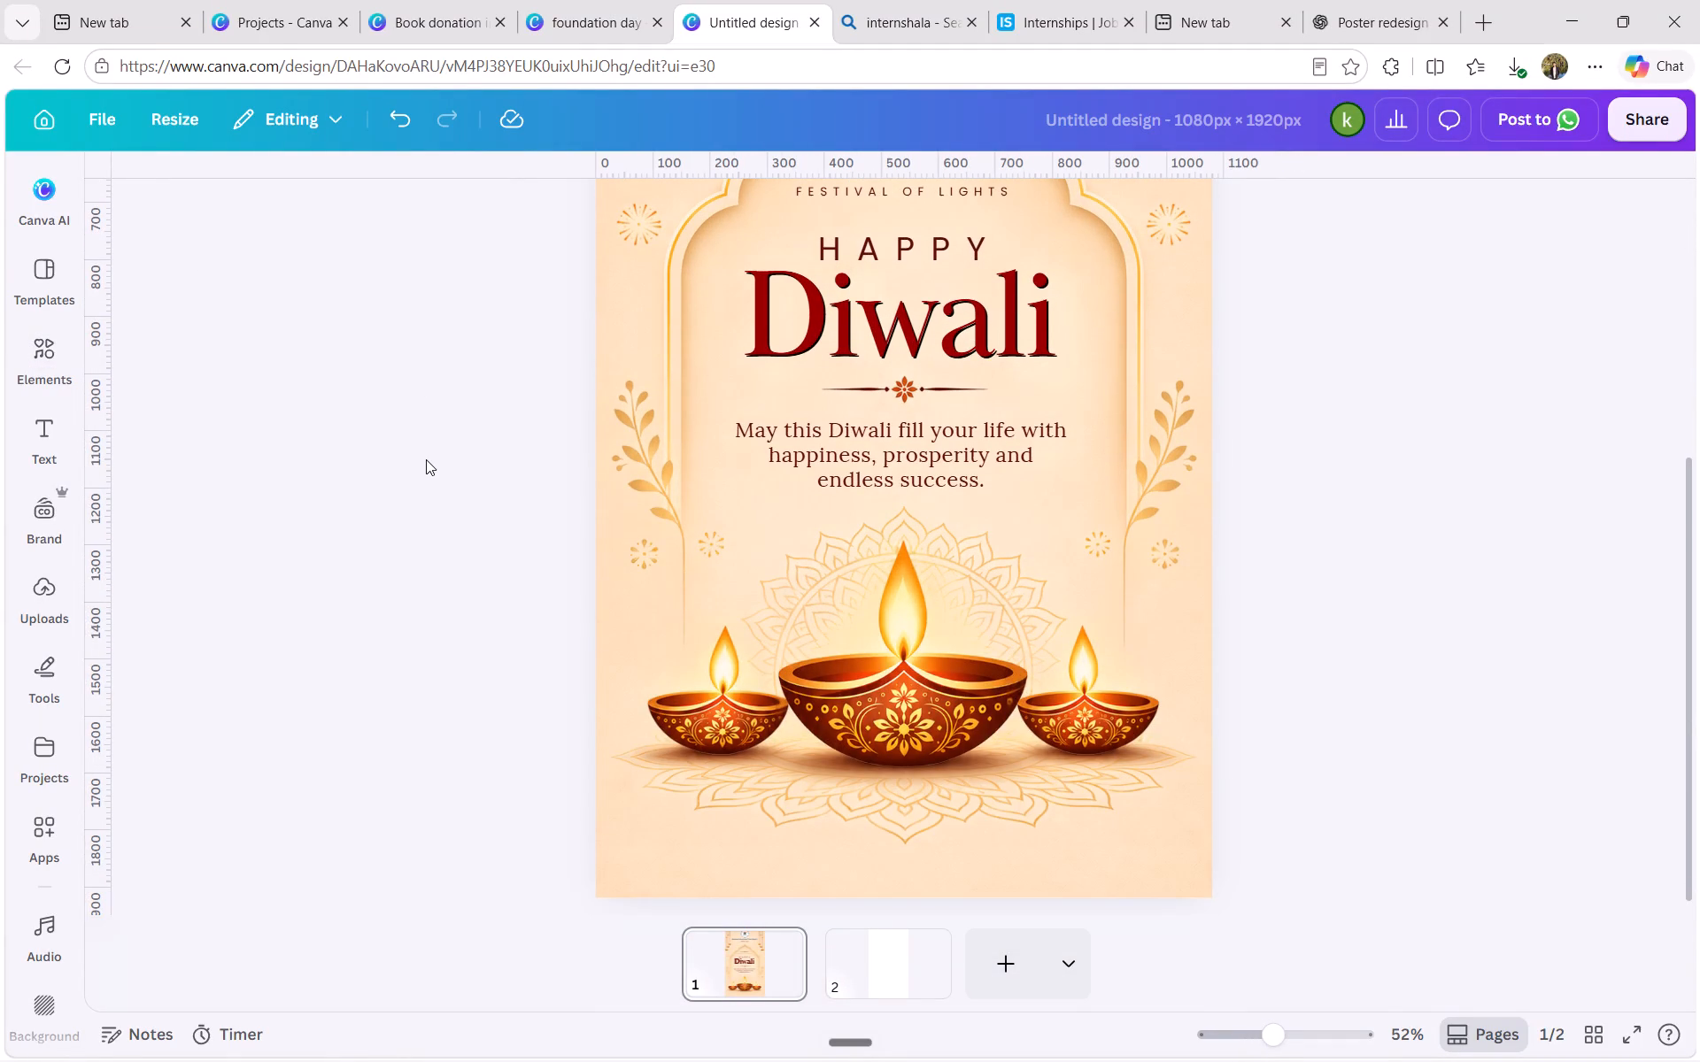
ctrl+scroll(426, 459, down, 2)
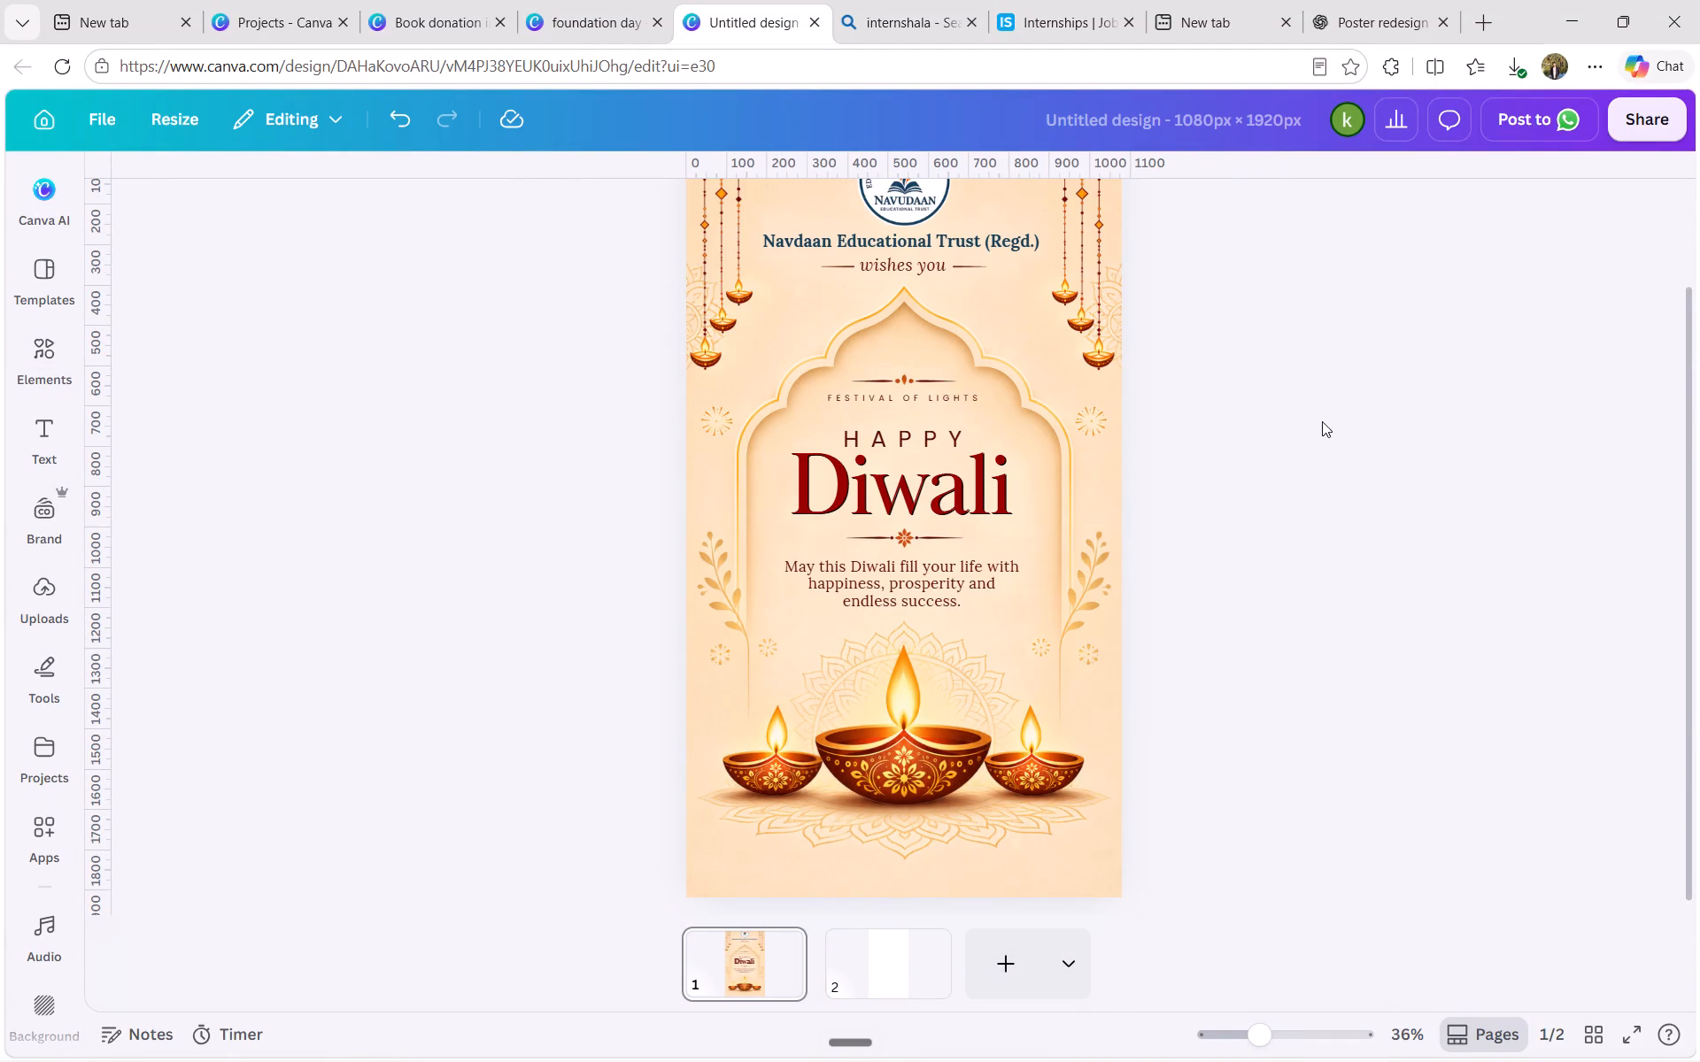
scroll(1060, 417, up, 1)
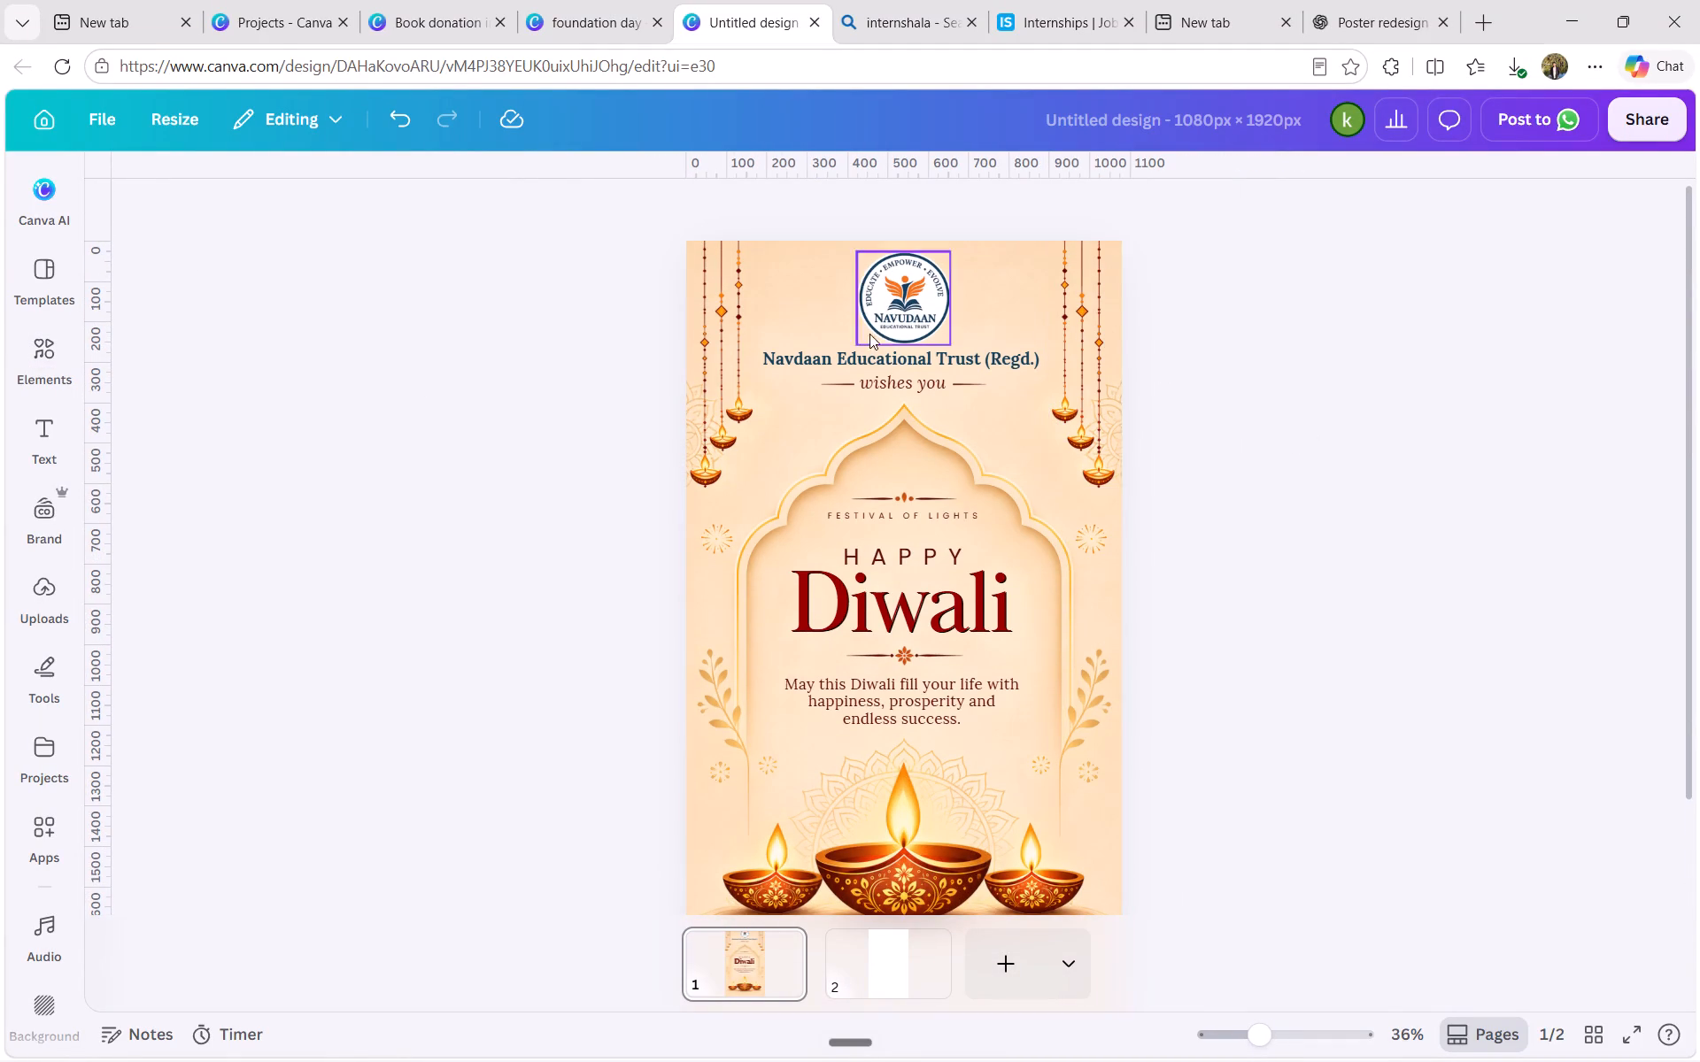
click(730, 381)
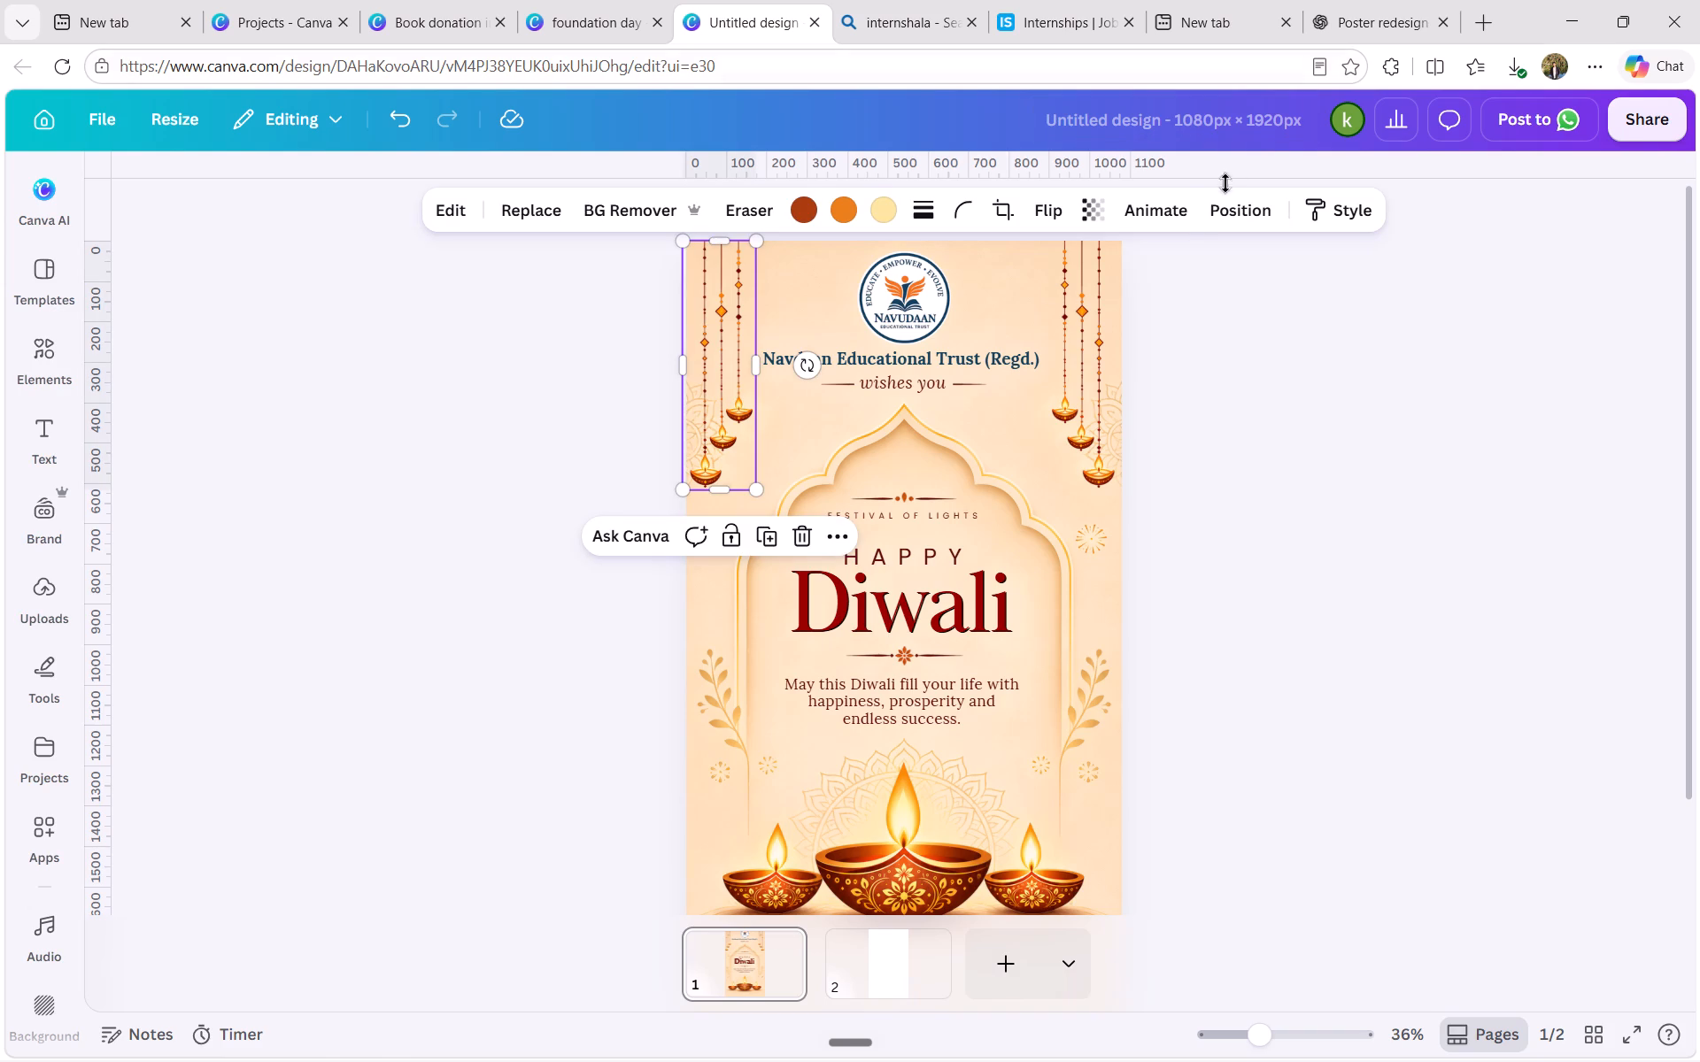
click(1170, 218)
scroll(233, 667, down, 1)
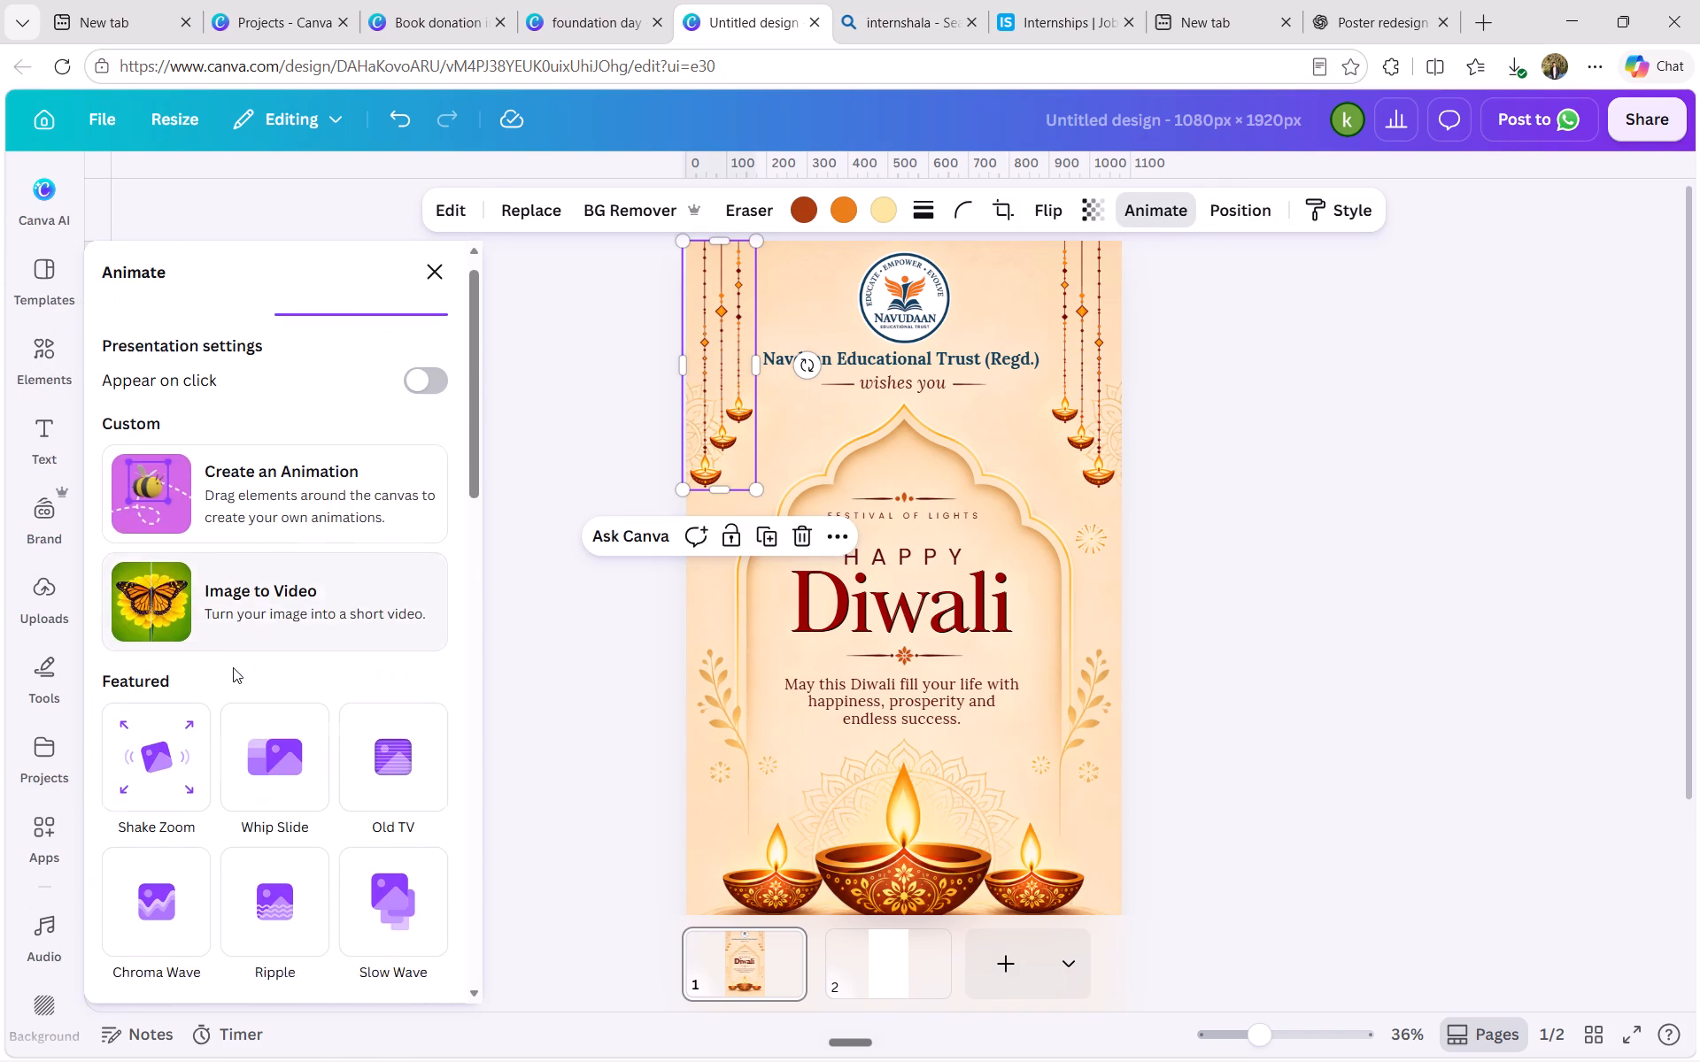
scroll(233, 667, down, 2)
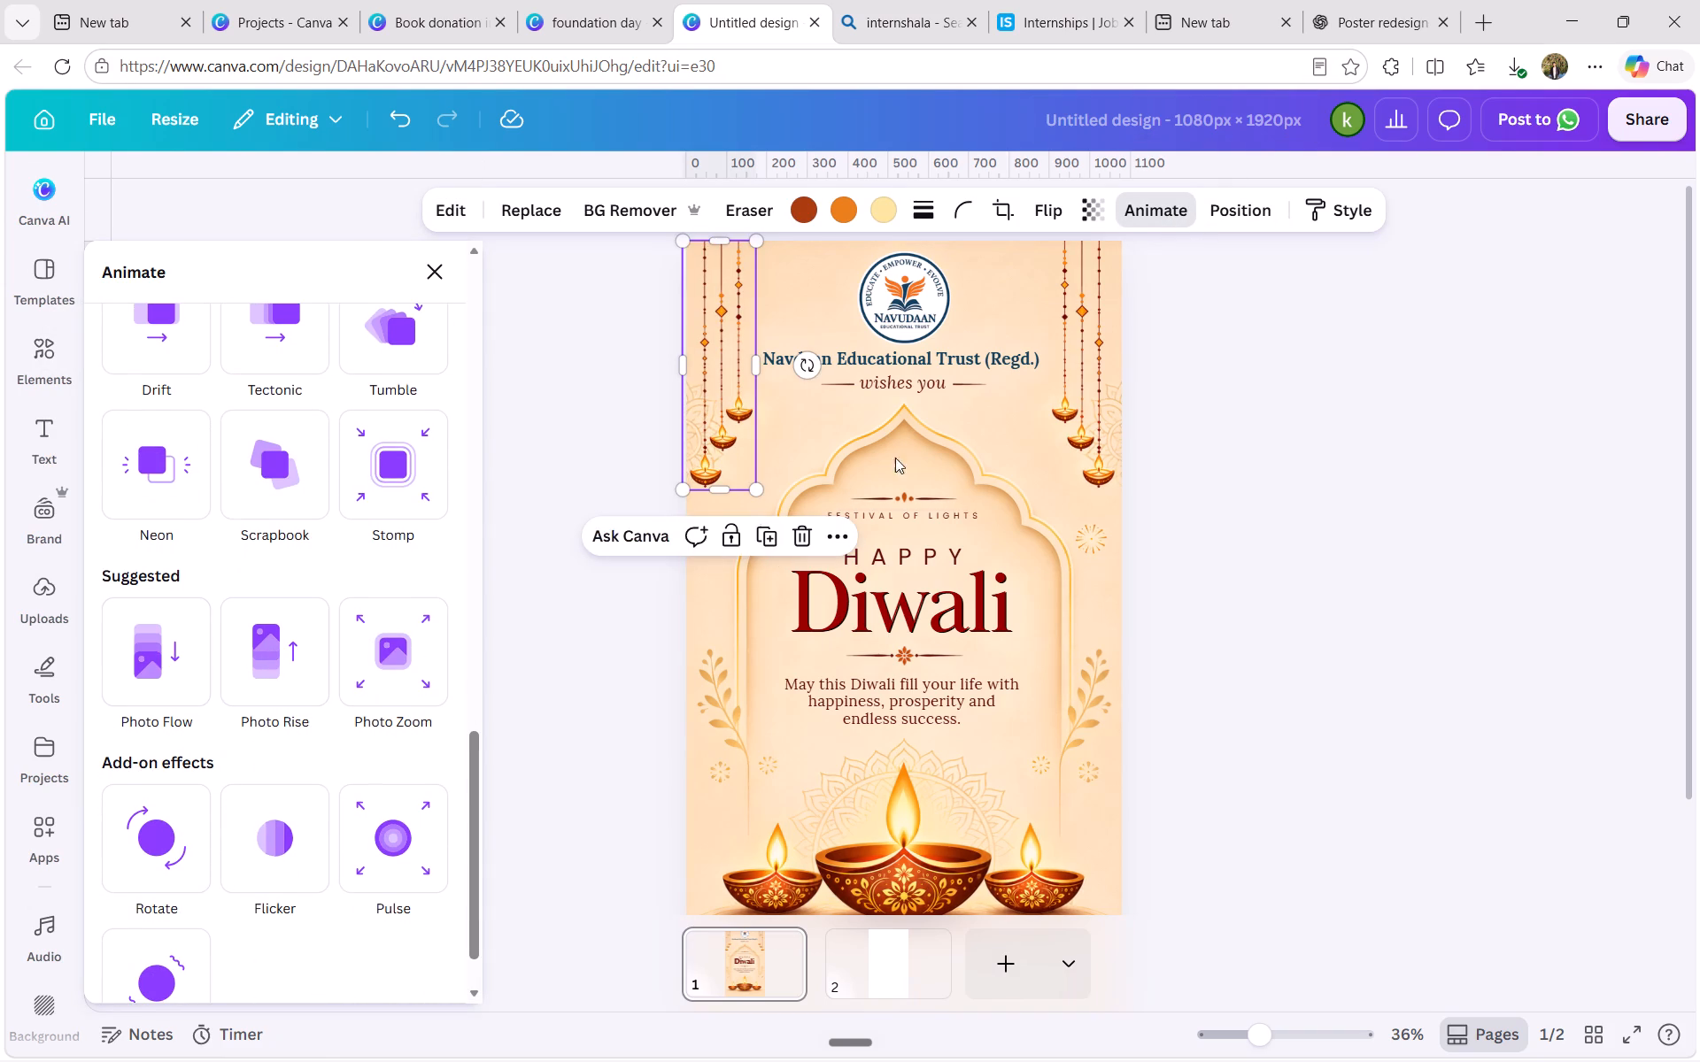
click(267, 673)
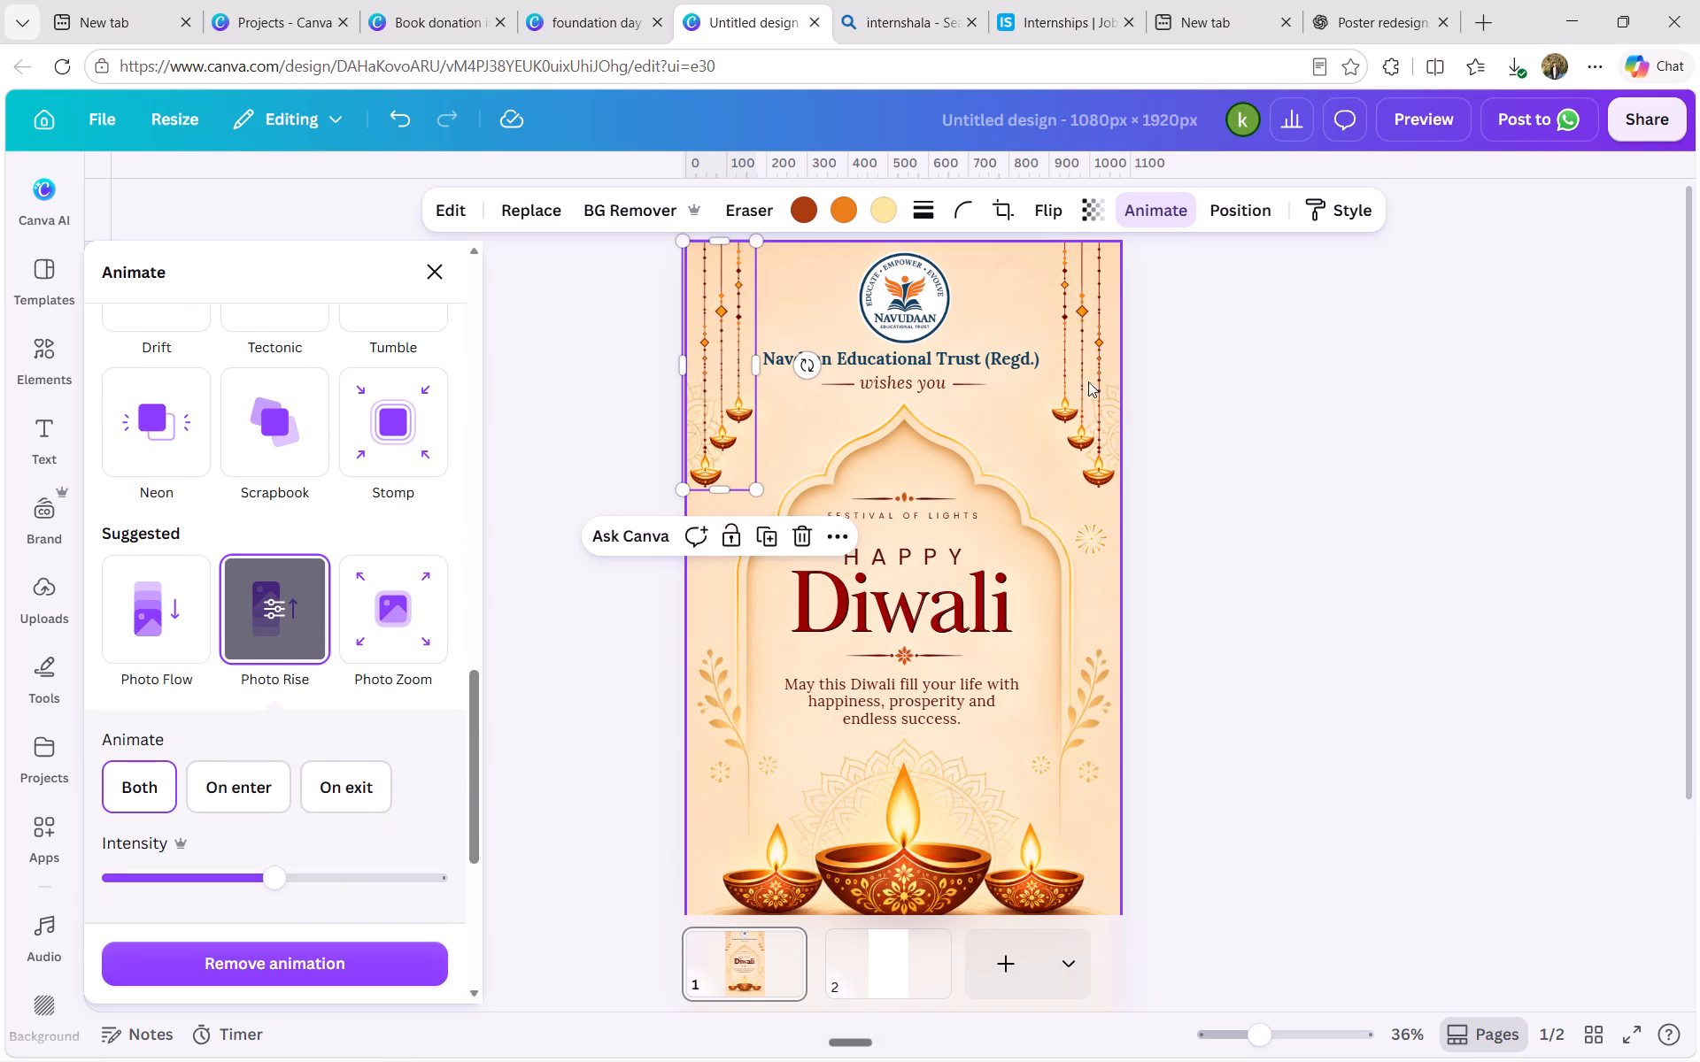
click(1082, 366)
click(279, 596)
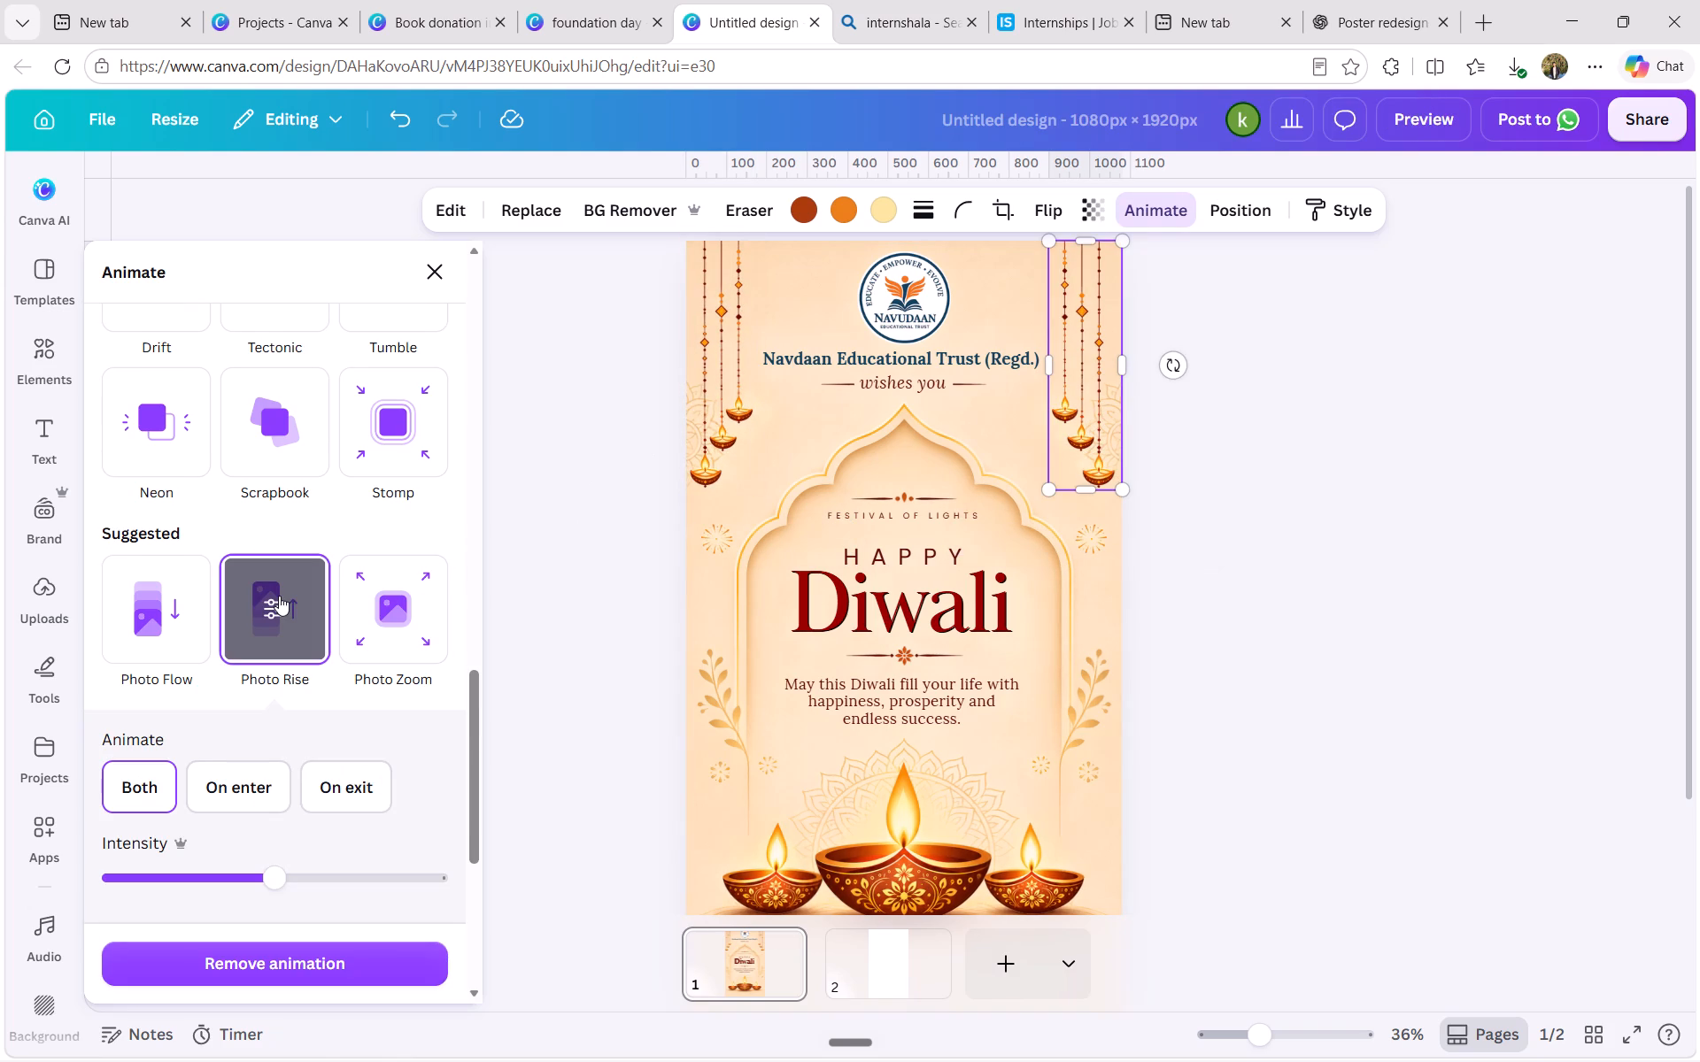
Apply the Photo Rise animation to each of the three diyas at the bottom of the poster.
scroll(790, 534, down, 1)
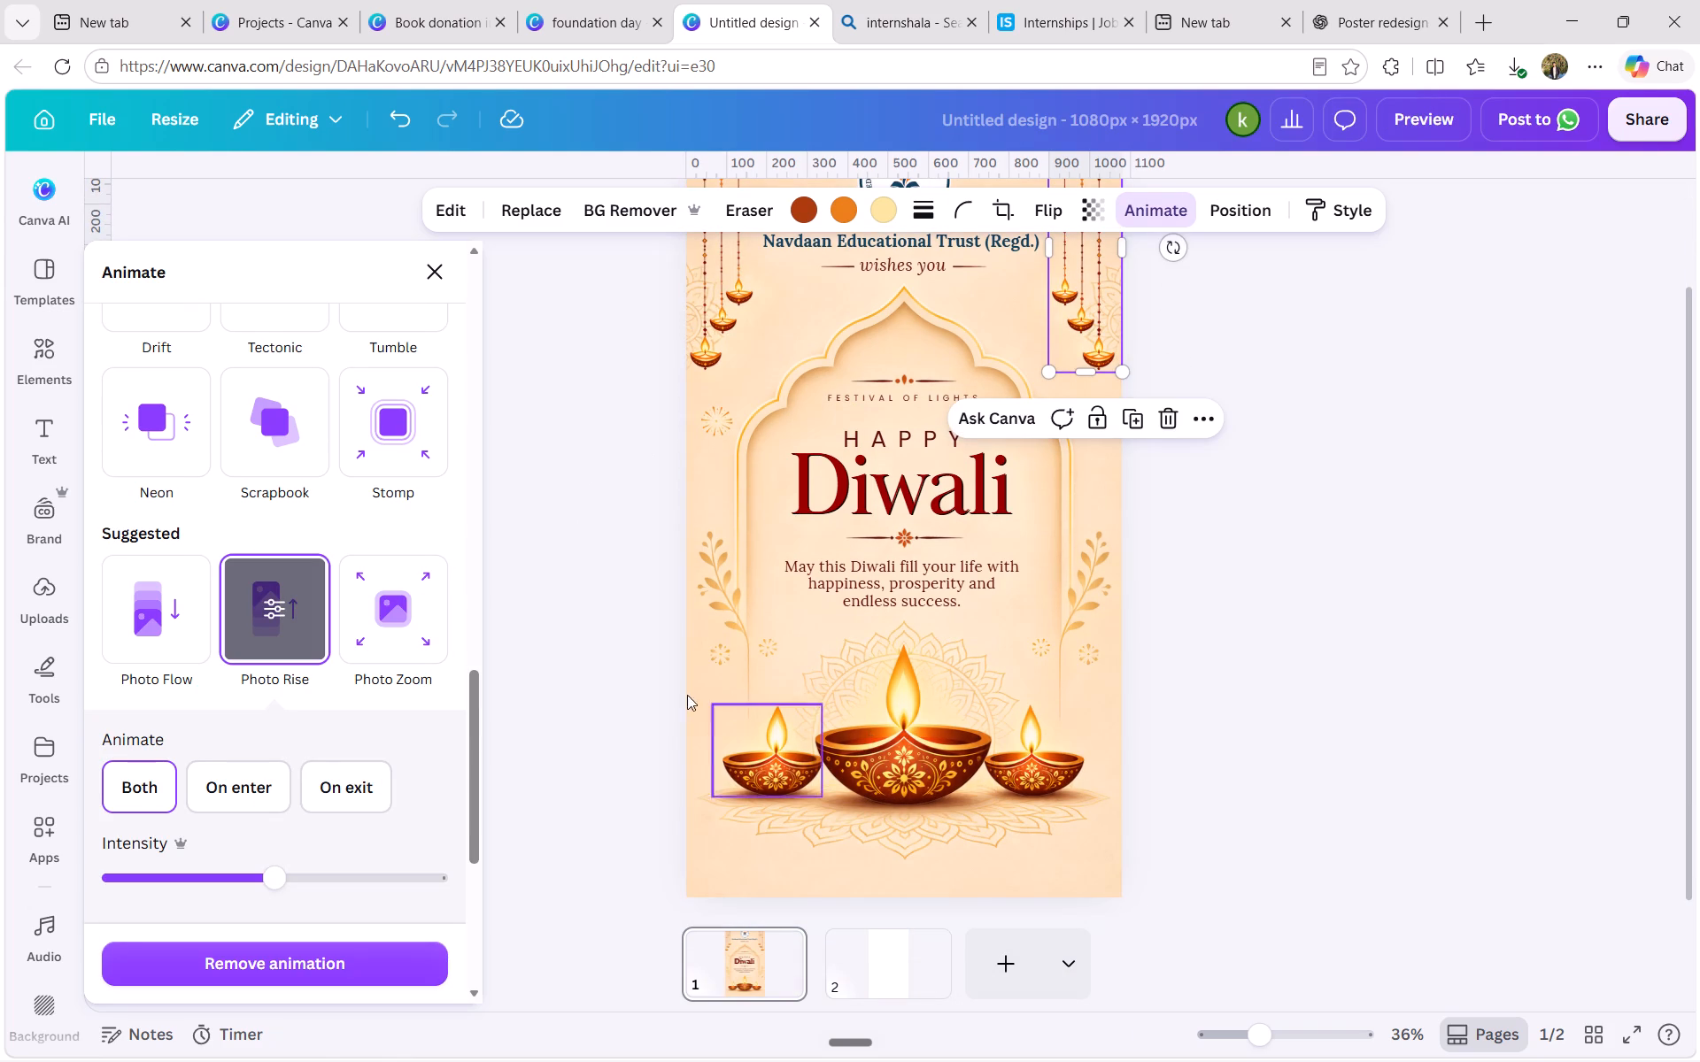
drag(699, 736, 873, 757)
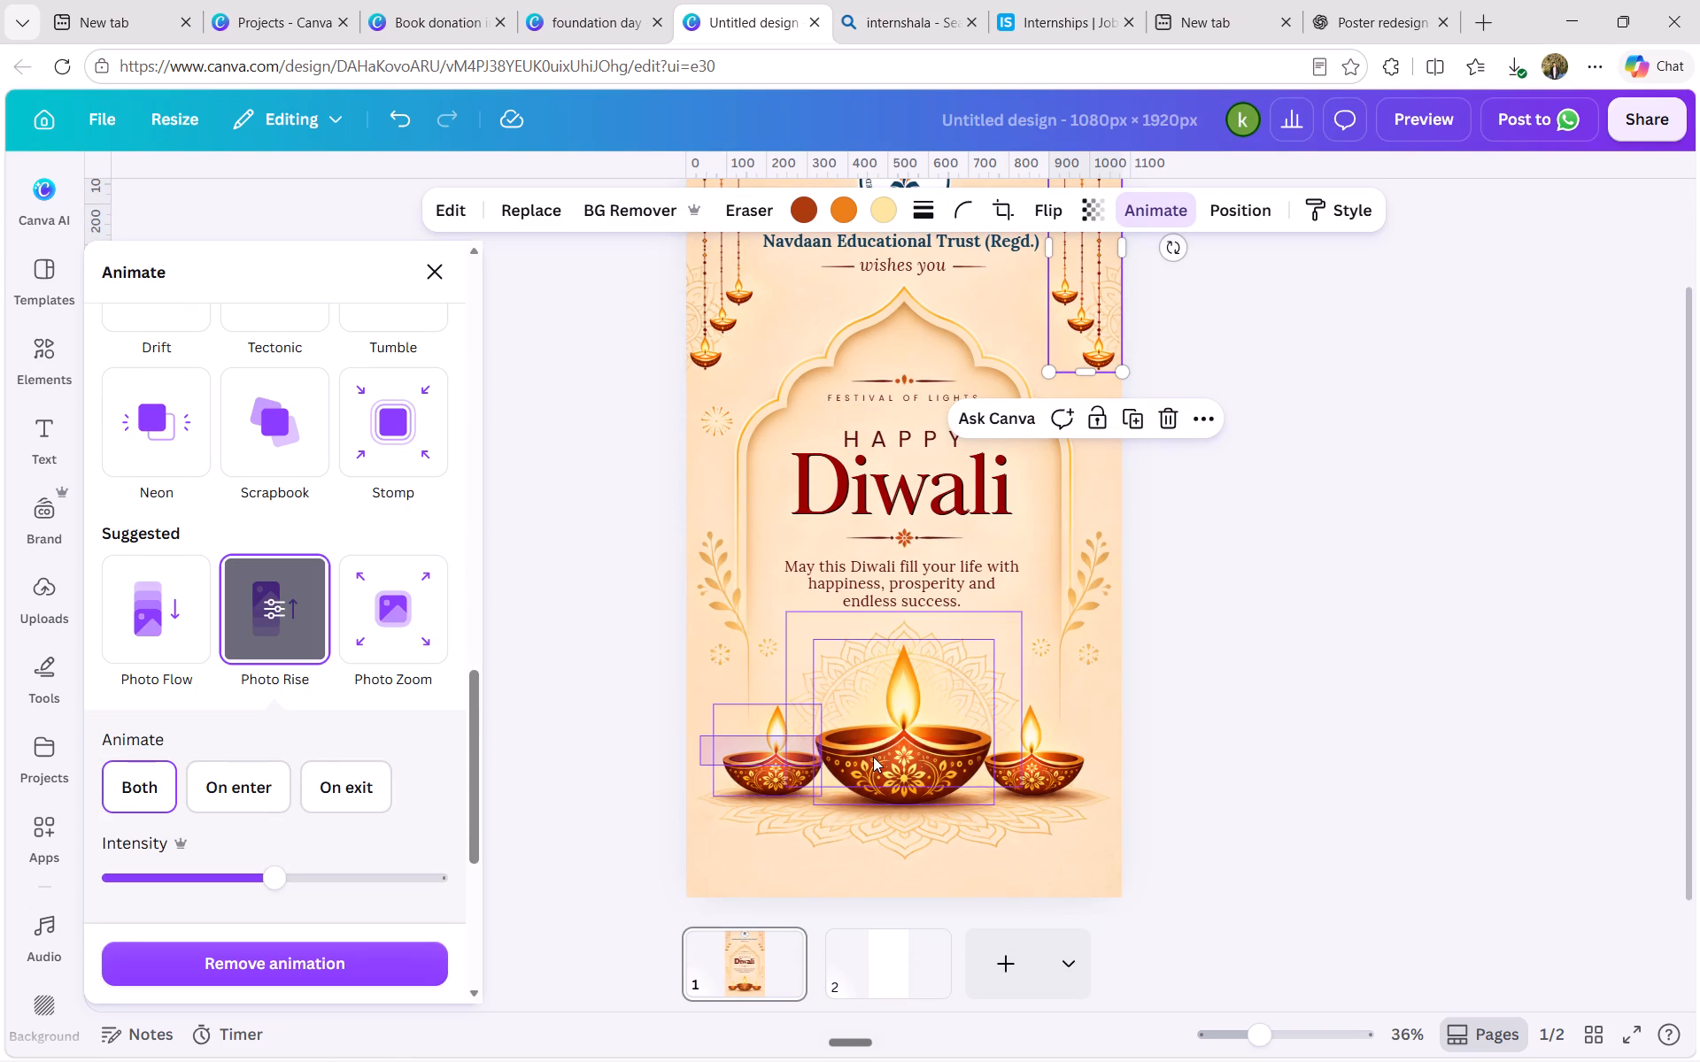
drag(873, 757, 684, 772)
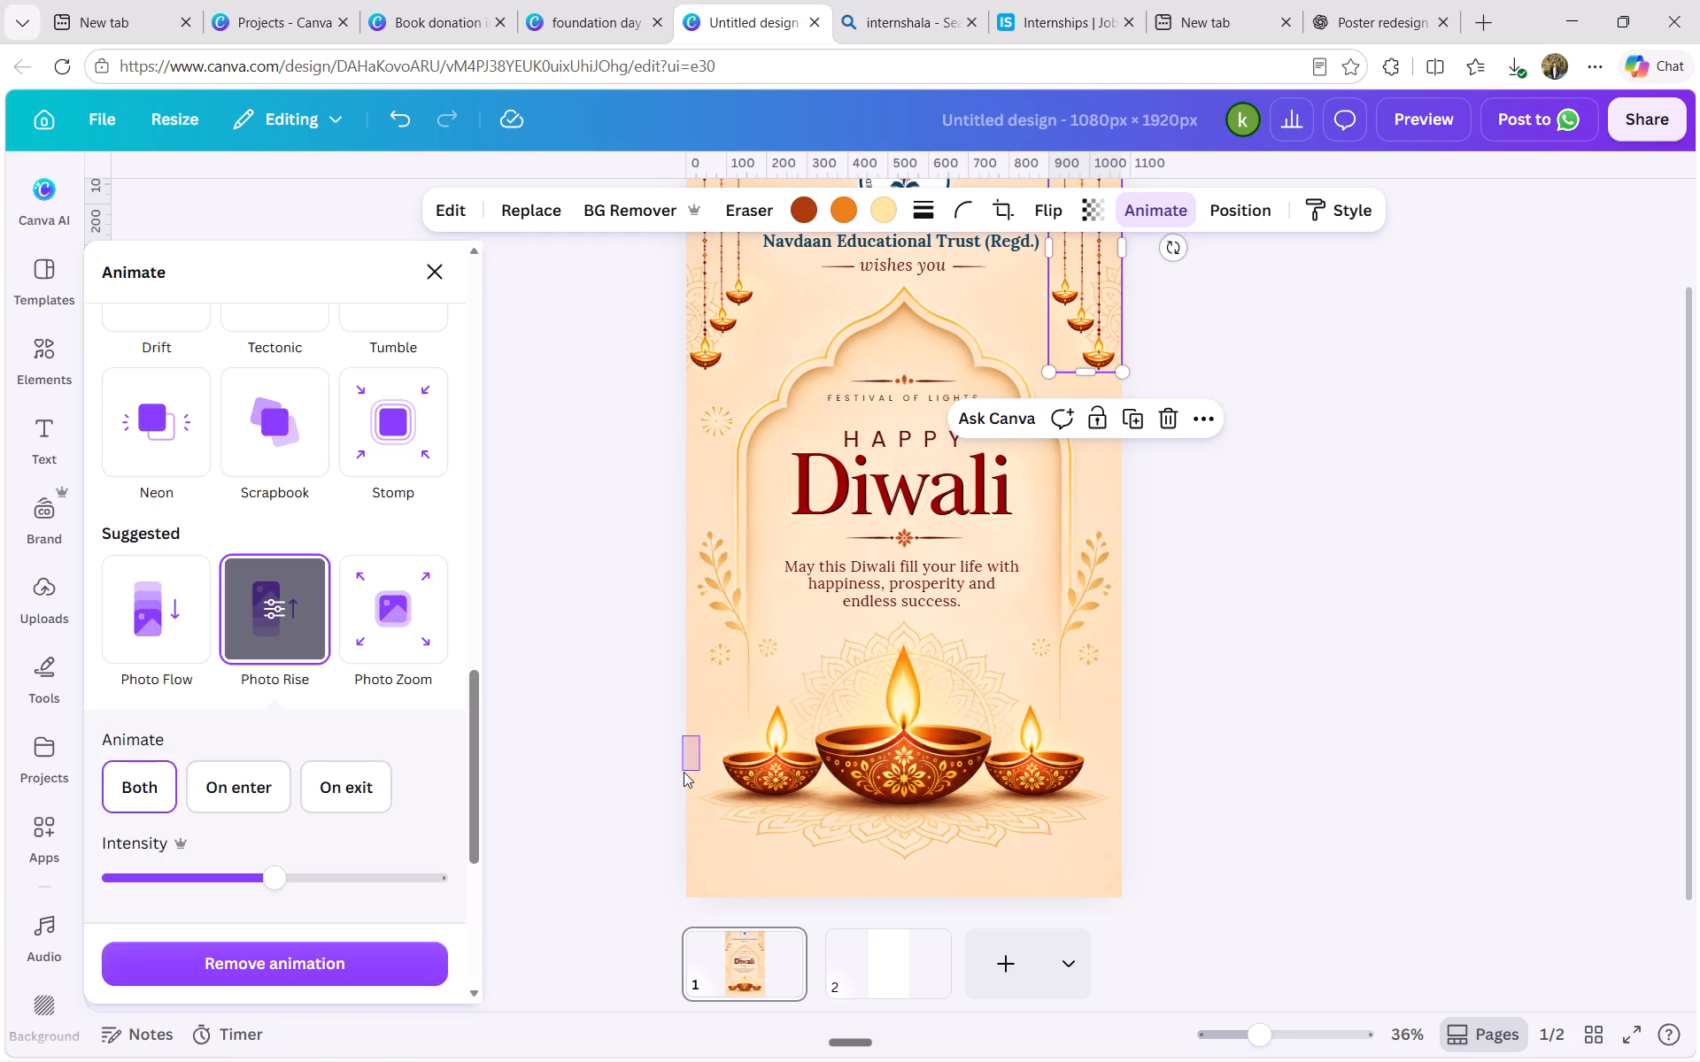
click(744, 765)
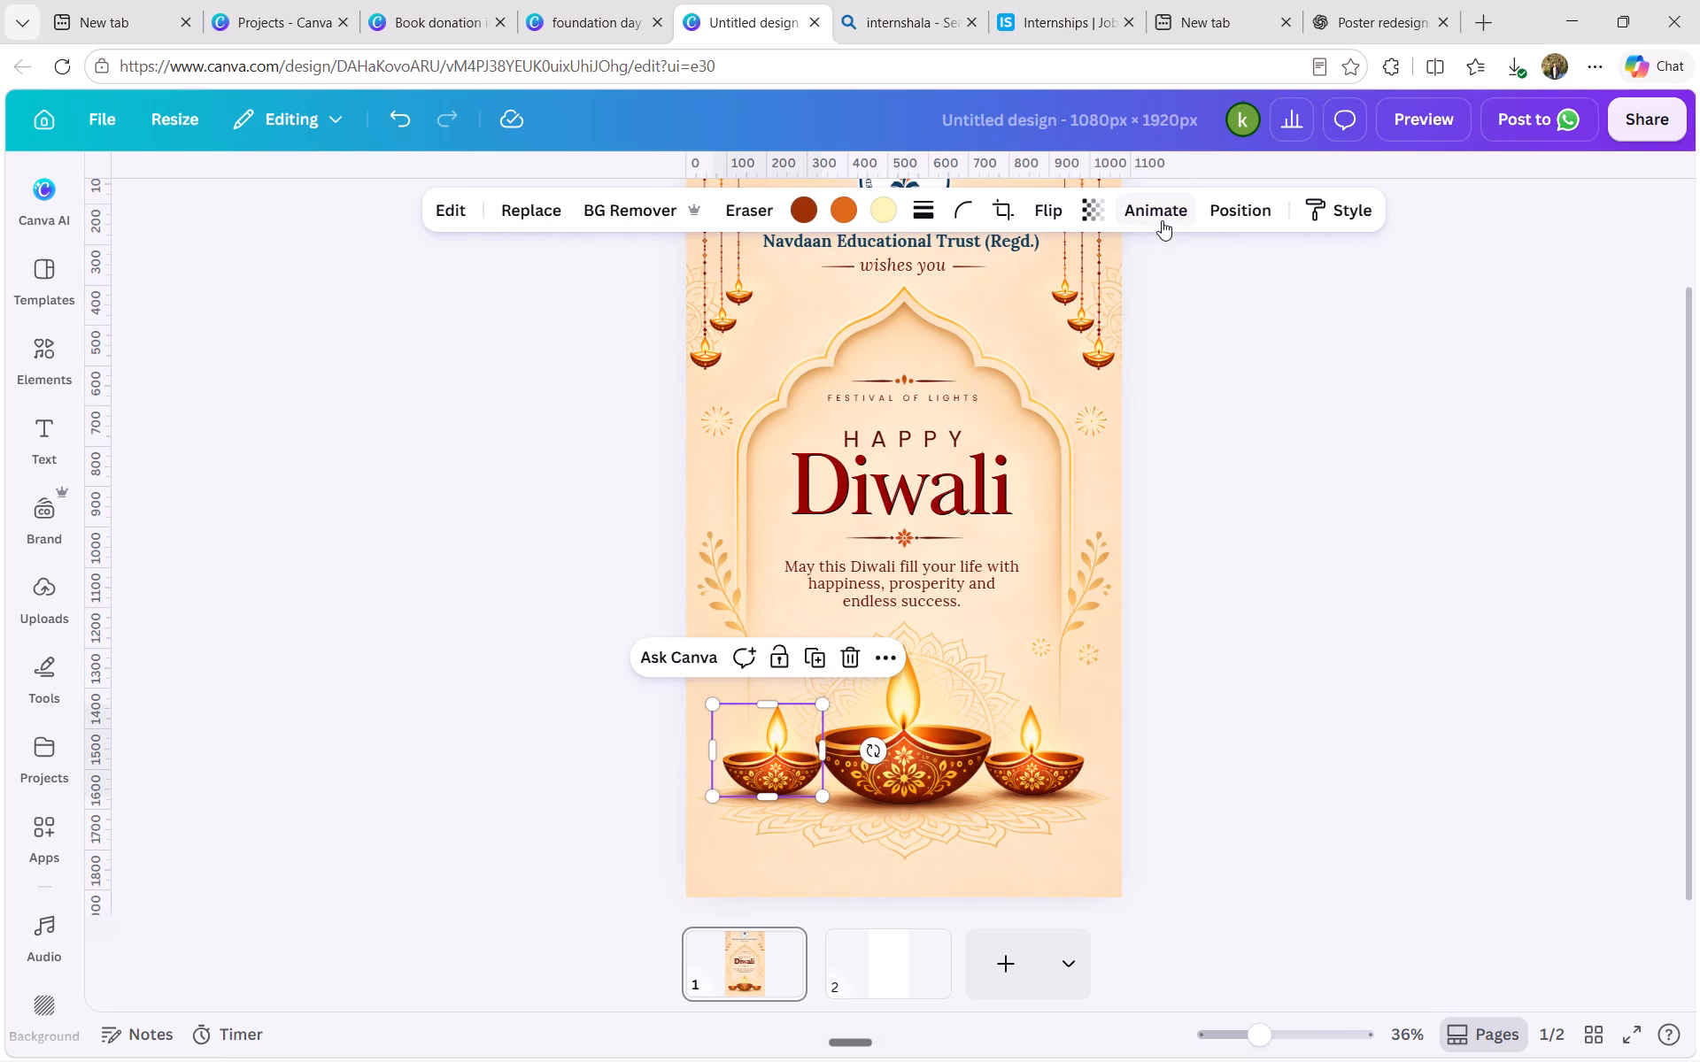
click(1162, 220)
scroll(322, 820, down, 3)
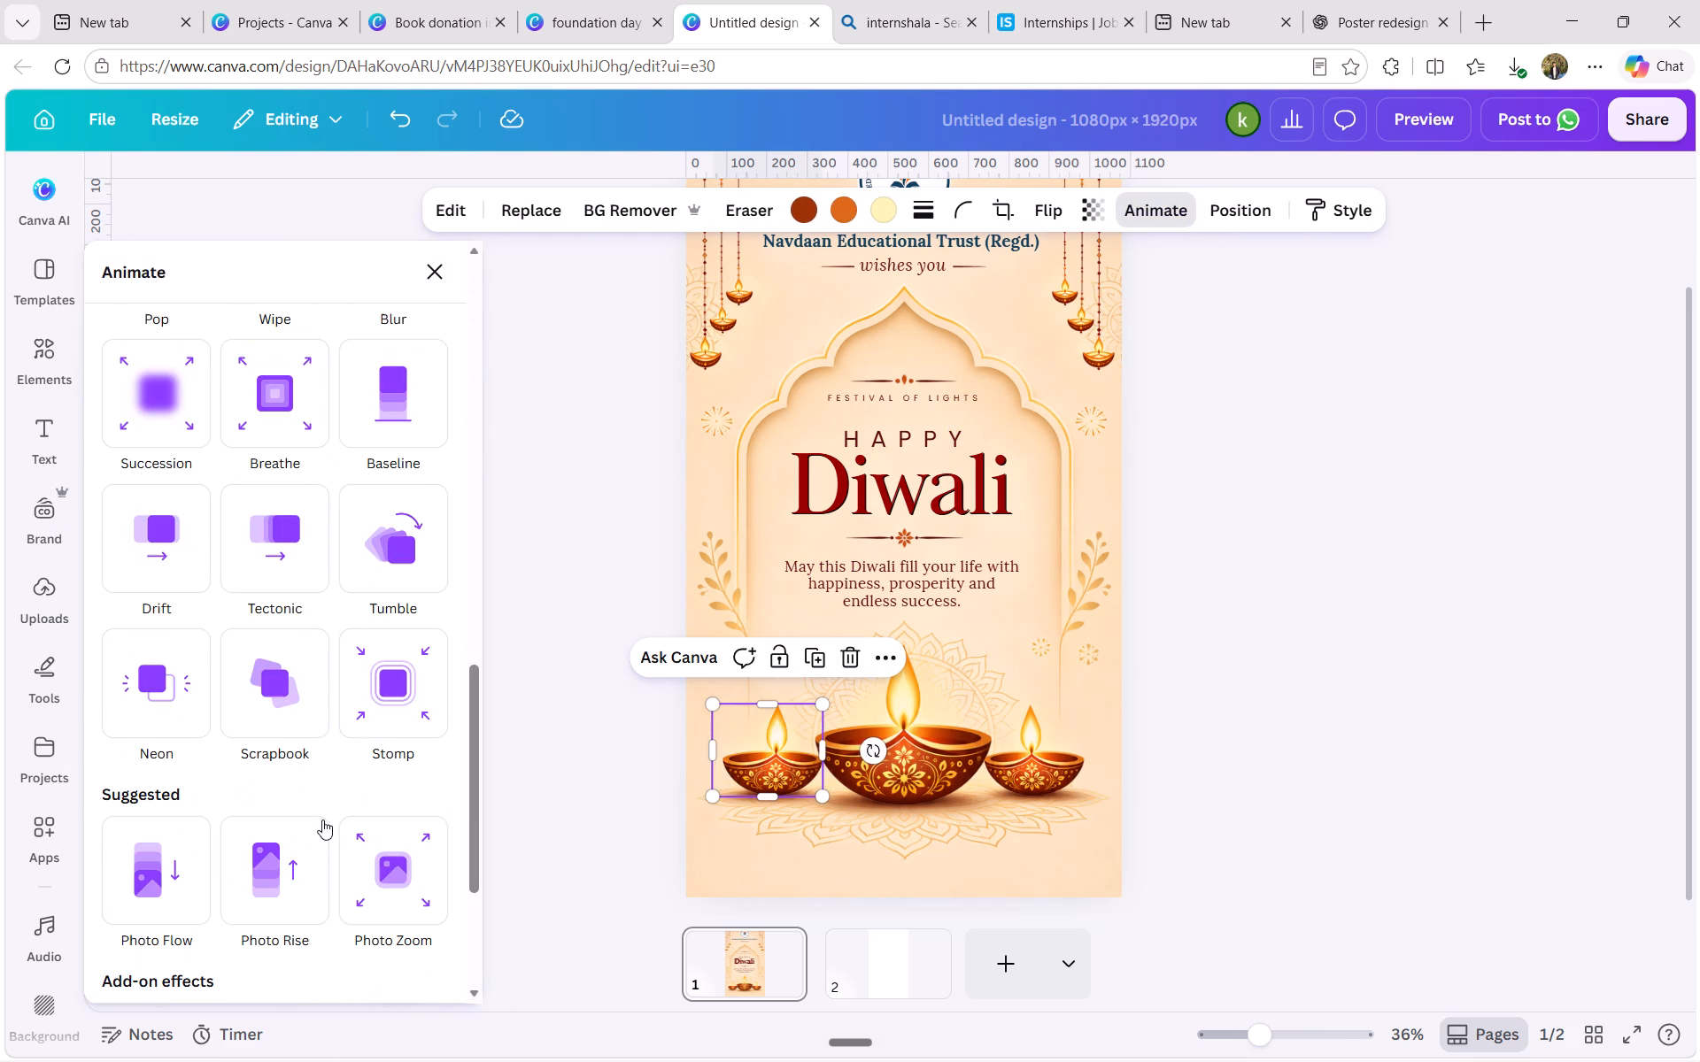
click(296, 866)
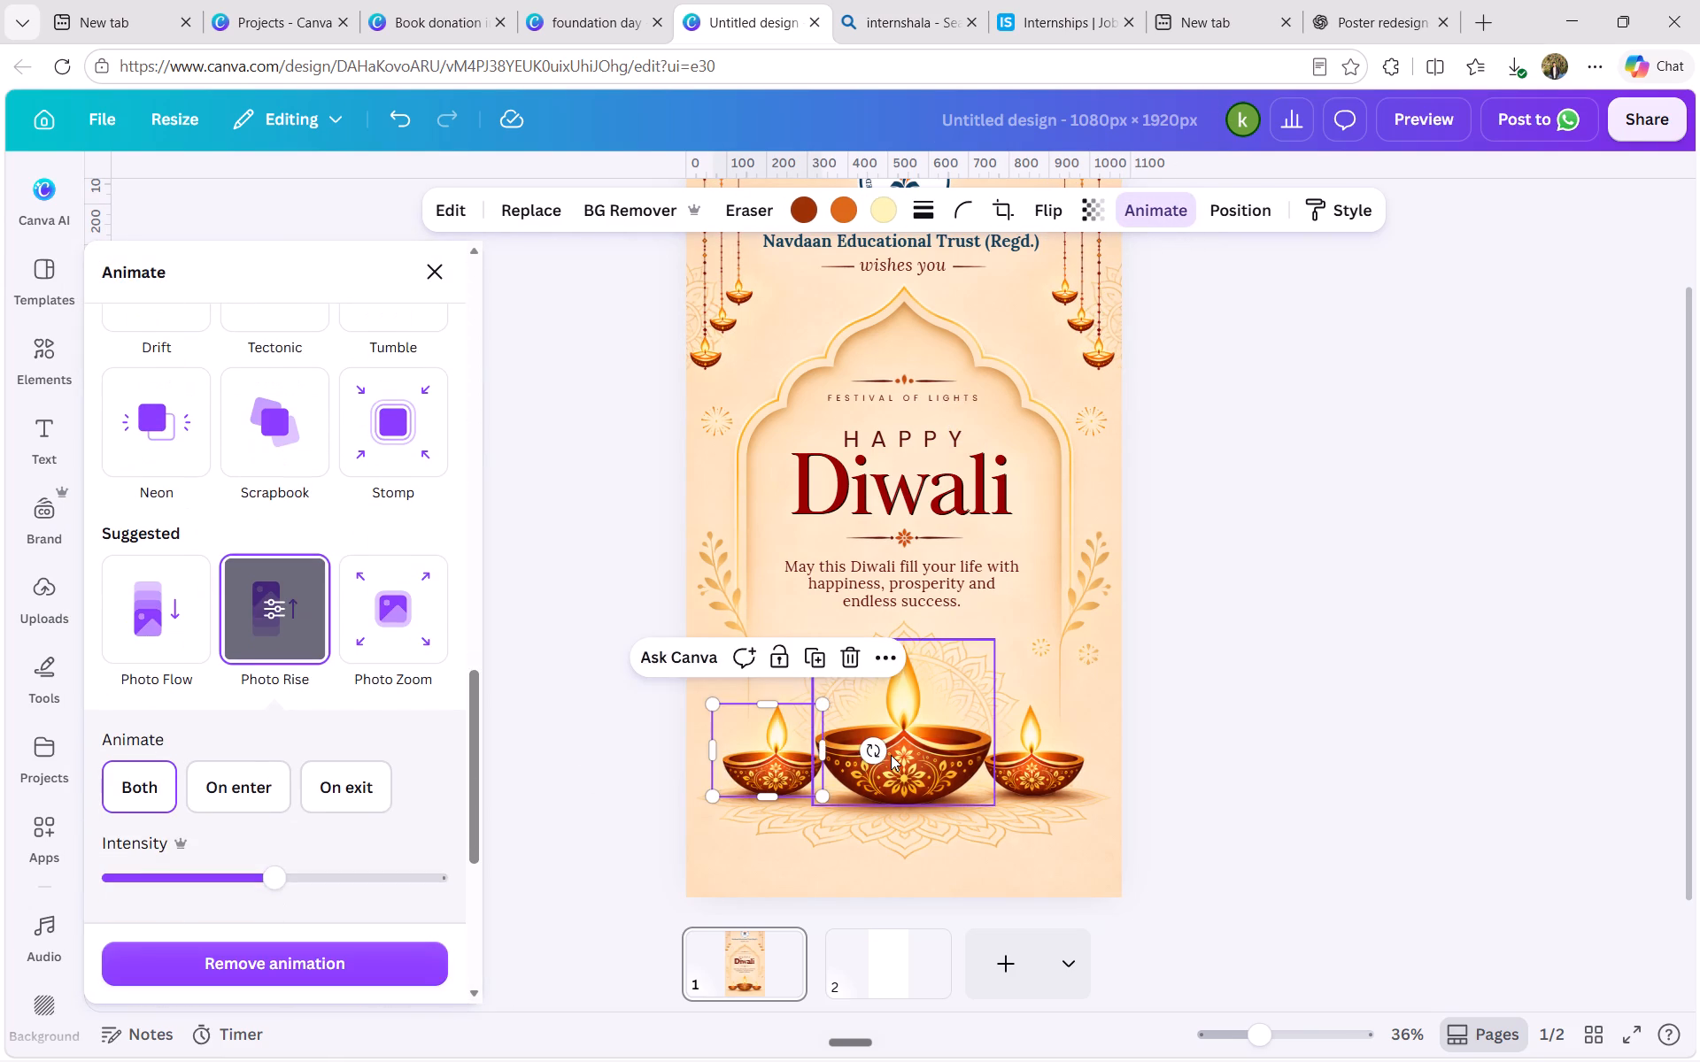
click(891, 755)
click(301, 607)
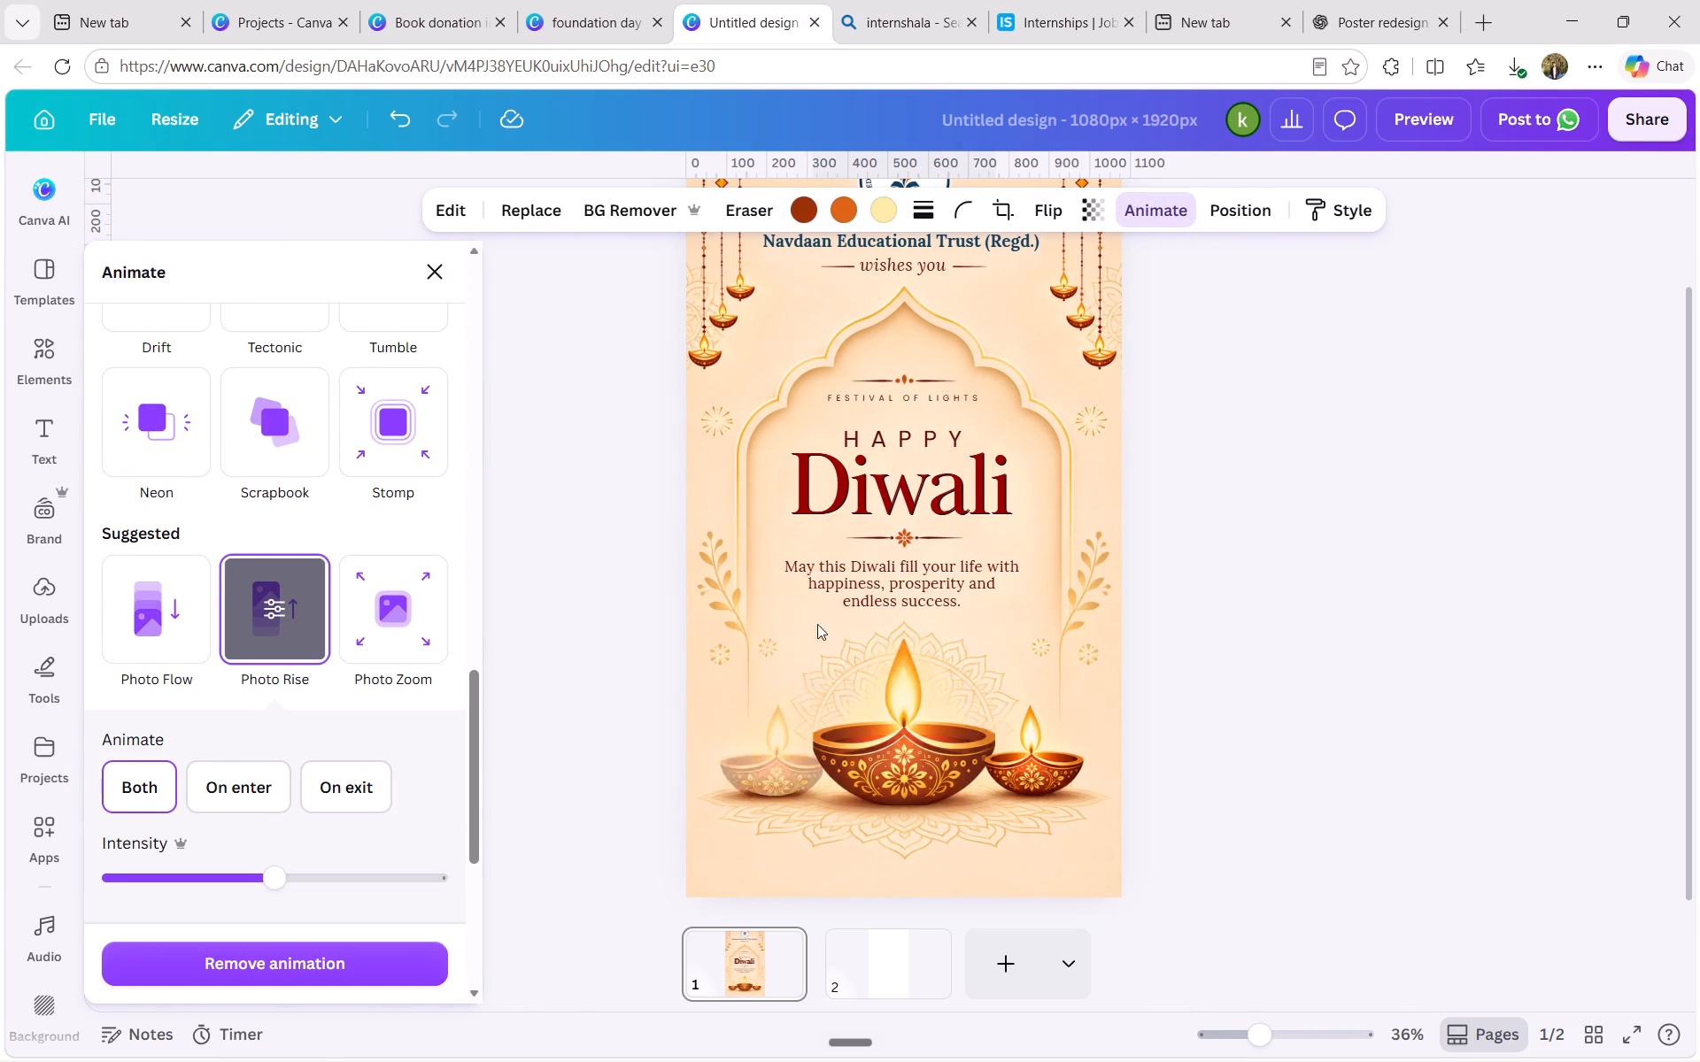
click(1019, 774)
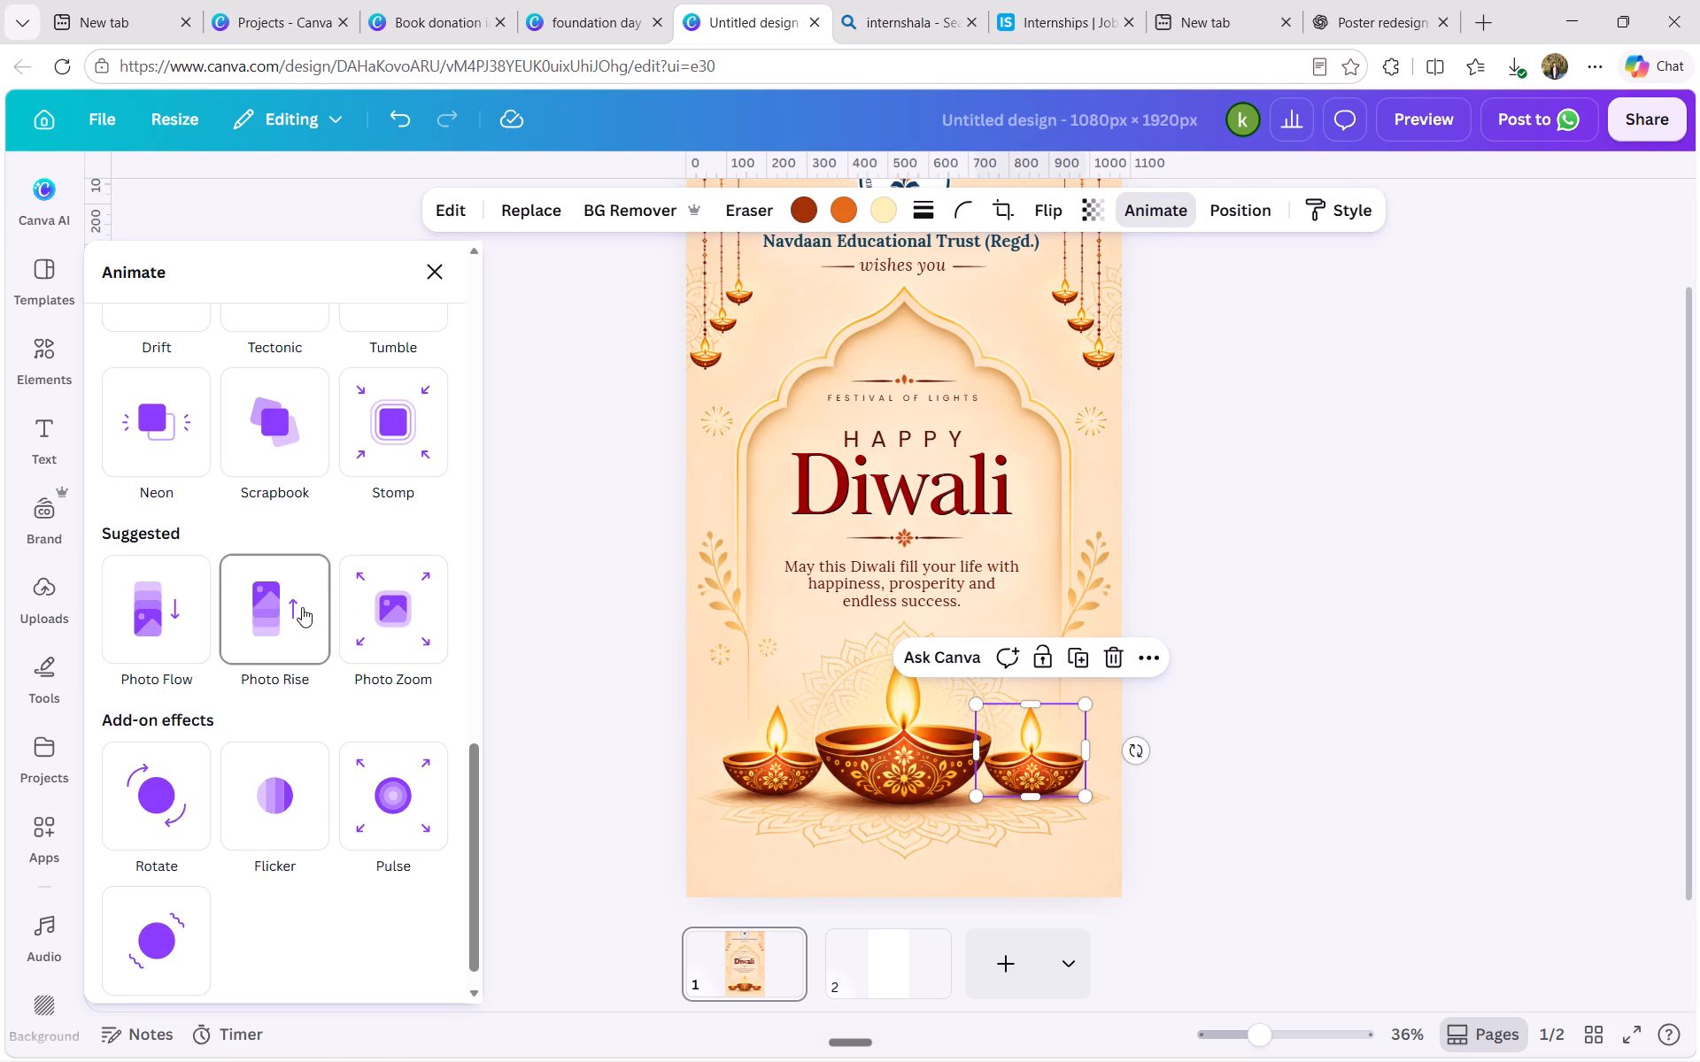
click(302, 607)
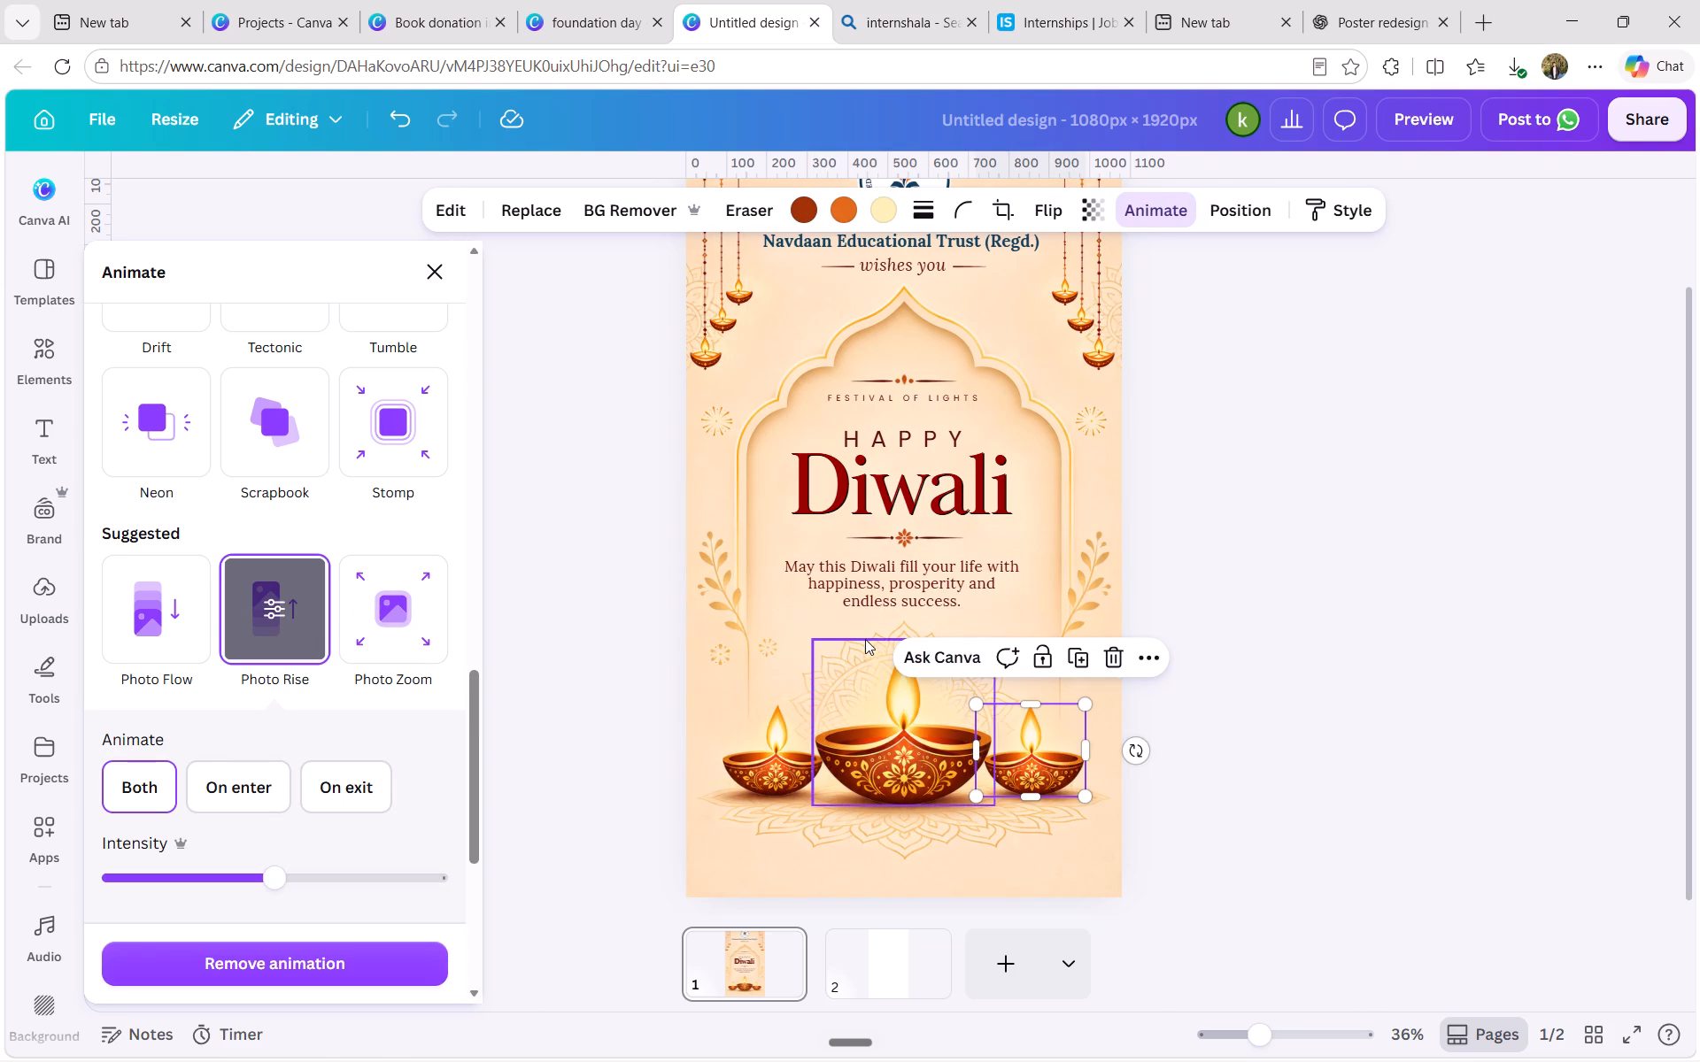
Move the mandala behind the diyas up out of the way and group the three diyas.
click(866, 627)
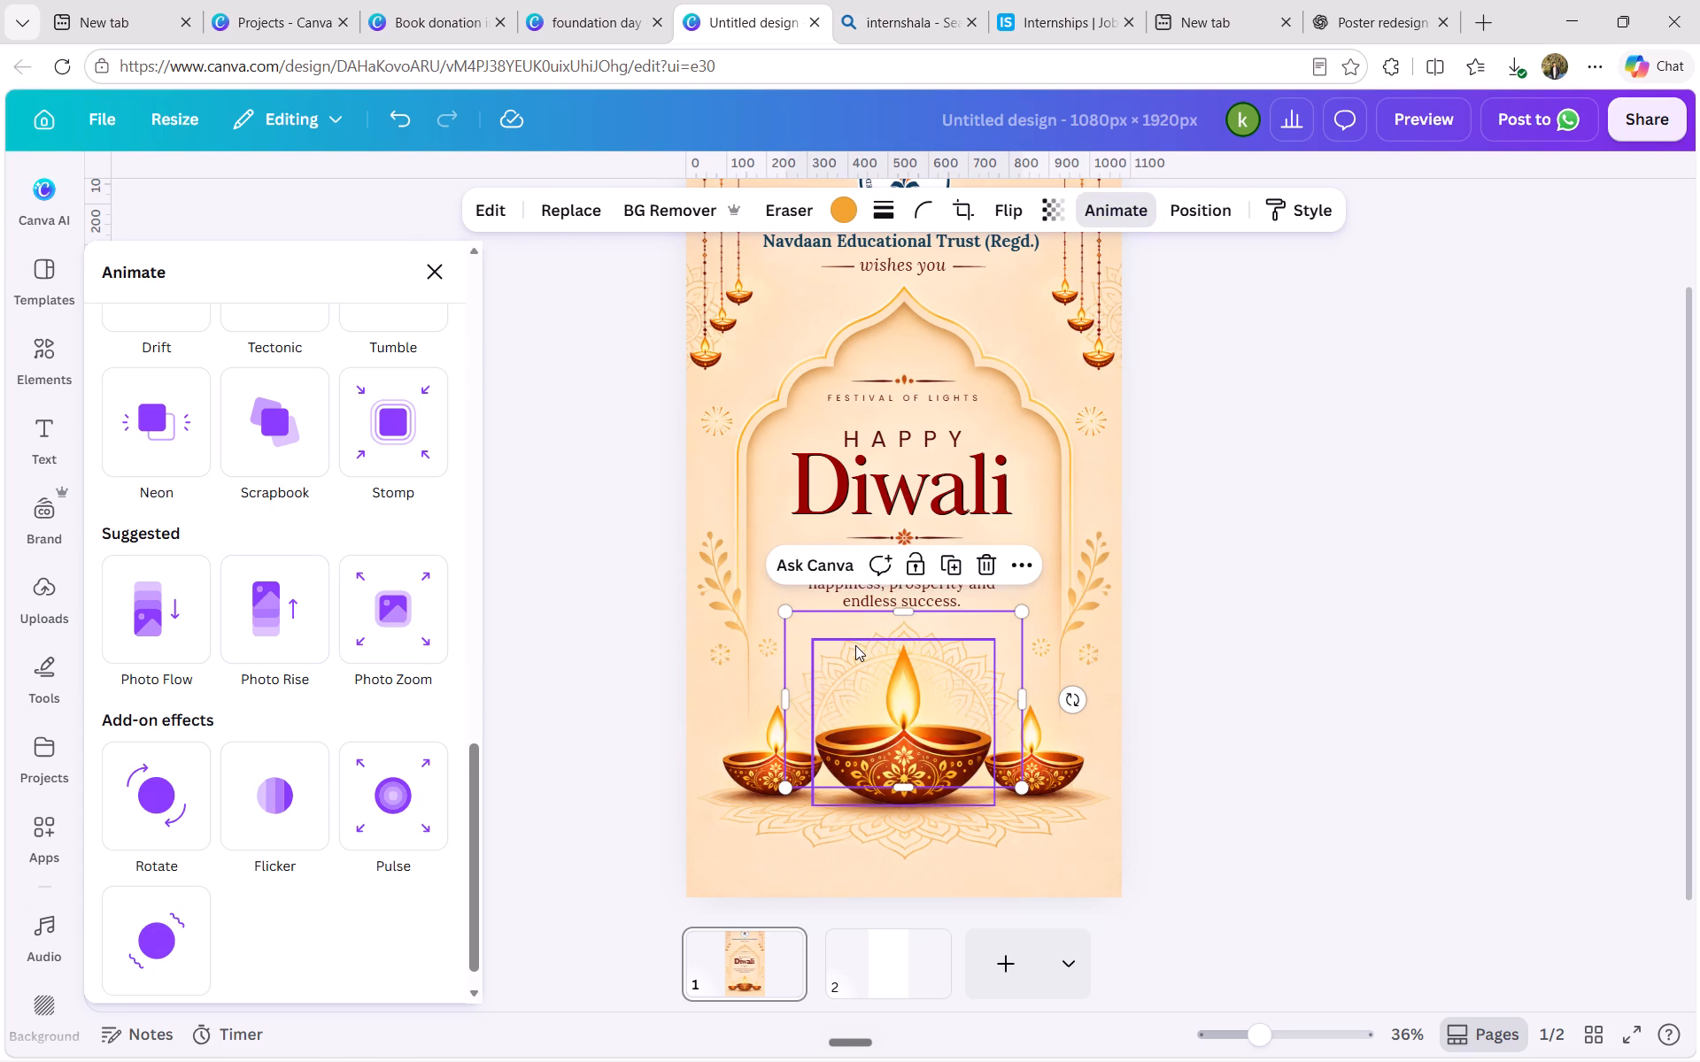
drag(930, 631, 952, 424)
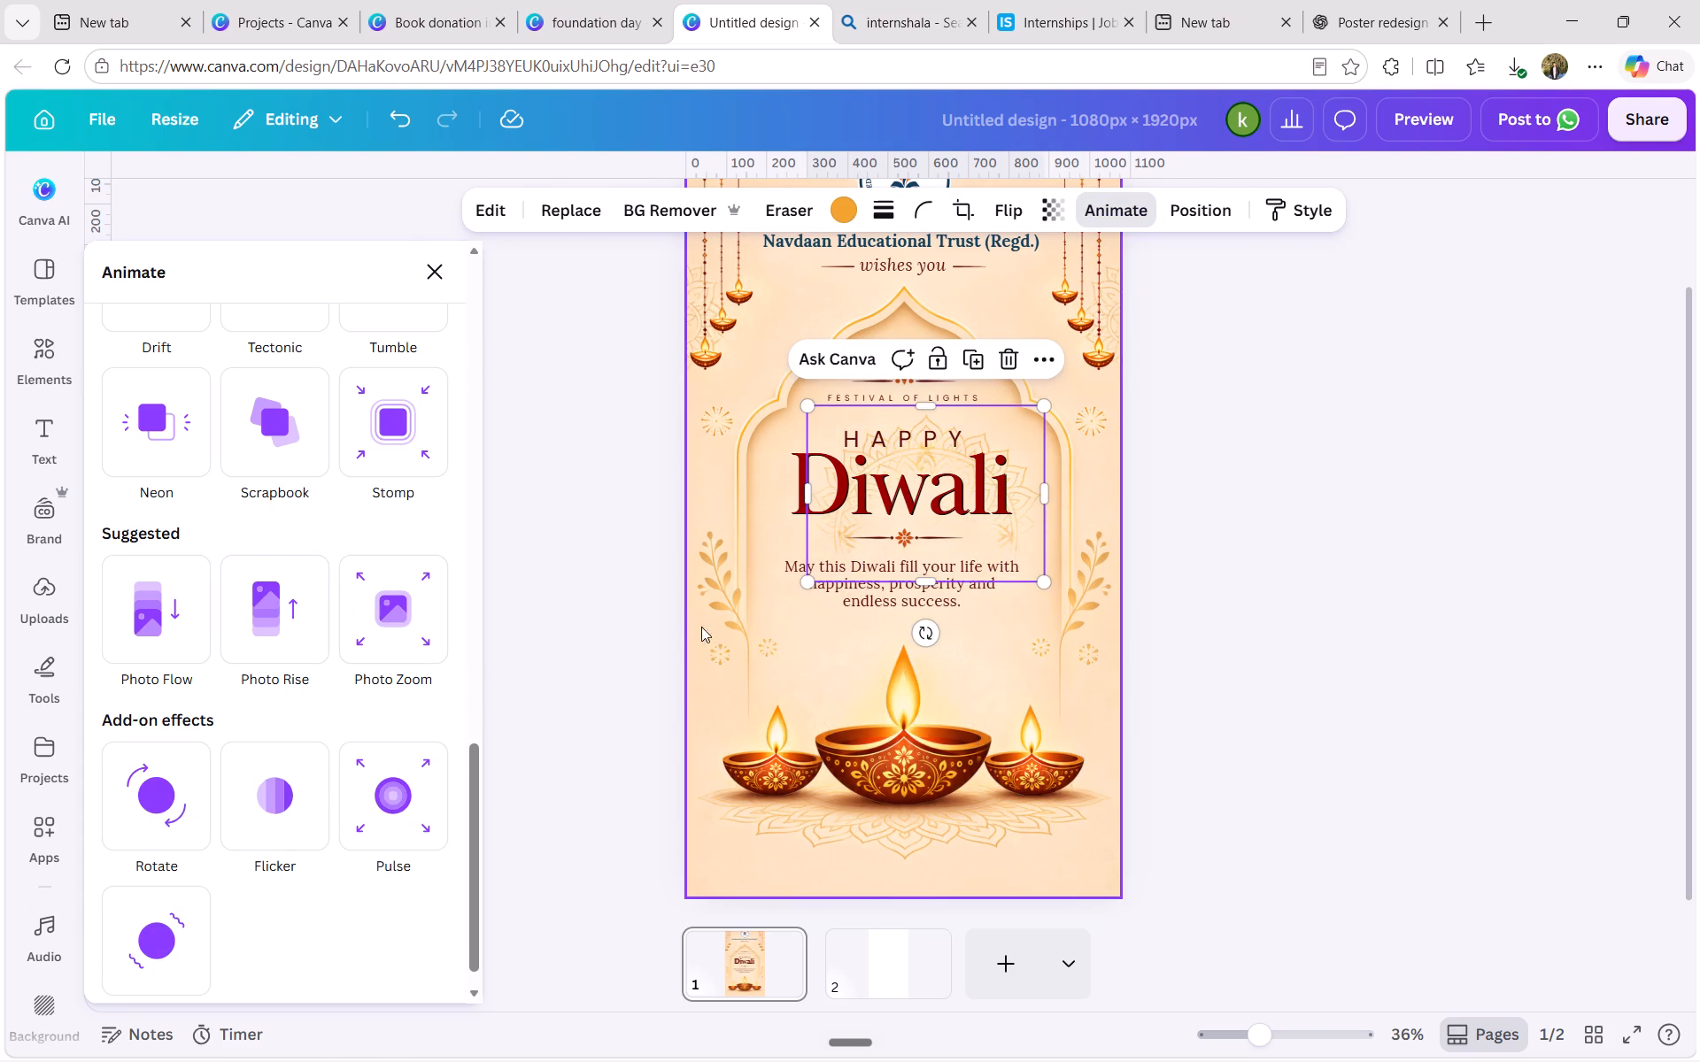
drag(702, 739, 992, 749)
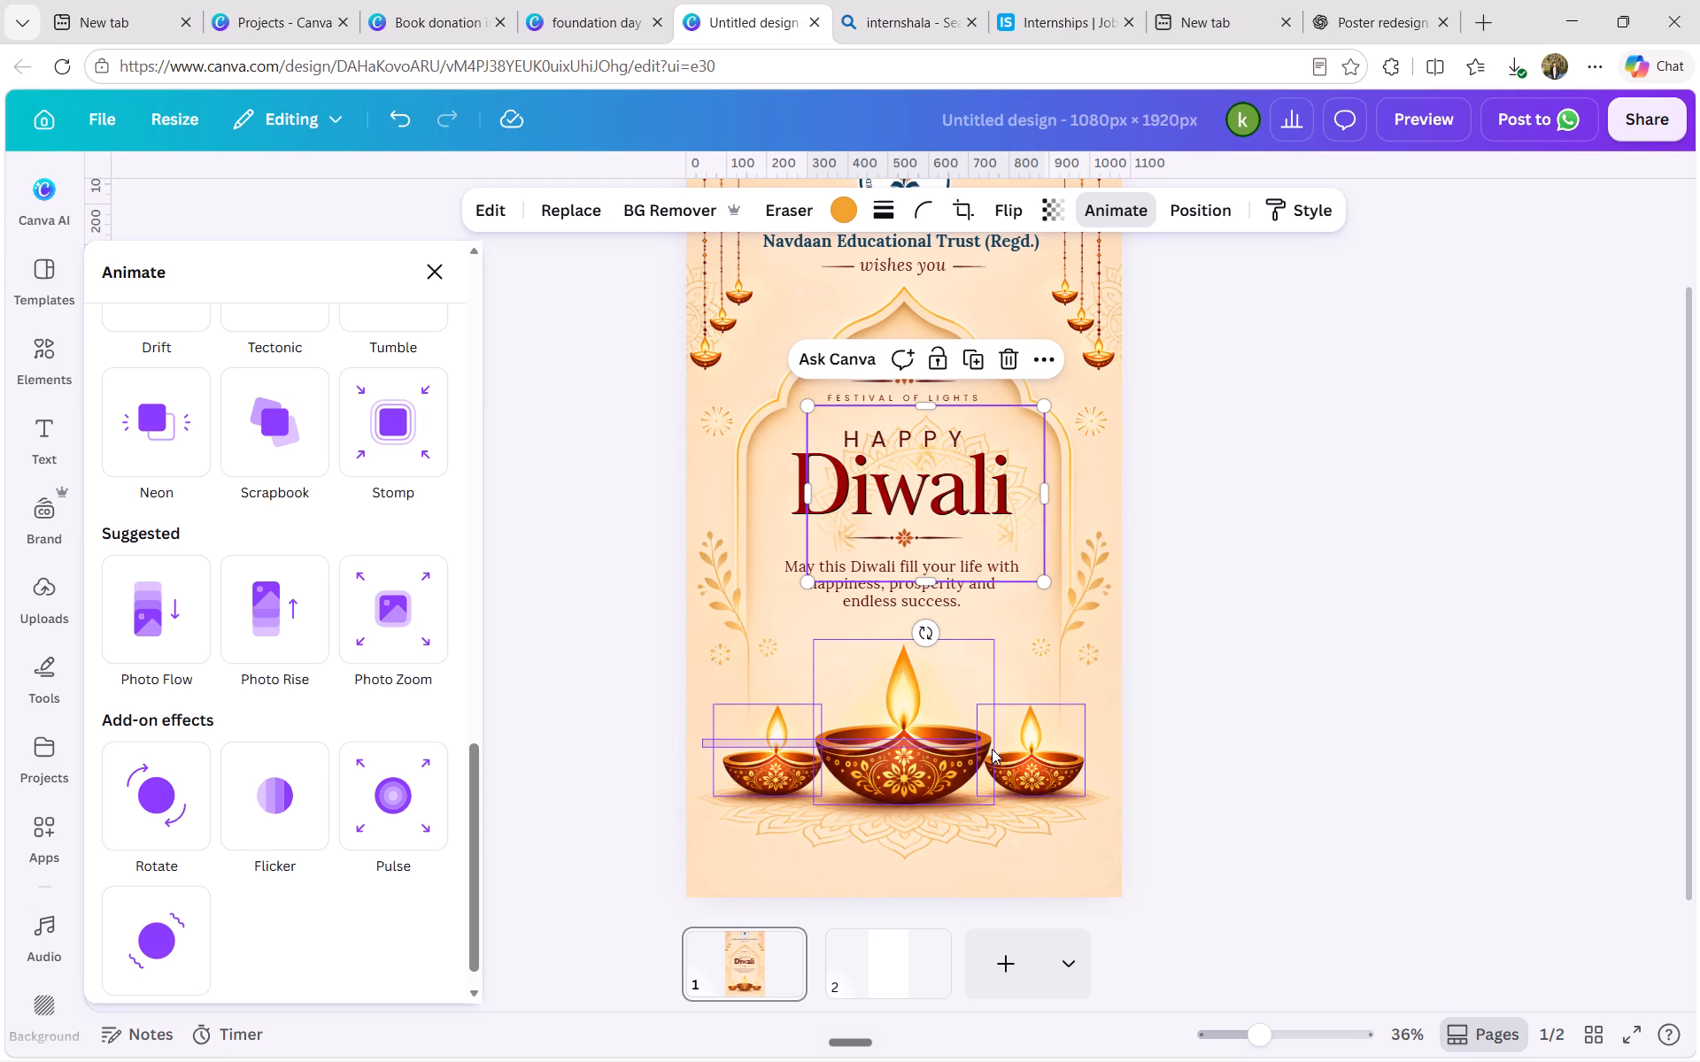
drag(992, 749, 1033, 755)
key(ctrl+g)
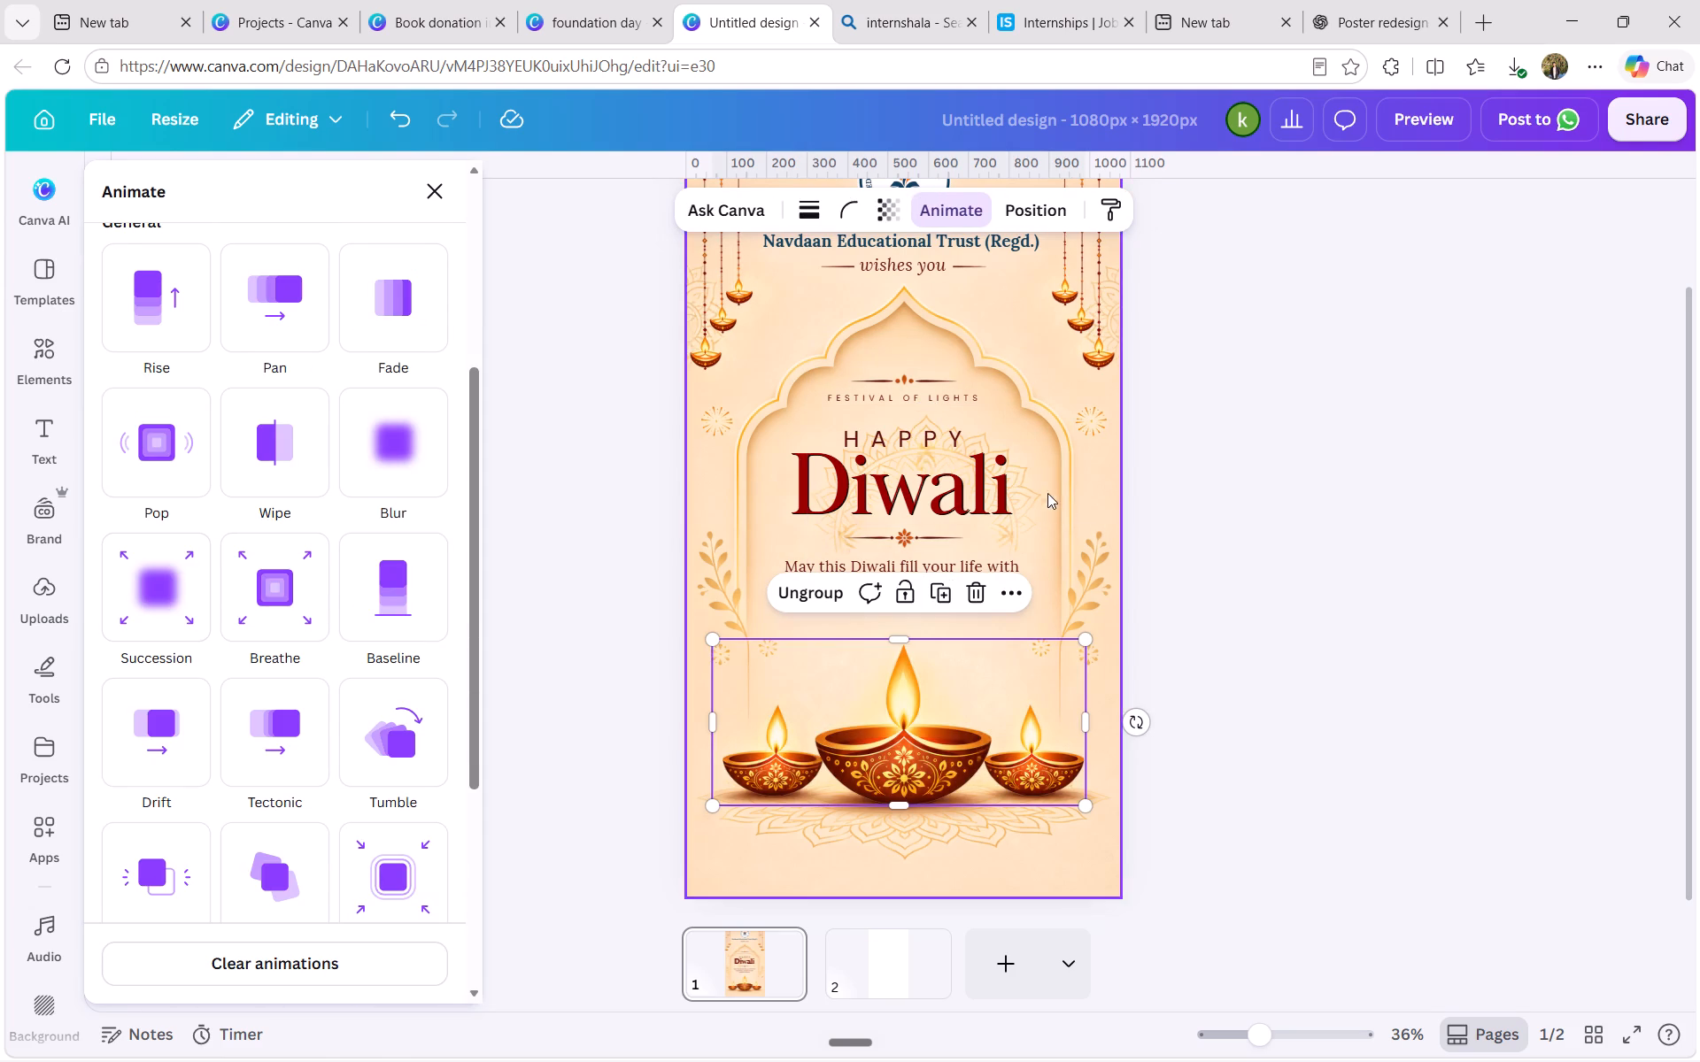
Move the mandala back down behind the large central diya, just below the greeting message.
drag(1028, 477, 1004, 686)
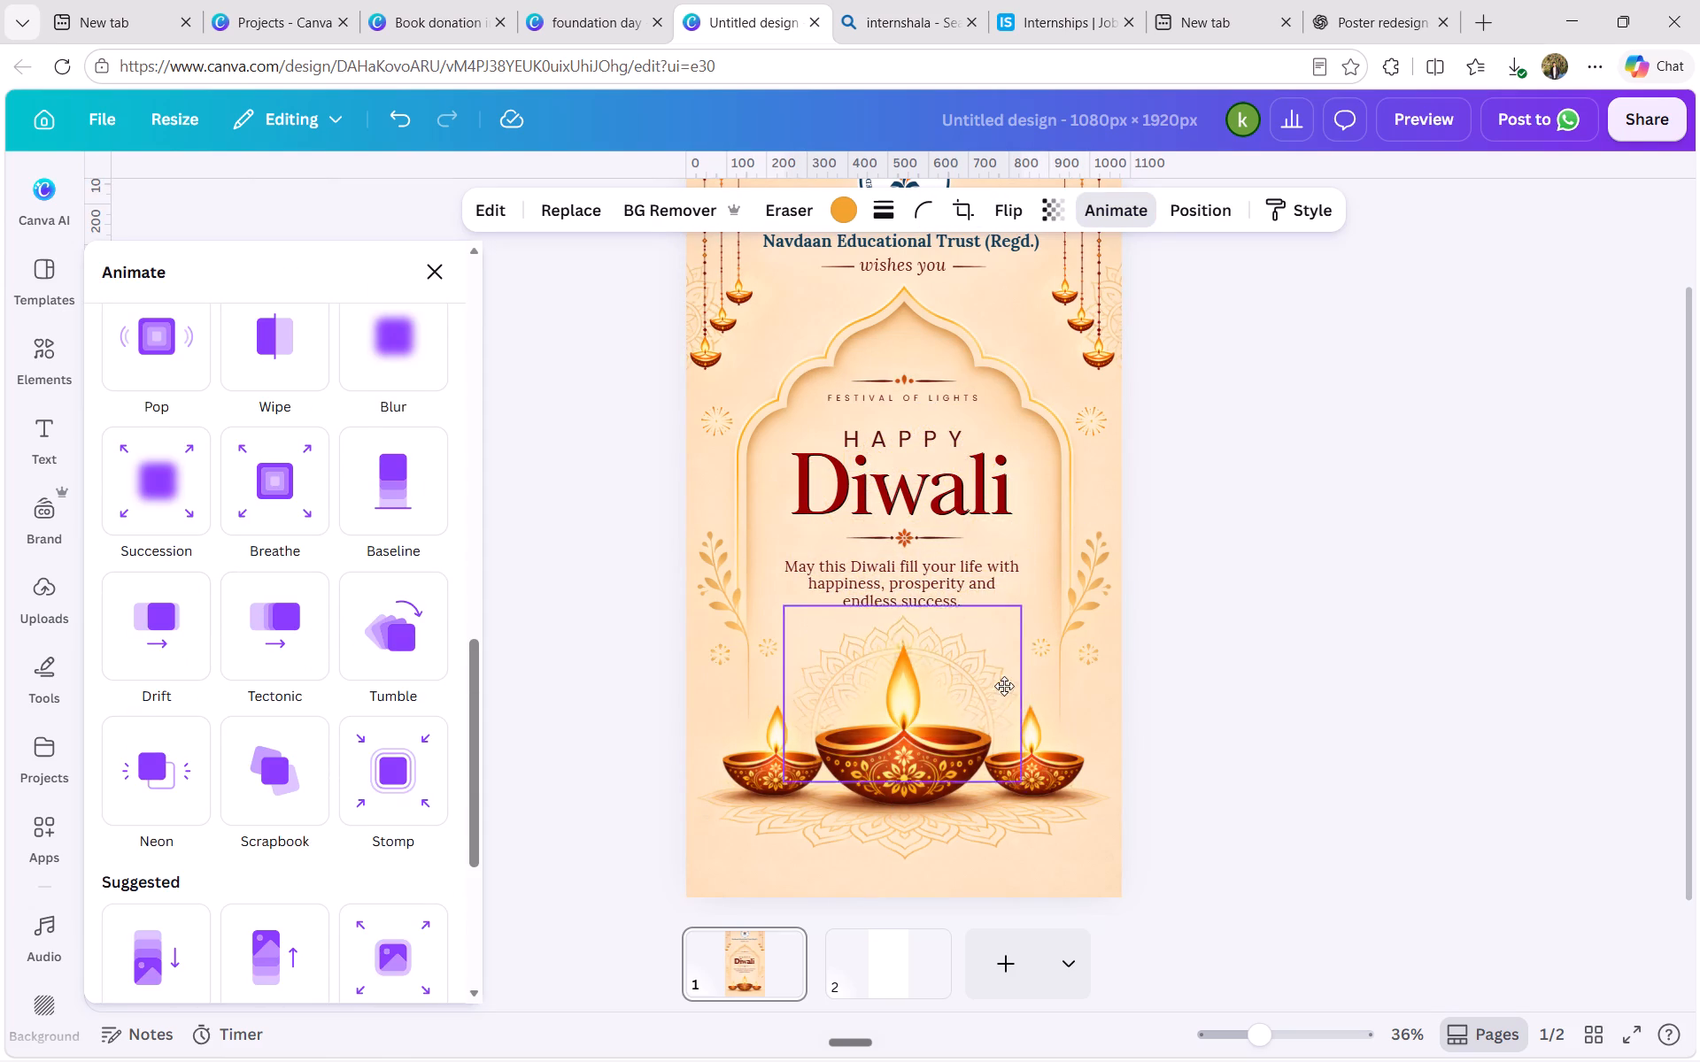
drag(1004, 686, 1002, 696)
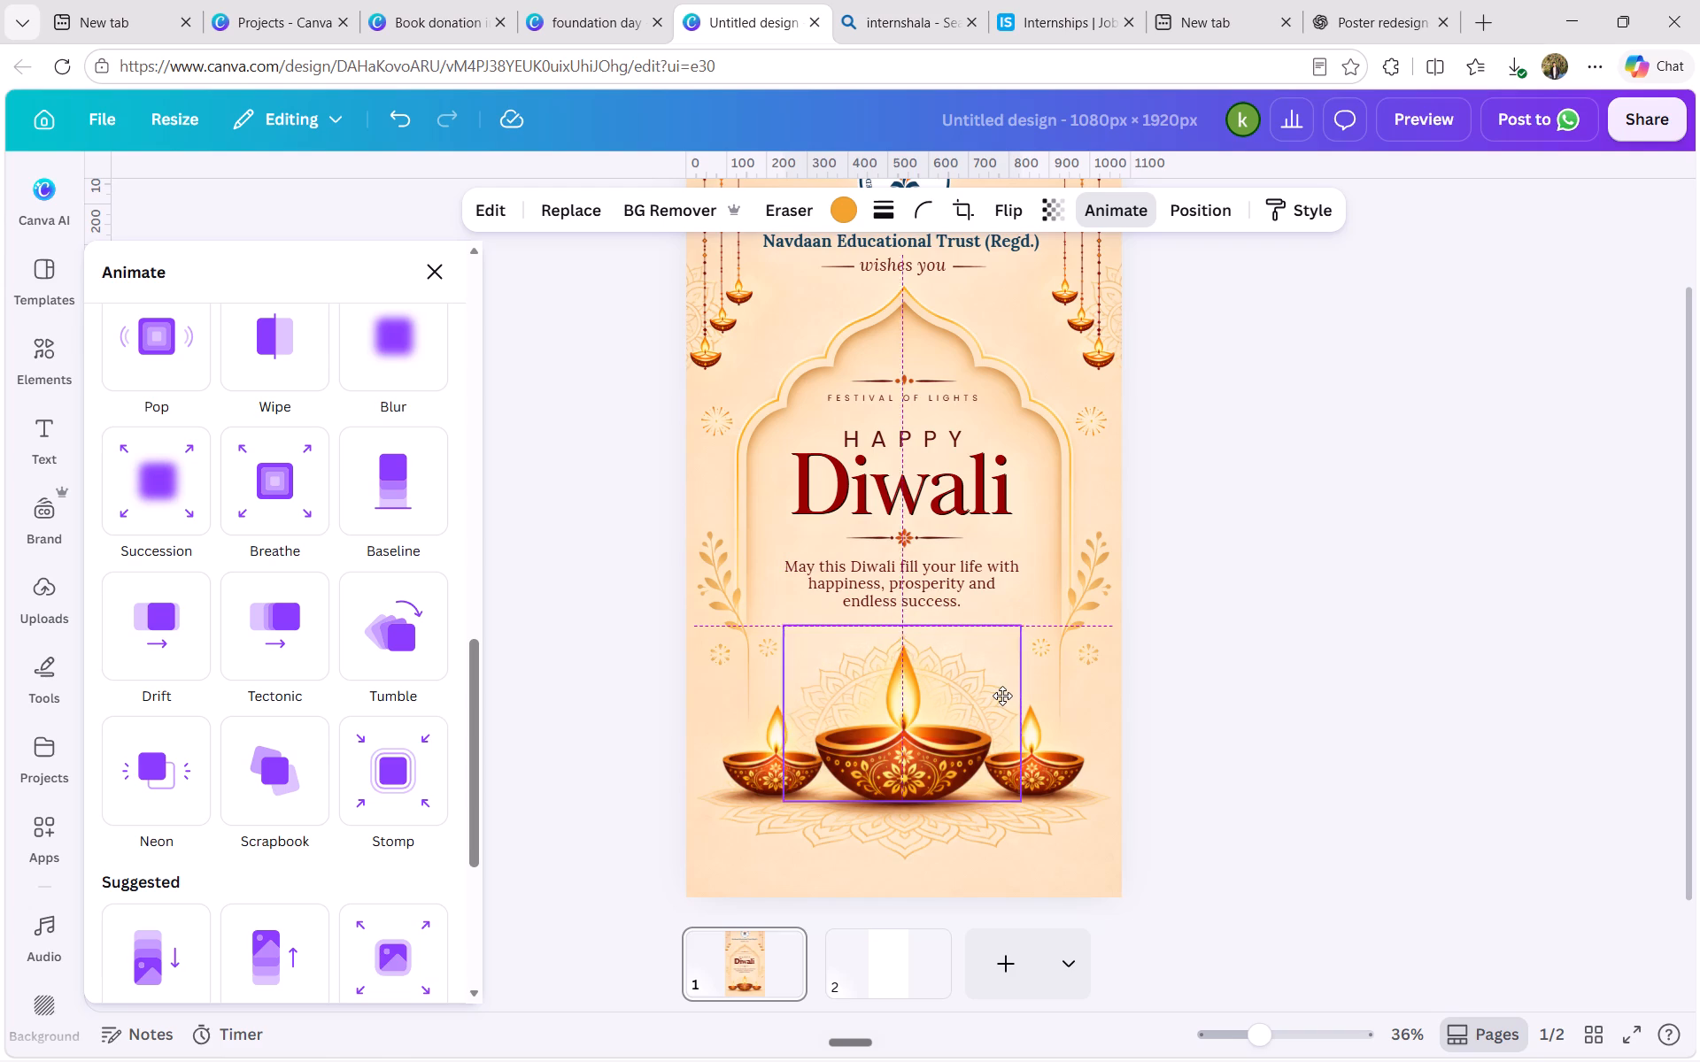
drag(1002, 696, 1001, 687)
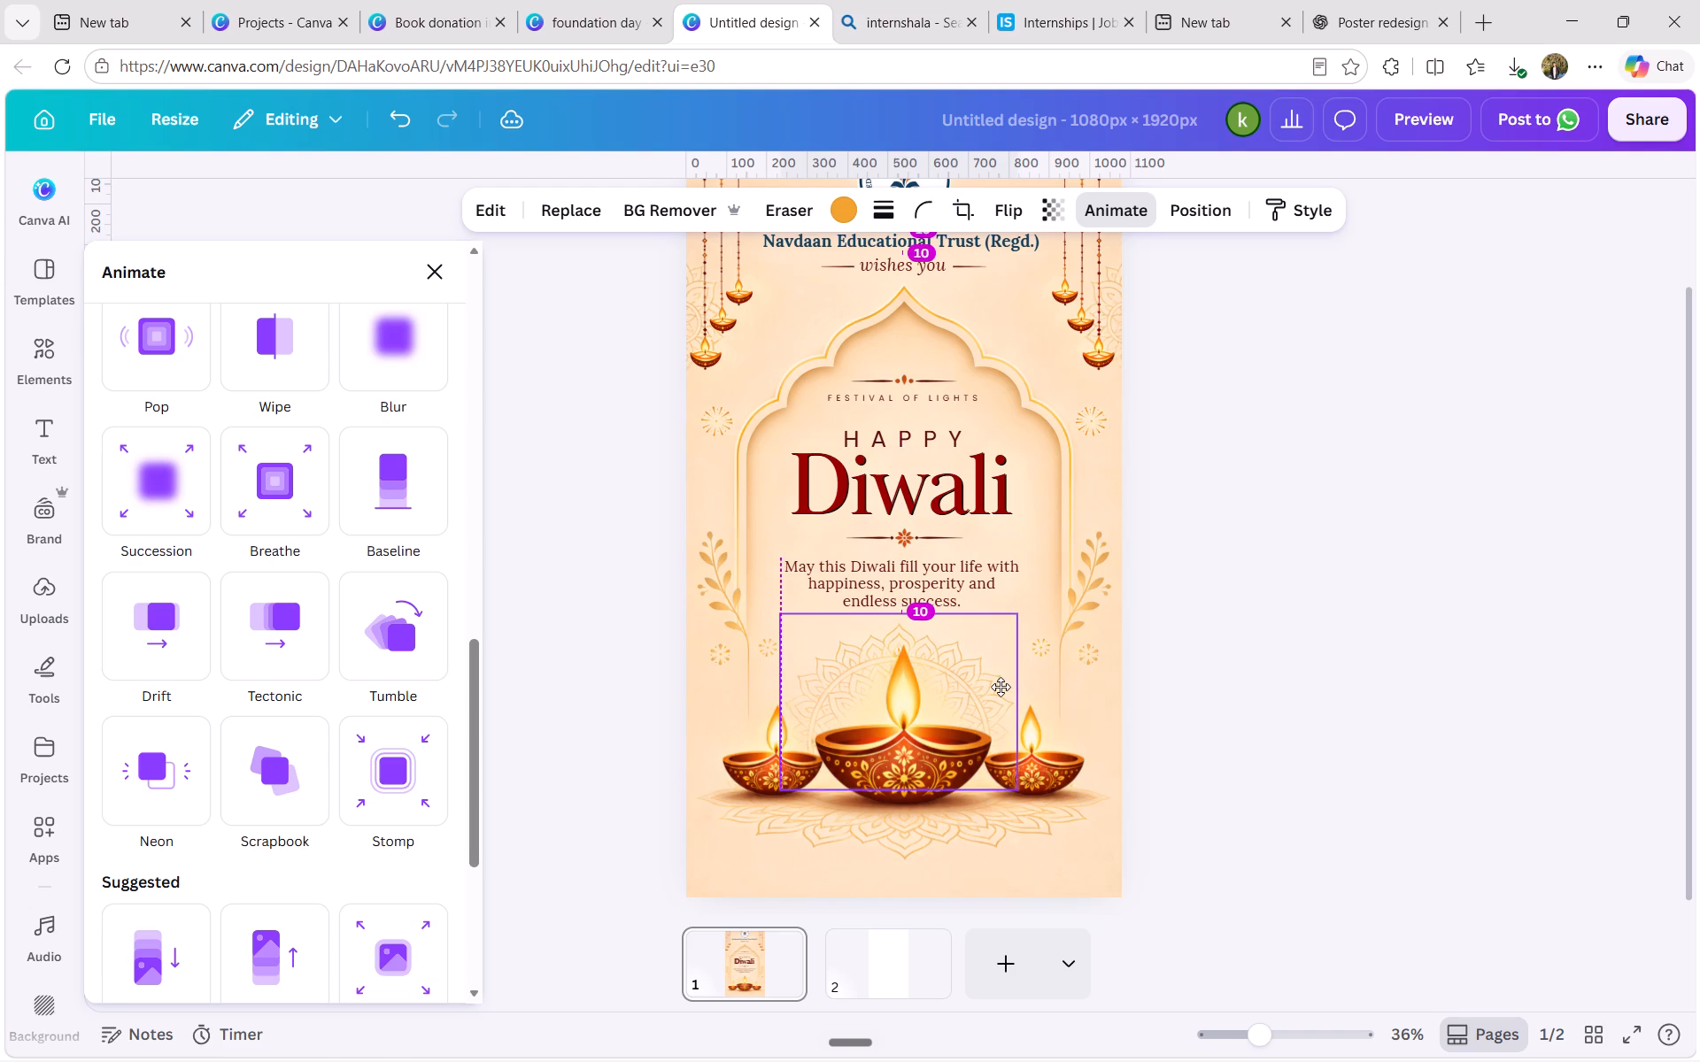
drag(1001, 687, 1001, 684)
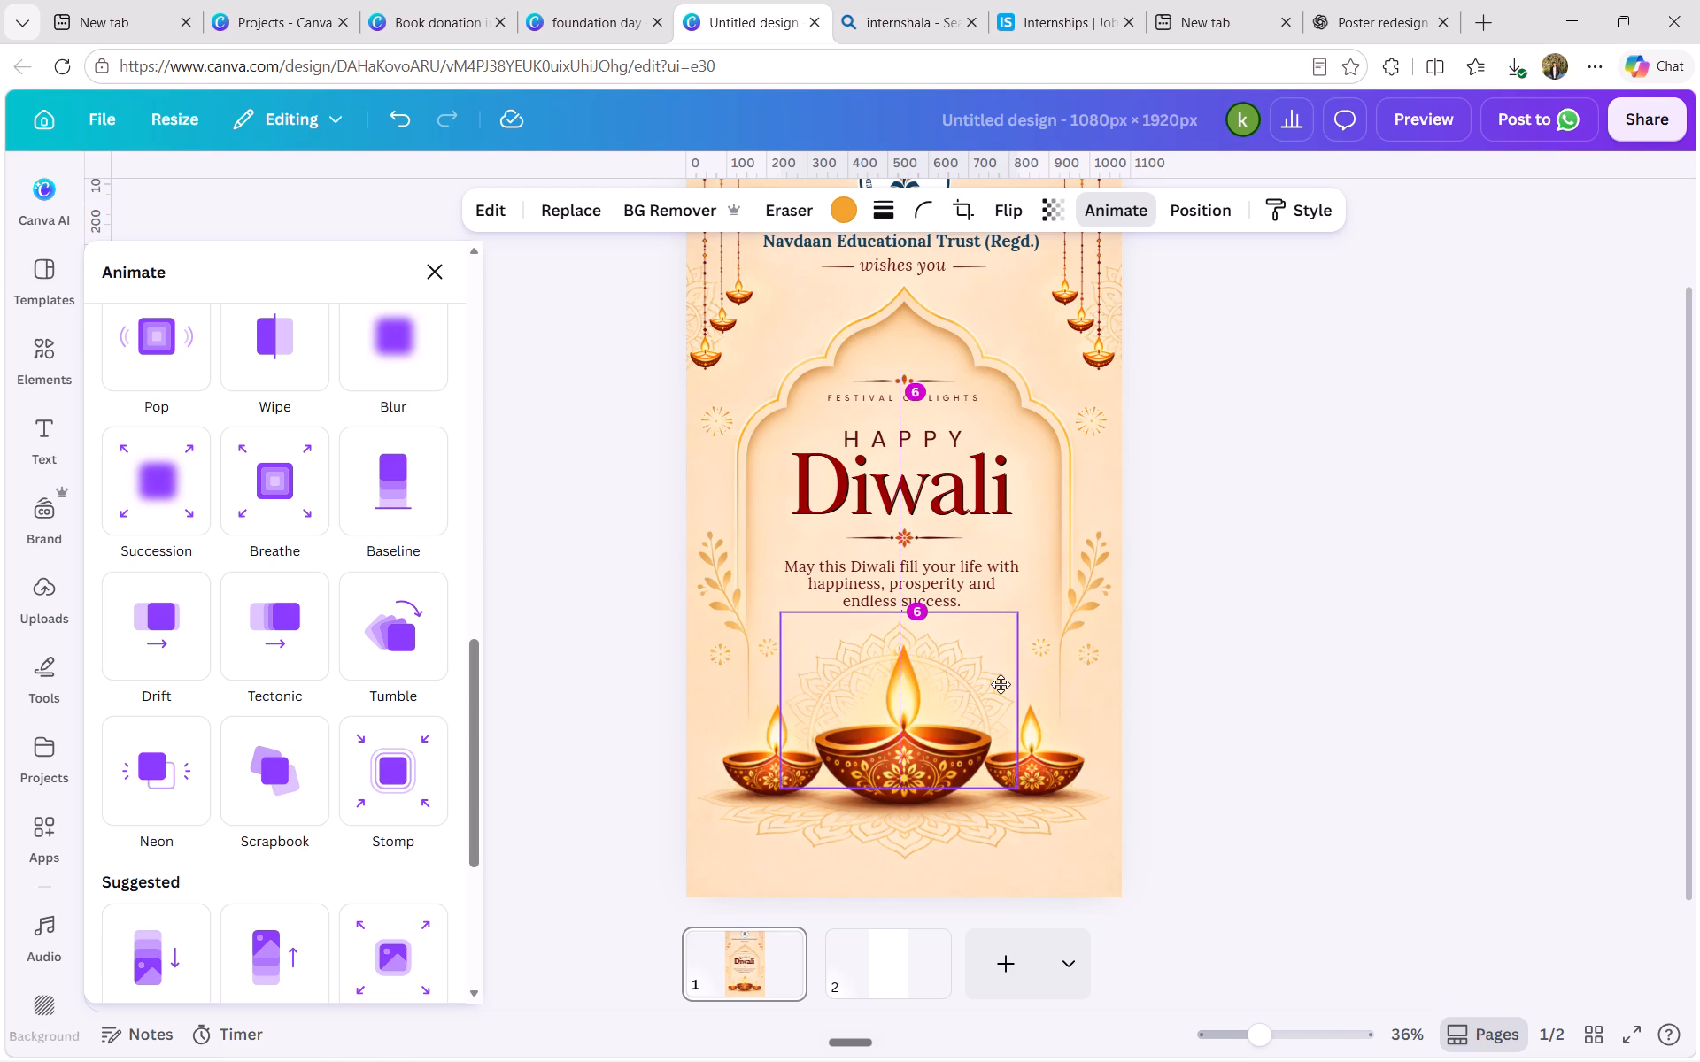
drag(1001, 684, 1001, 683)
Preview the available animations for the mandala behind the diyas and apply the Rotate add-on effect to it.
scroll(226, 527, up, 4)
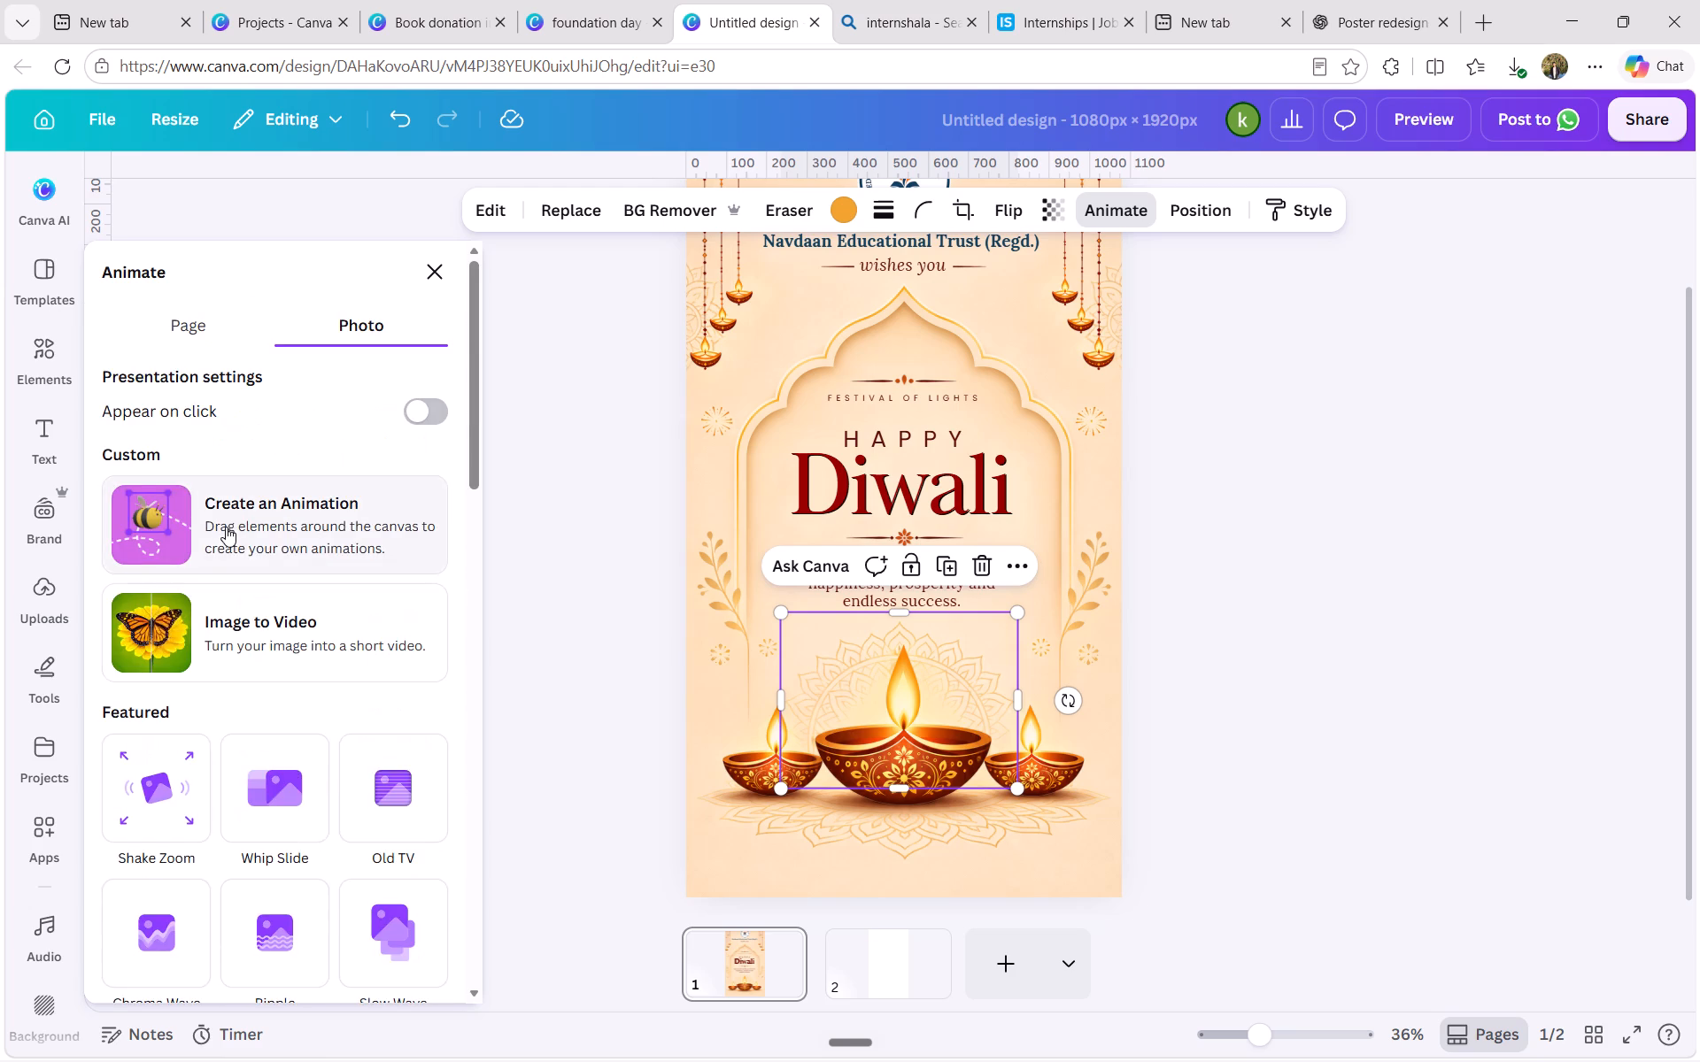
scroll(226, 527, down, 2)
scroll(226, 527, up, 1)
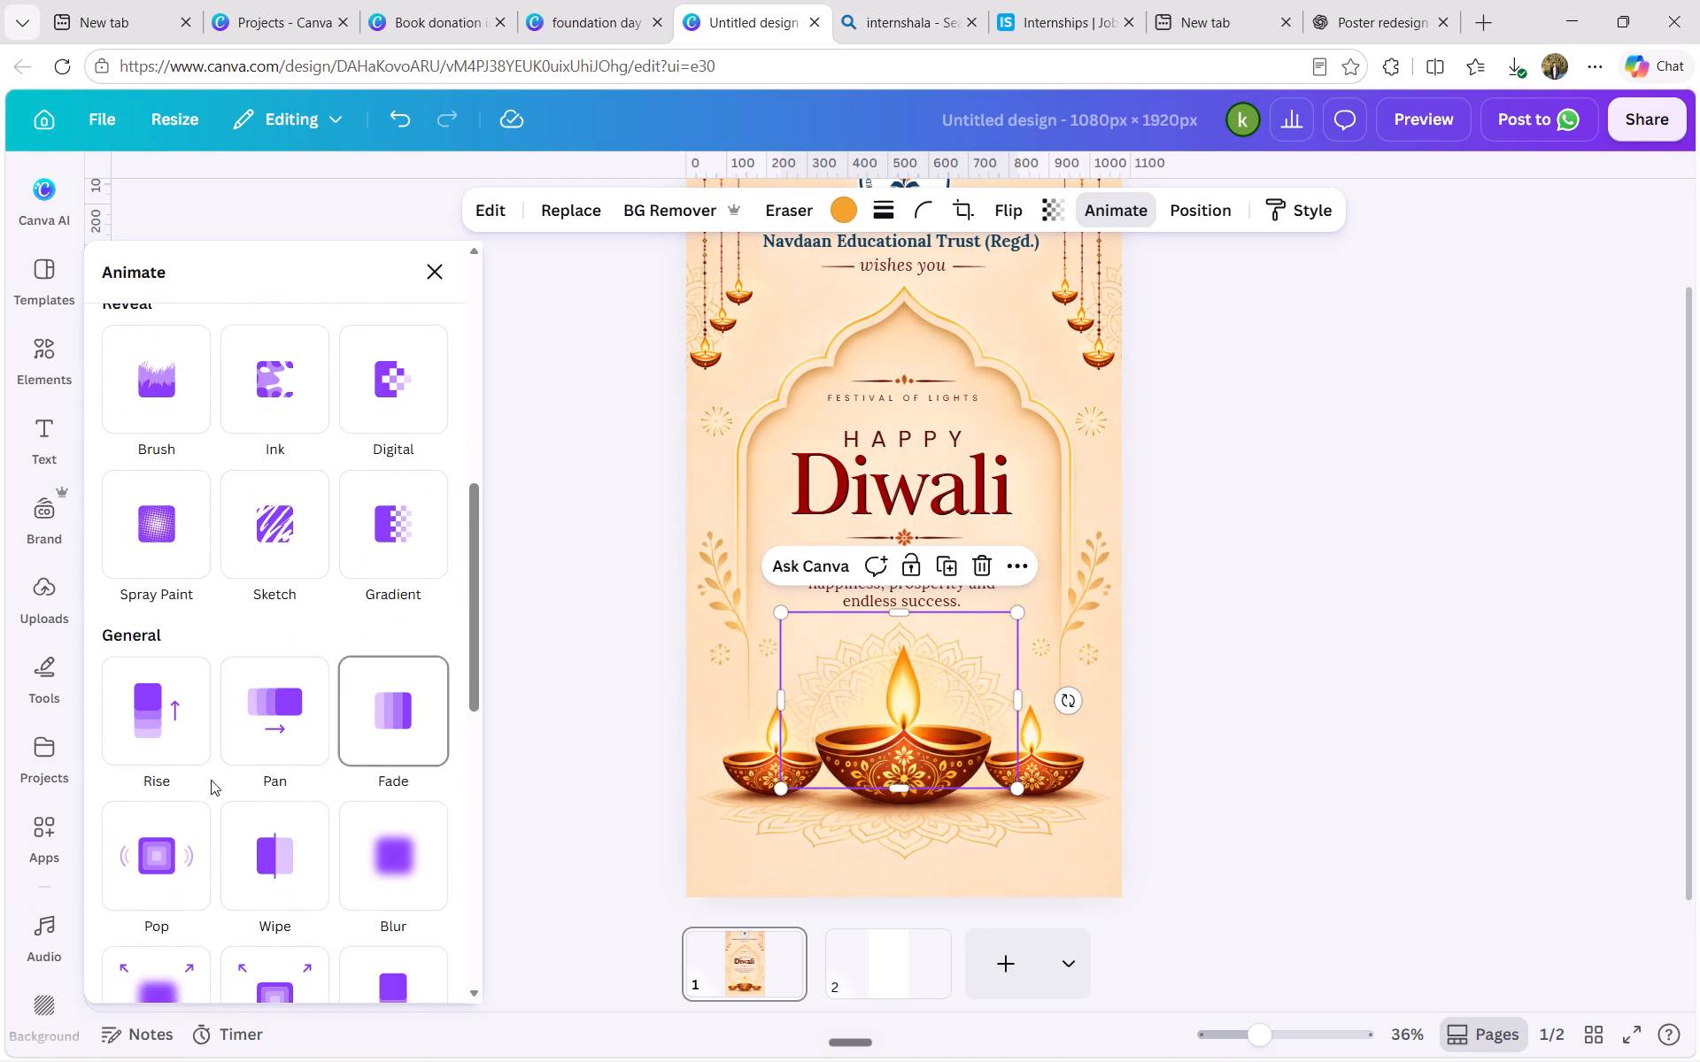
scroll(211, 780, down, 1)
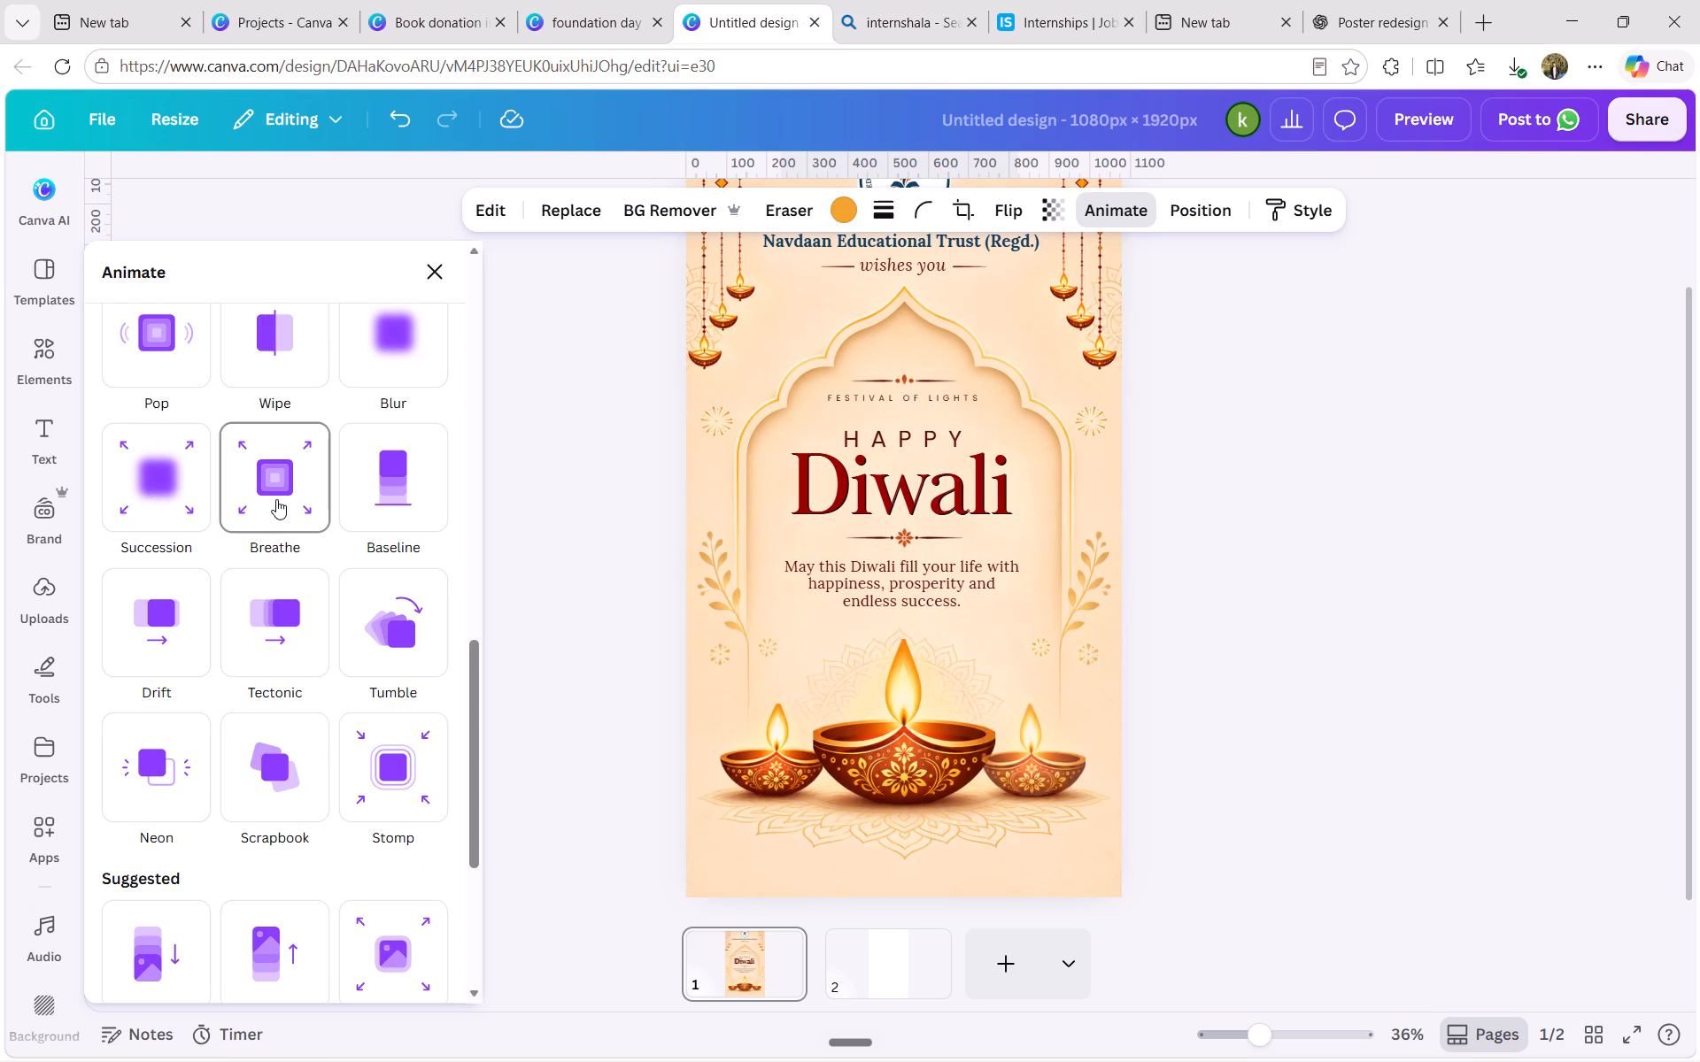
scroll(276, 499, up, 1)
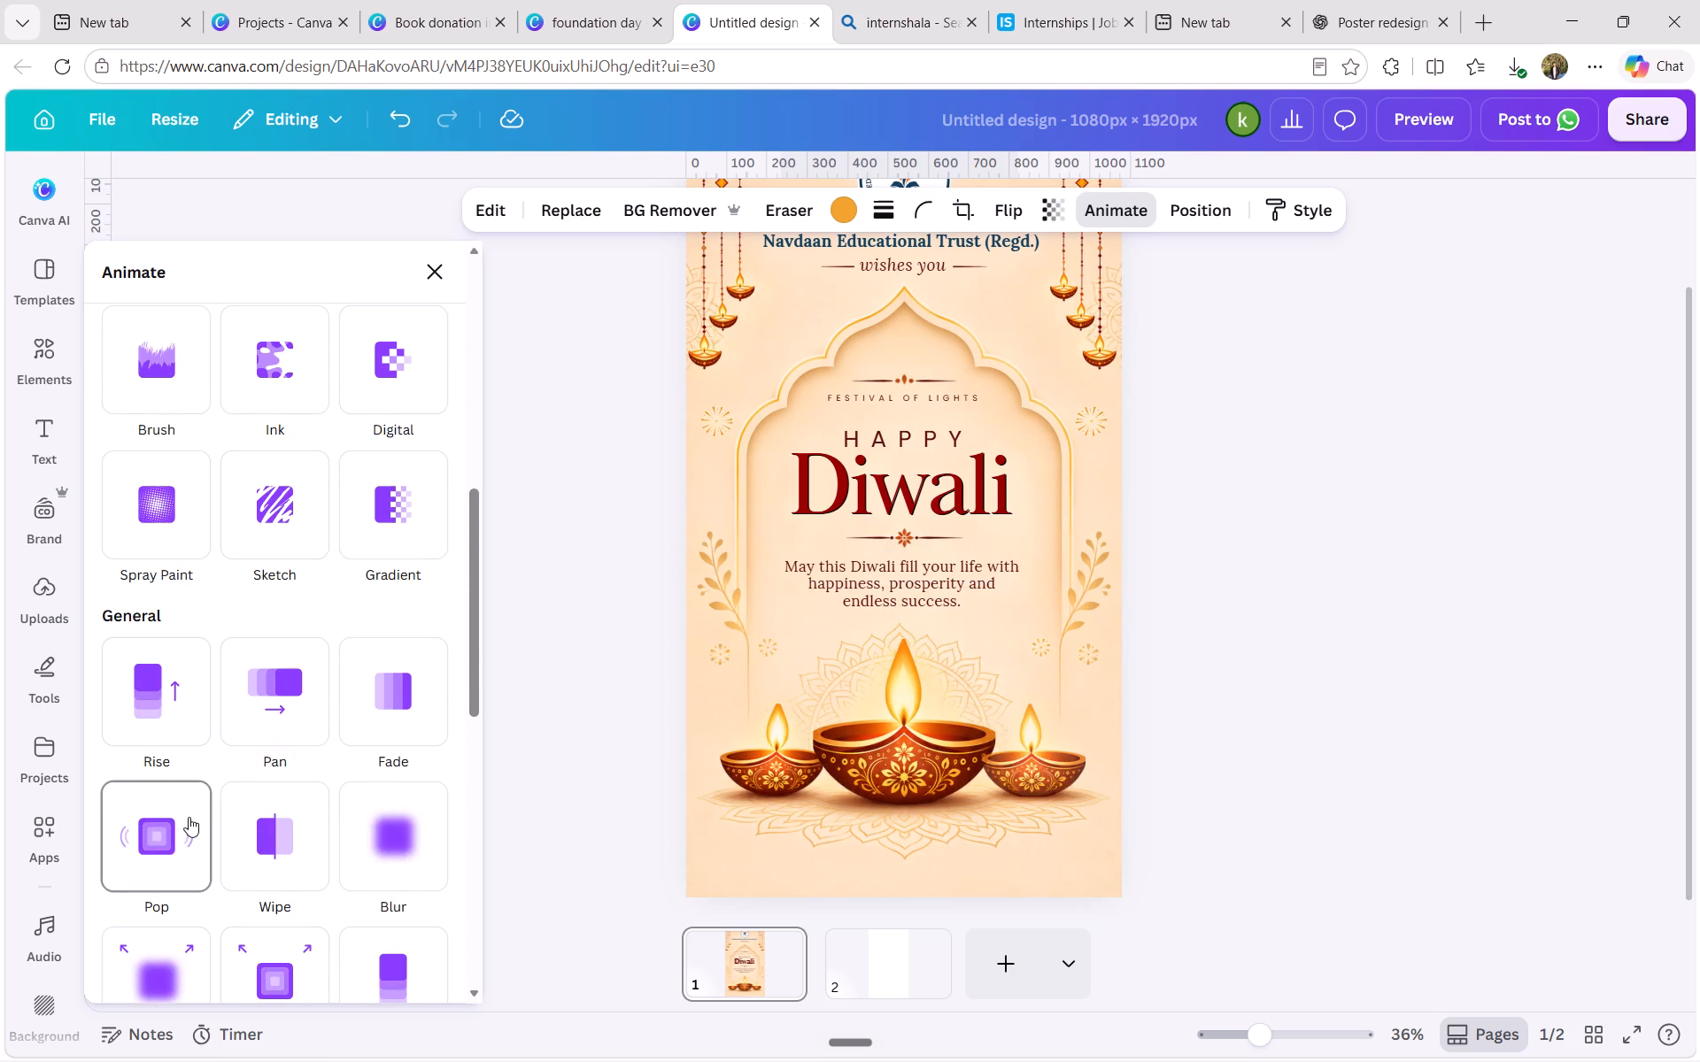
scroll(189, 817, down, 1)
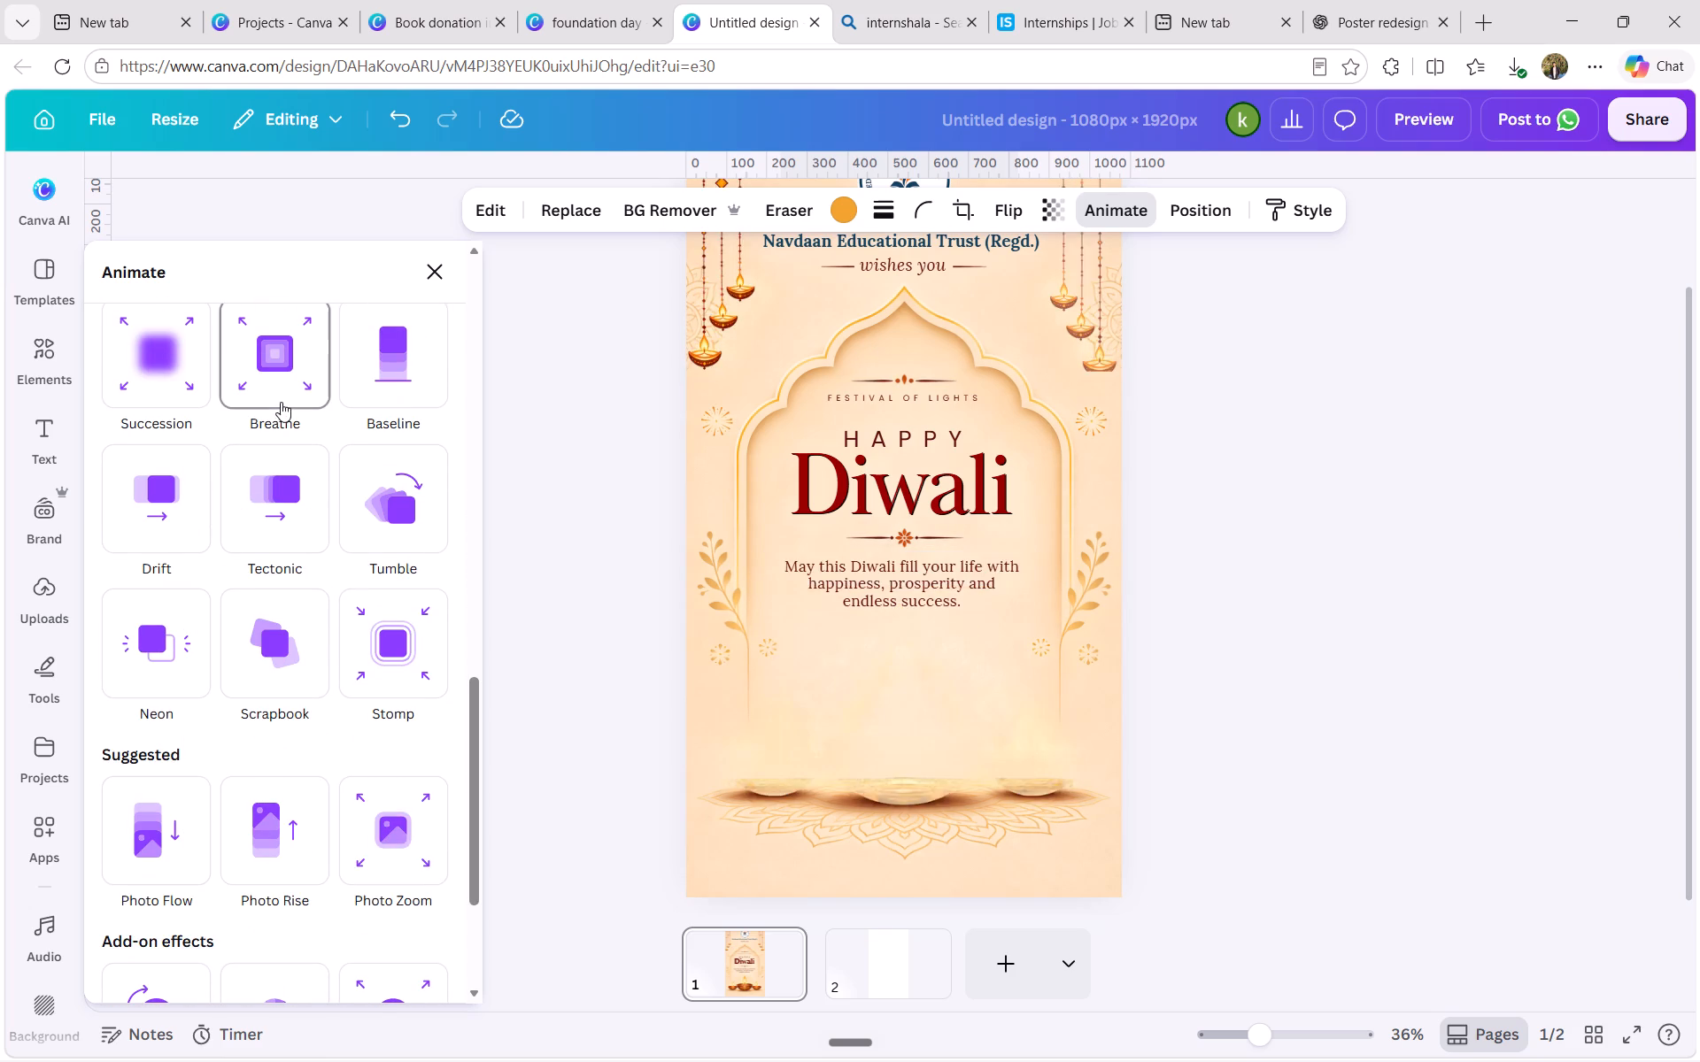
scroll(396, 491, down, 1)
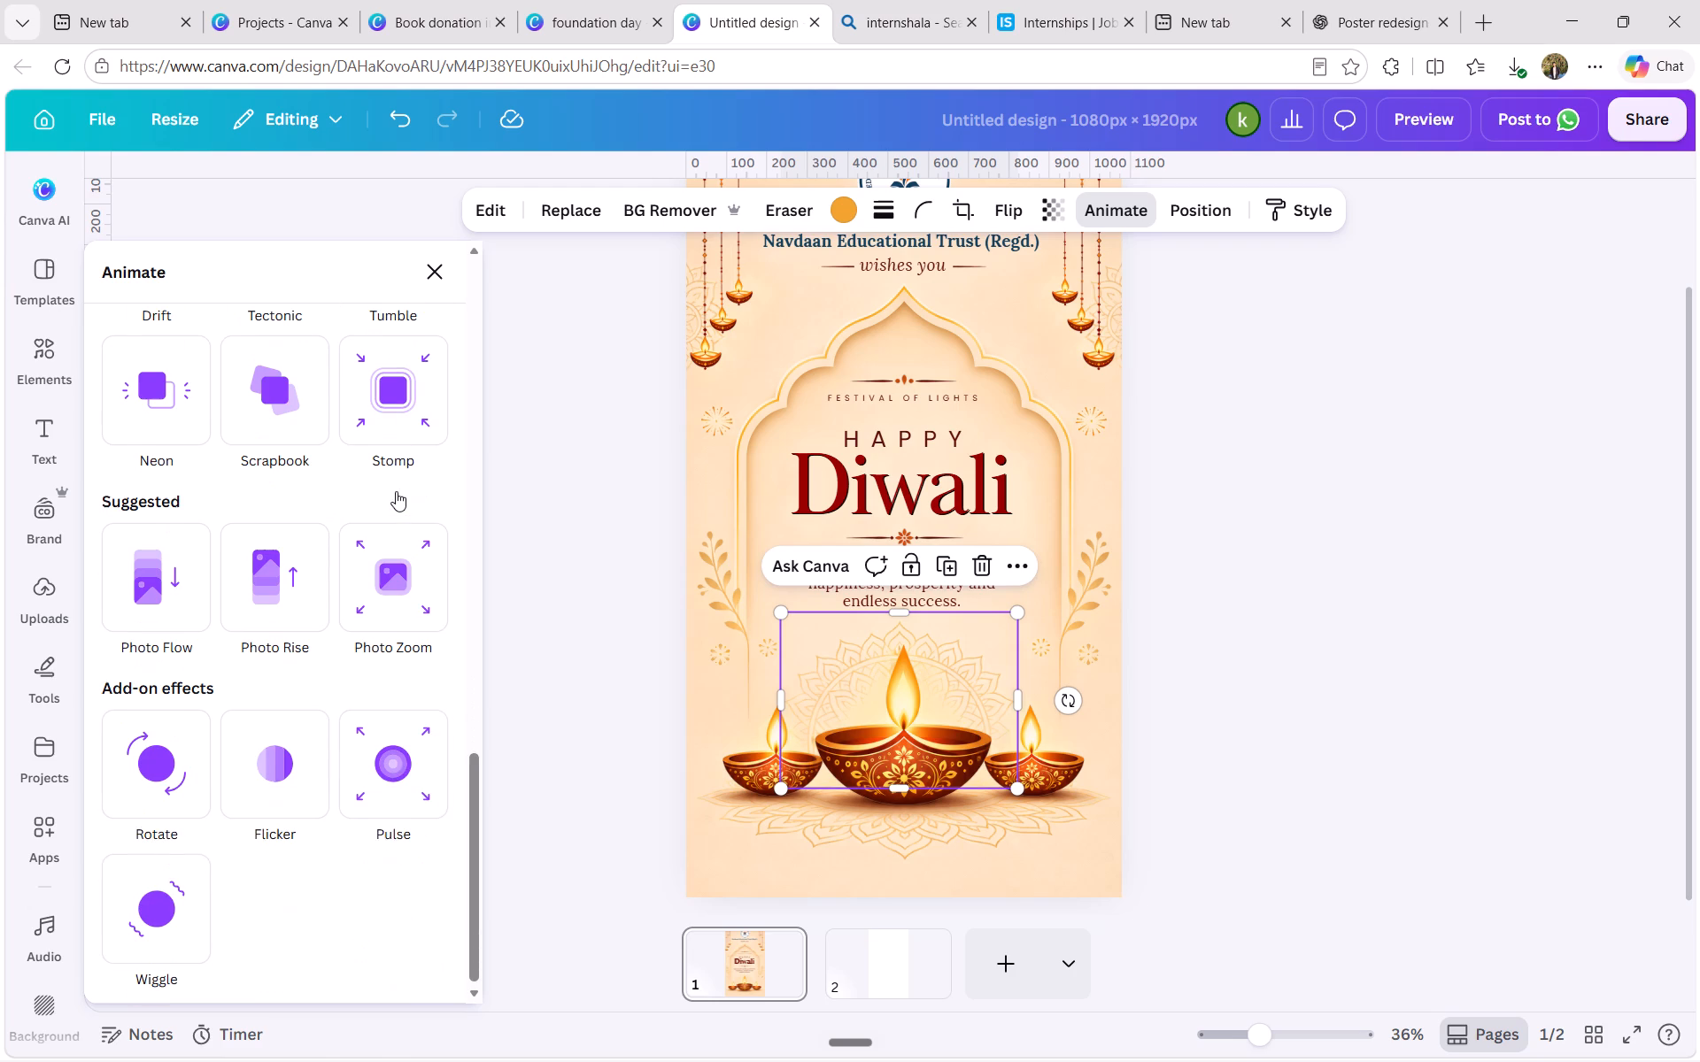
scroll(396, 491, down, 1)
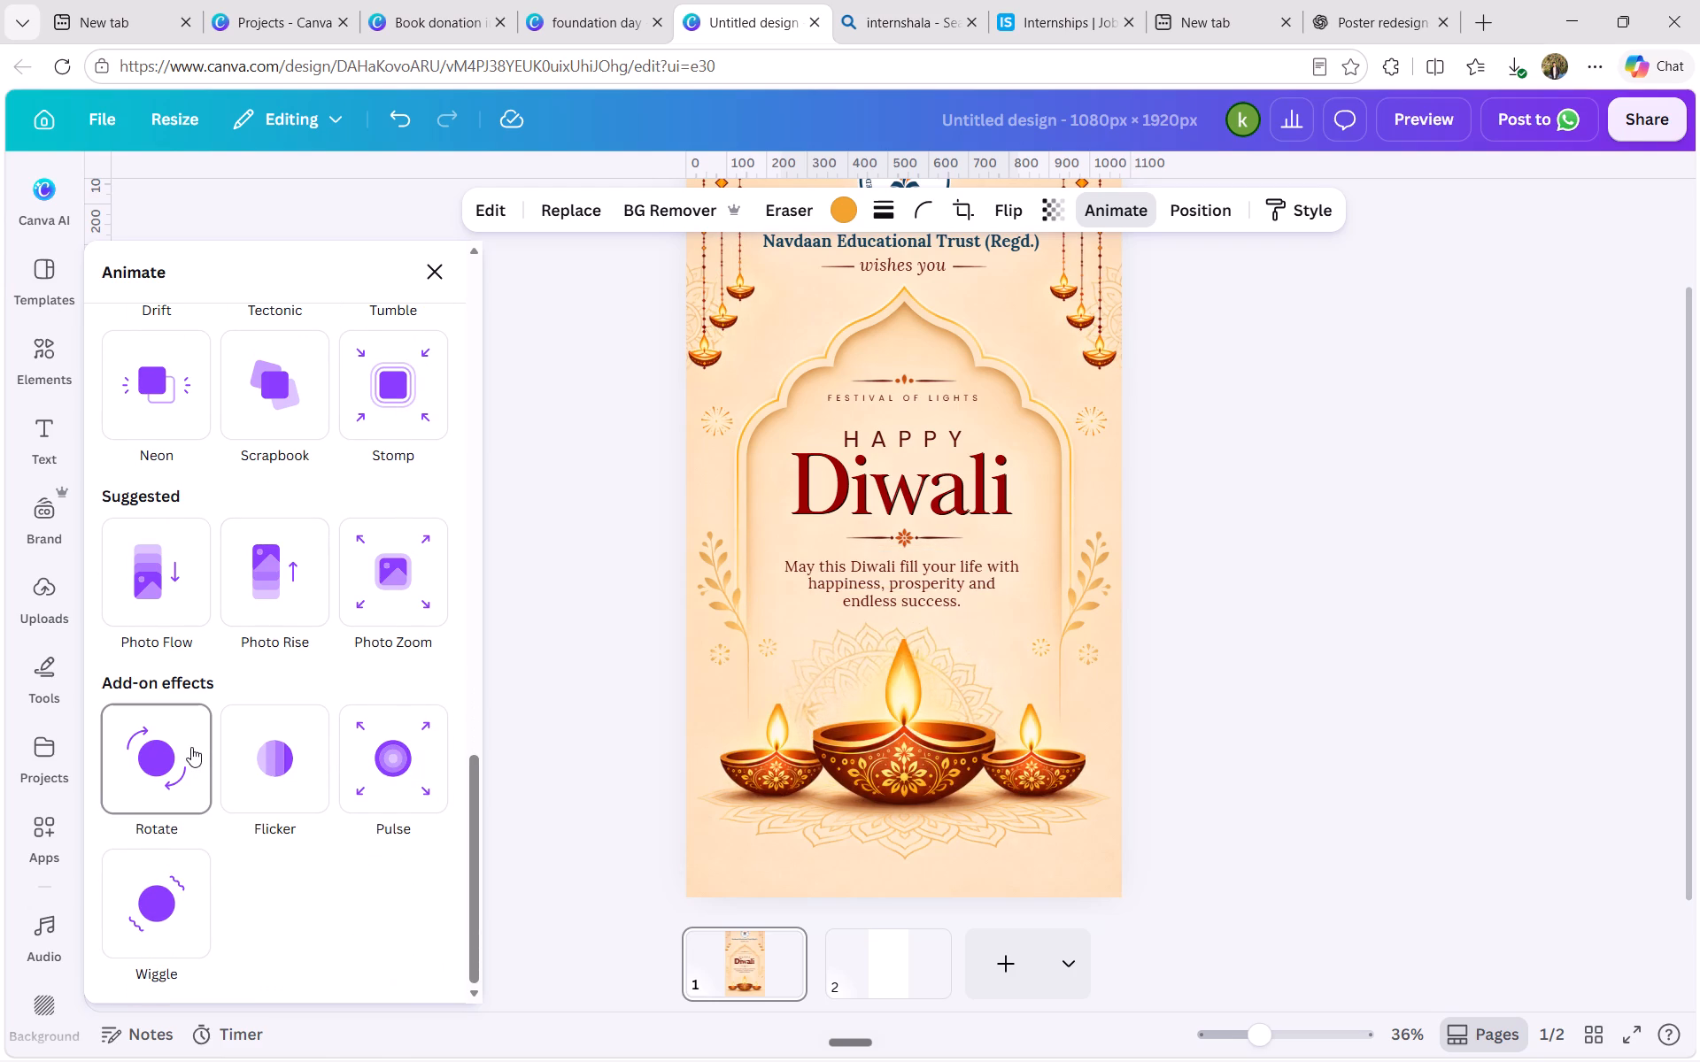
click(191, 747)
click(1267, 488)
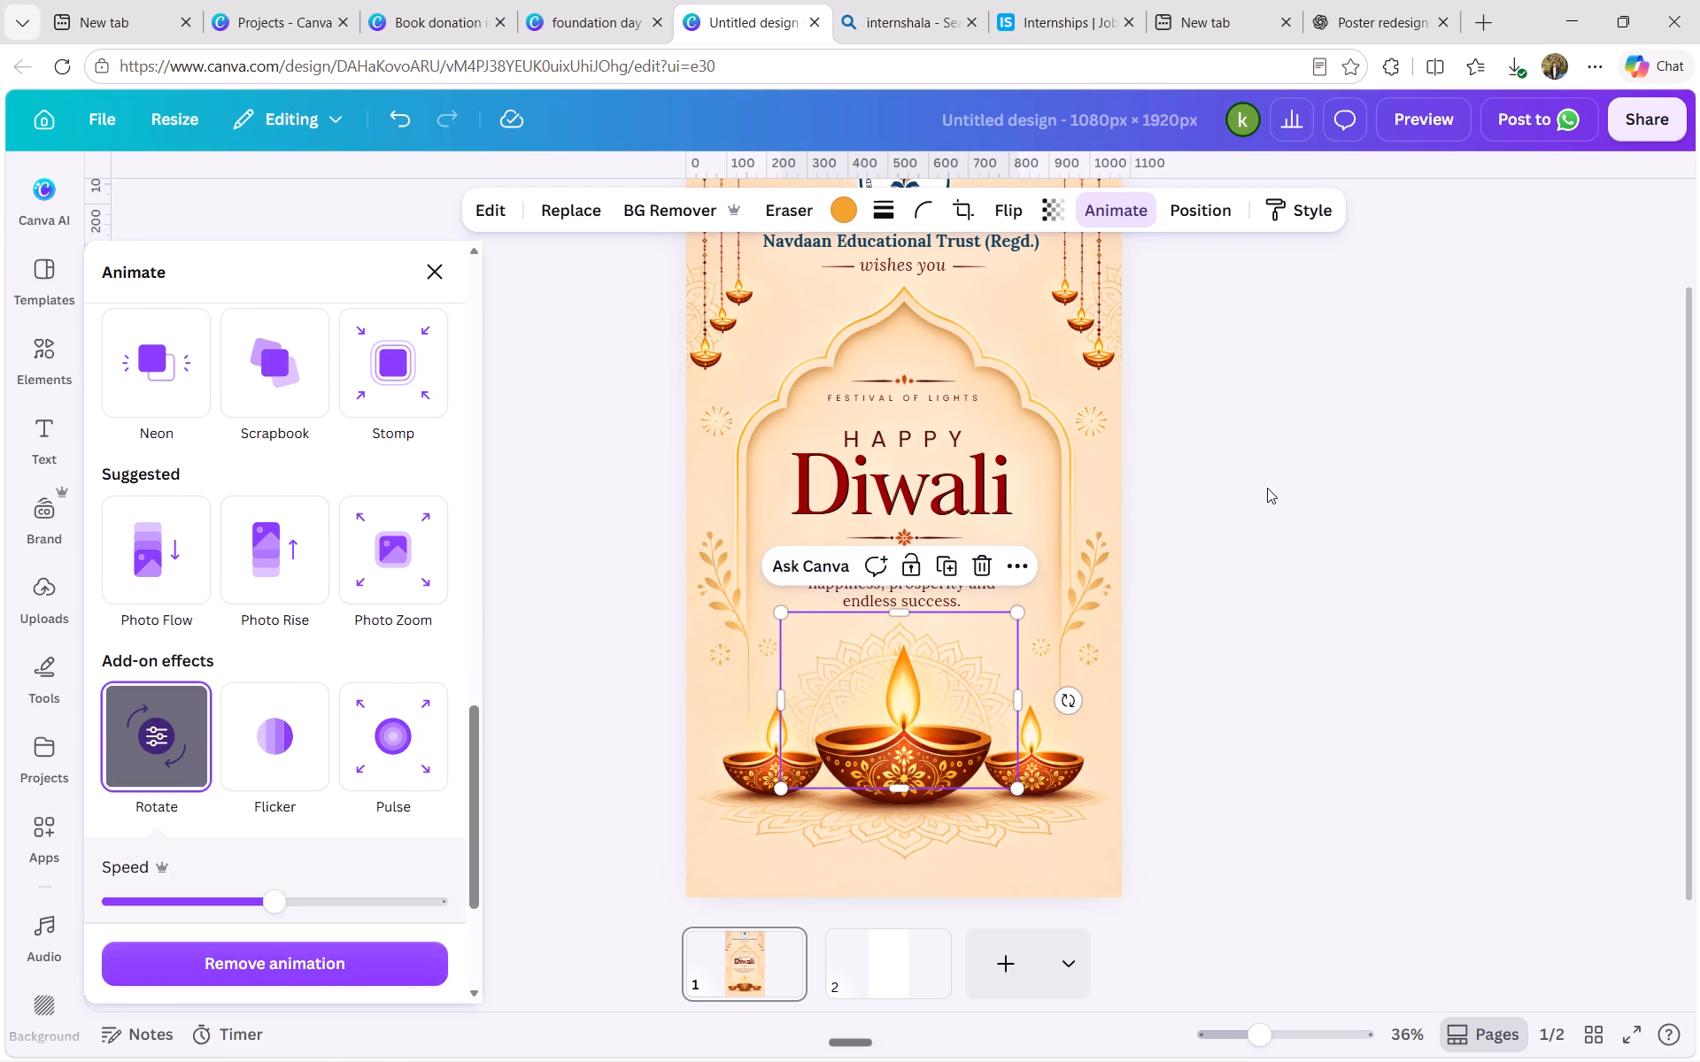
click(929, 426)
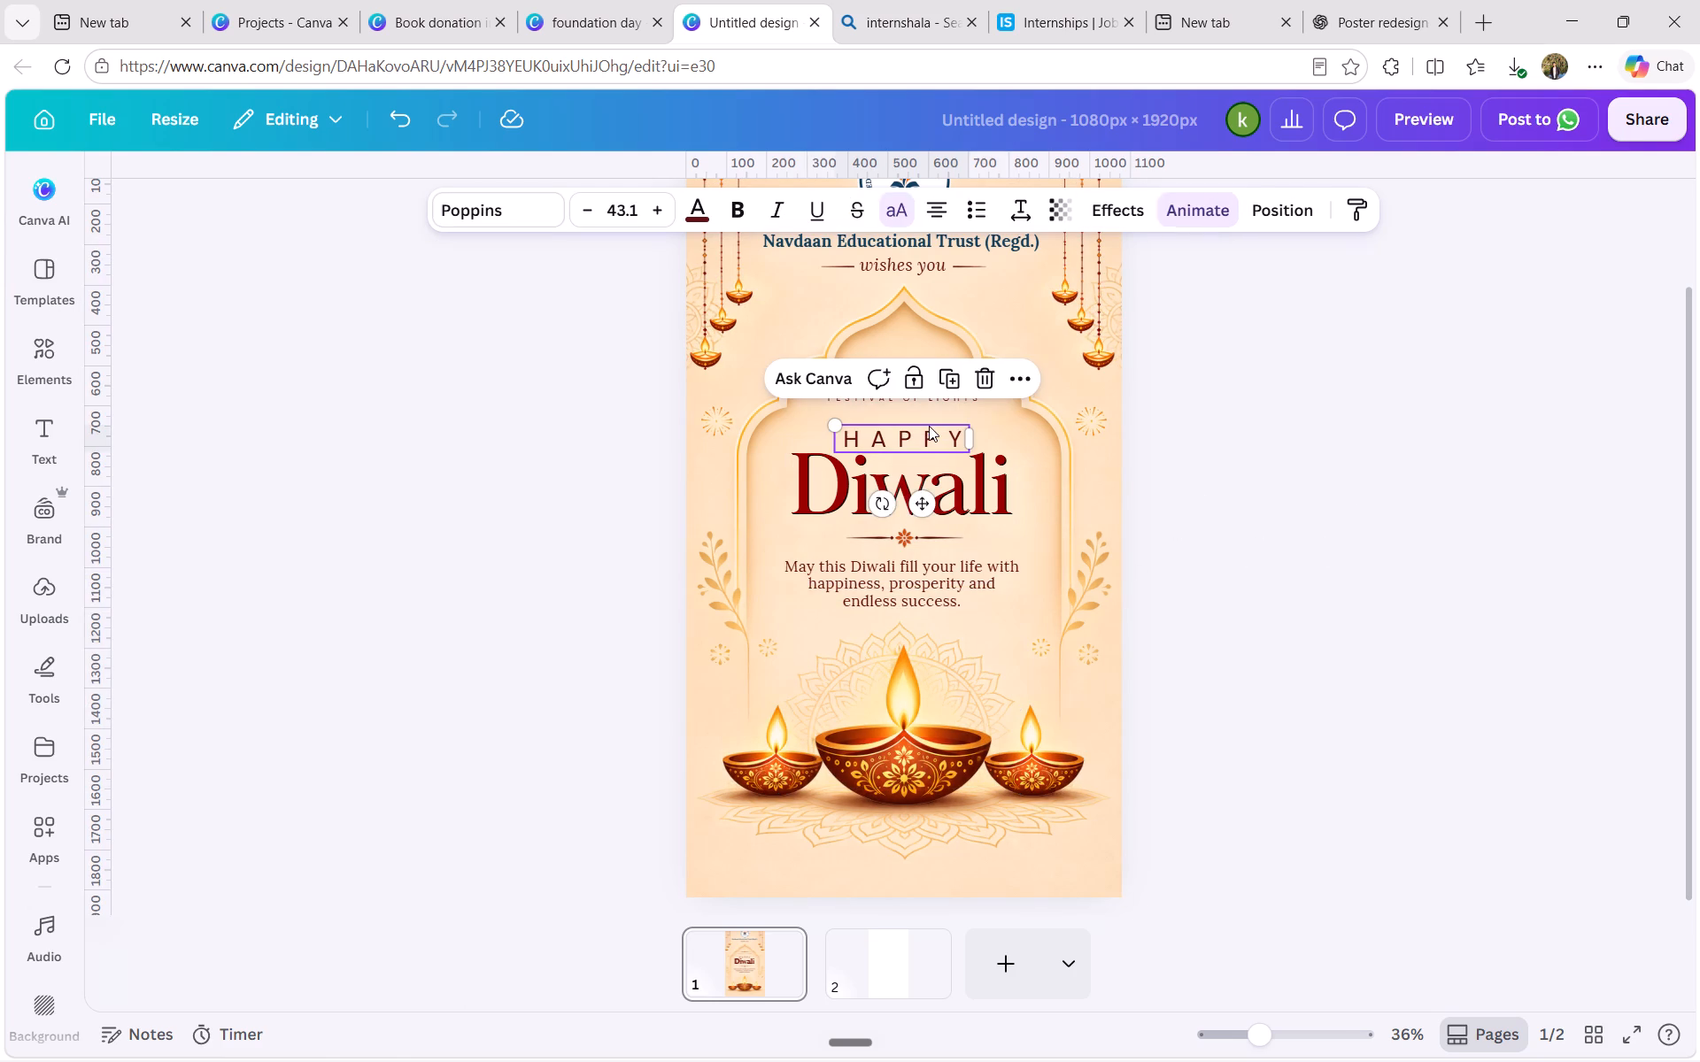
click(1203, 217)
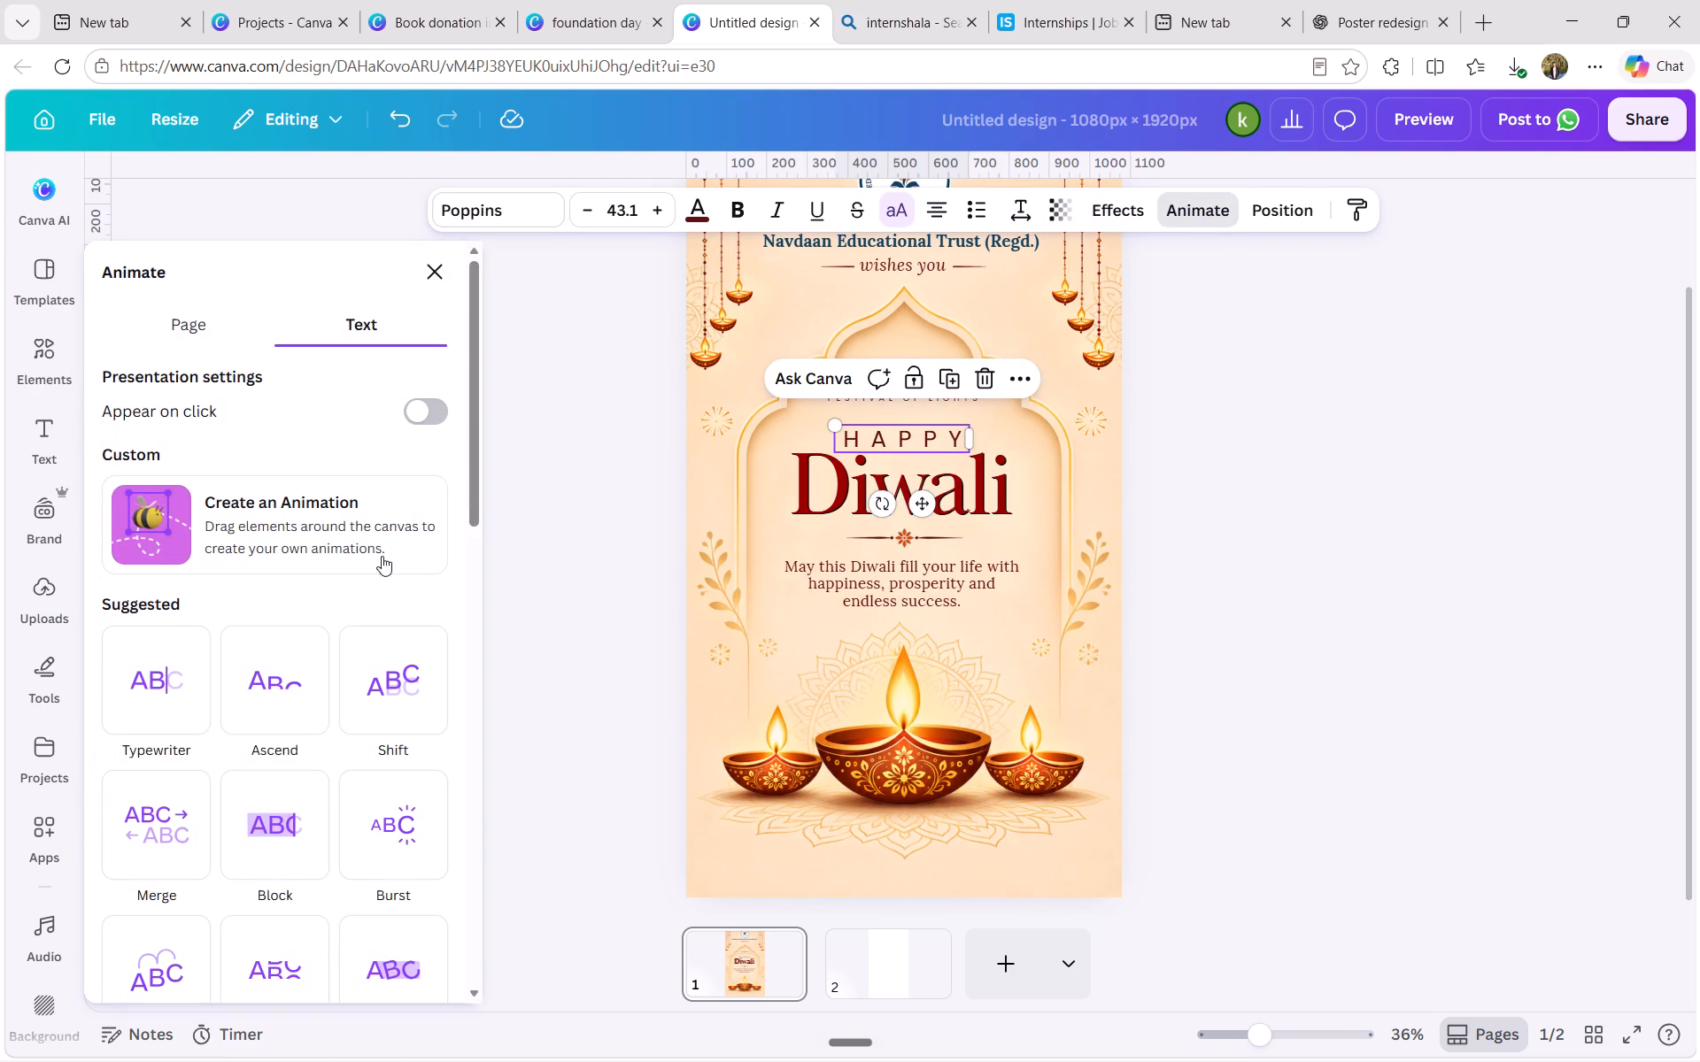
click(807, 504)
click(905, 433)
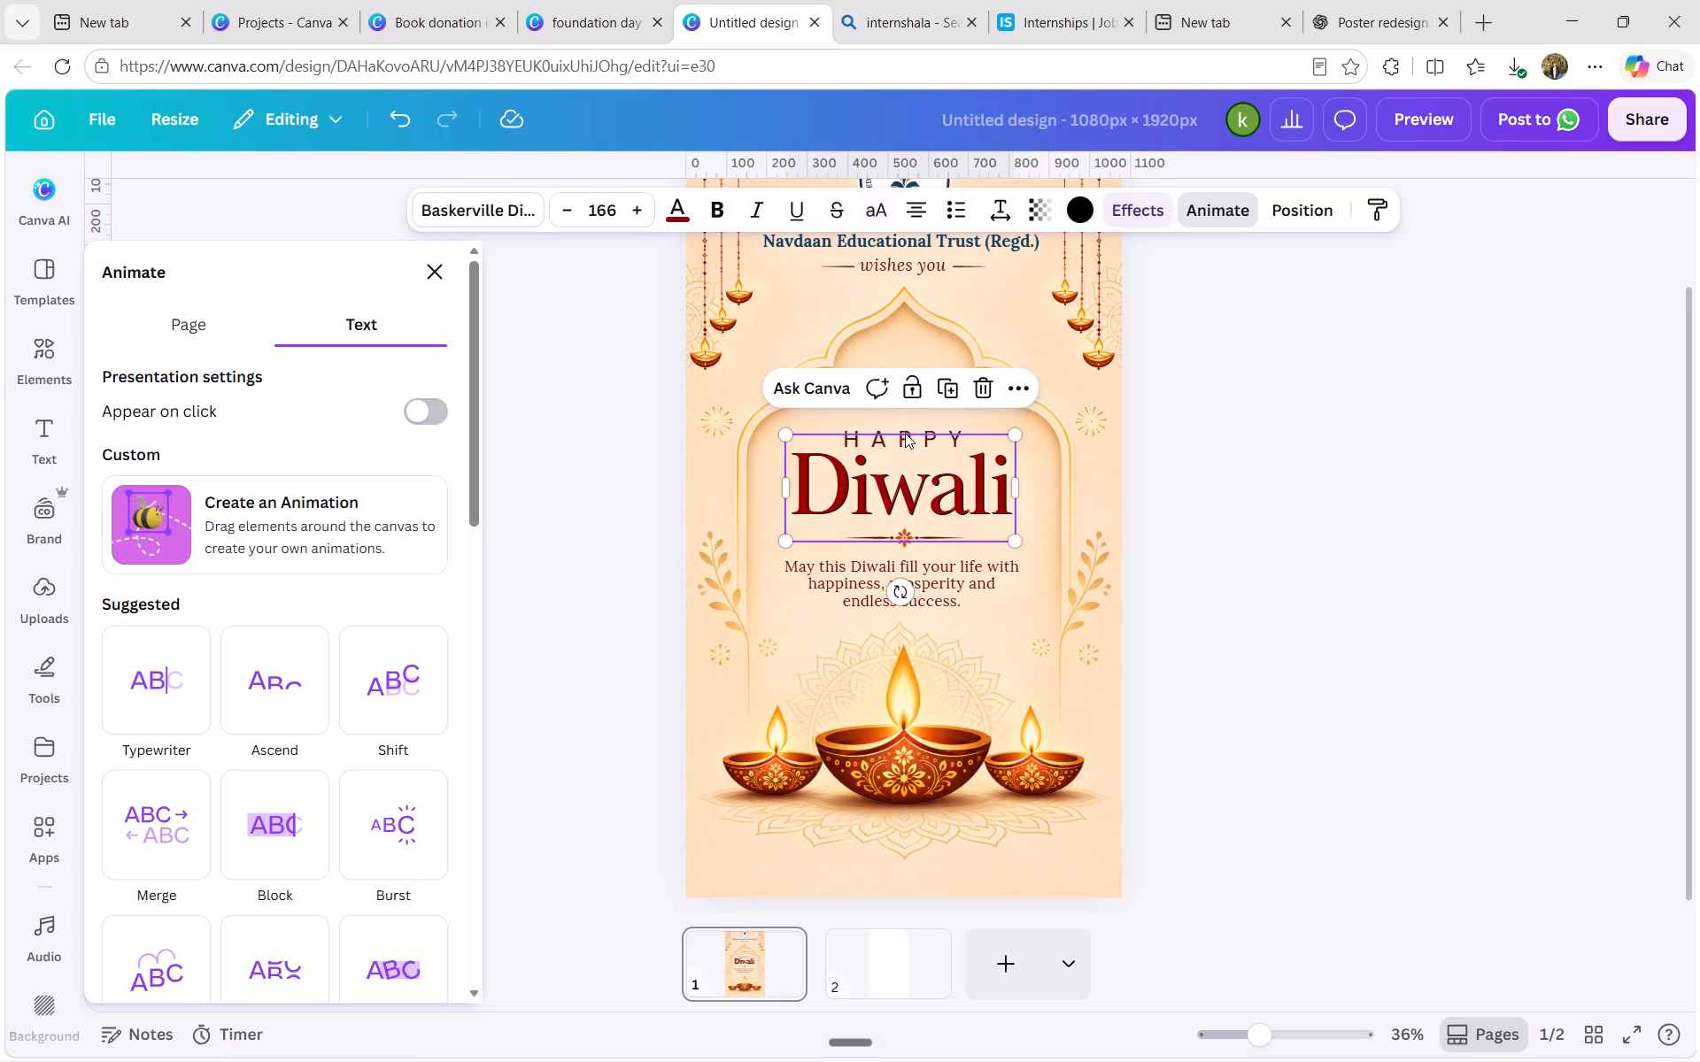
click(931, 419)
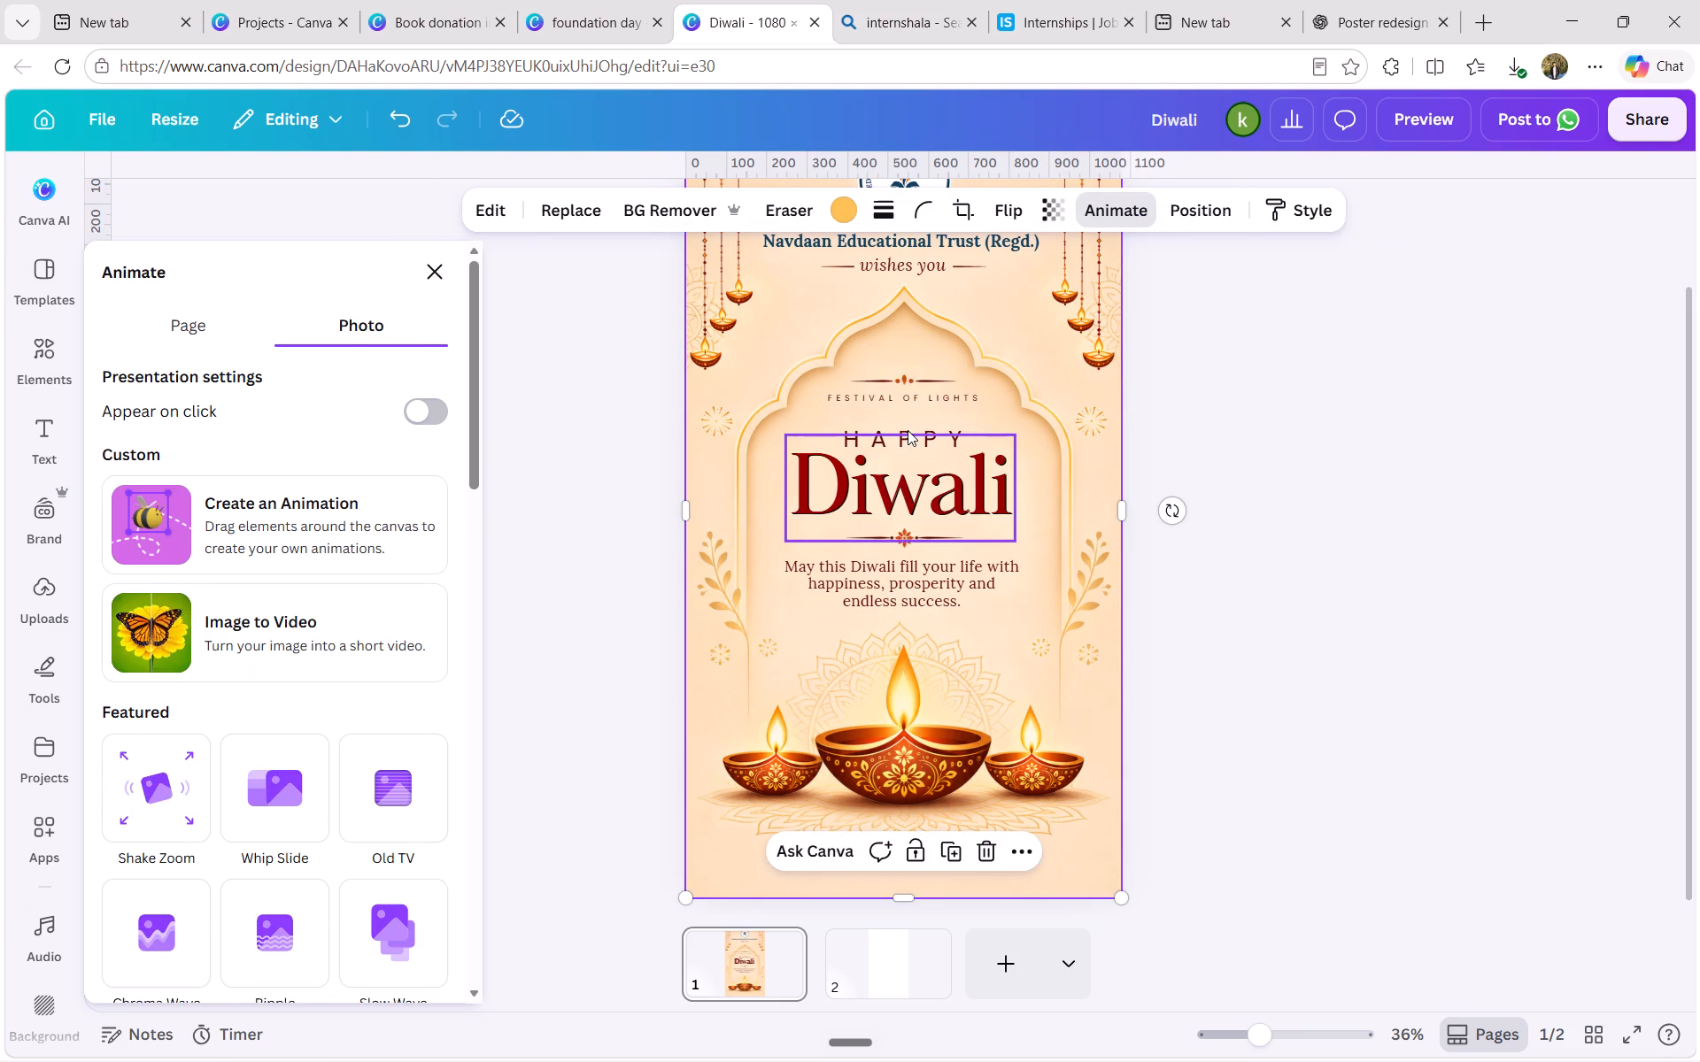
Change the HAPPY text above Diwali to the Baskerville Display PT font and make it bold.
click(908, 430)
click(916, 424)
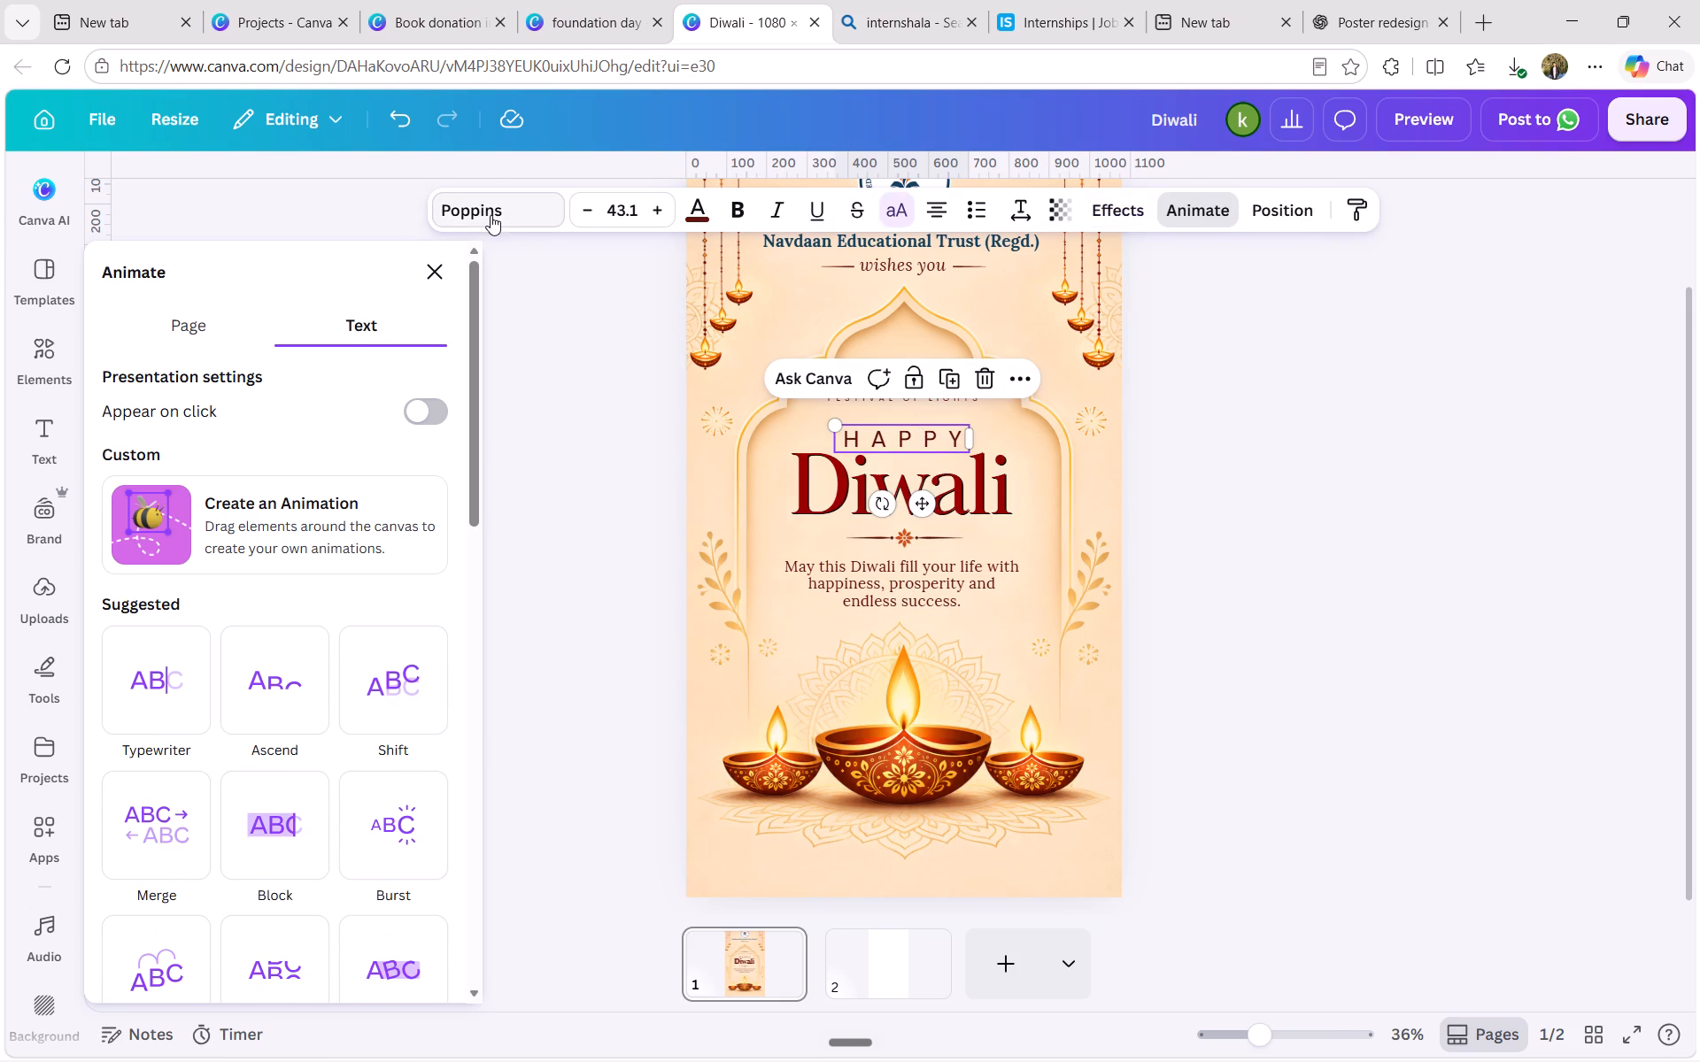
click(491, 215)
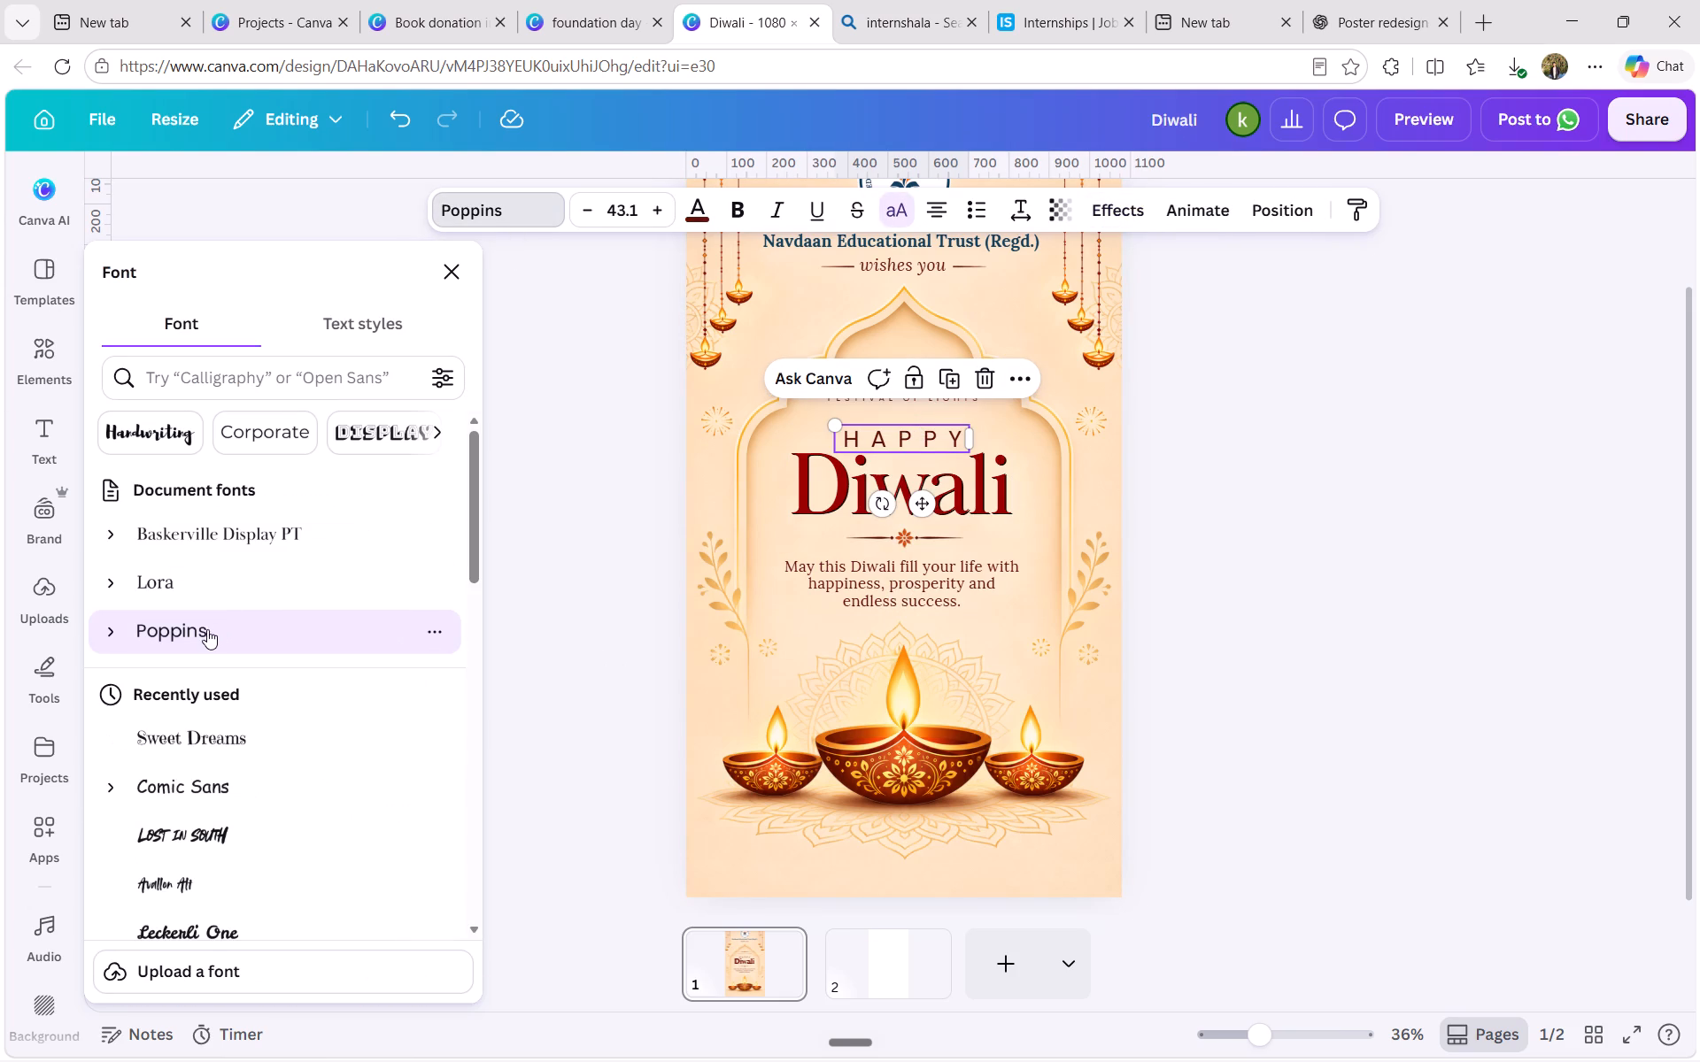
click(135, 534)
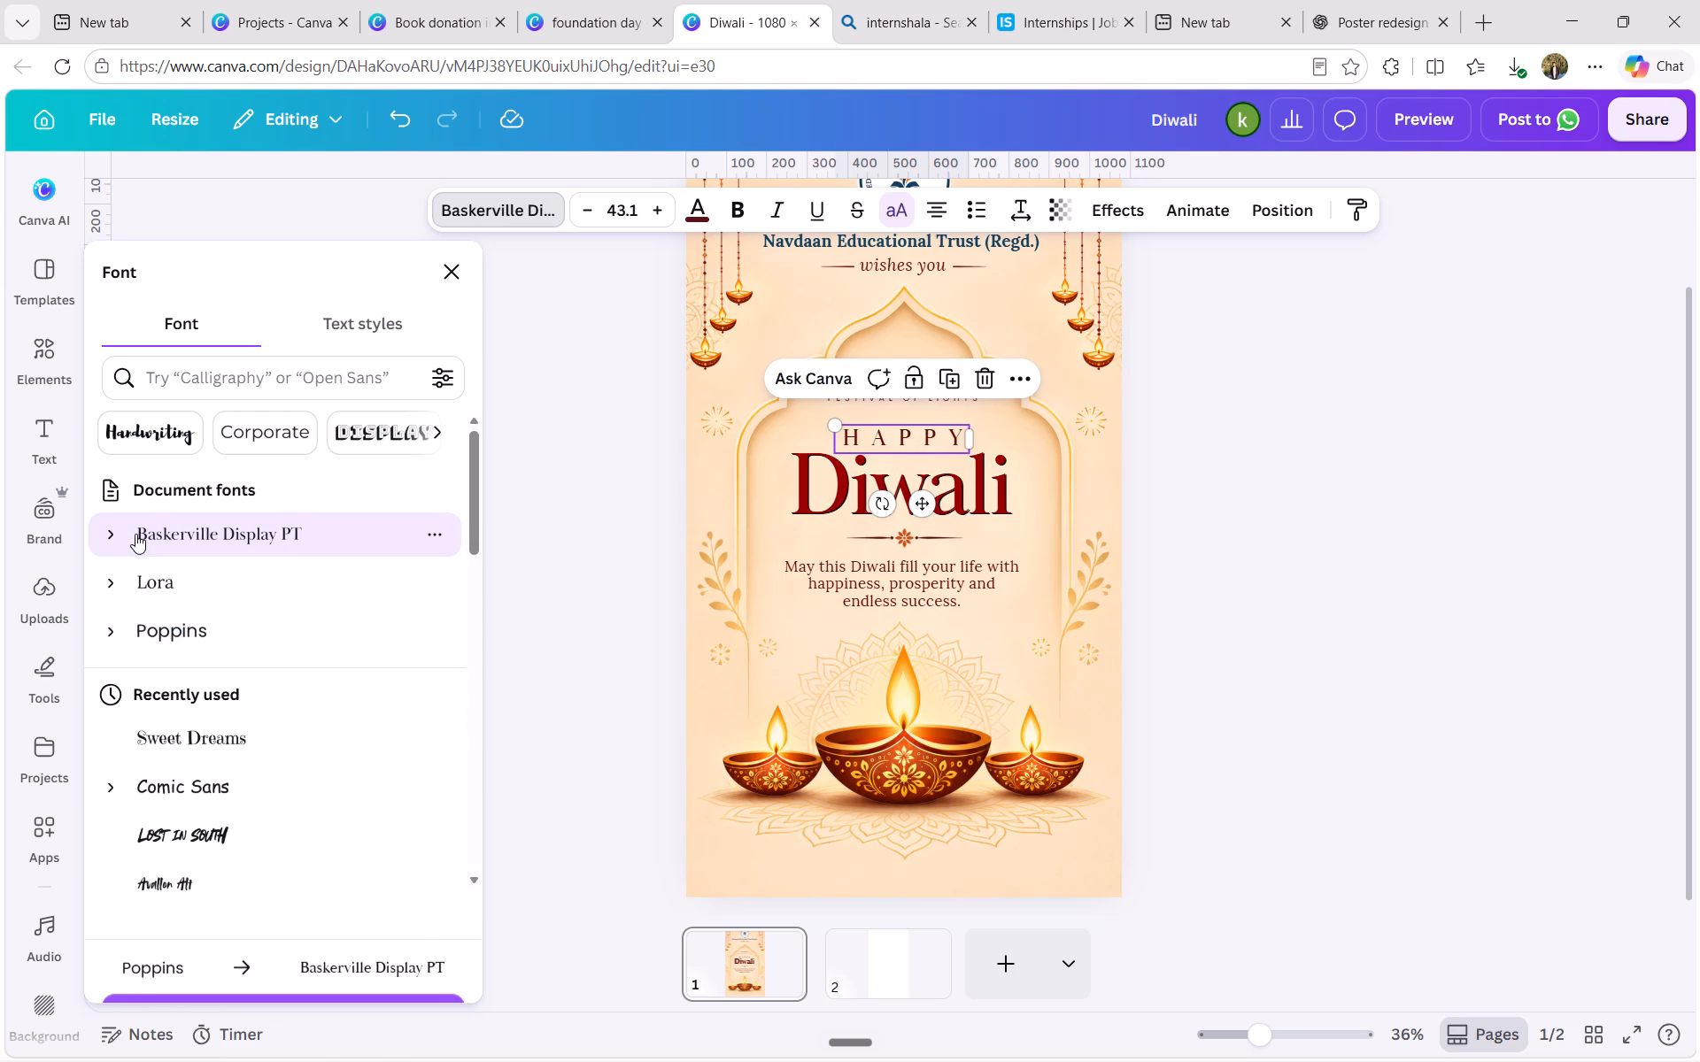
click(731, 219)
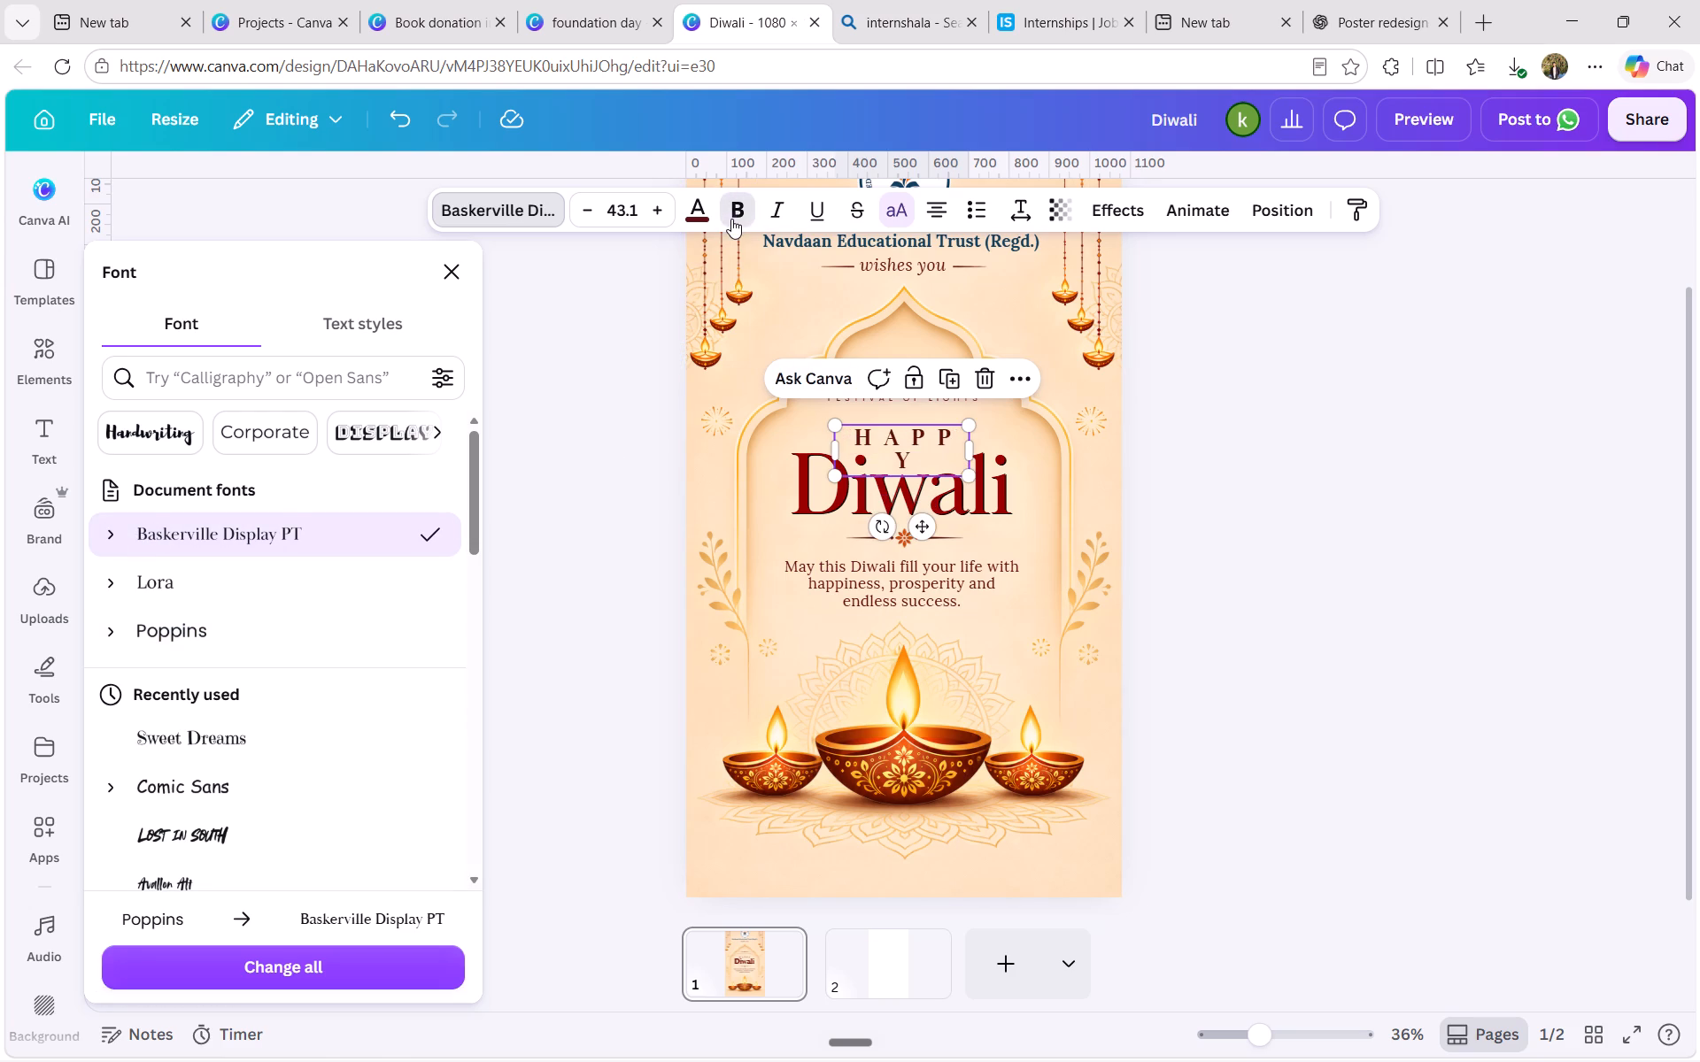
click(975, 444)
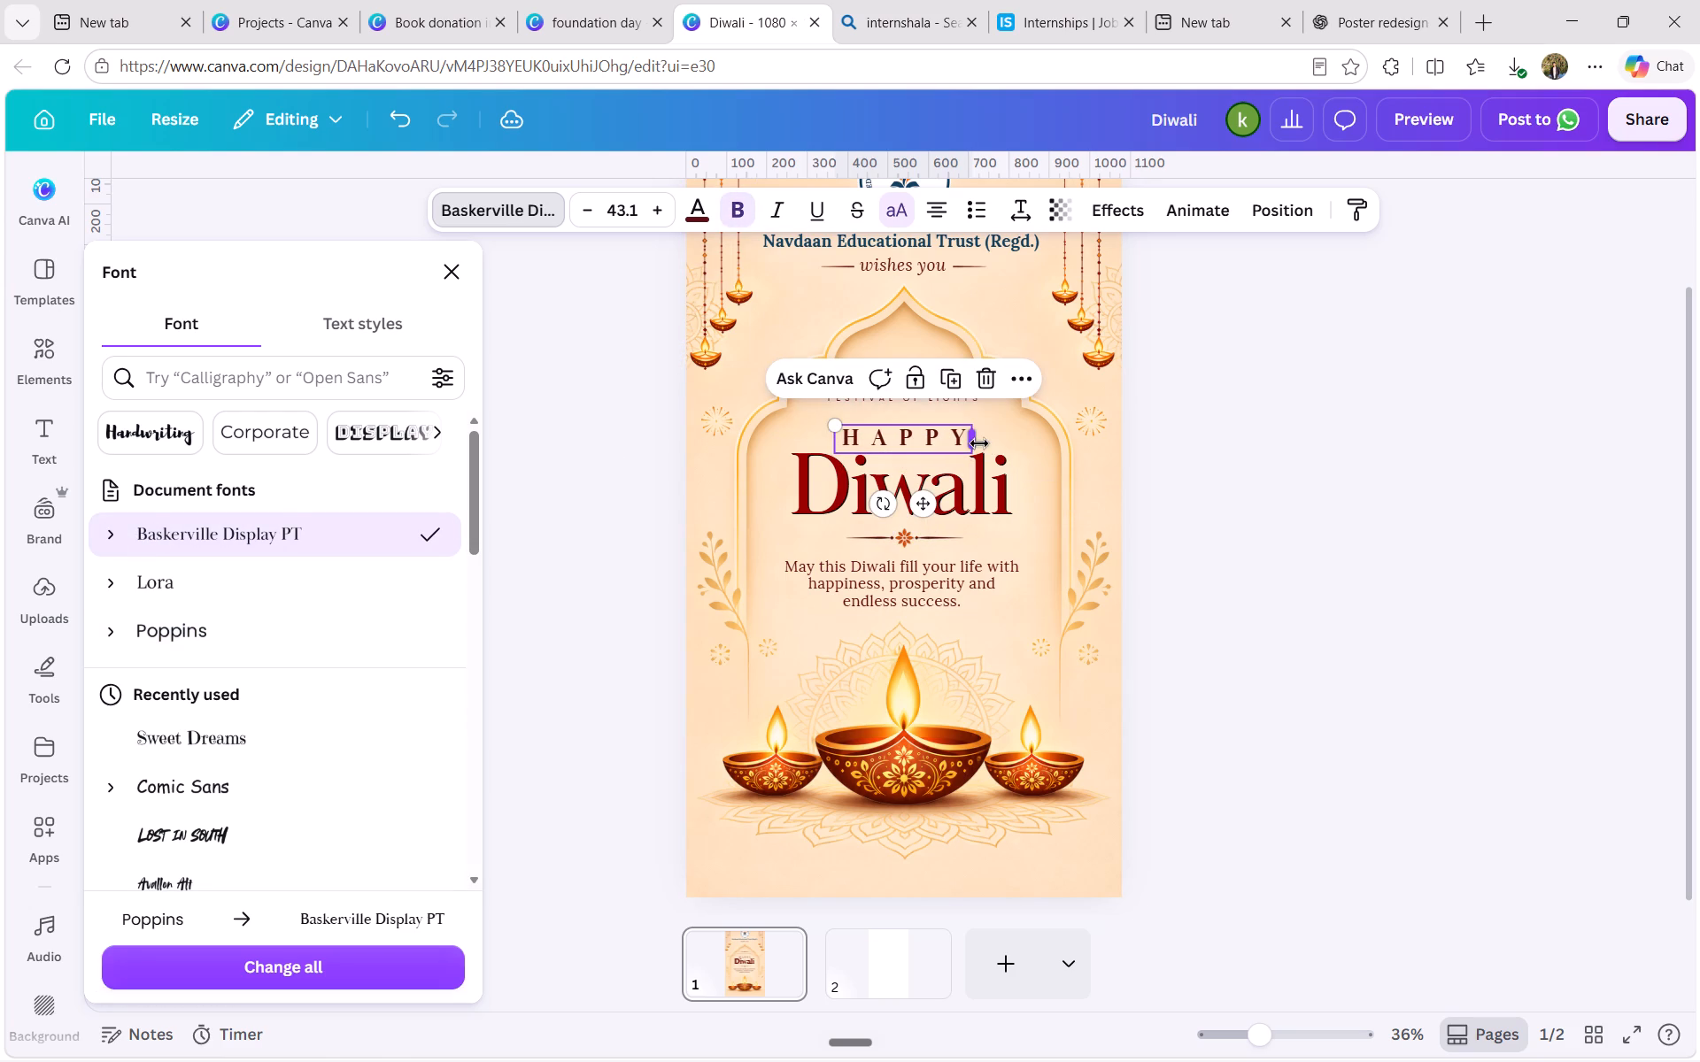
Reduce the letter spacing of the HAPPY text to about 99.
click(954, 438)
click(963, 423)
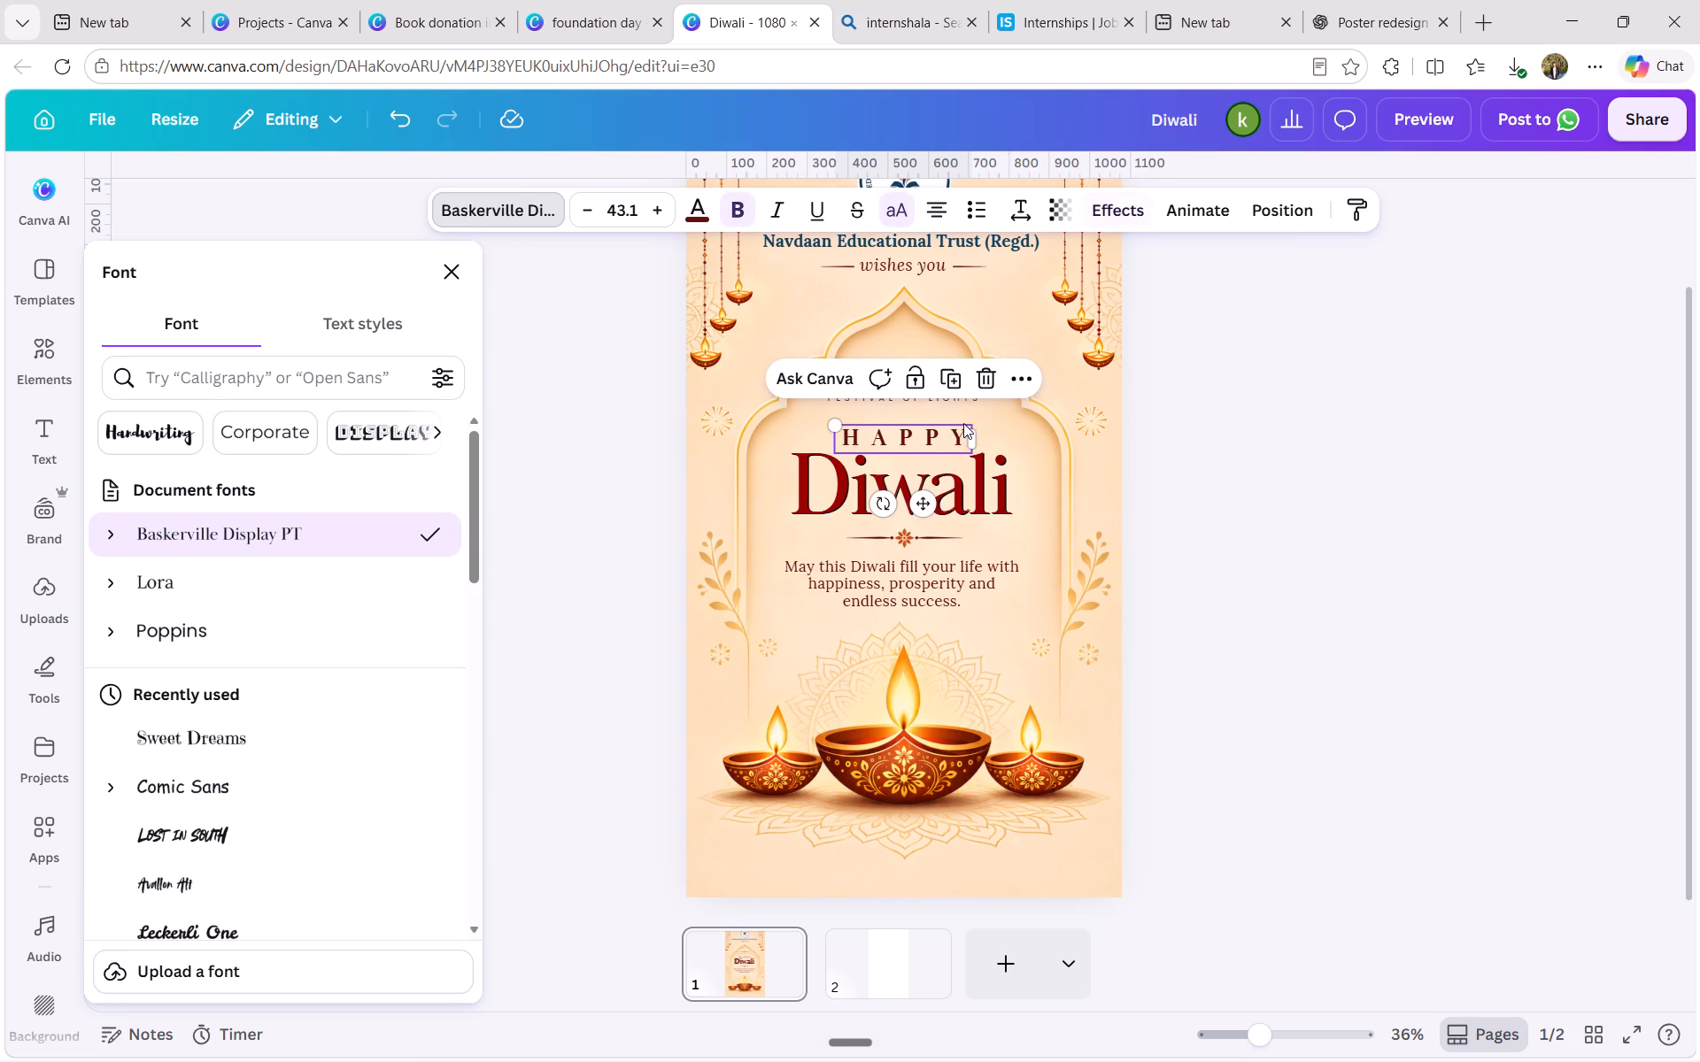
click(1027, 219)
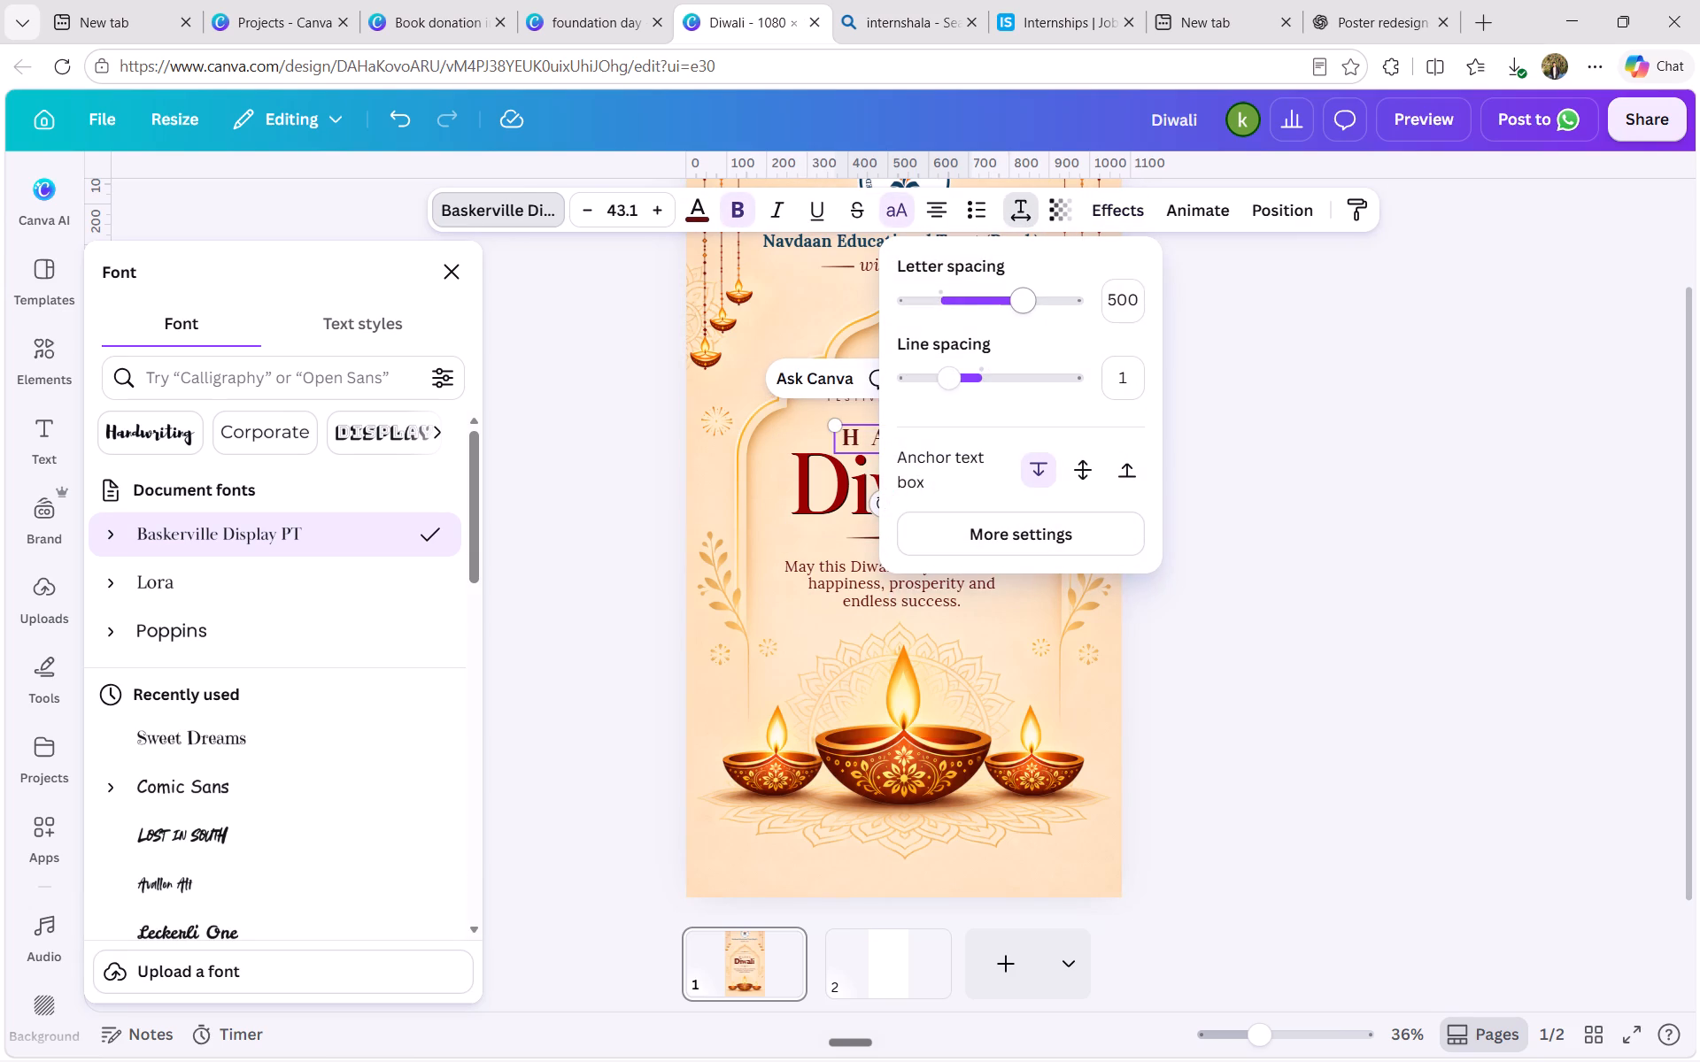
drag(1031, 307, 980, 312)
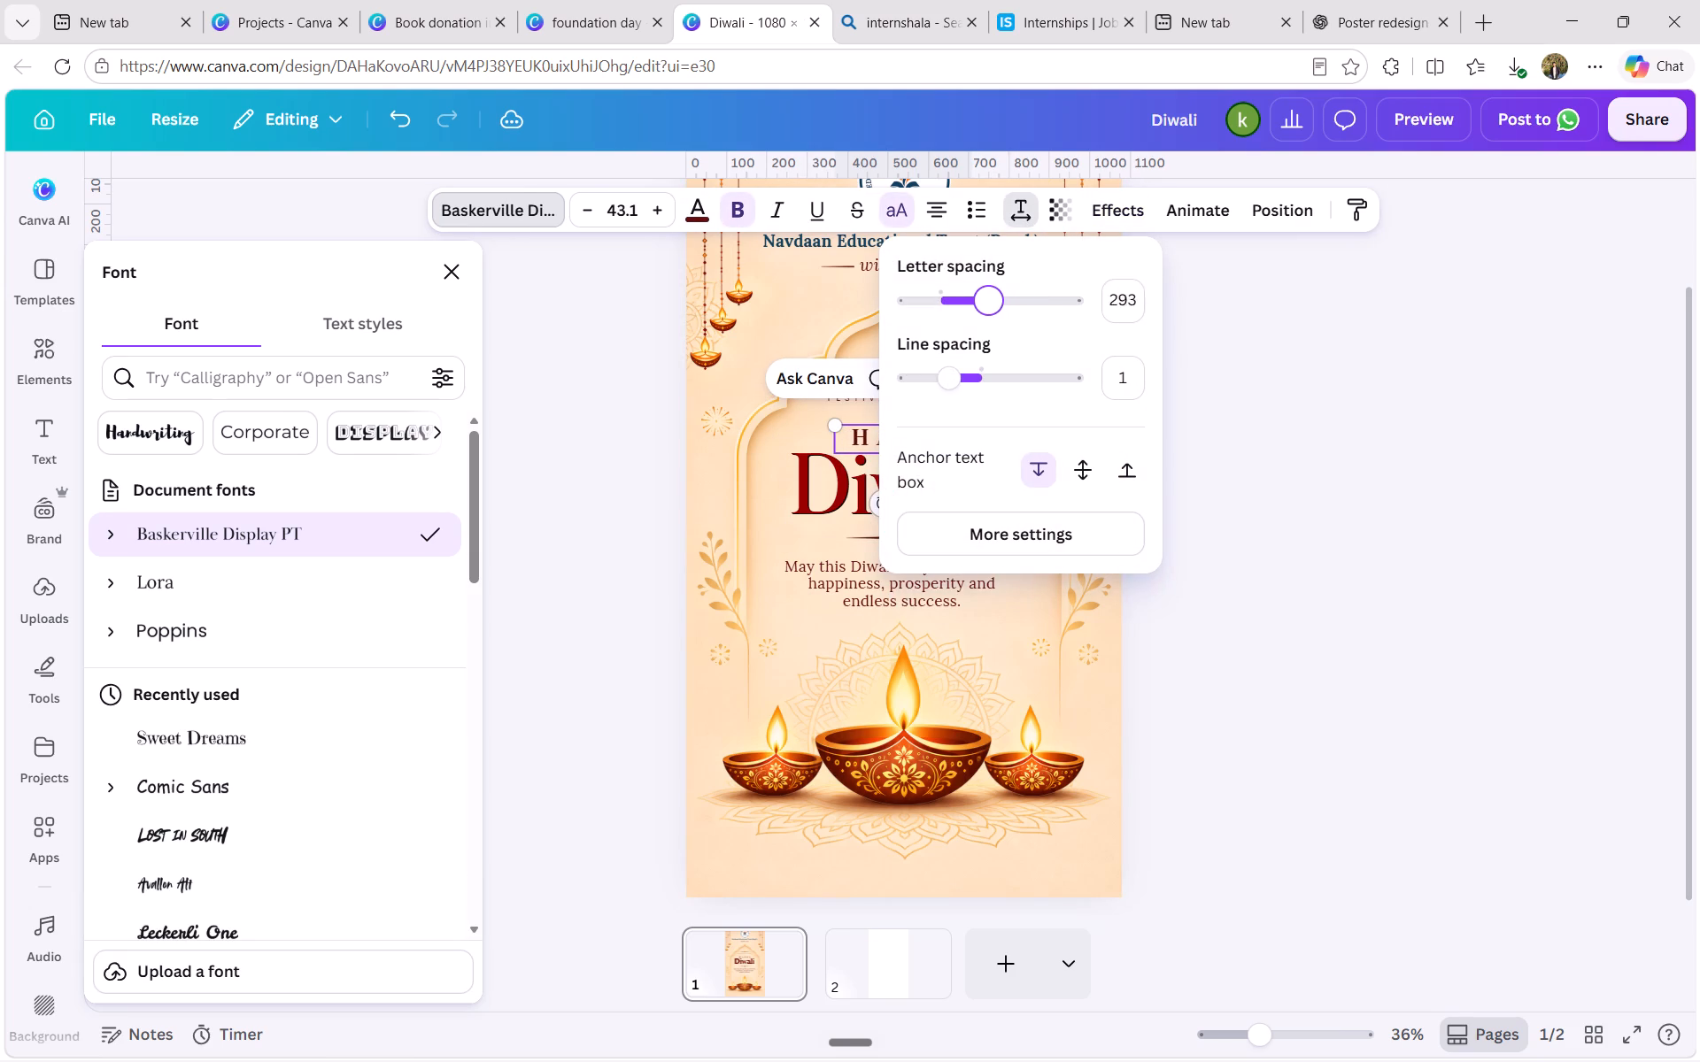
drag(980, 312, 958, 313)
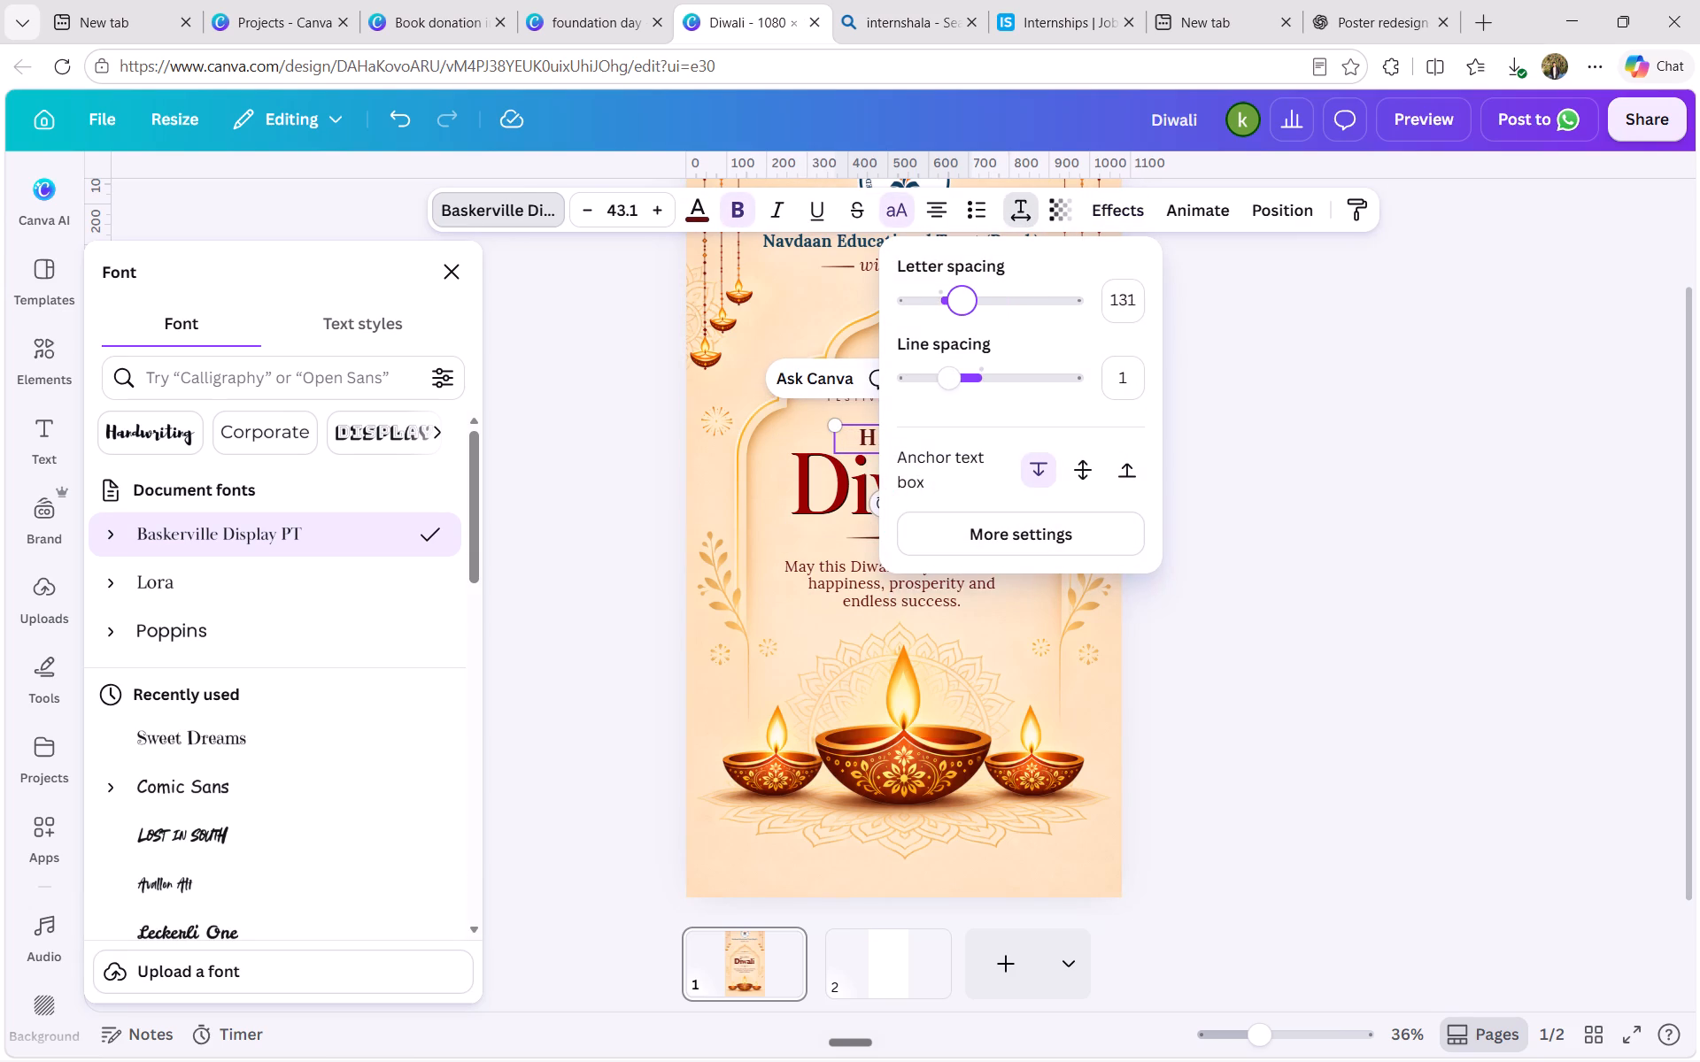
drag(958, 313, 956, 313)
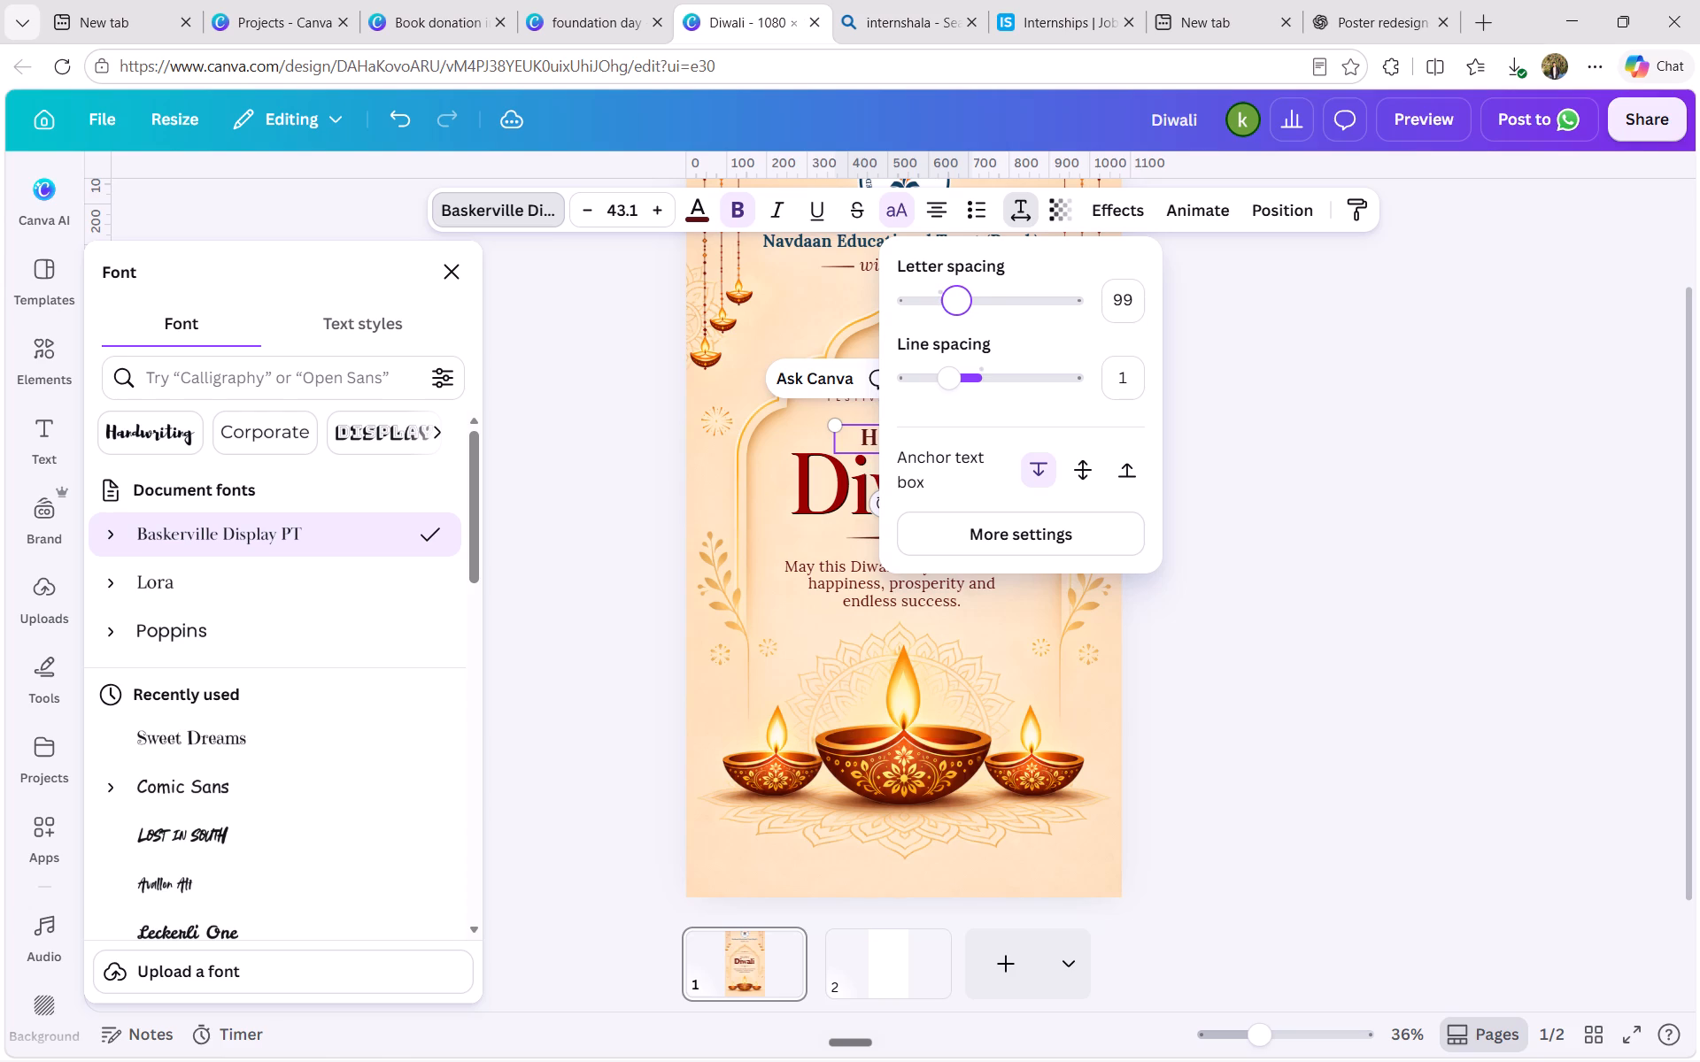
drag(956, 313, 956, 312)
click(1260, 396)
click(1211, 398)
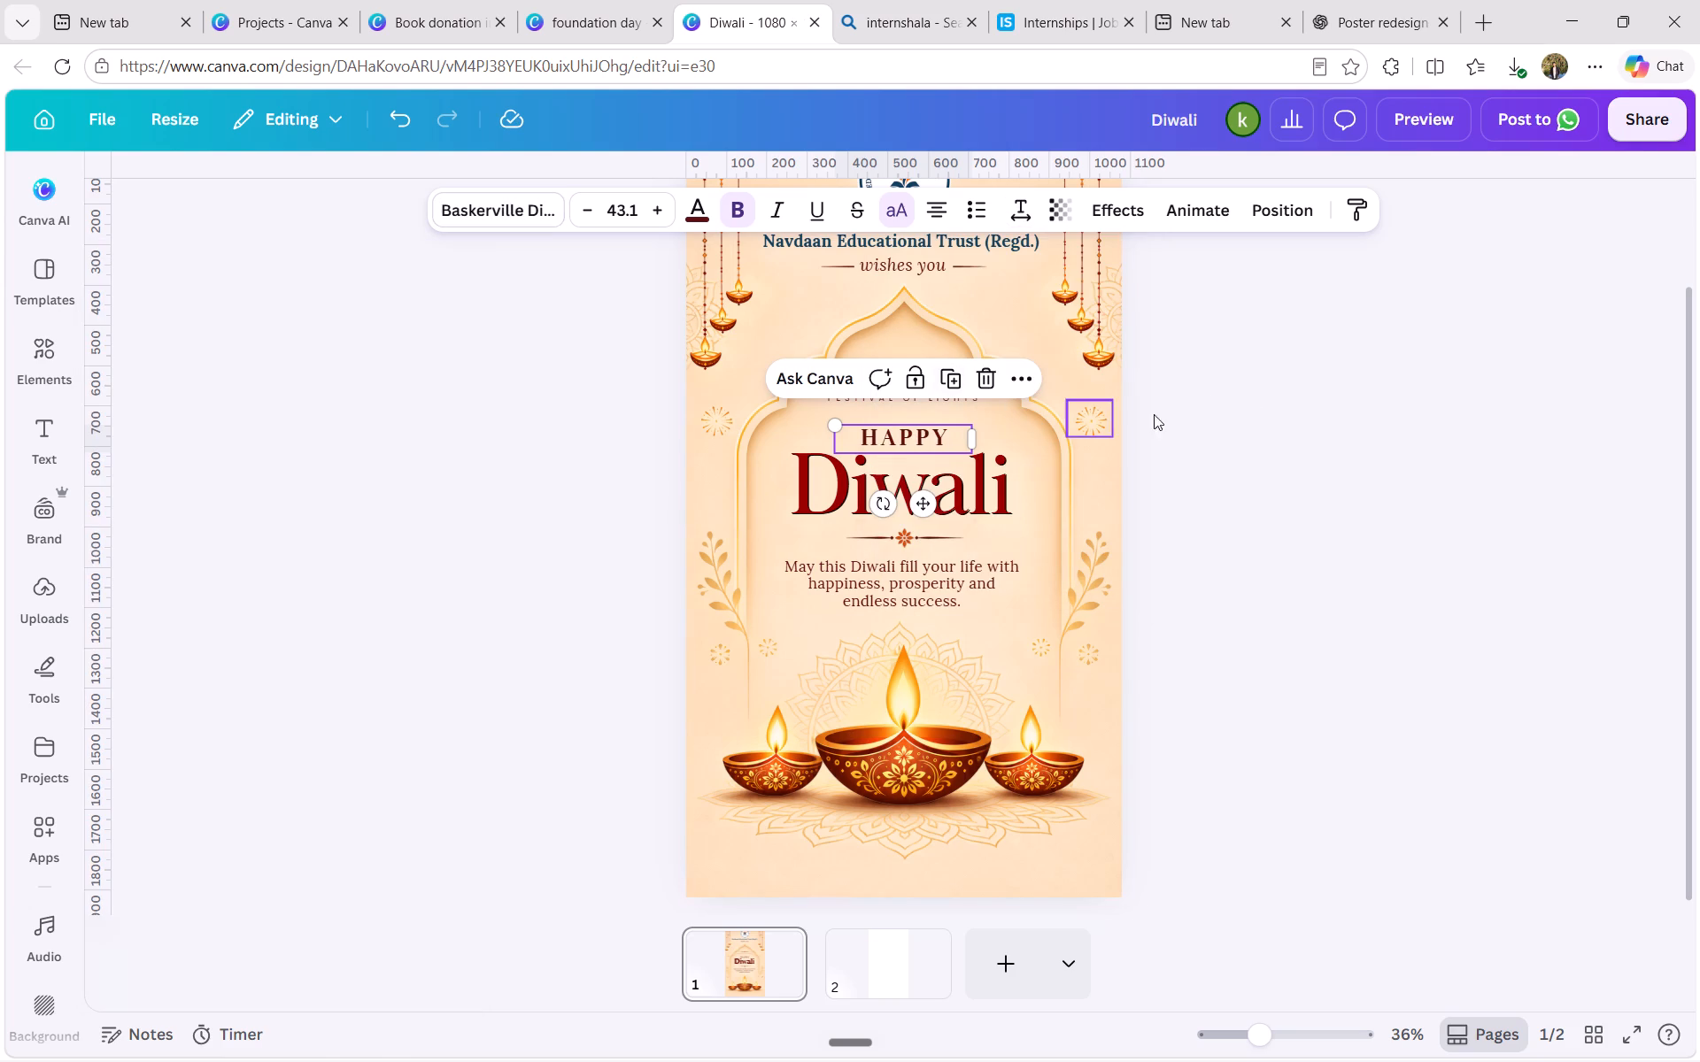
click(1183, 420)
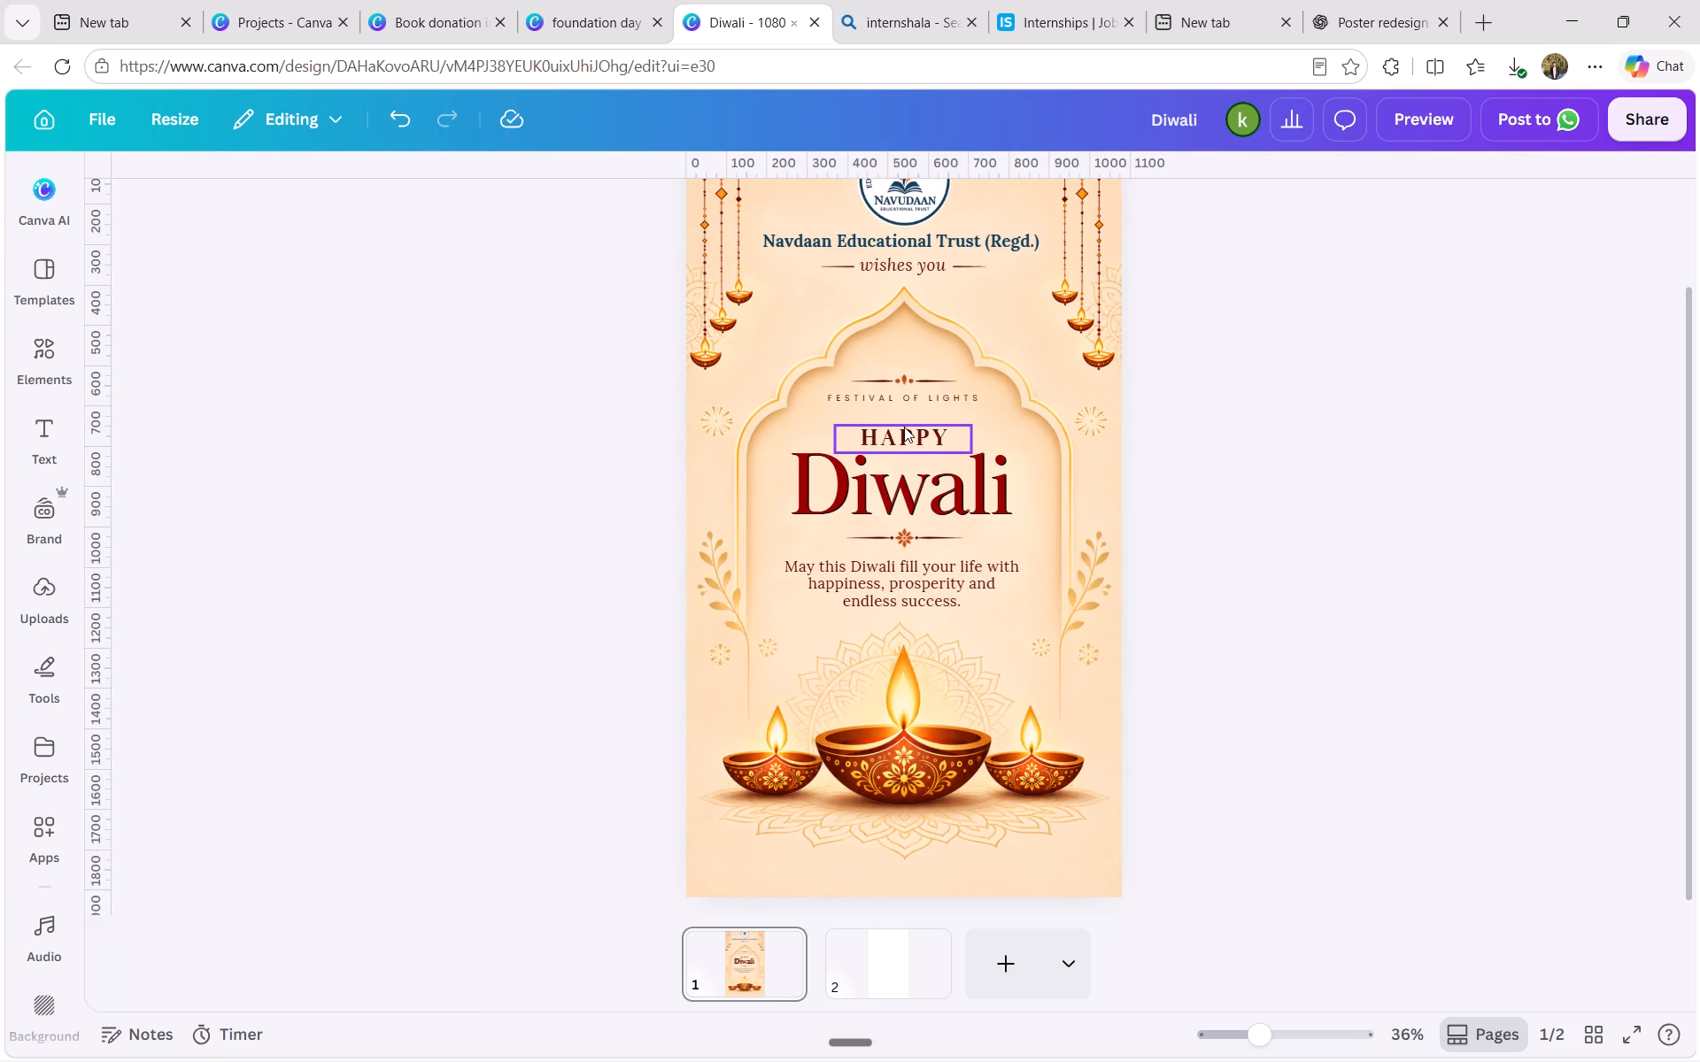
Nudge the HAPPY text slightly down and to the right, closer to the word Diwali.
click(904, 427)
key(Down)
key(Down)
key(Right)
key(Right)
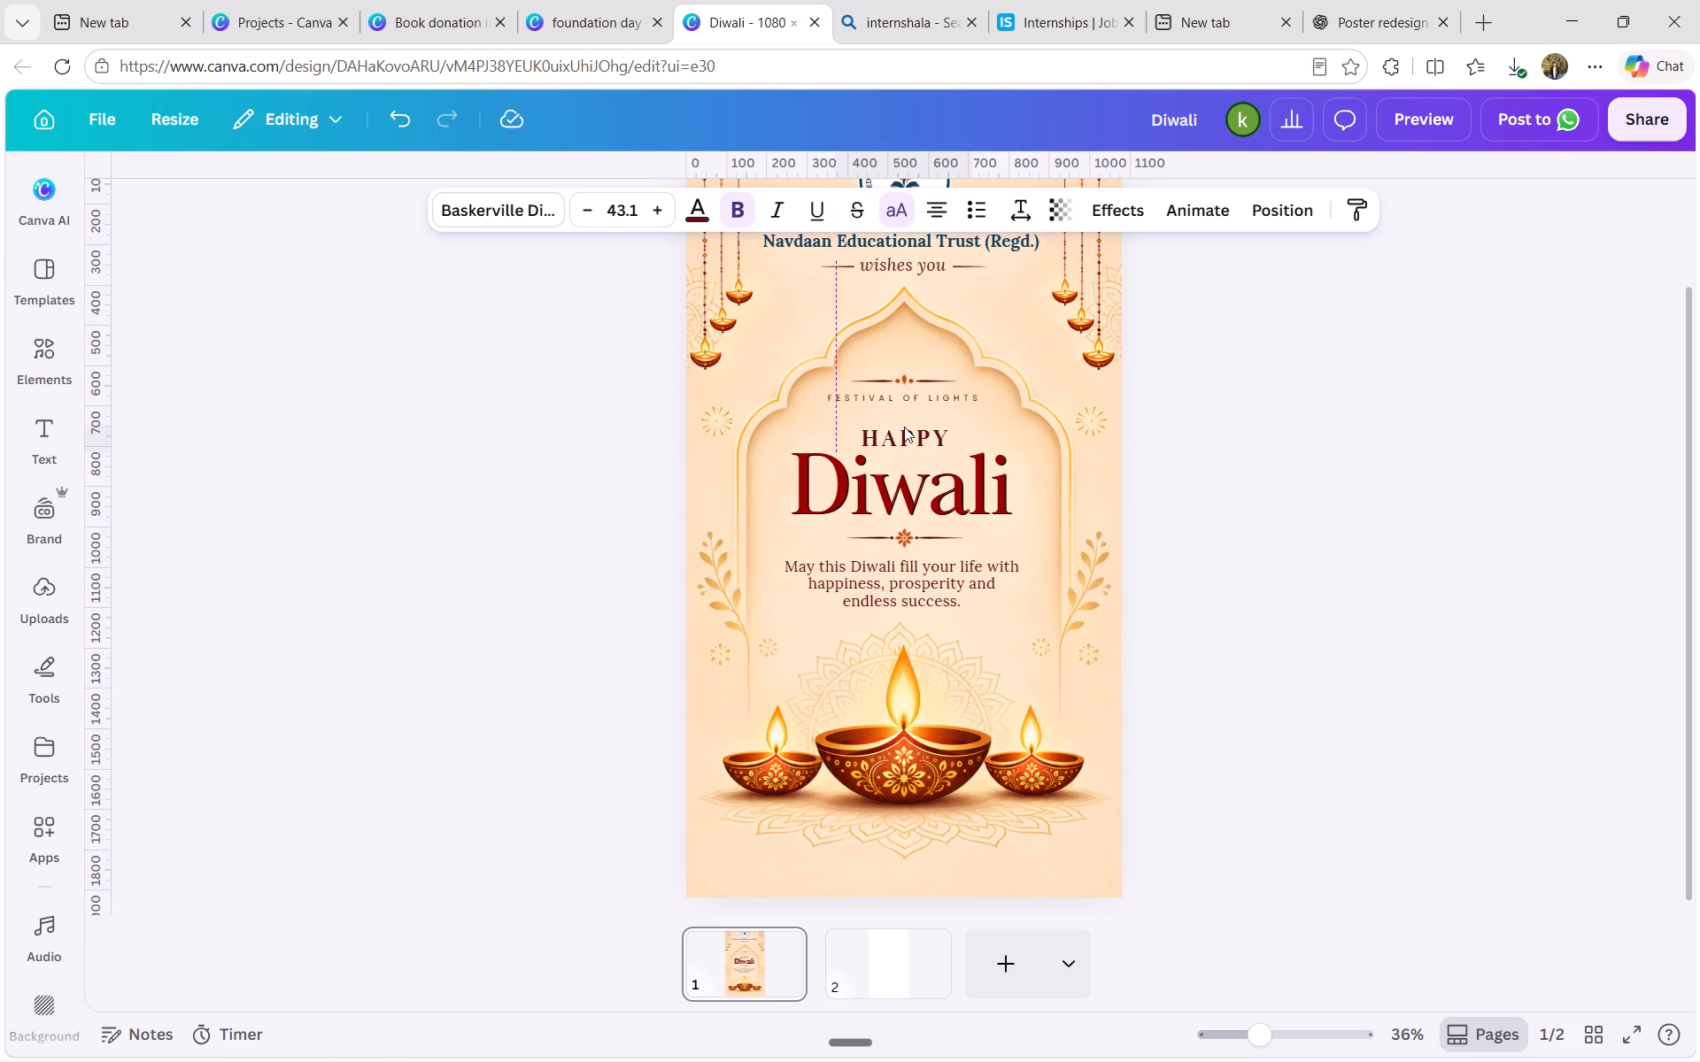
key(Right)
key(Left)
key(Left)
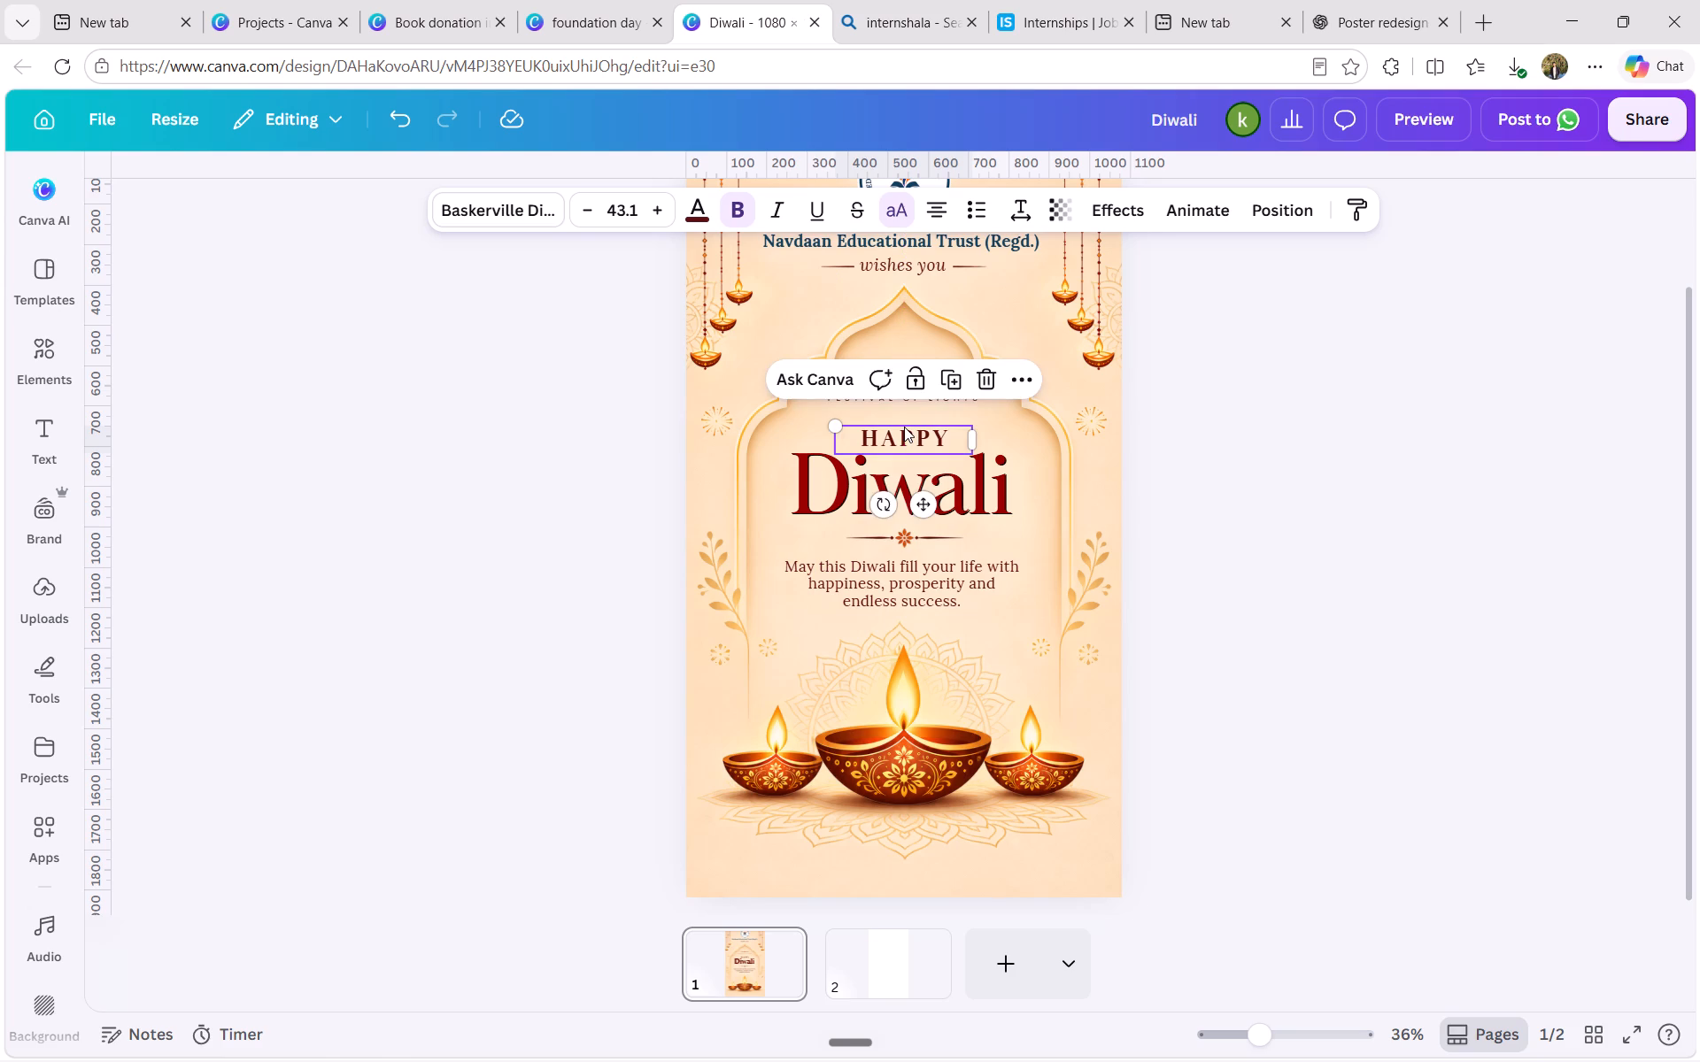
Enlarge the HAPPY text to font size 50.3 and centre it horizontally on the page.
drag(834, 422, 807, 413)
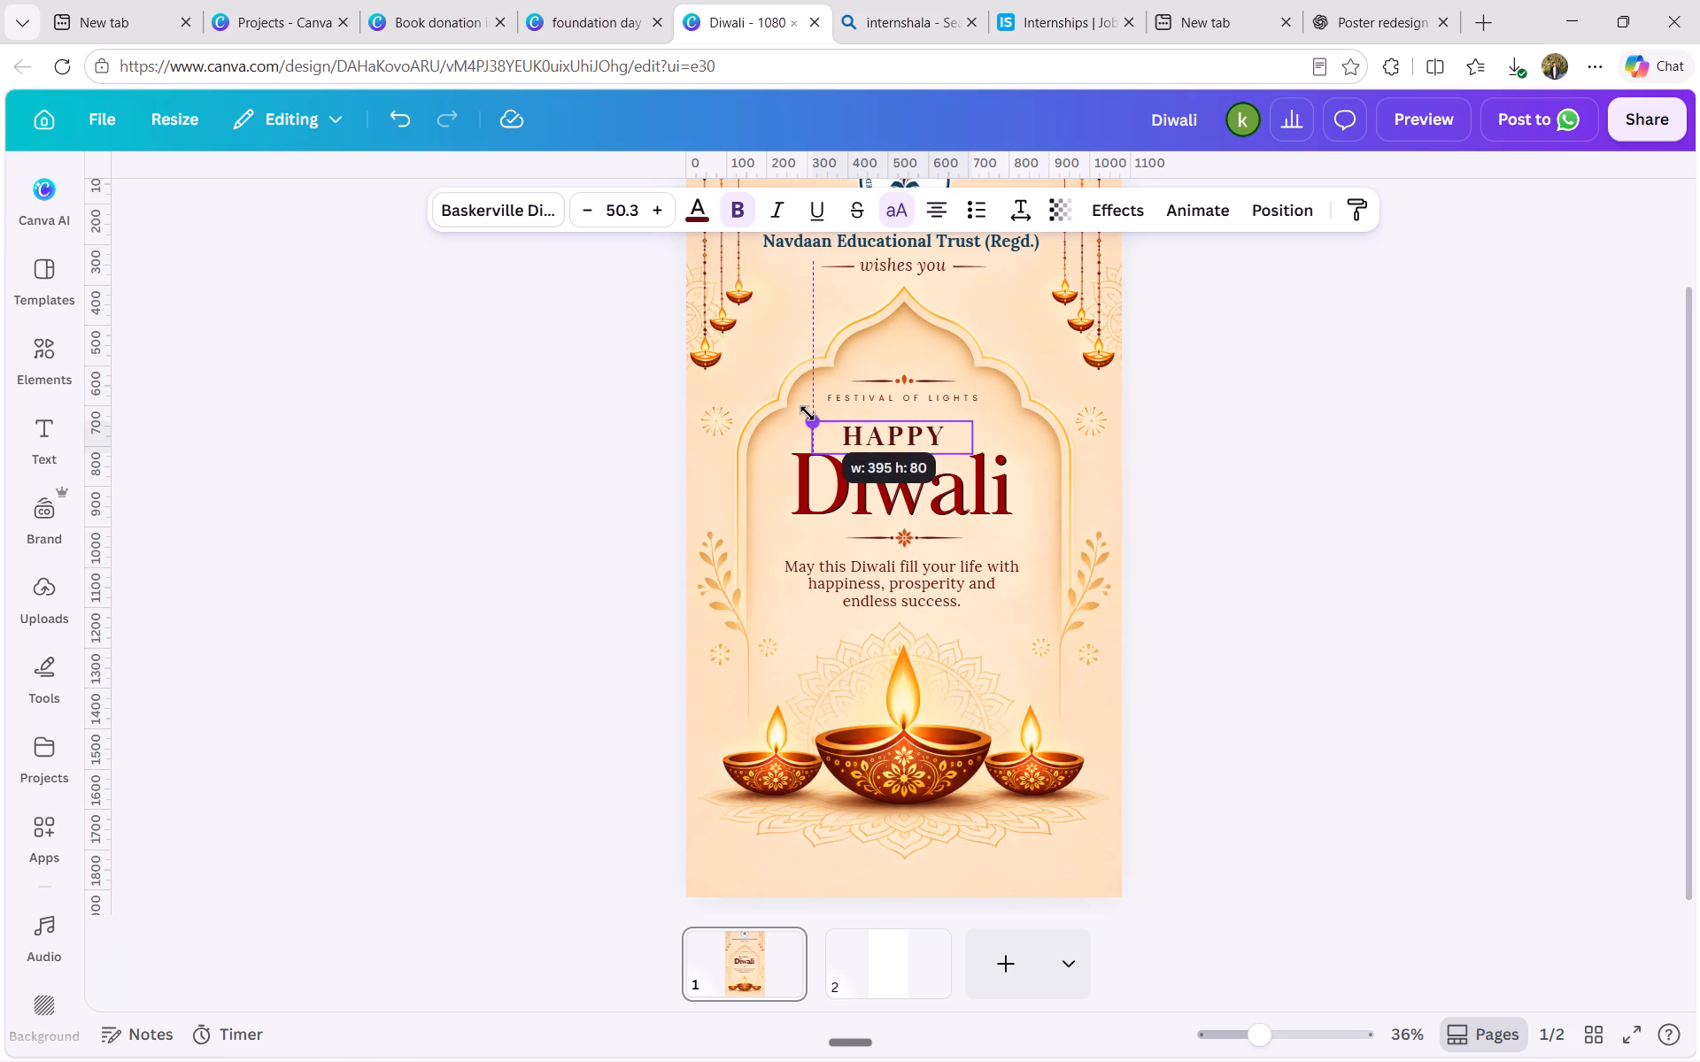
click(1263, 219)
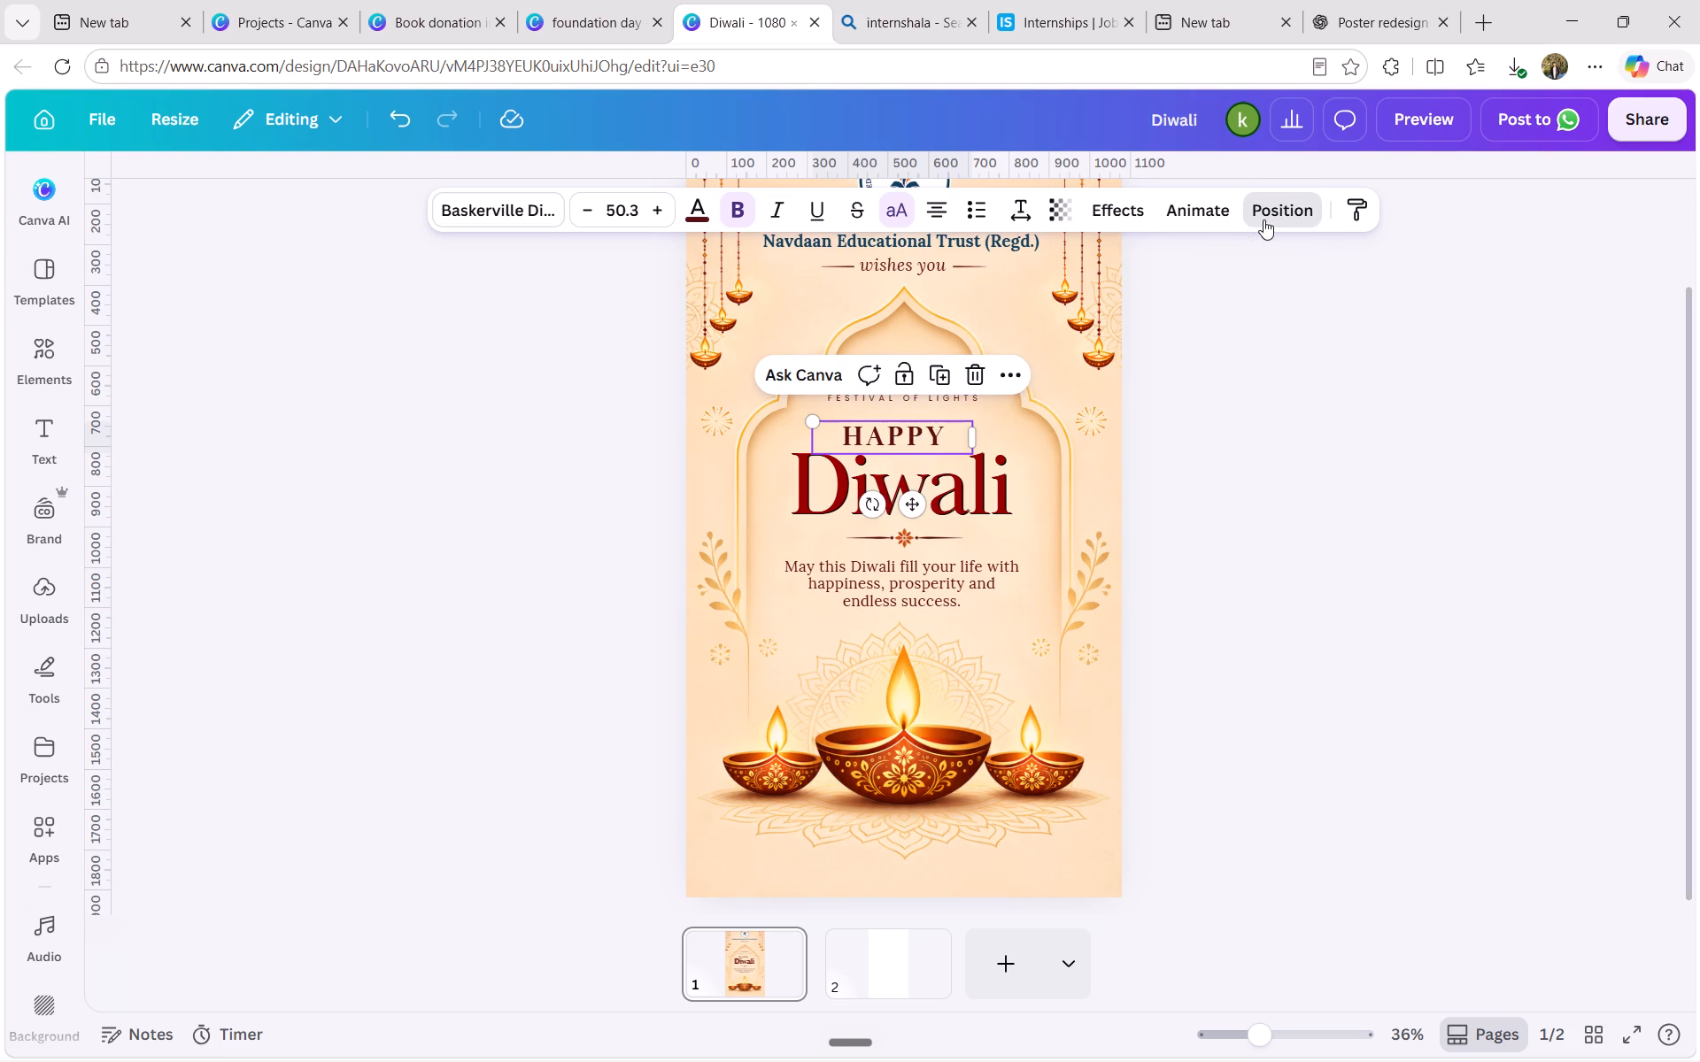
click(407, 593)
double_click(578, 505)
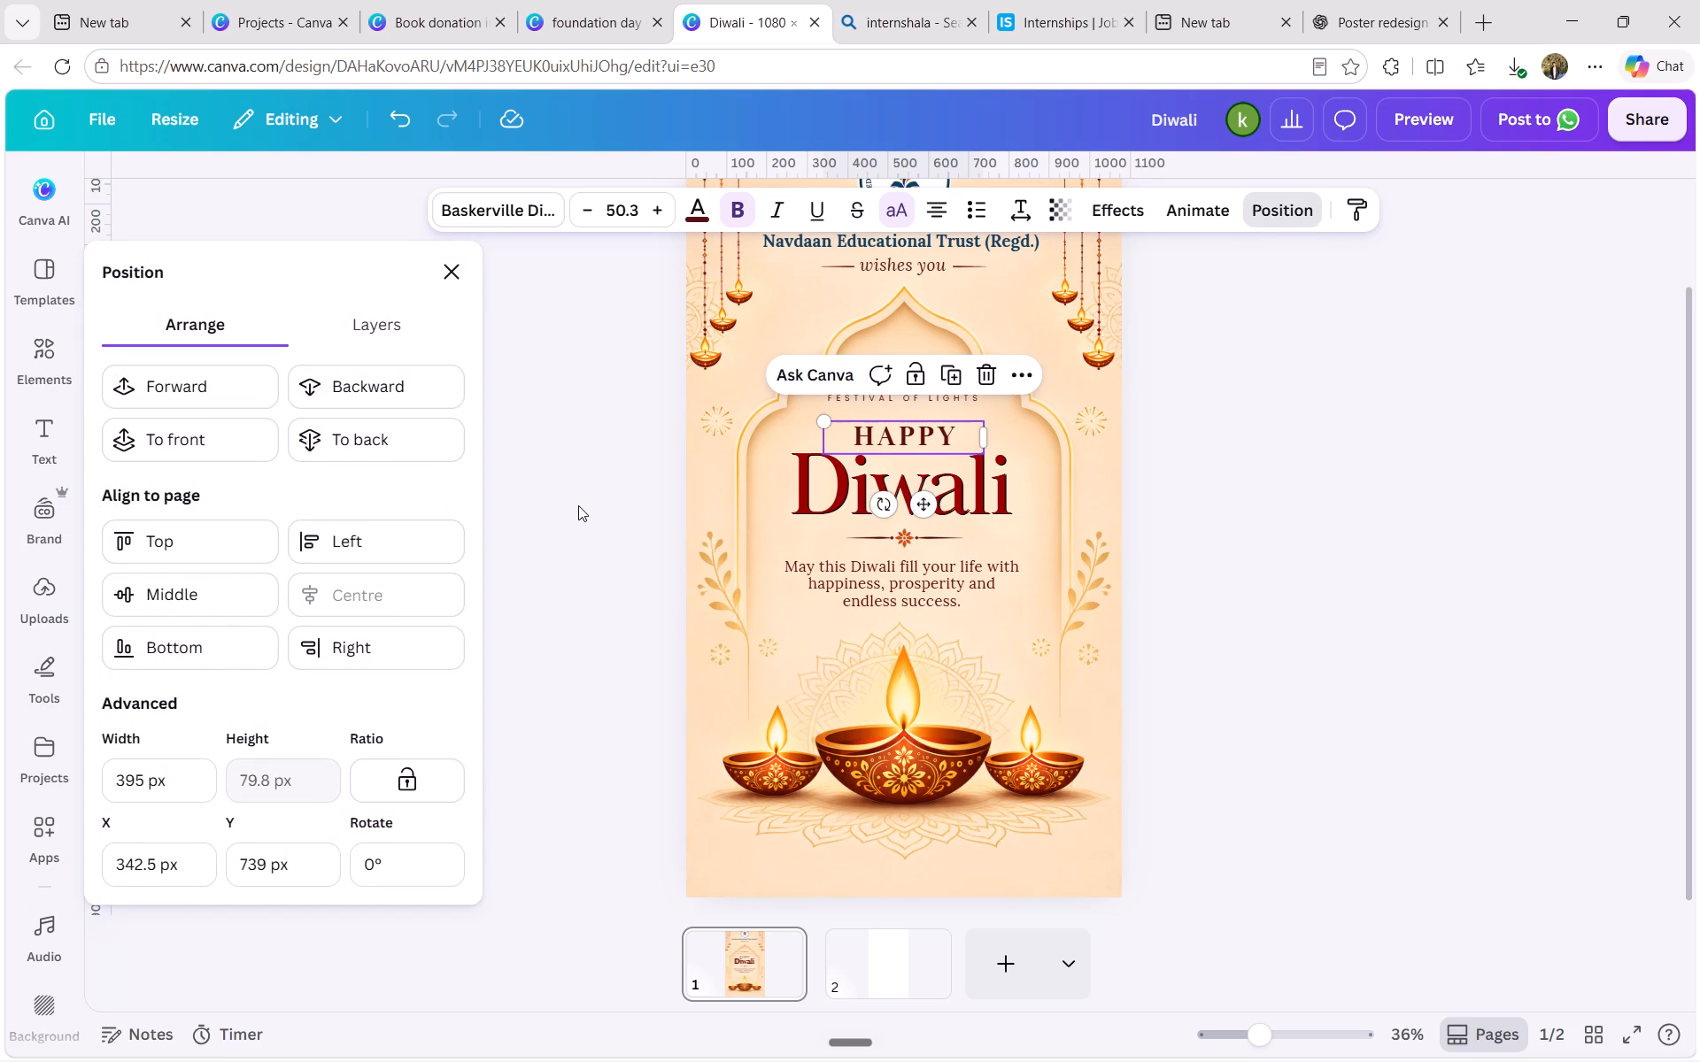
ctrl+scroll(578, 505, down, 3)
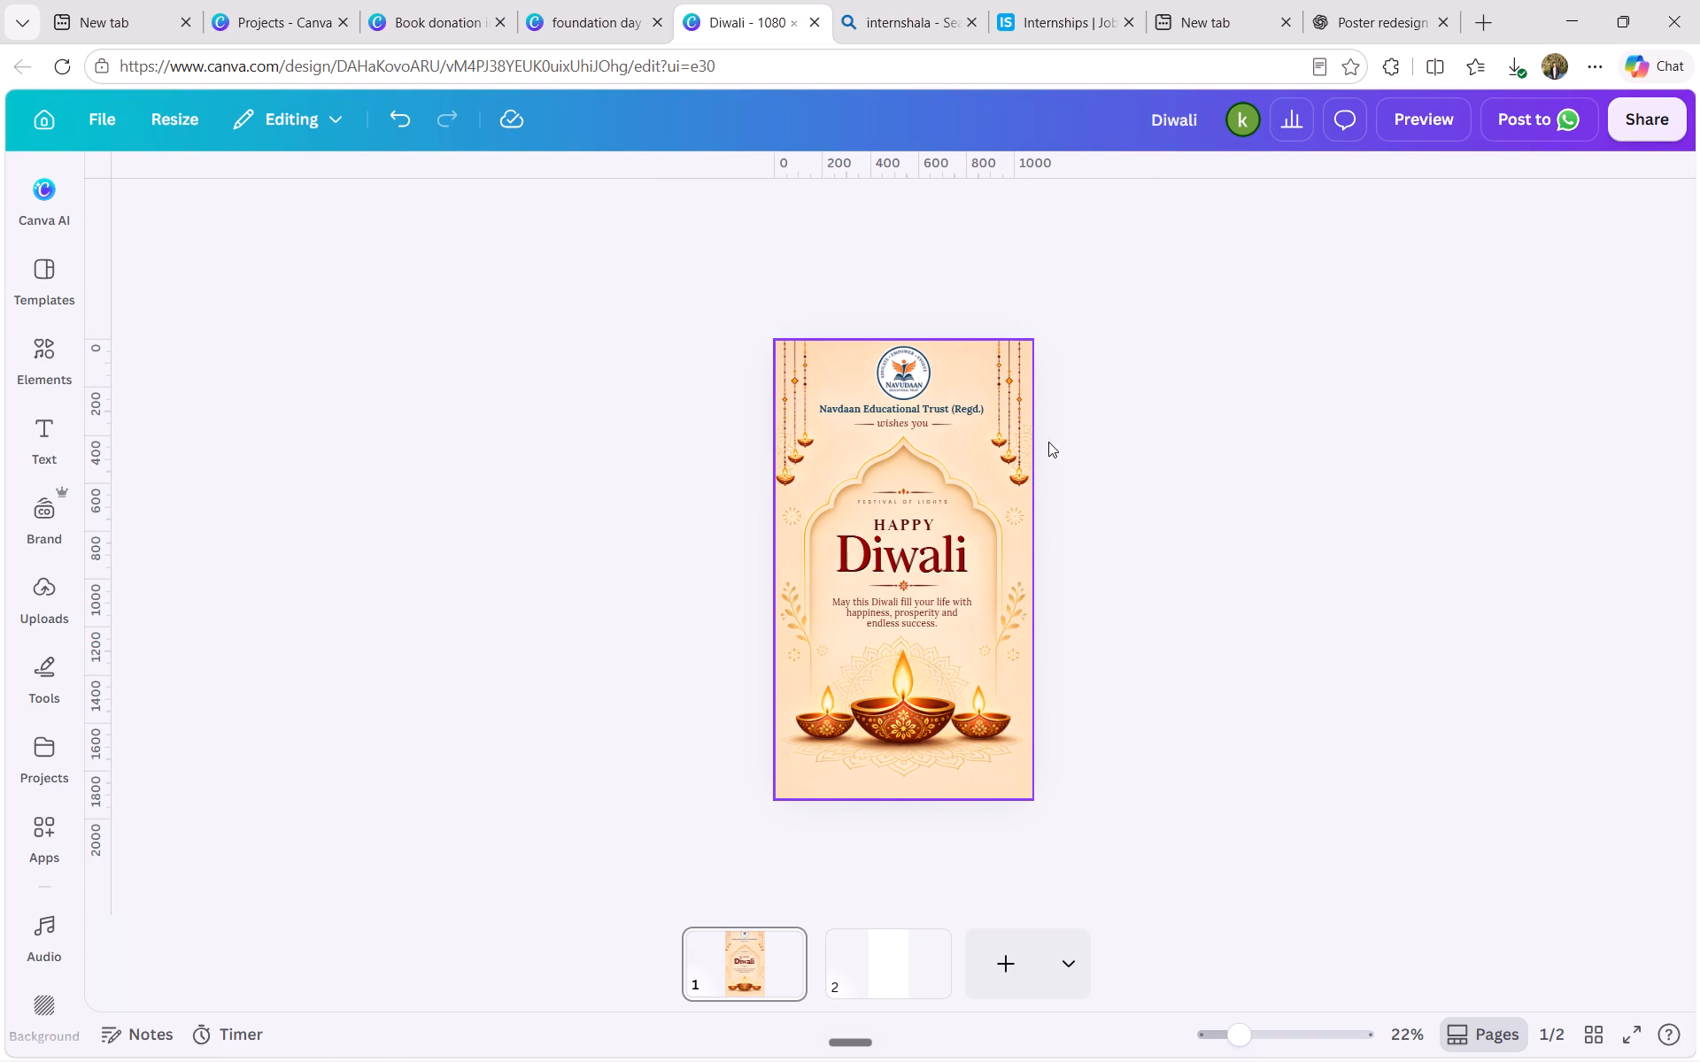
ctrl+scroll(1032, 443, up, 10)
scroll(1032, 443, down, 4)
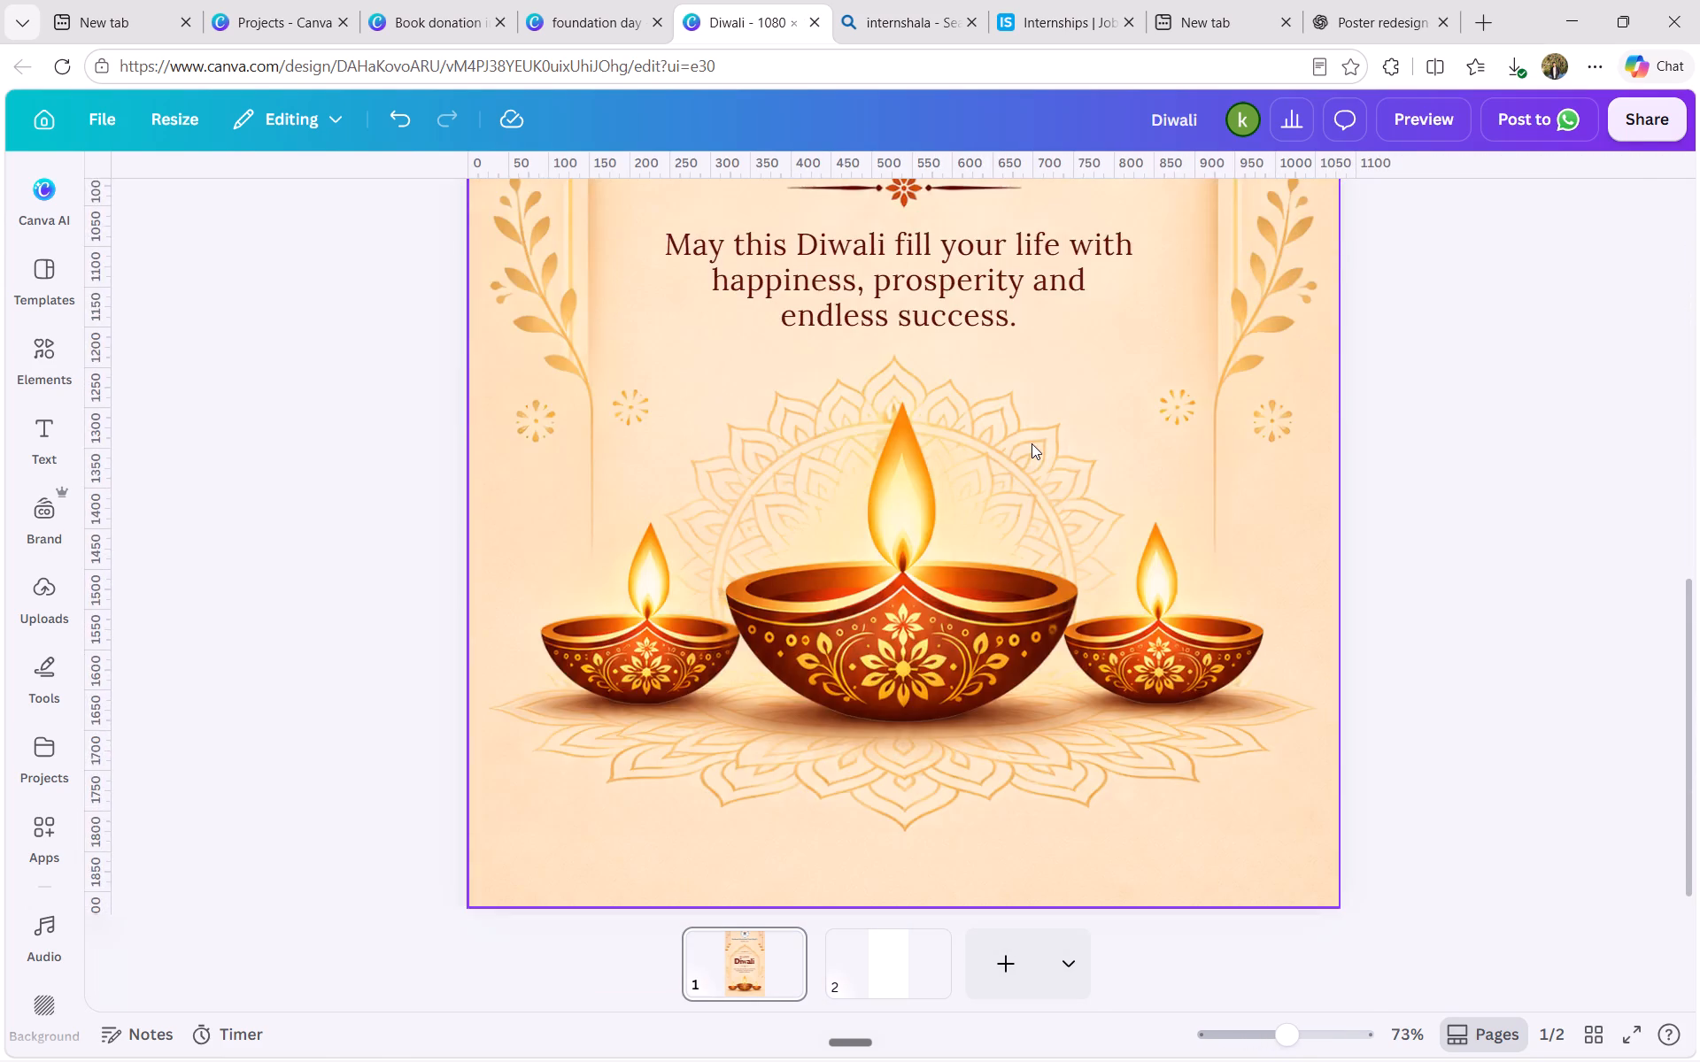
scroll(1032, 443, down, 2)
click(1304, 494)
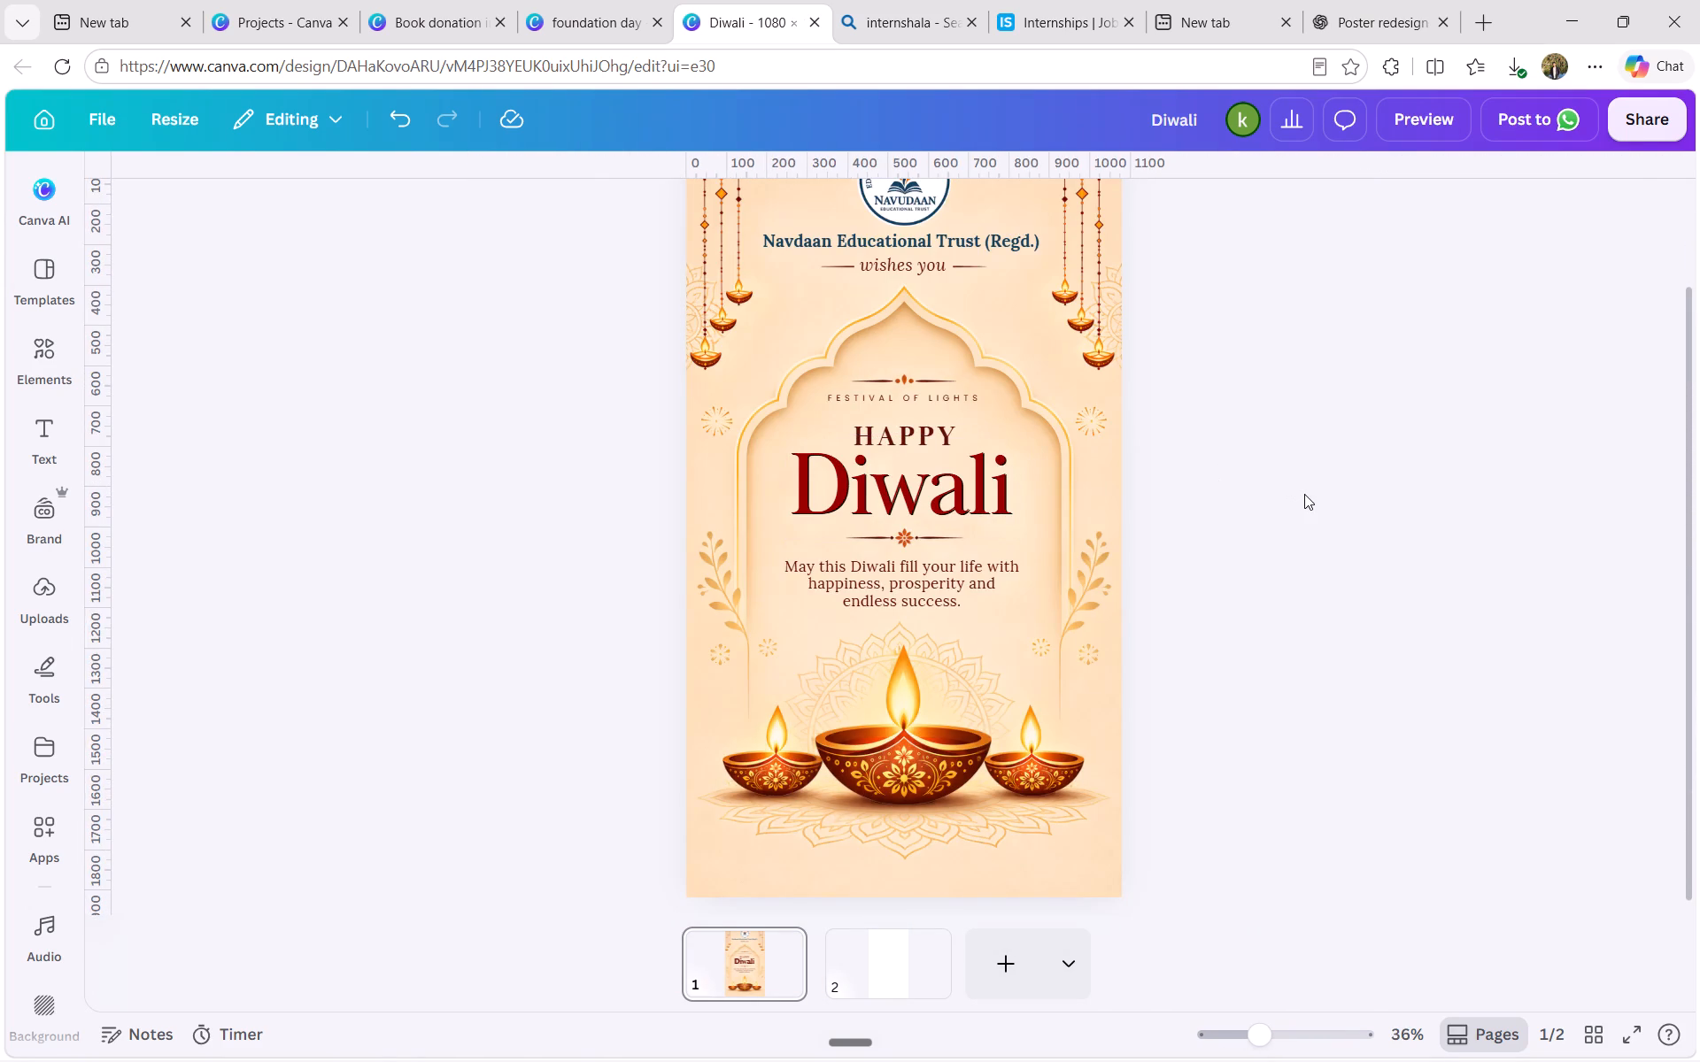
Apply the Typewriter animation to the greeting message below the Diwali heading.
ctrl+scroll(1304, 494, down, 2)
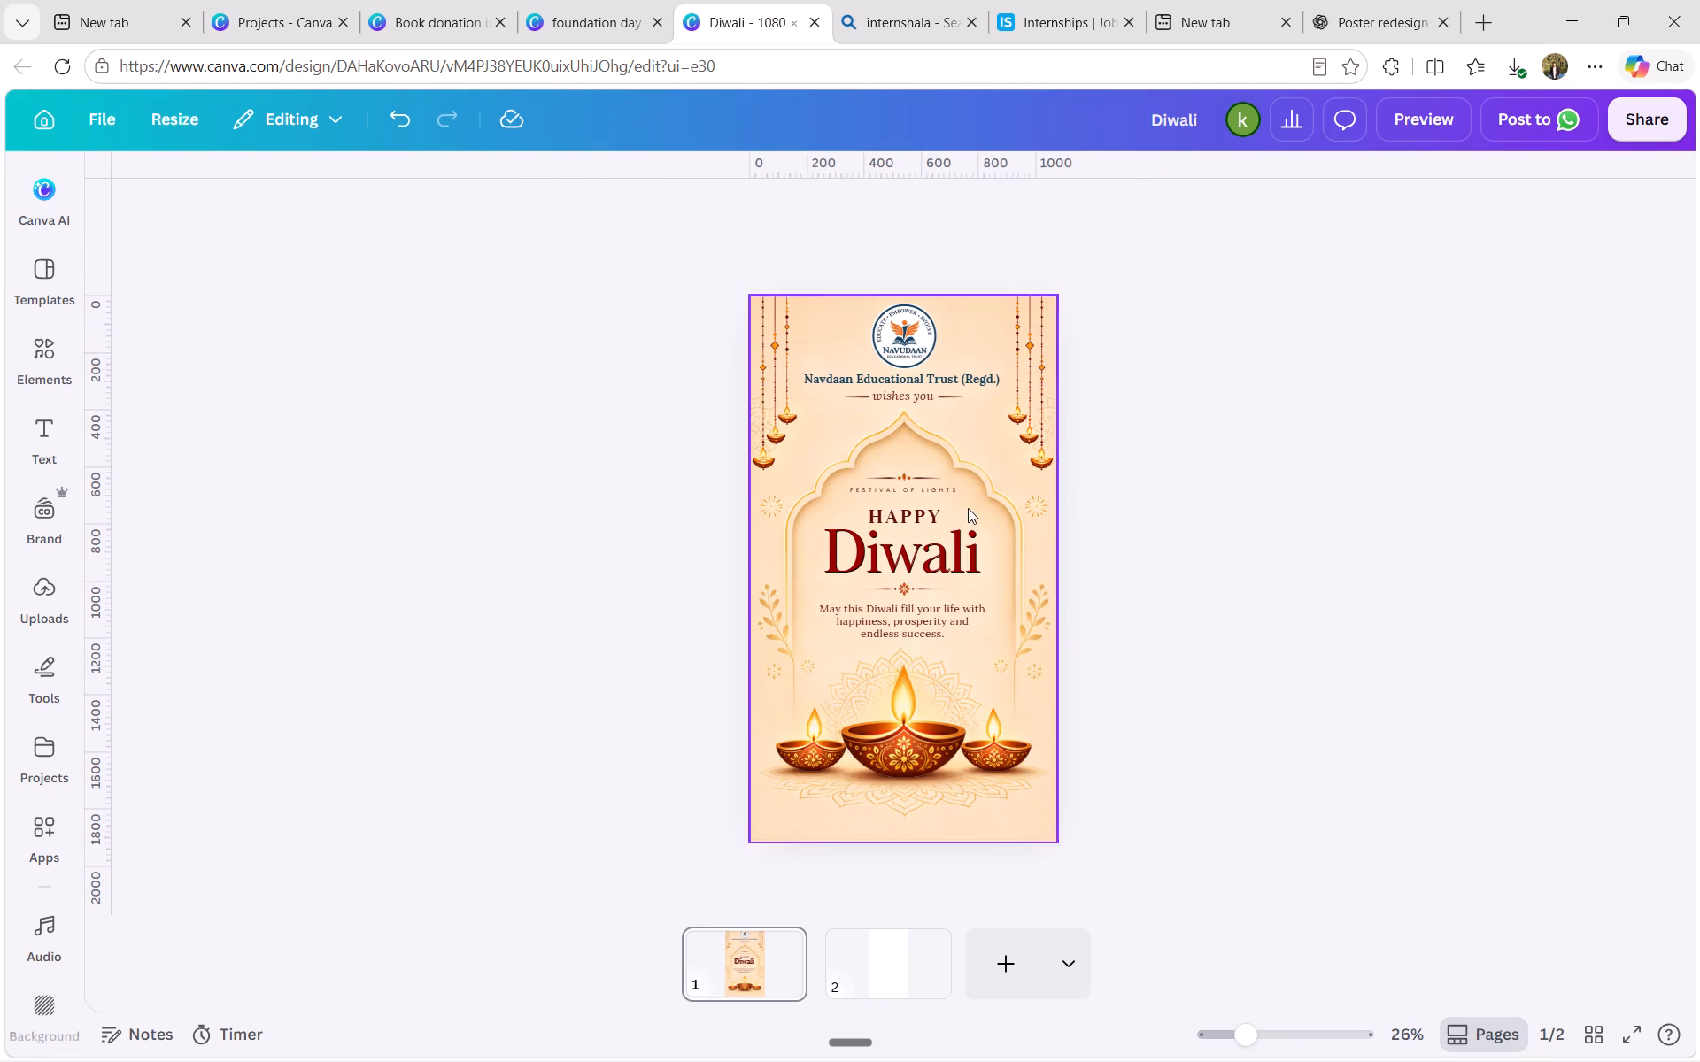
click(915, 623)
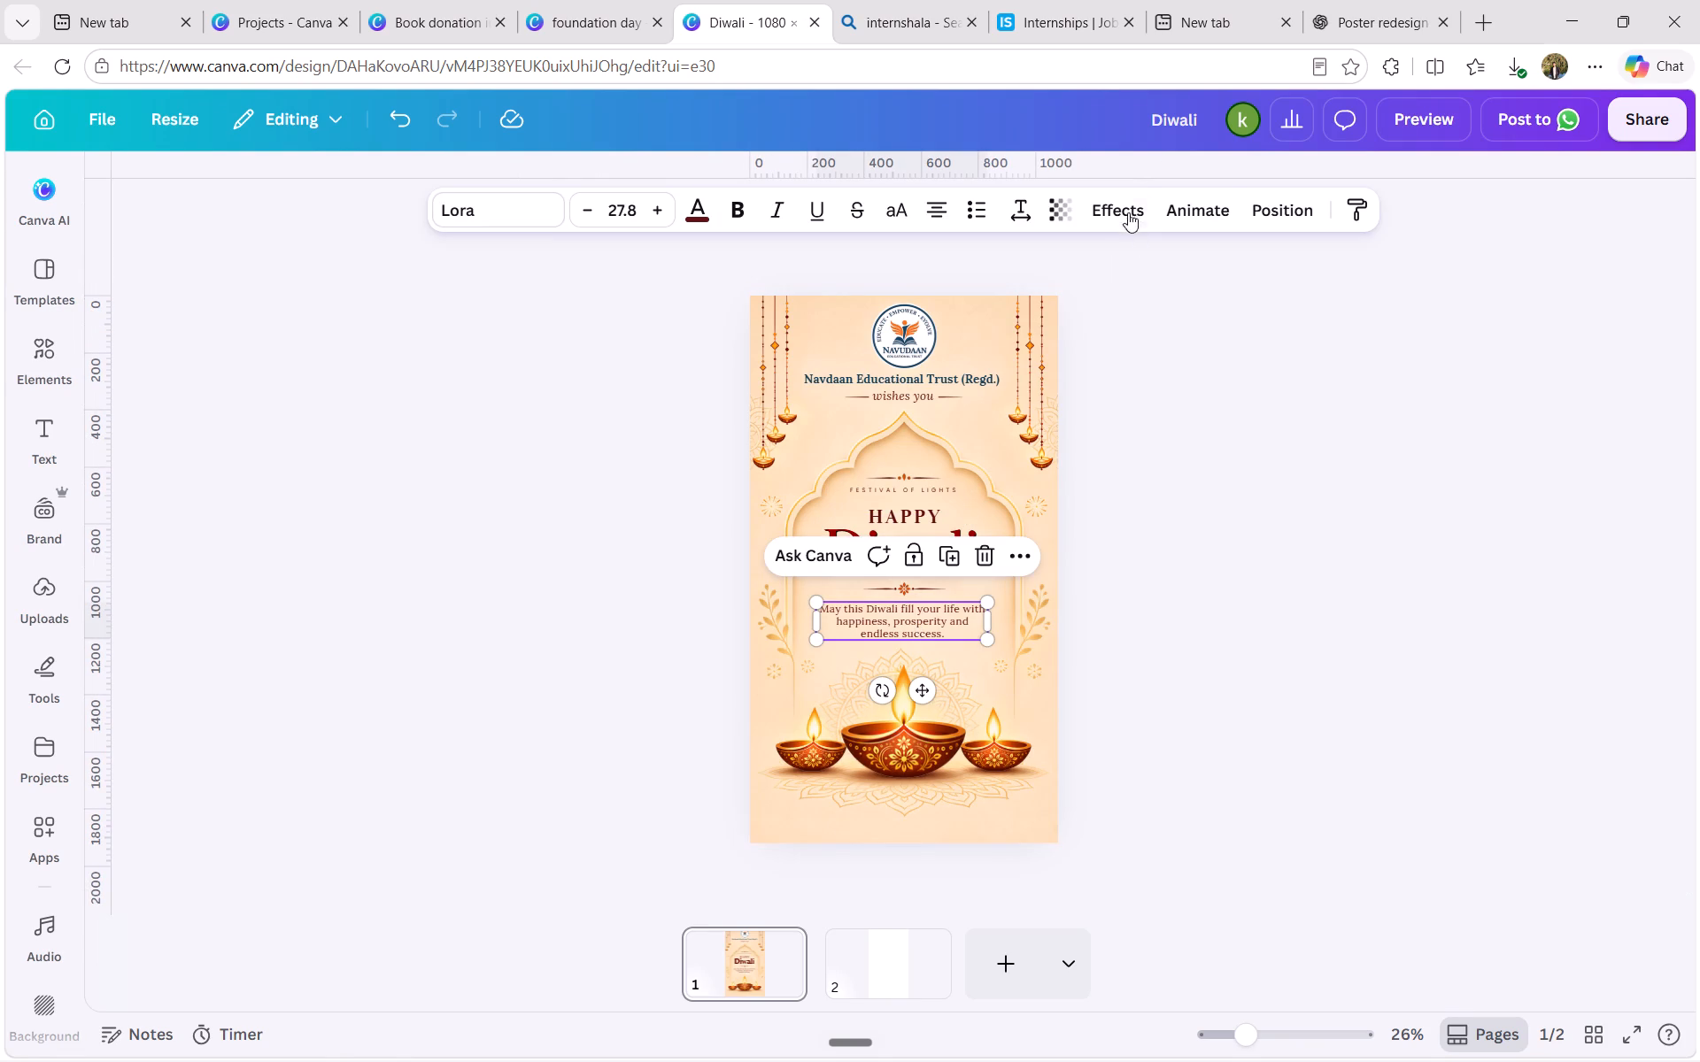
click(1178, 203)
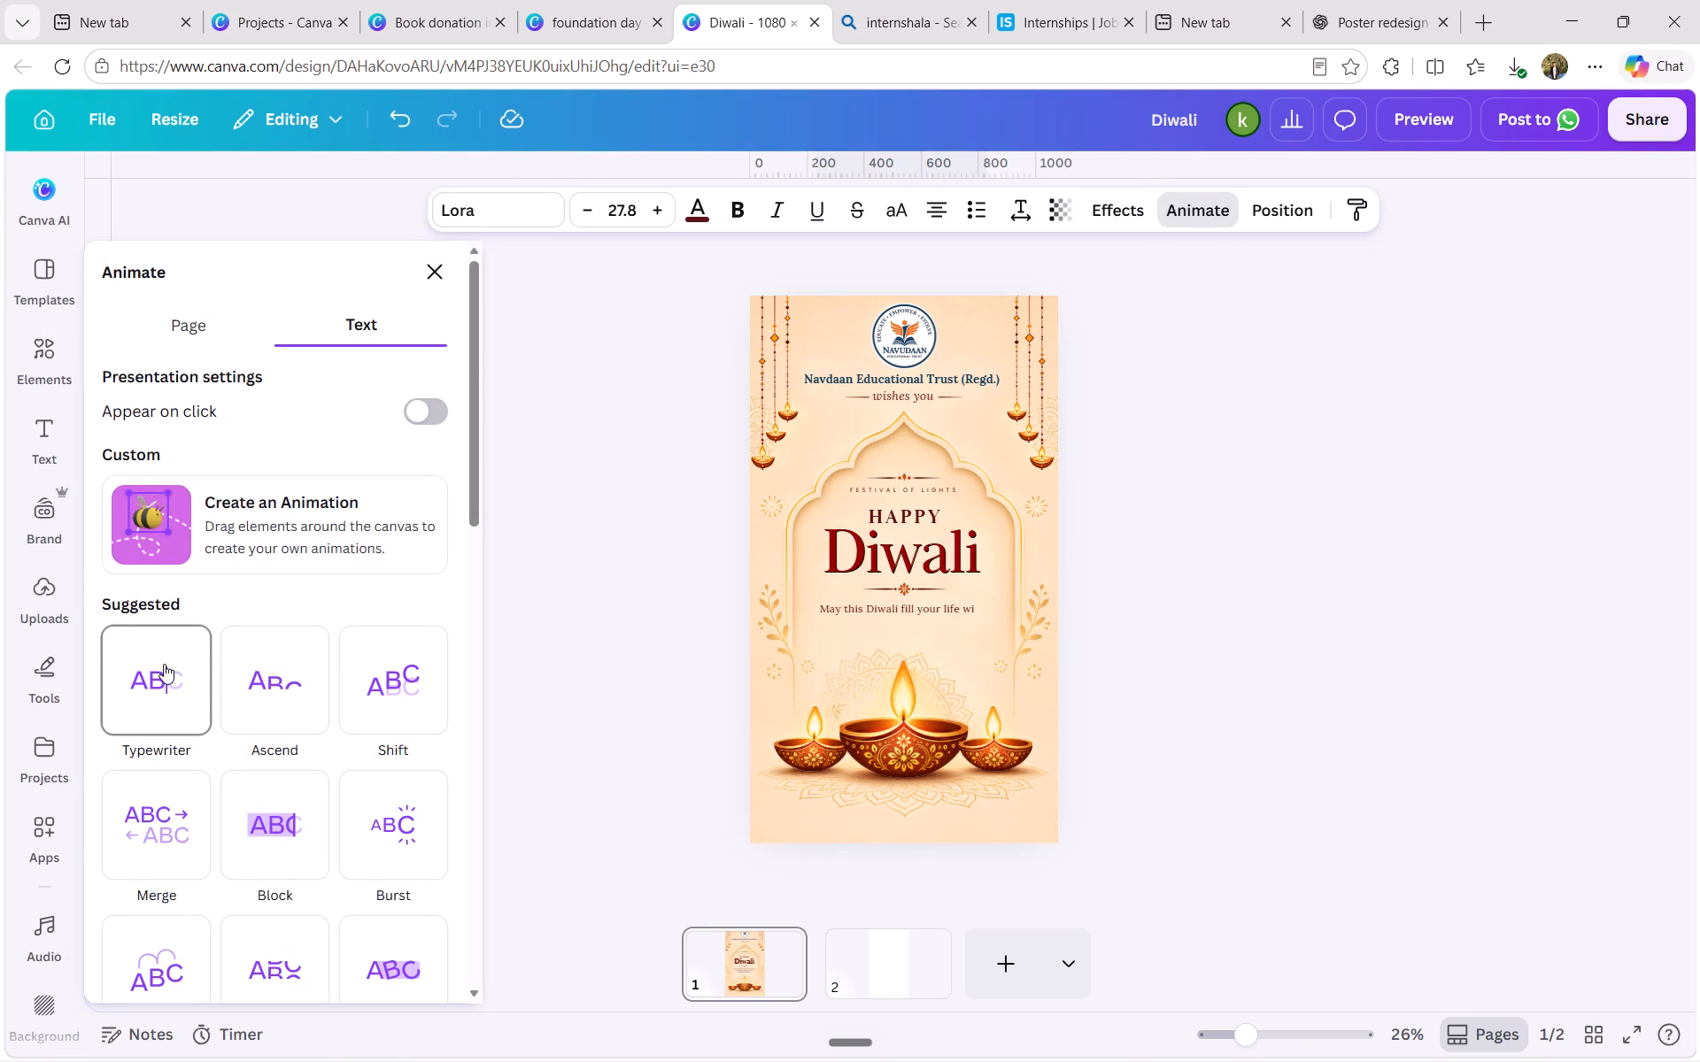
click(164, 664)
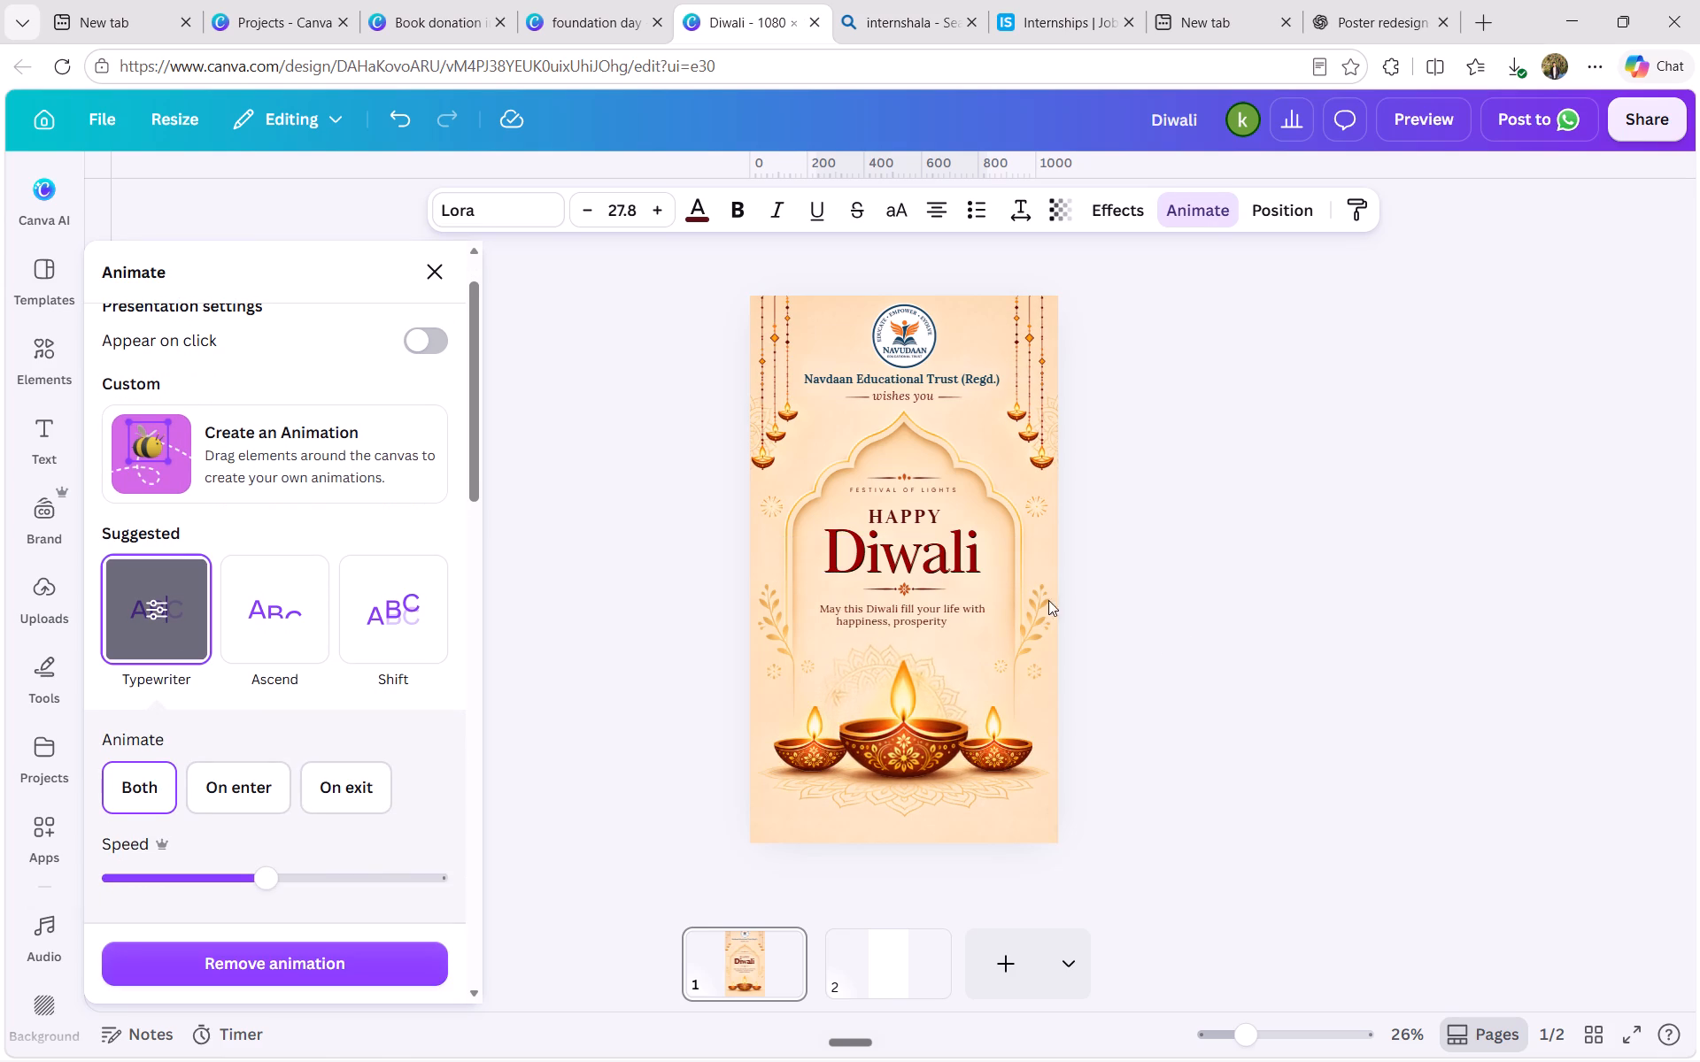
click(625, 630)
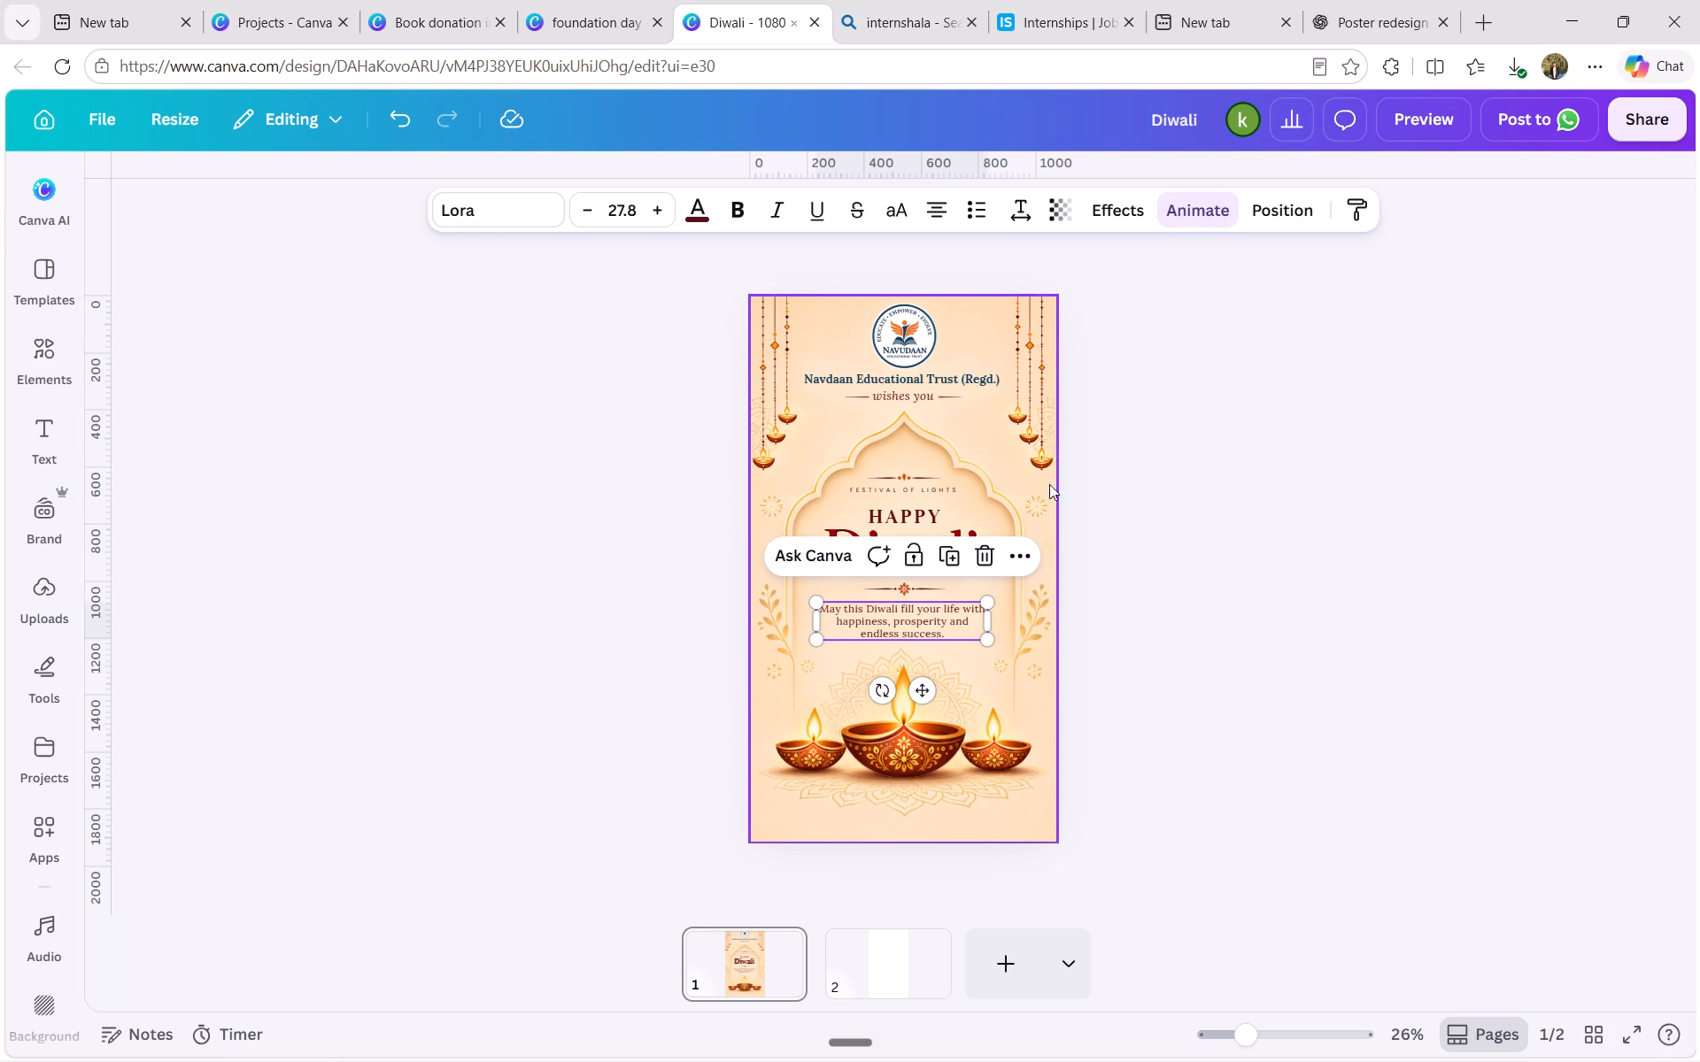
Apply the Rotate add-on effect to the two round burst ornaments on either side of the arch, level with the HAPPY text.
click(1028, 496)
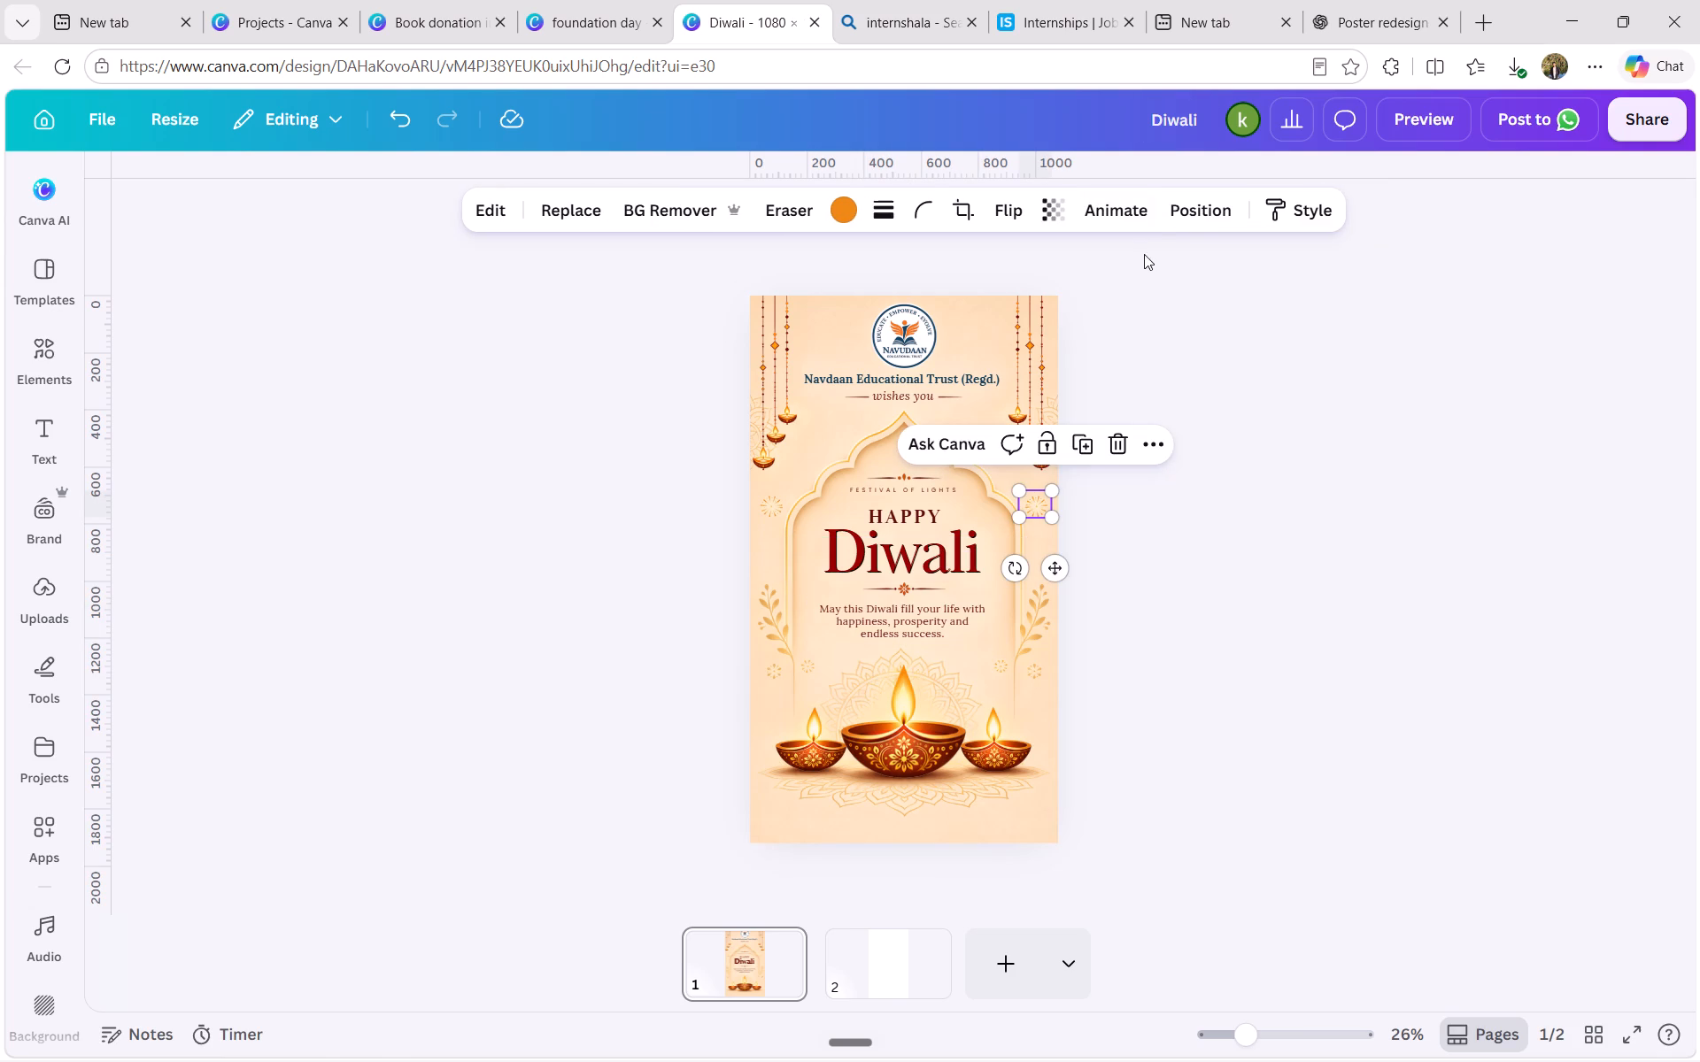
click(1136, 218)
scroll(319, 518, down, 2)
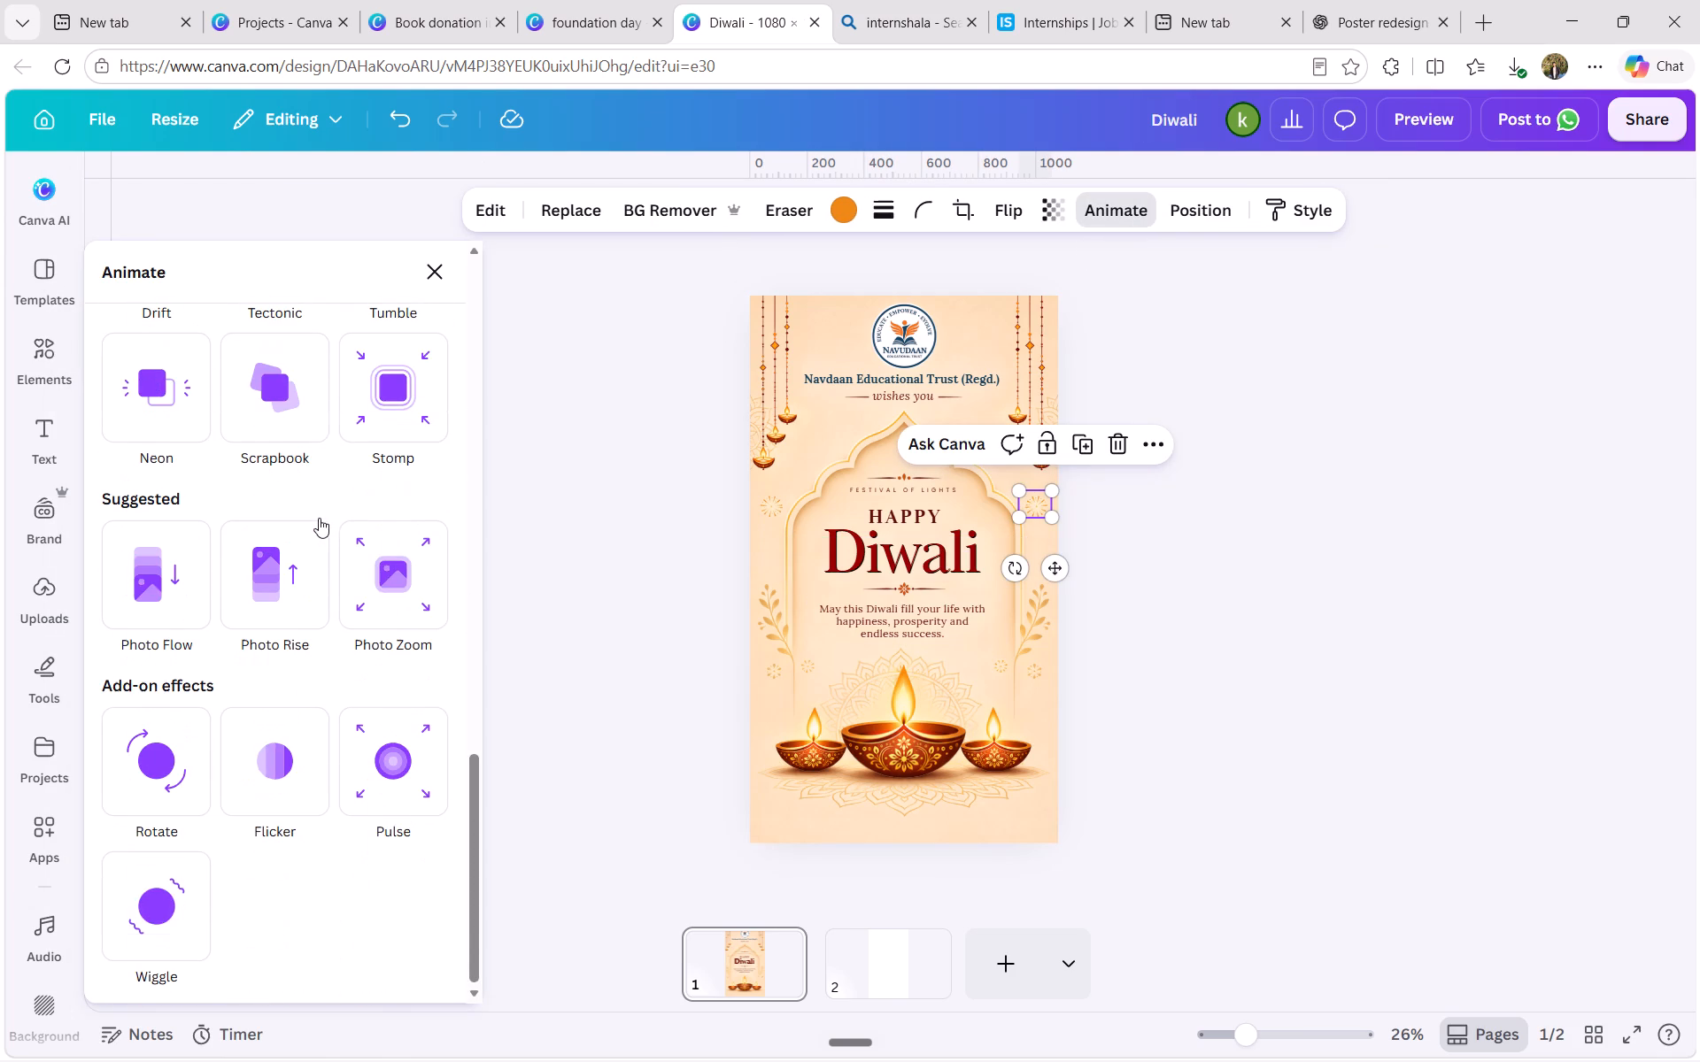
scroll(319, 518, down, 2)
click(148, 773)
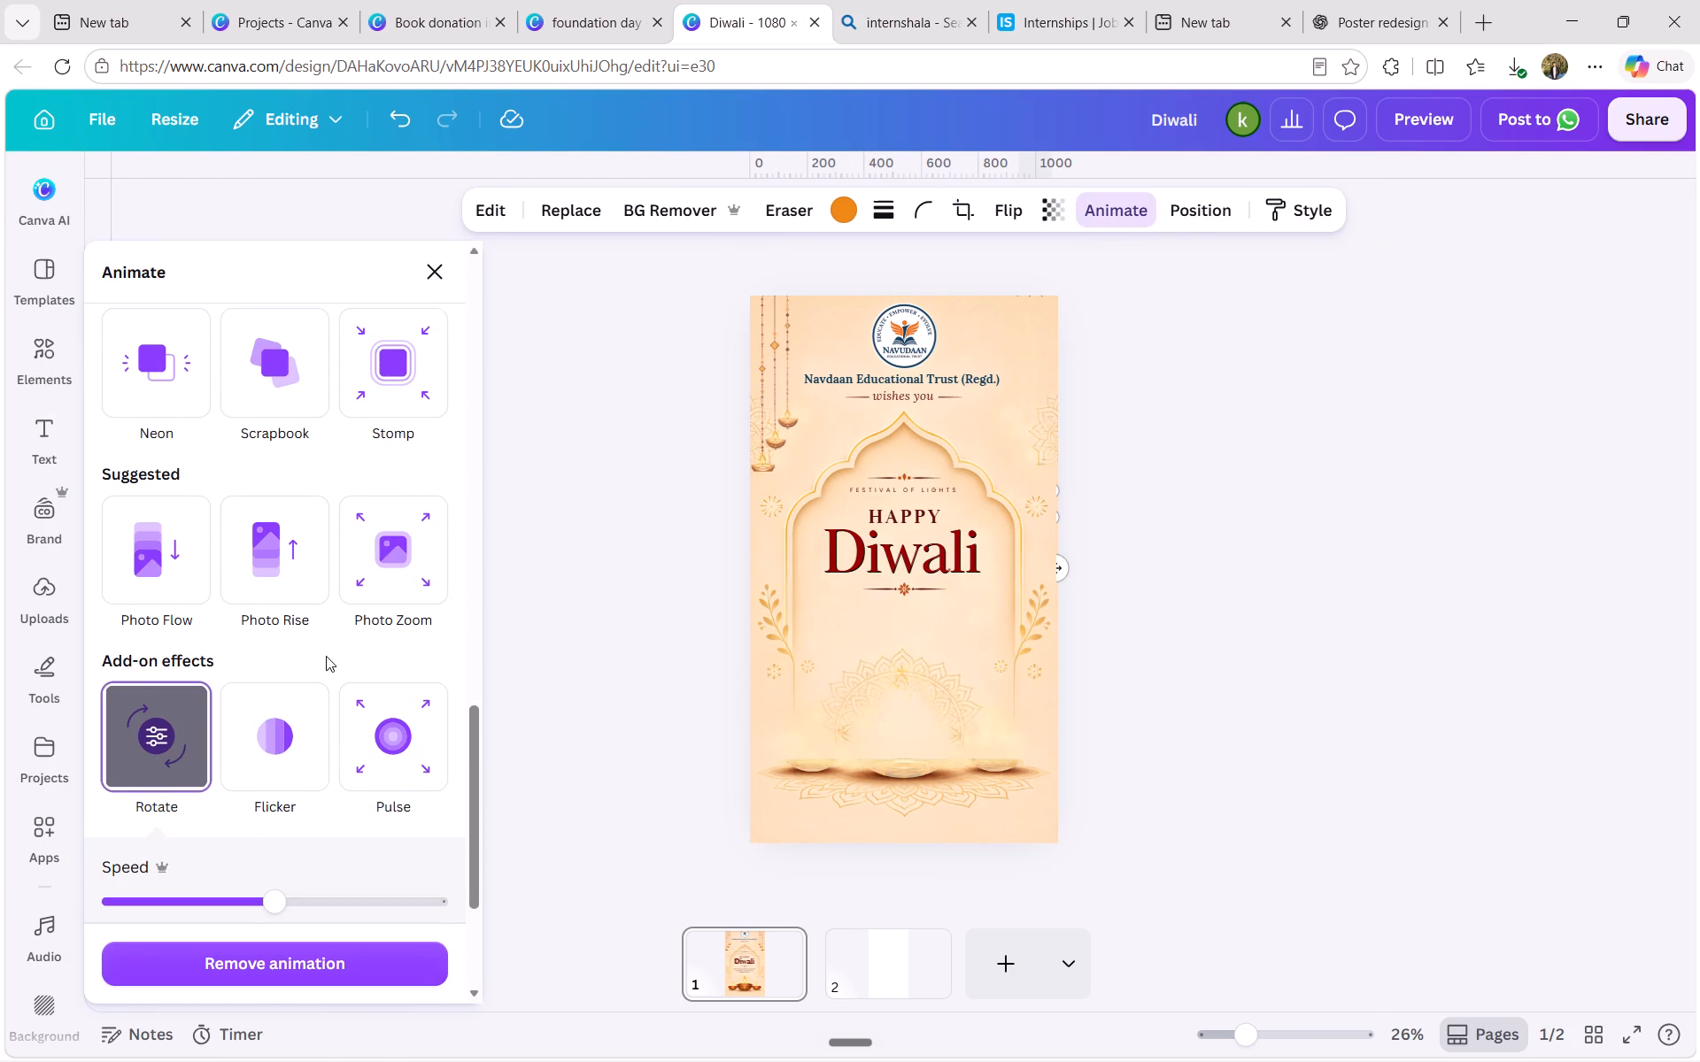
click(775, 505)
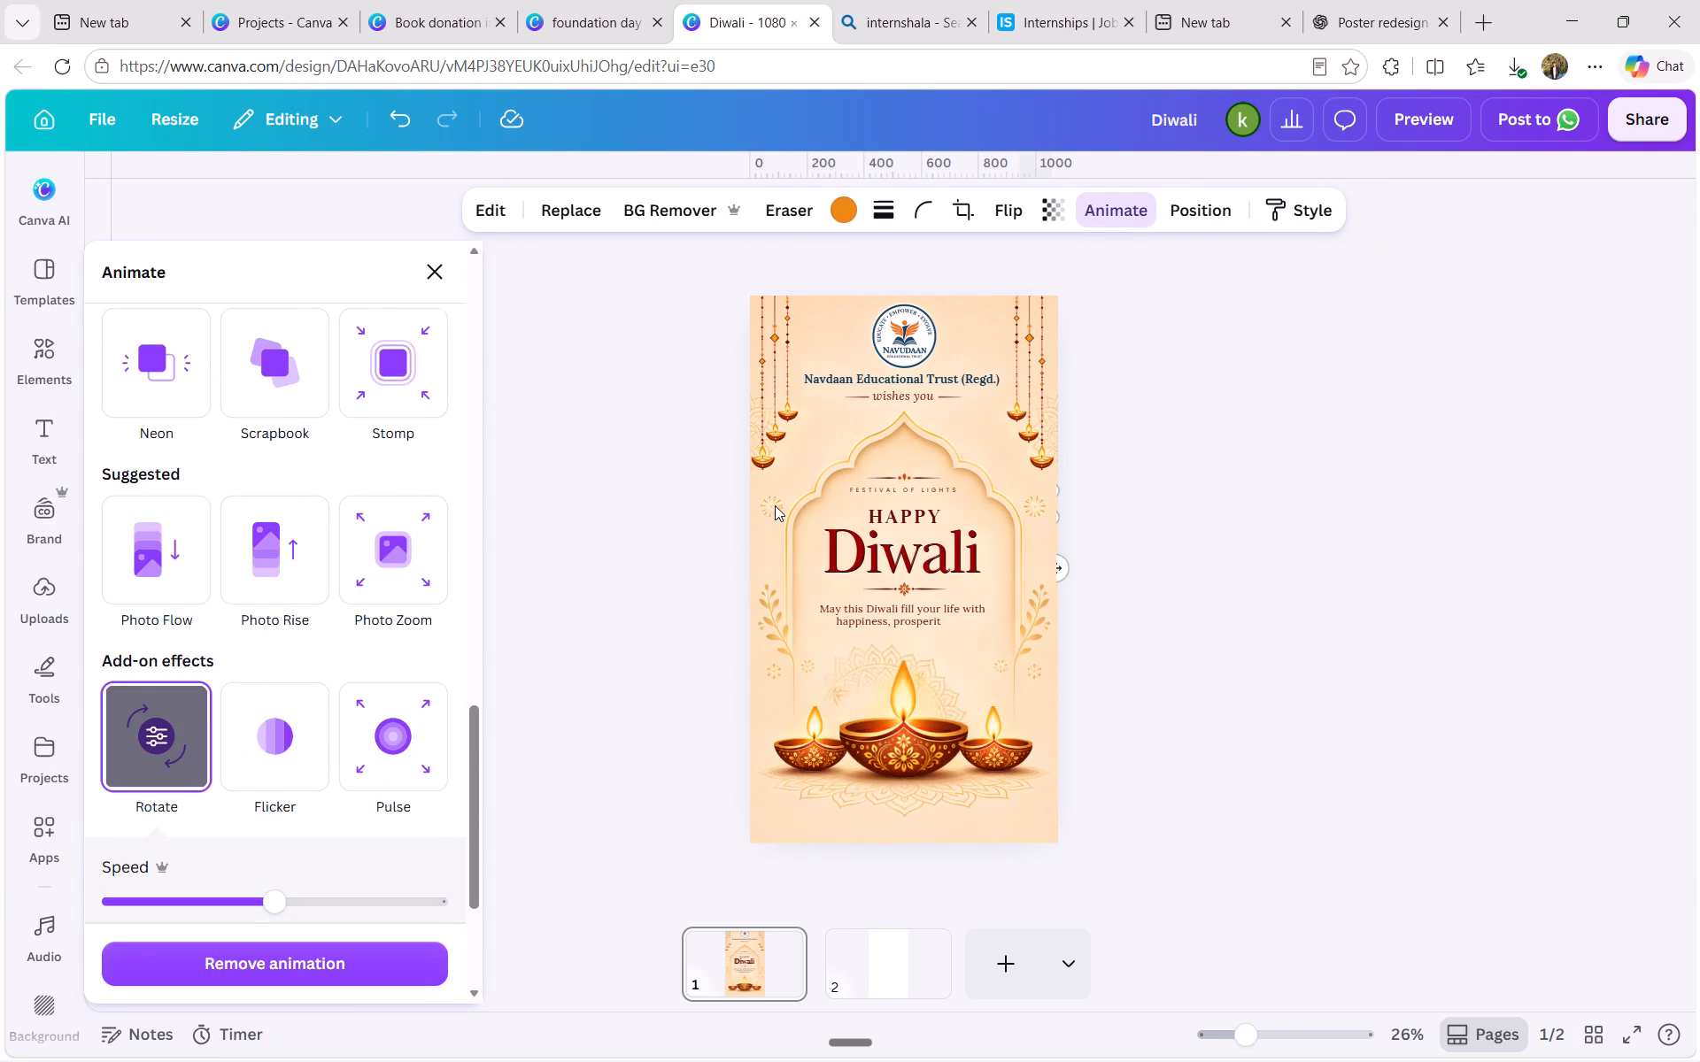
click(184, 750)
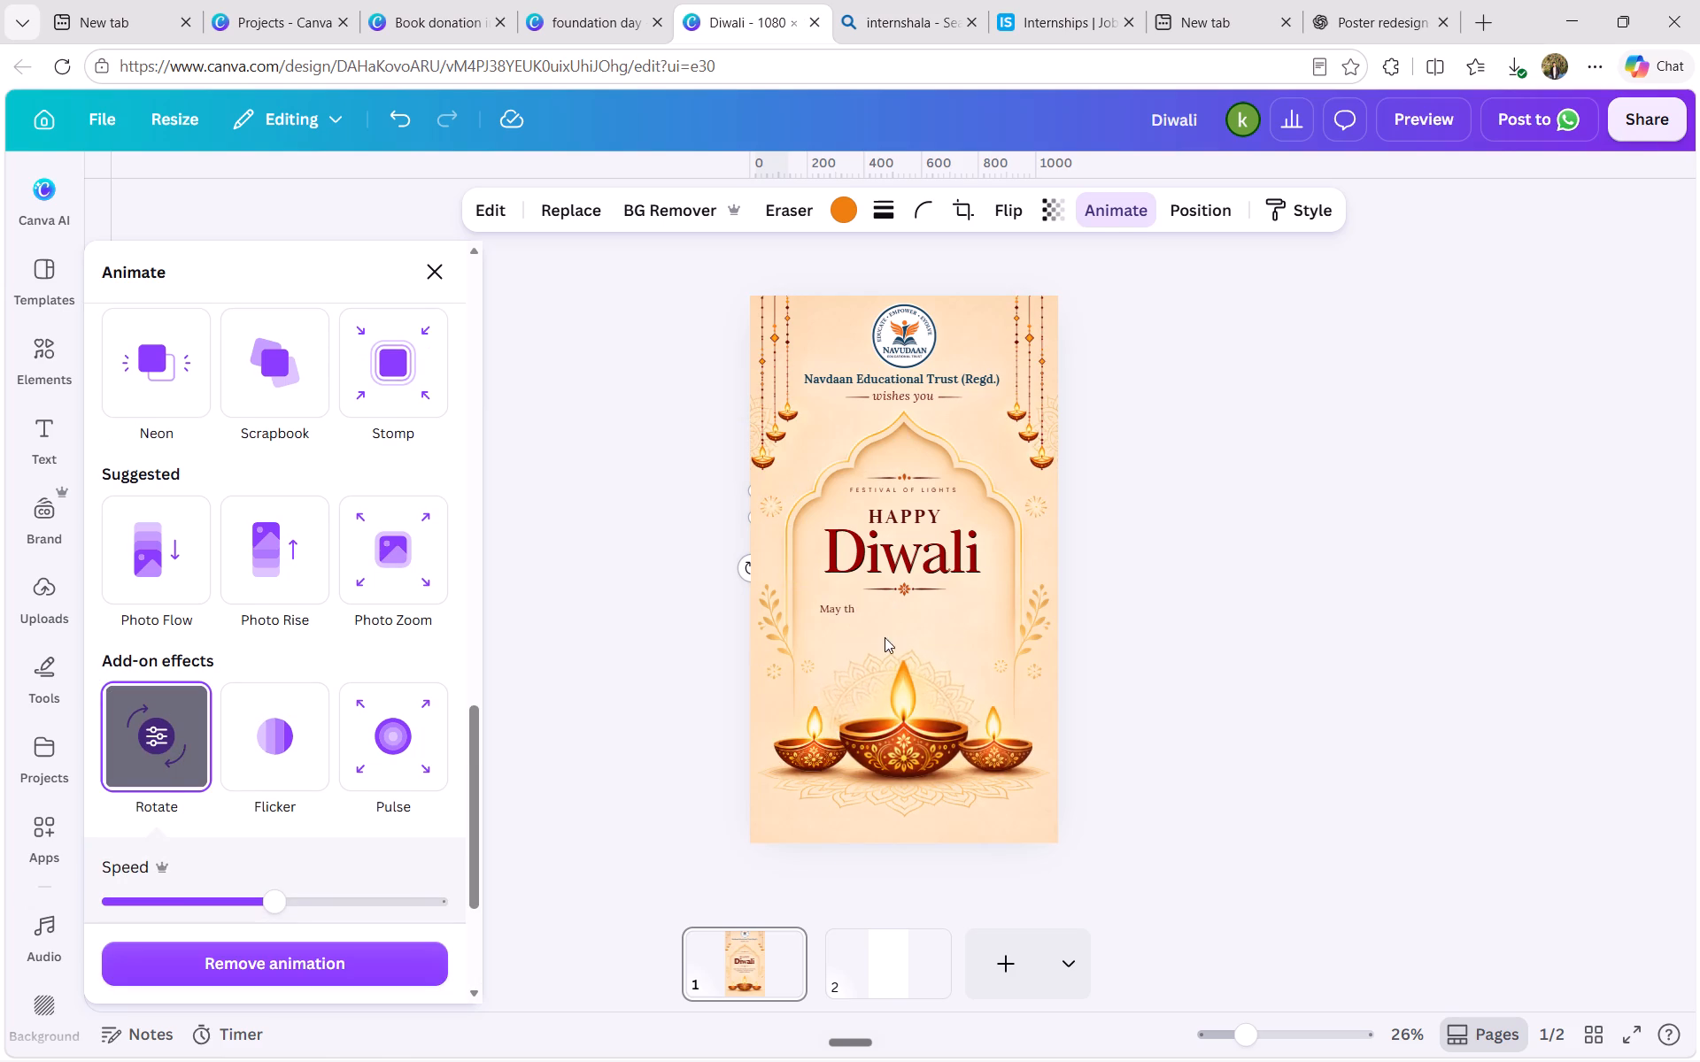
click(1154, 432)
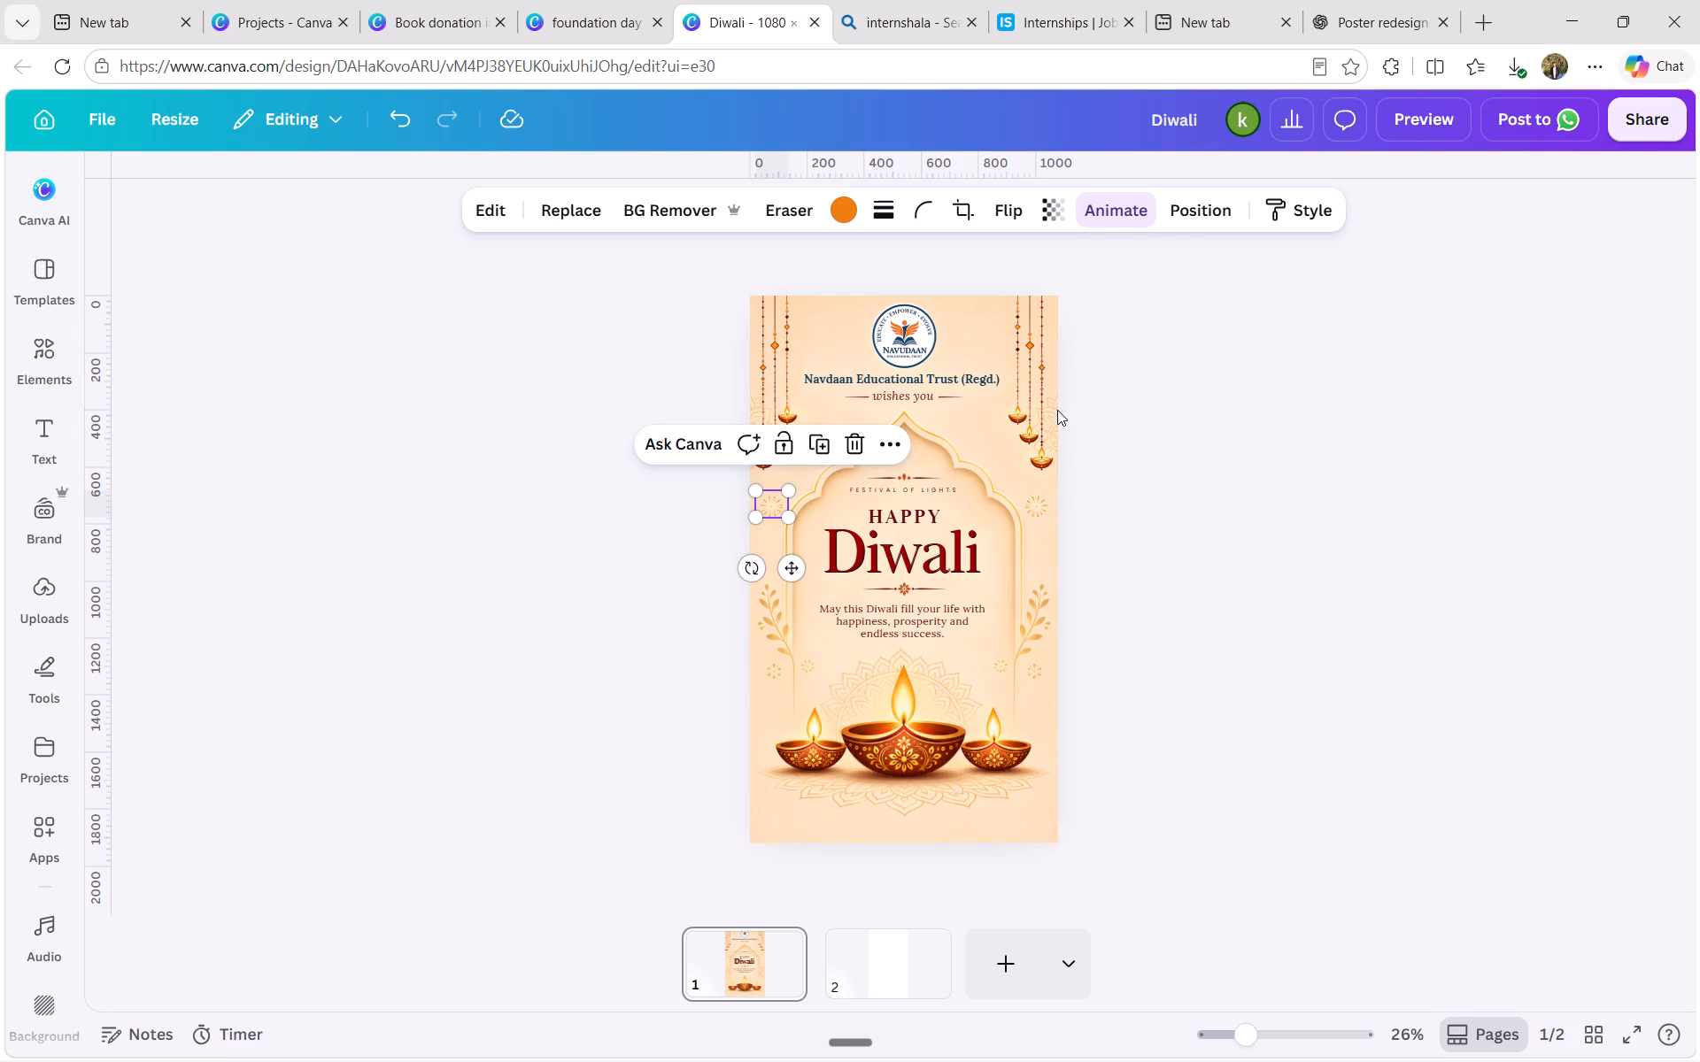
Examine the layer stack to see how the hanging lamp garlands, ornaments and arch background are ordered.
click(1053, 411)
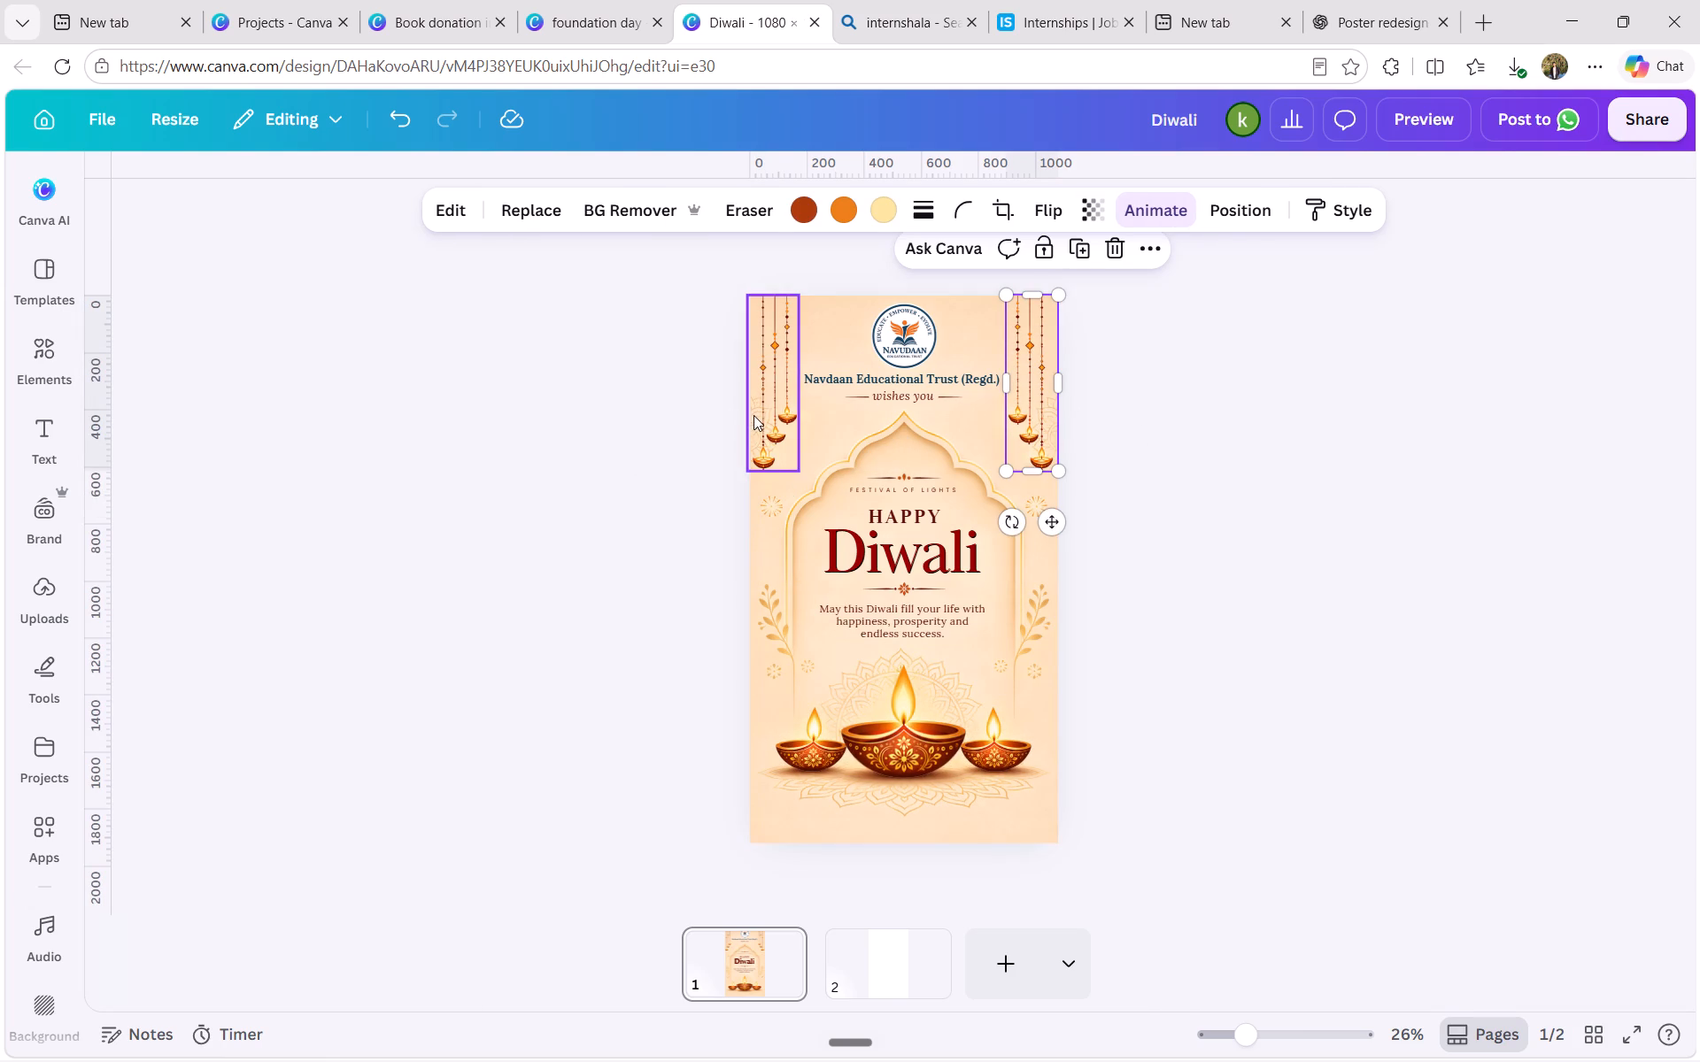
click(753, 415)
click(1211, 418)
key(alt+1)
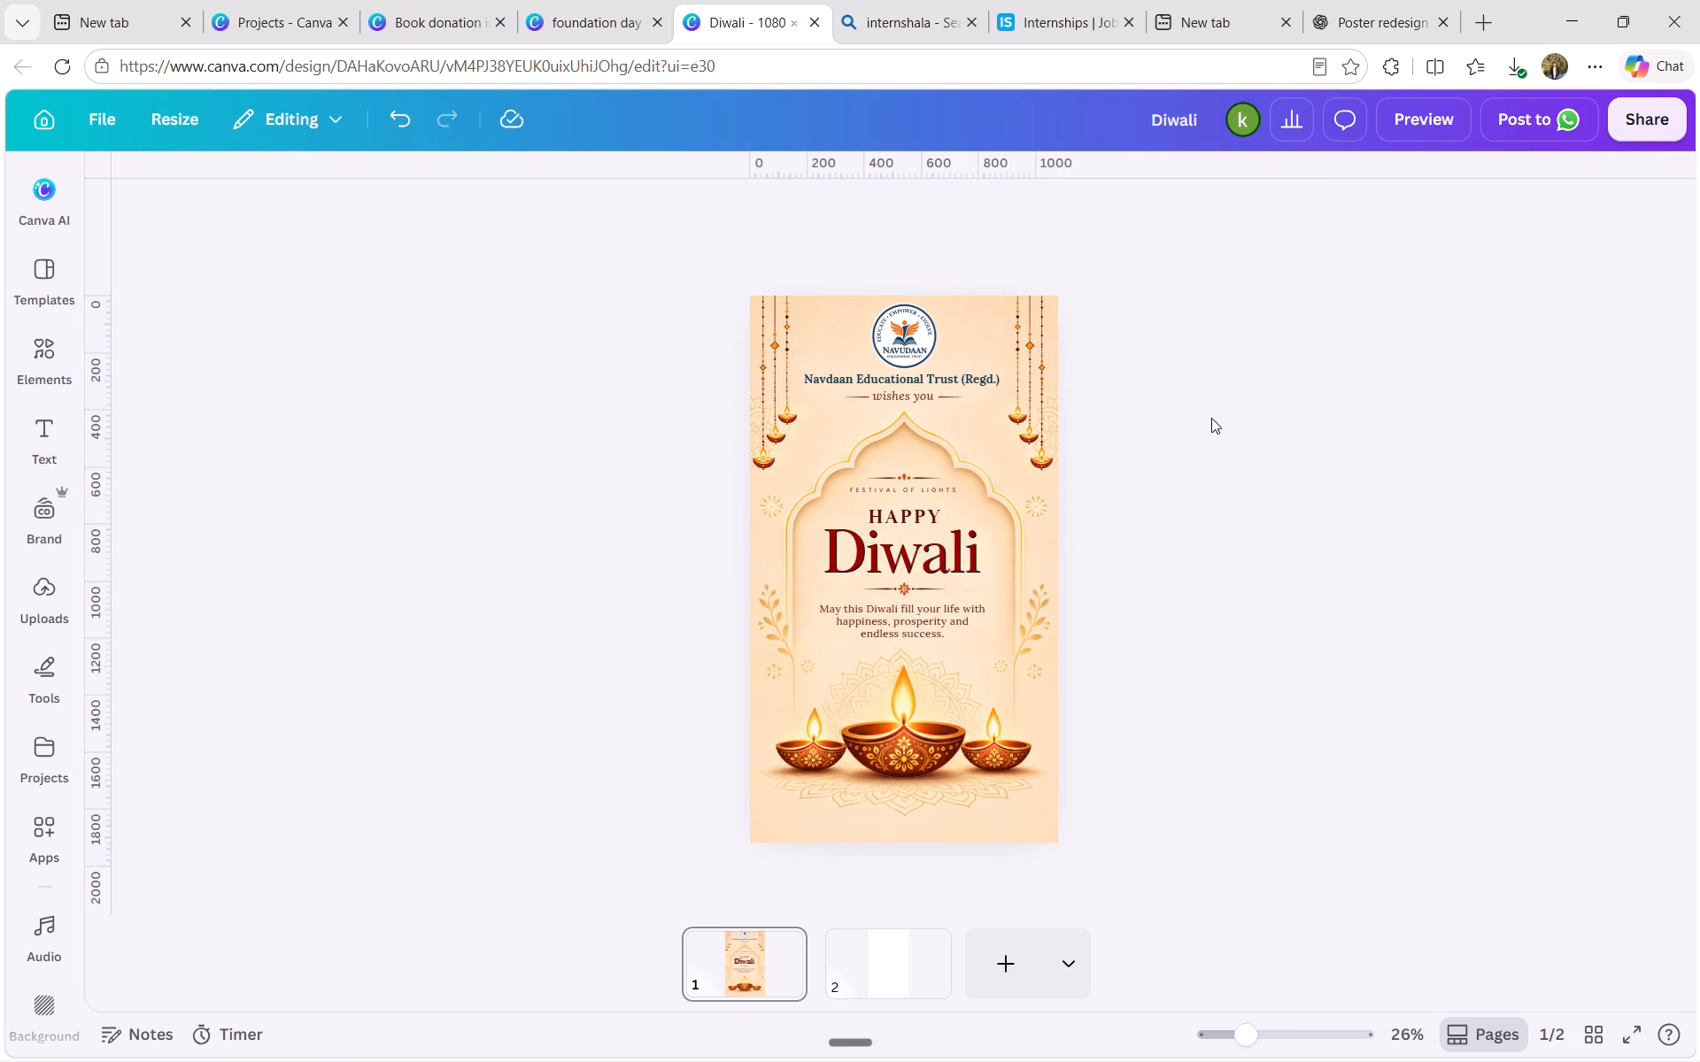
scroll(311, 597, down, 4)
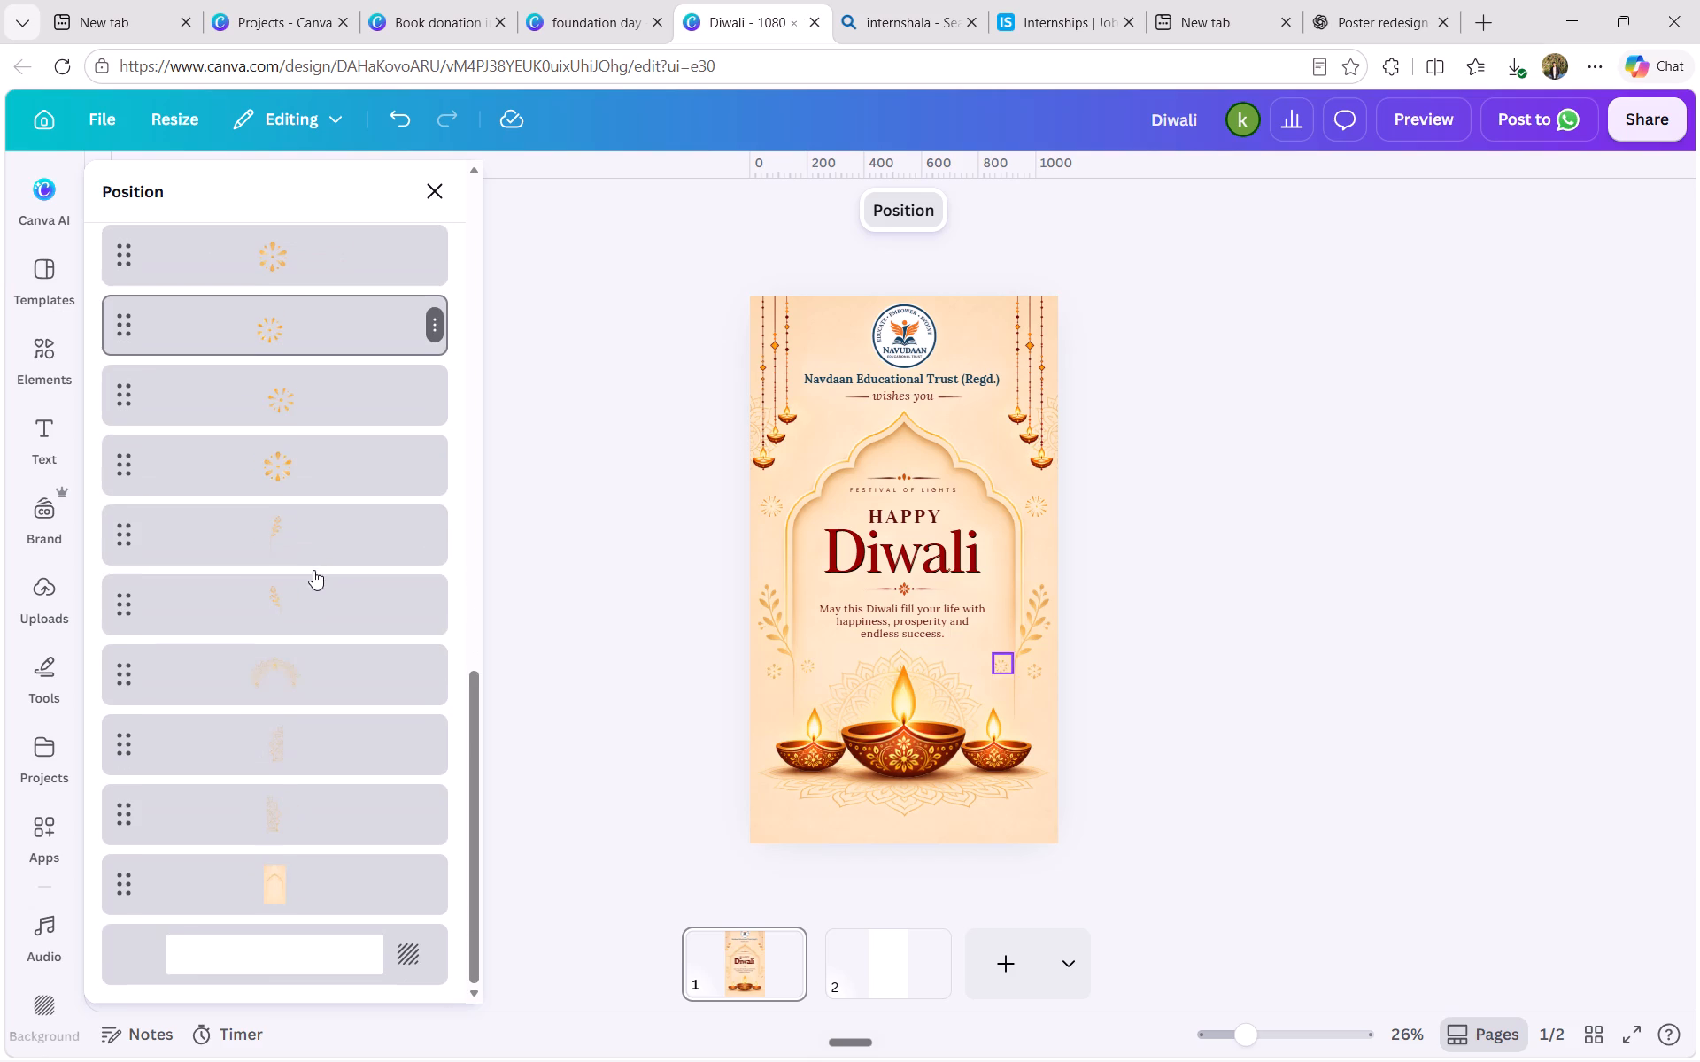
scroll(313, 570, down, 1)
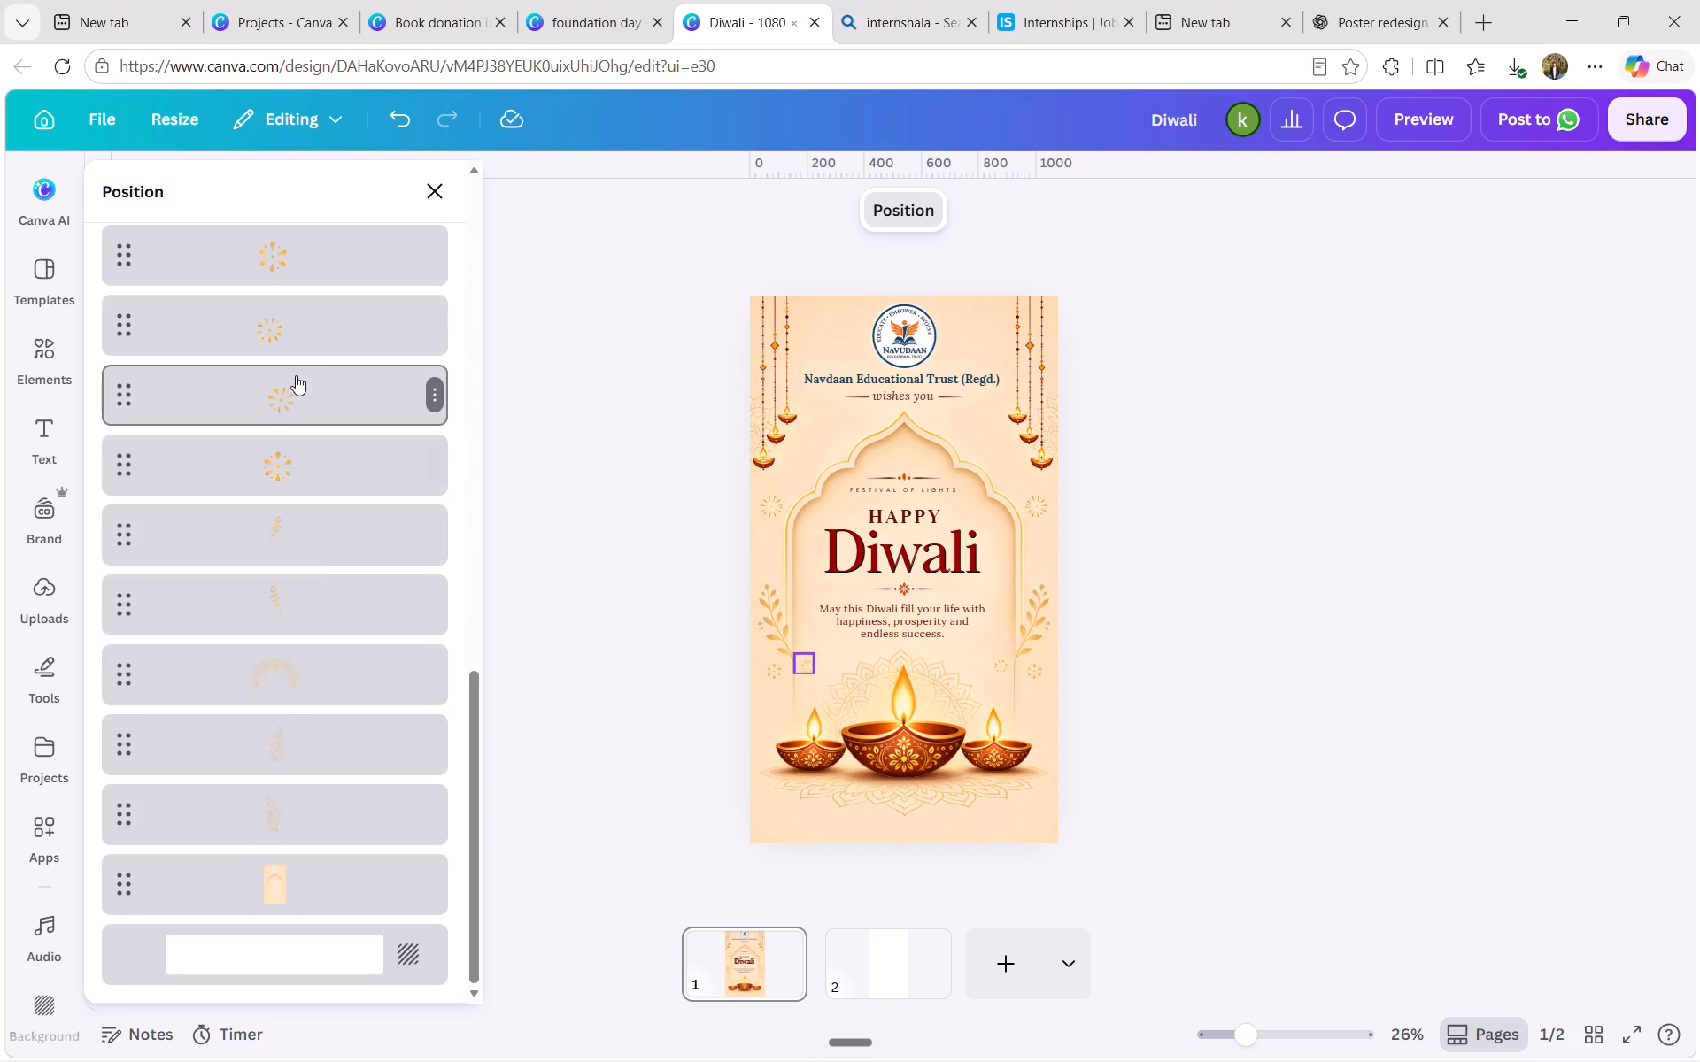
scroll(286, 266, up, 4)
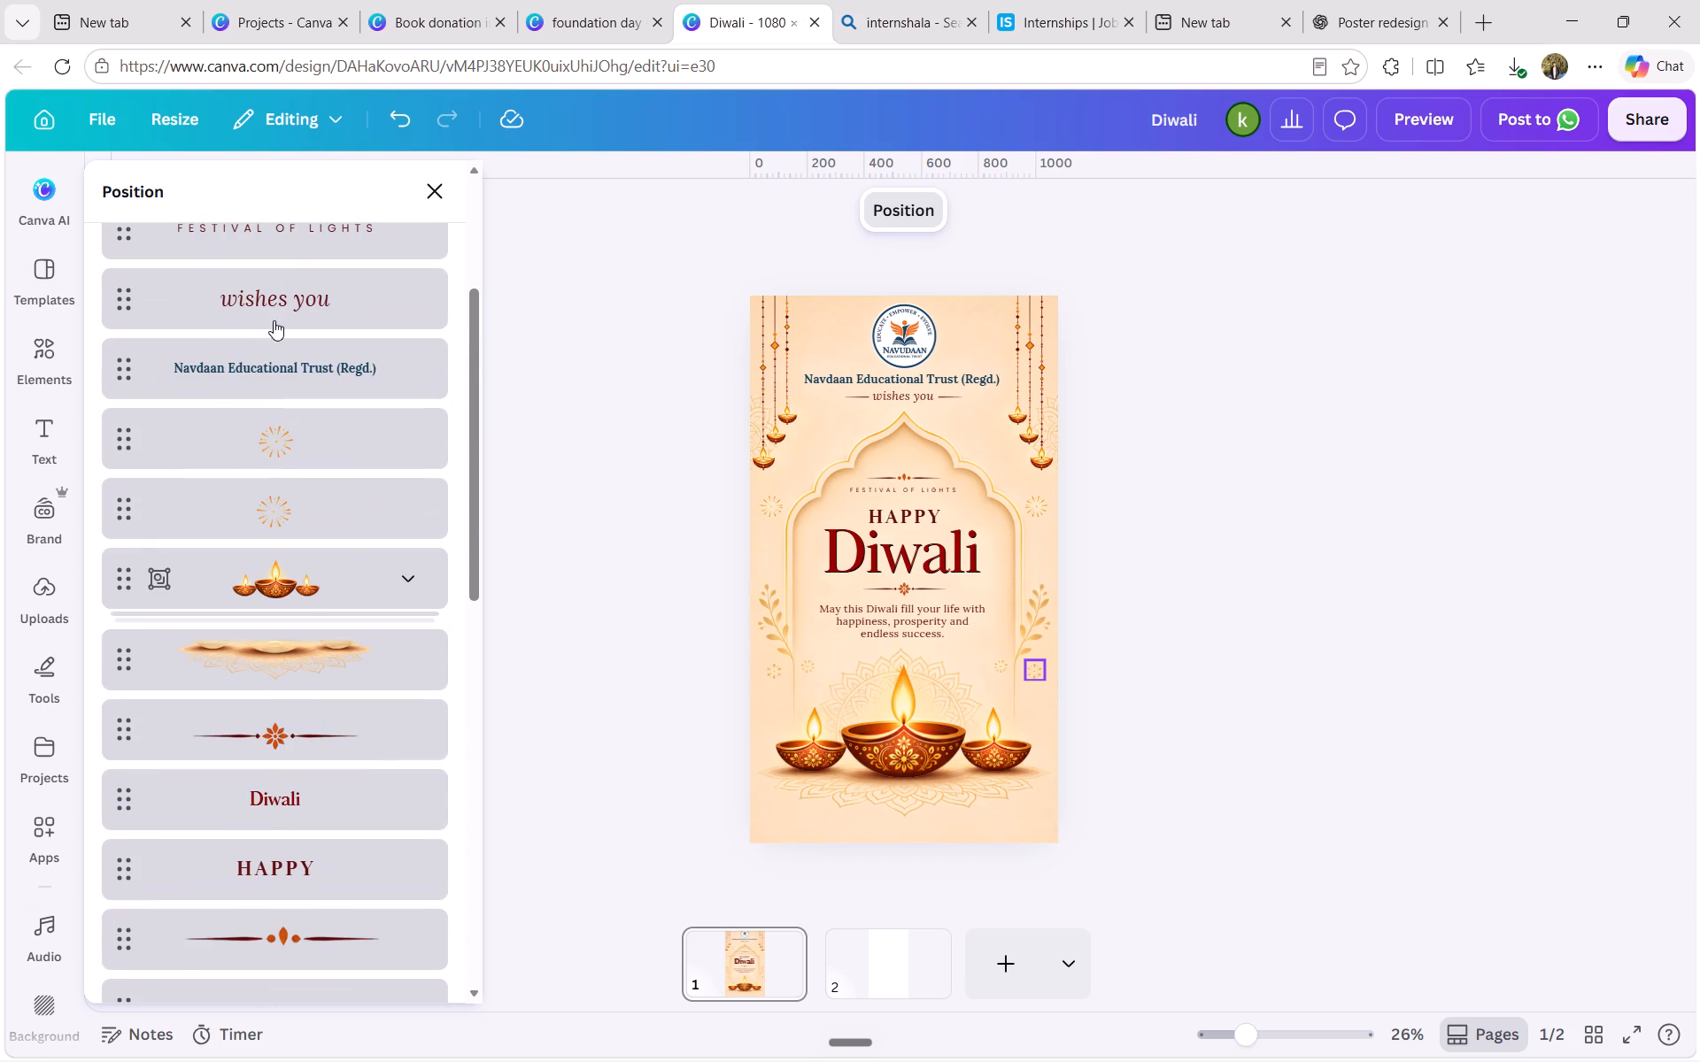
scroll(266, 501, up, 1)
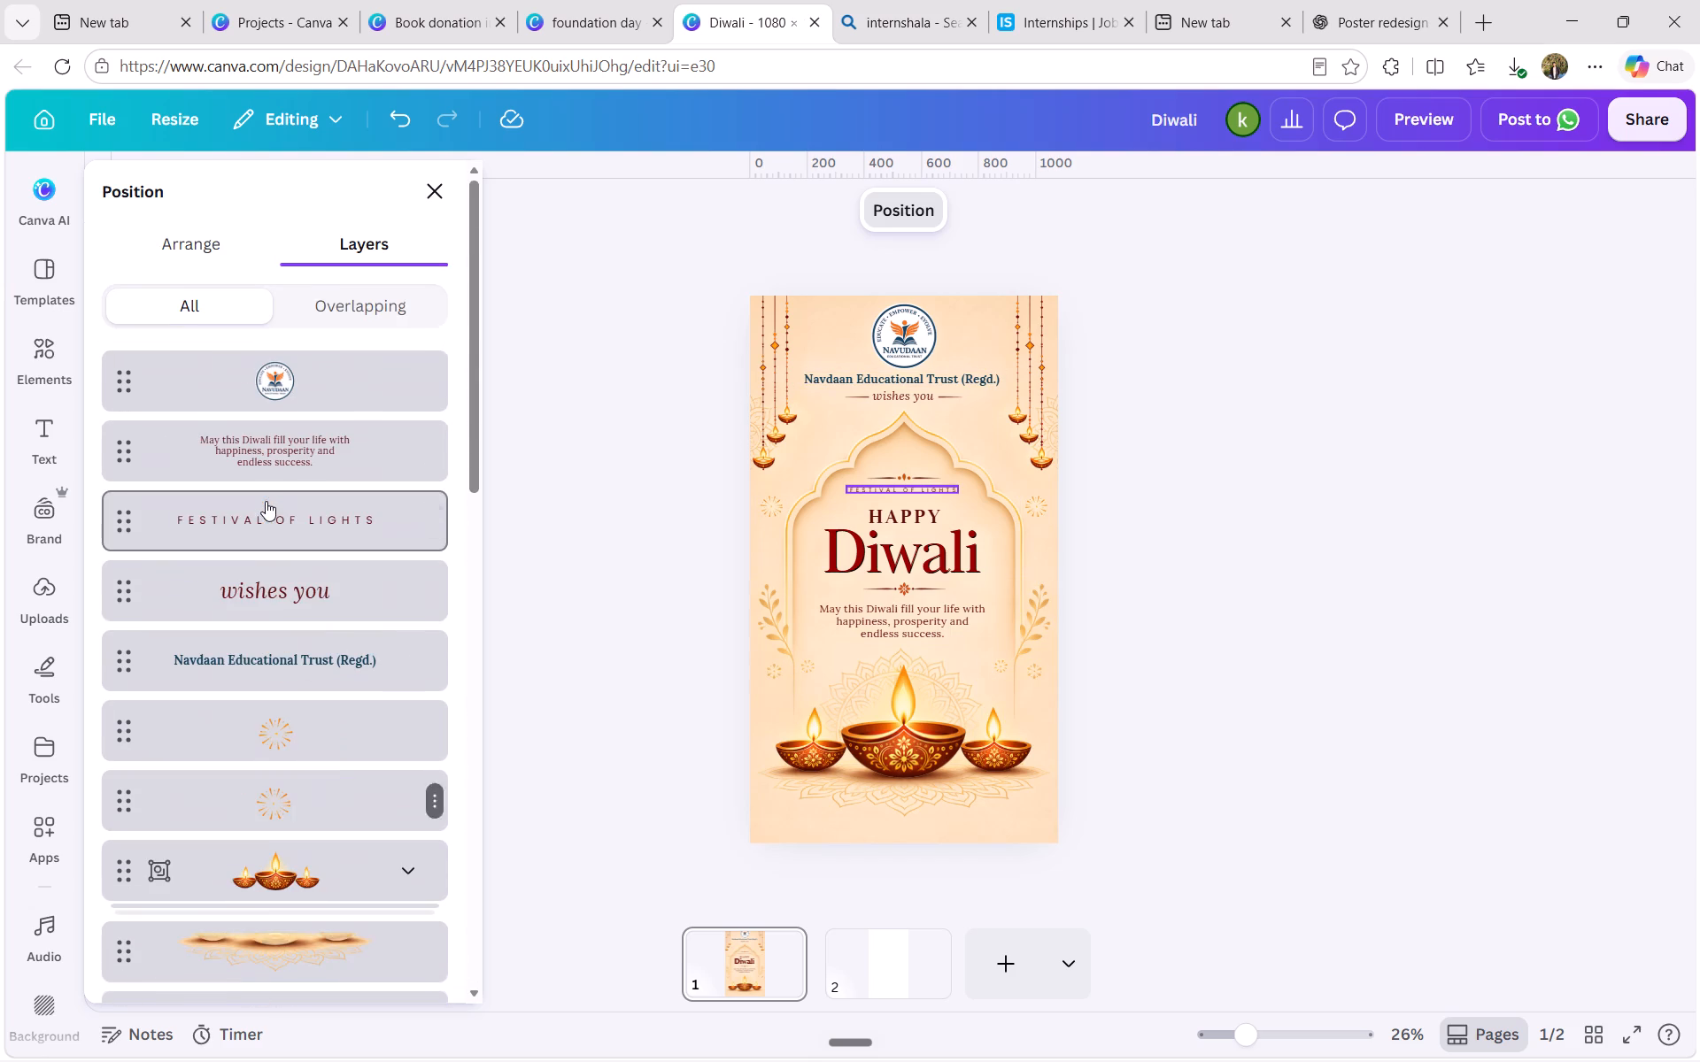
scroll(266, 501, up, 1)
click(1166, 605)
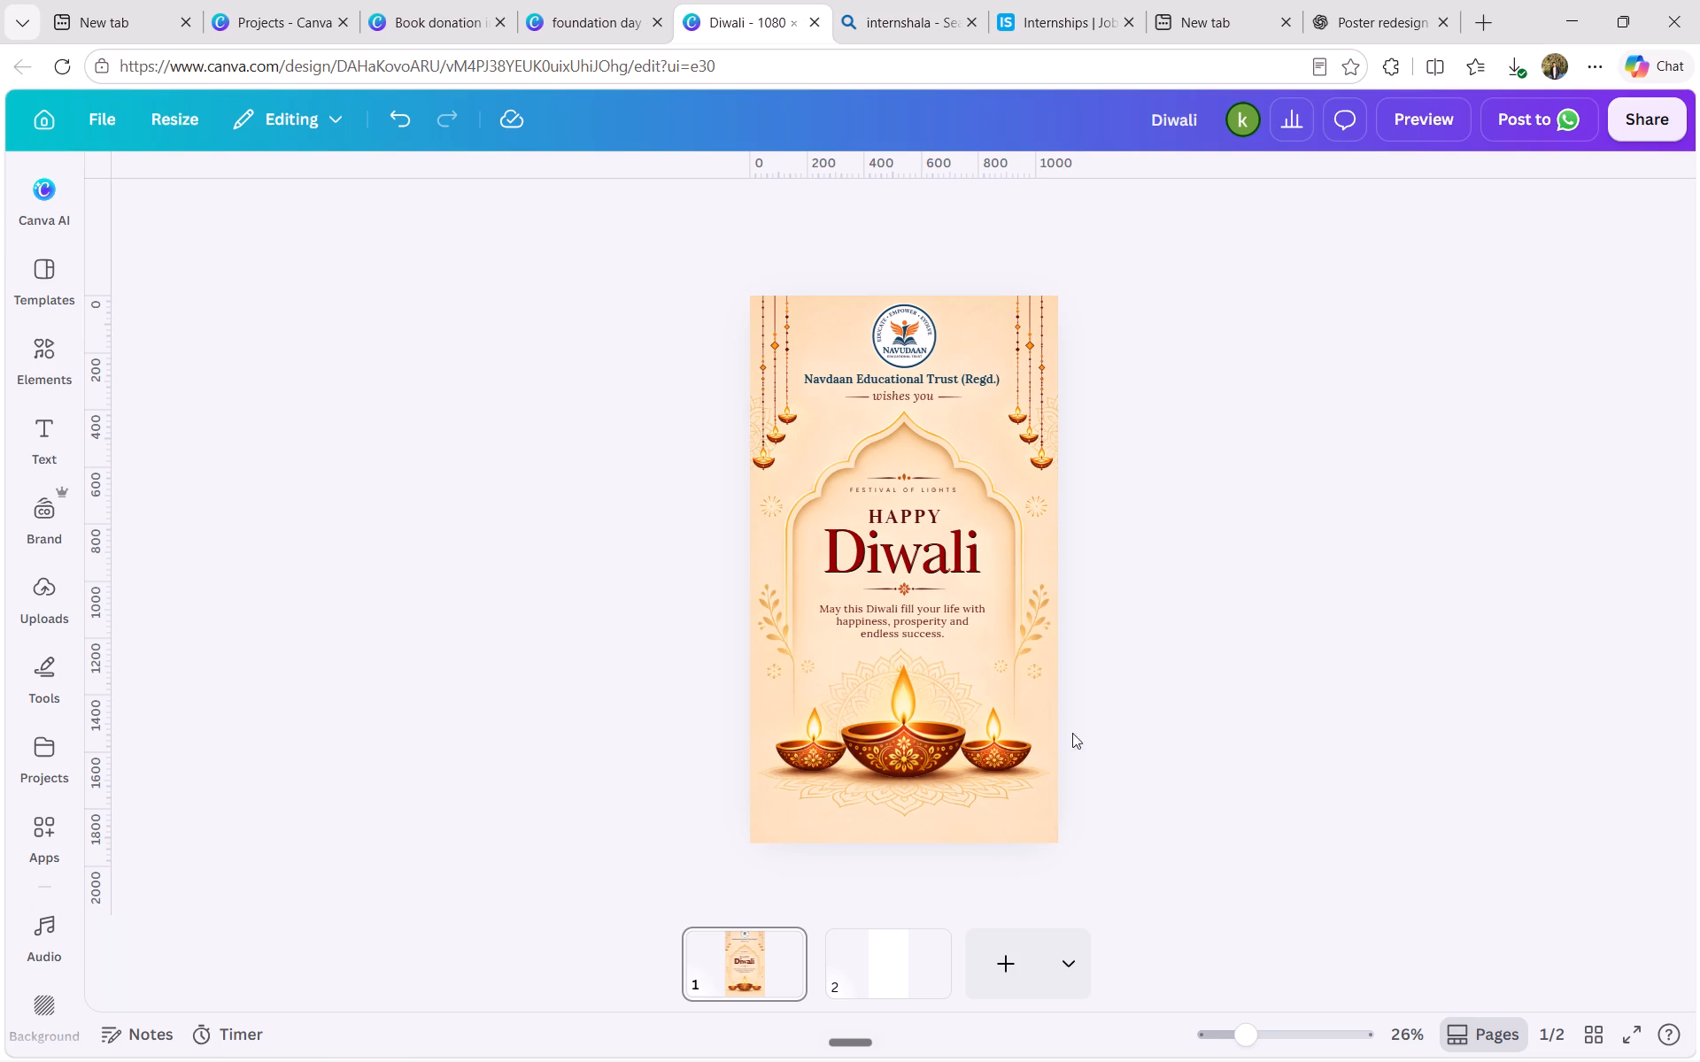
click(1016, 835)
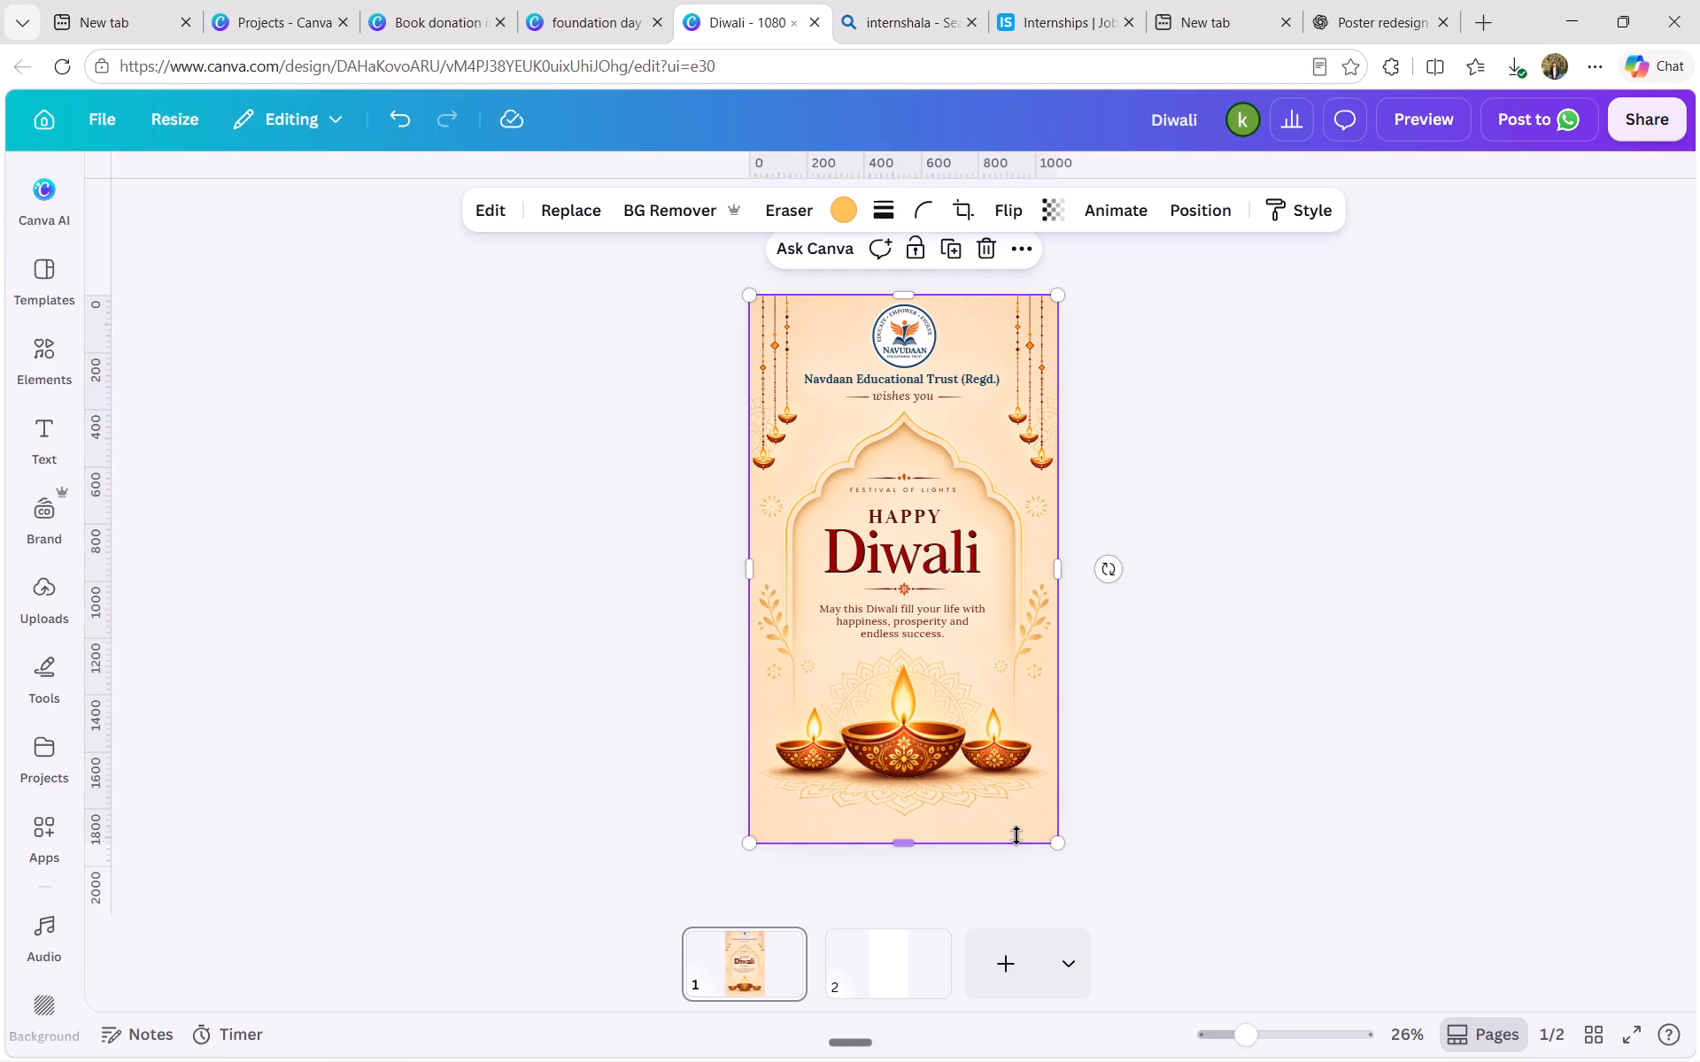
key(alt+1)
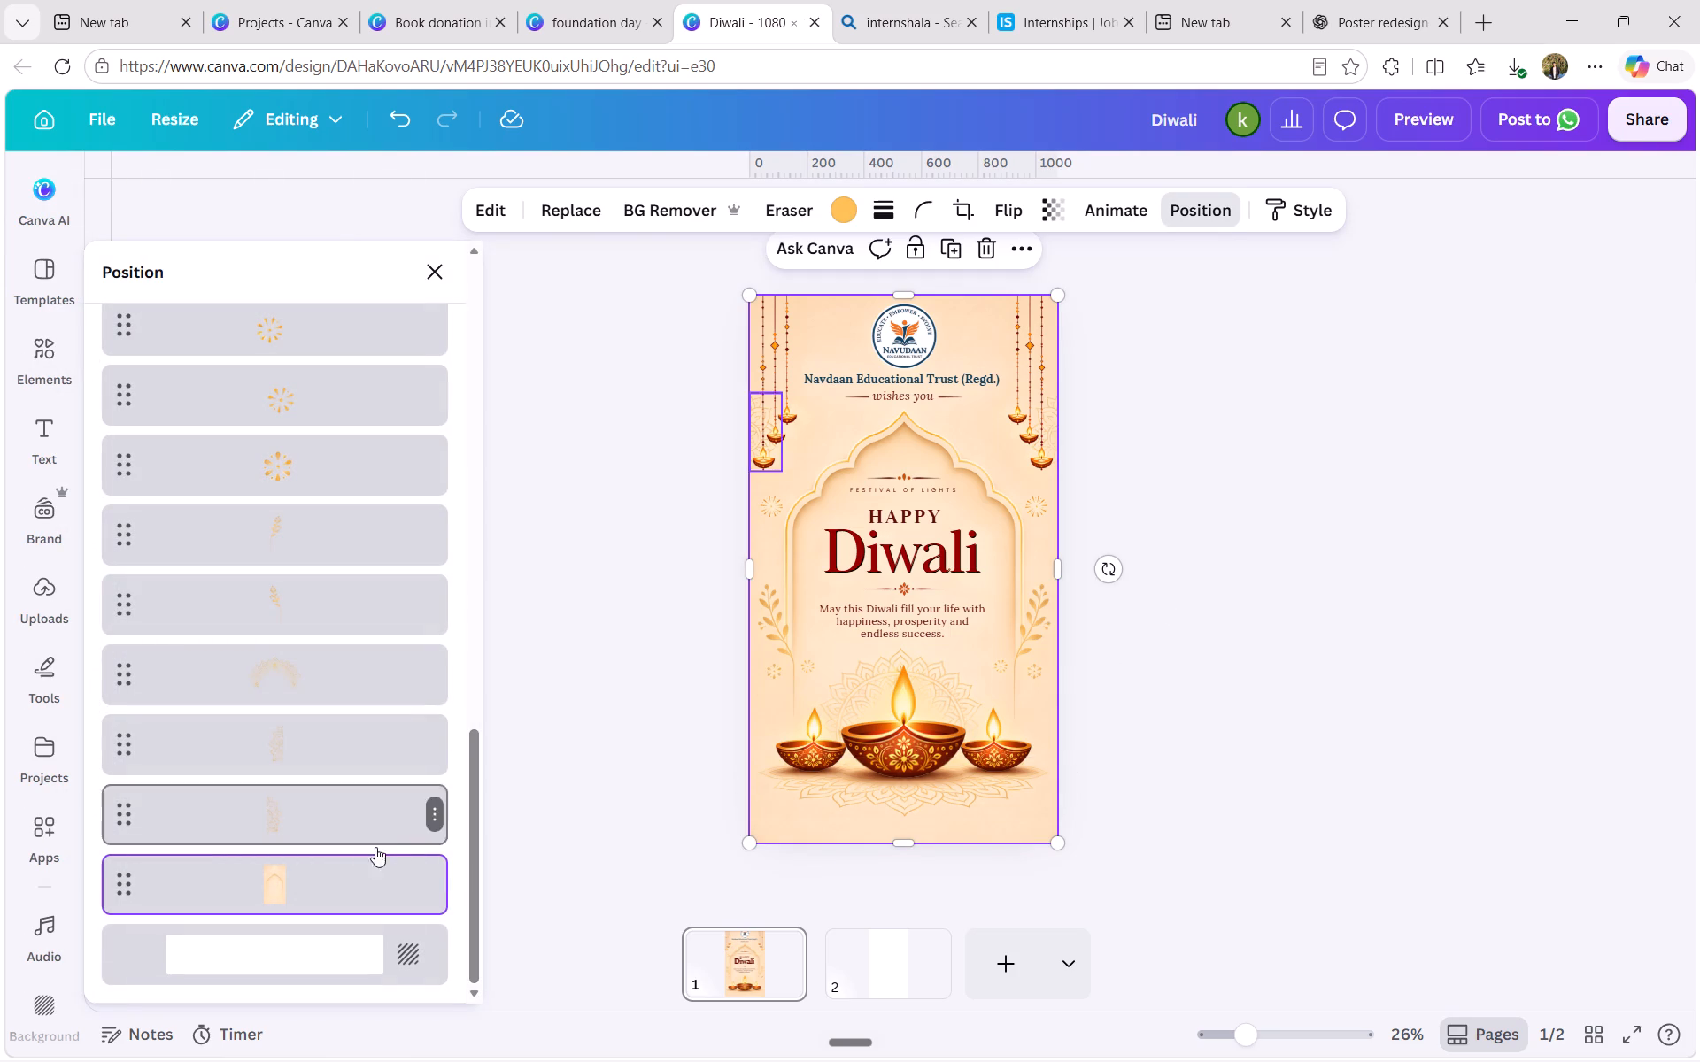
click(318, 881)
double_click(318, 881)
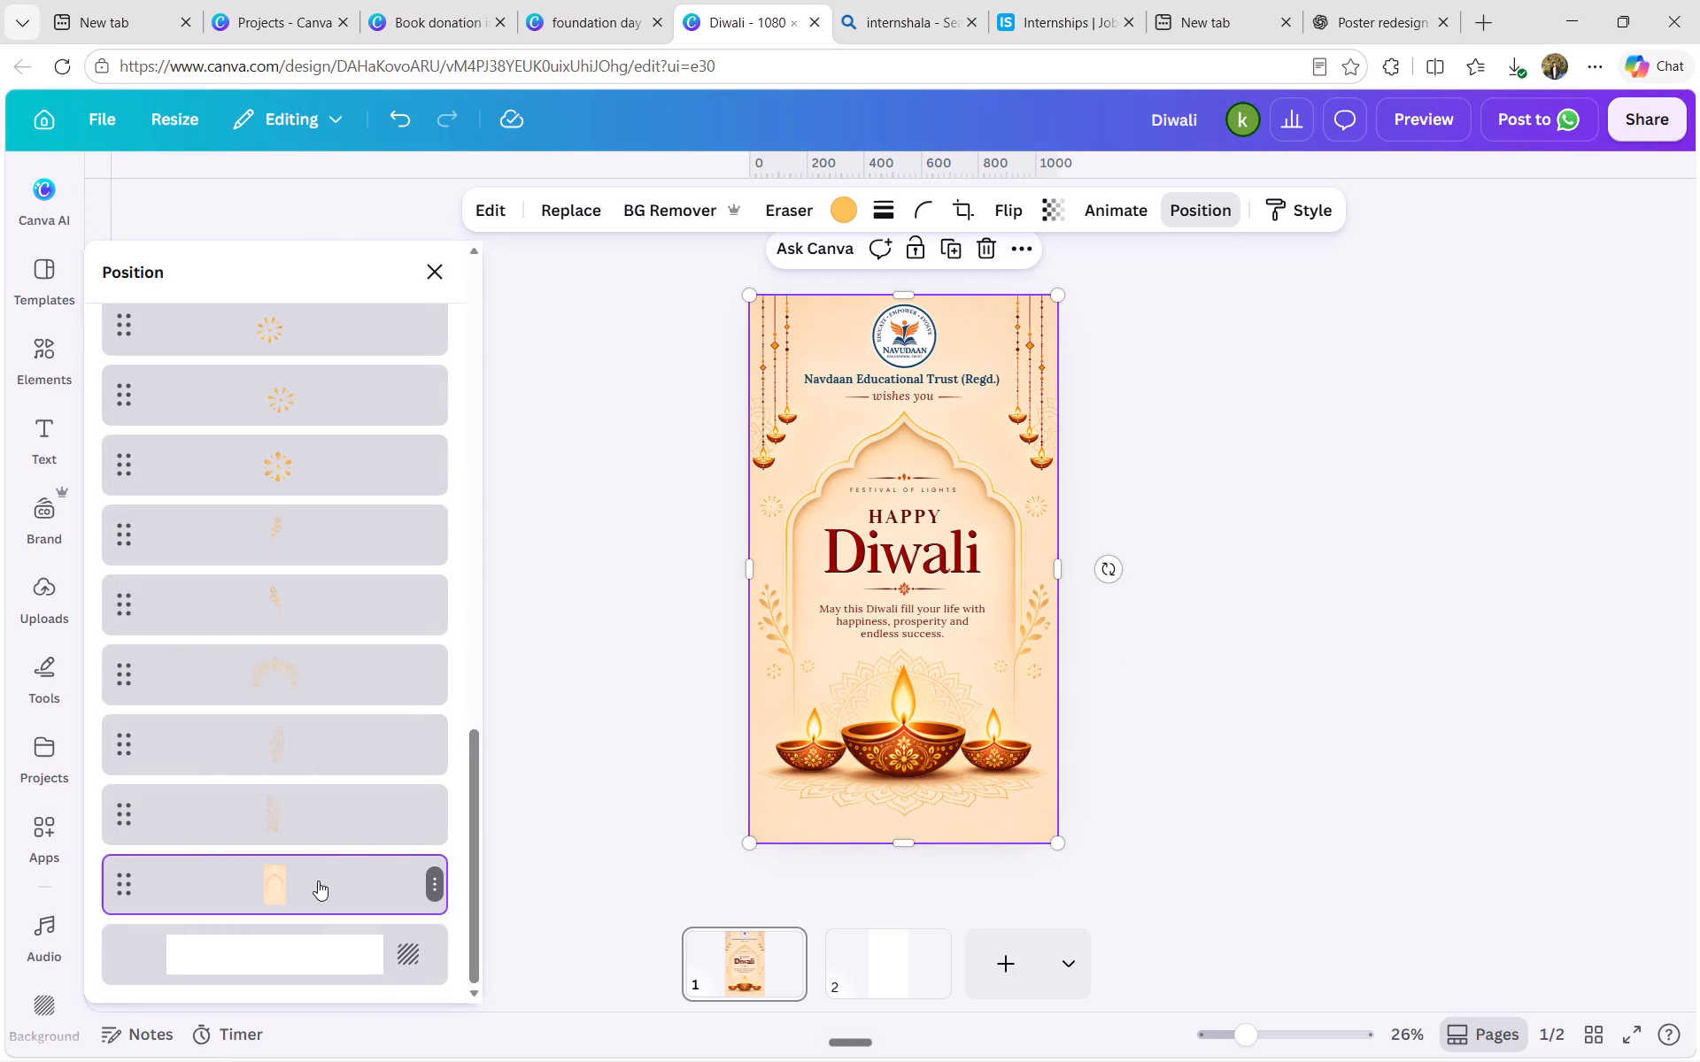
click(1372, 396)
click(1187, 762)
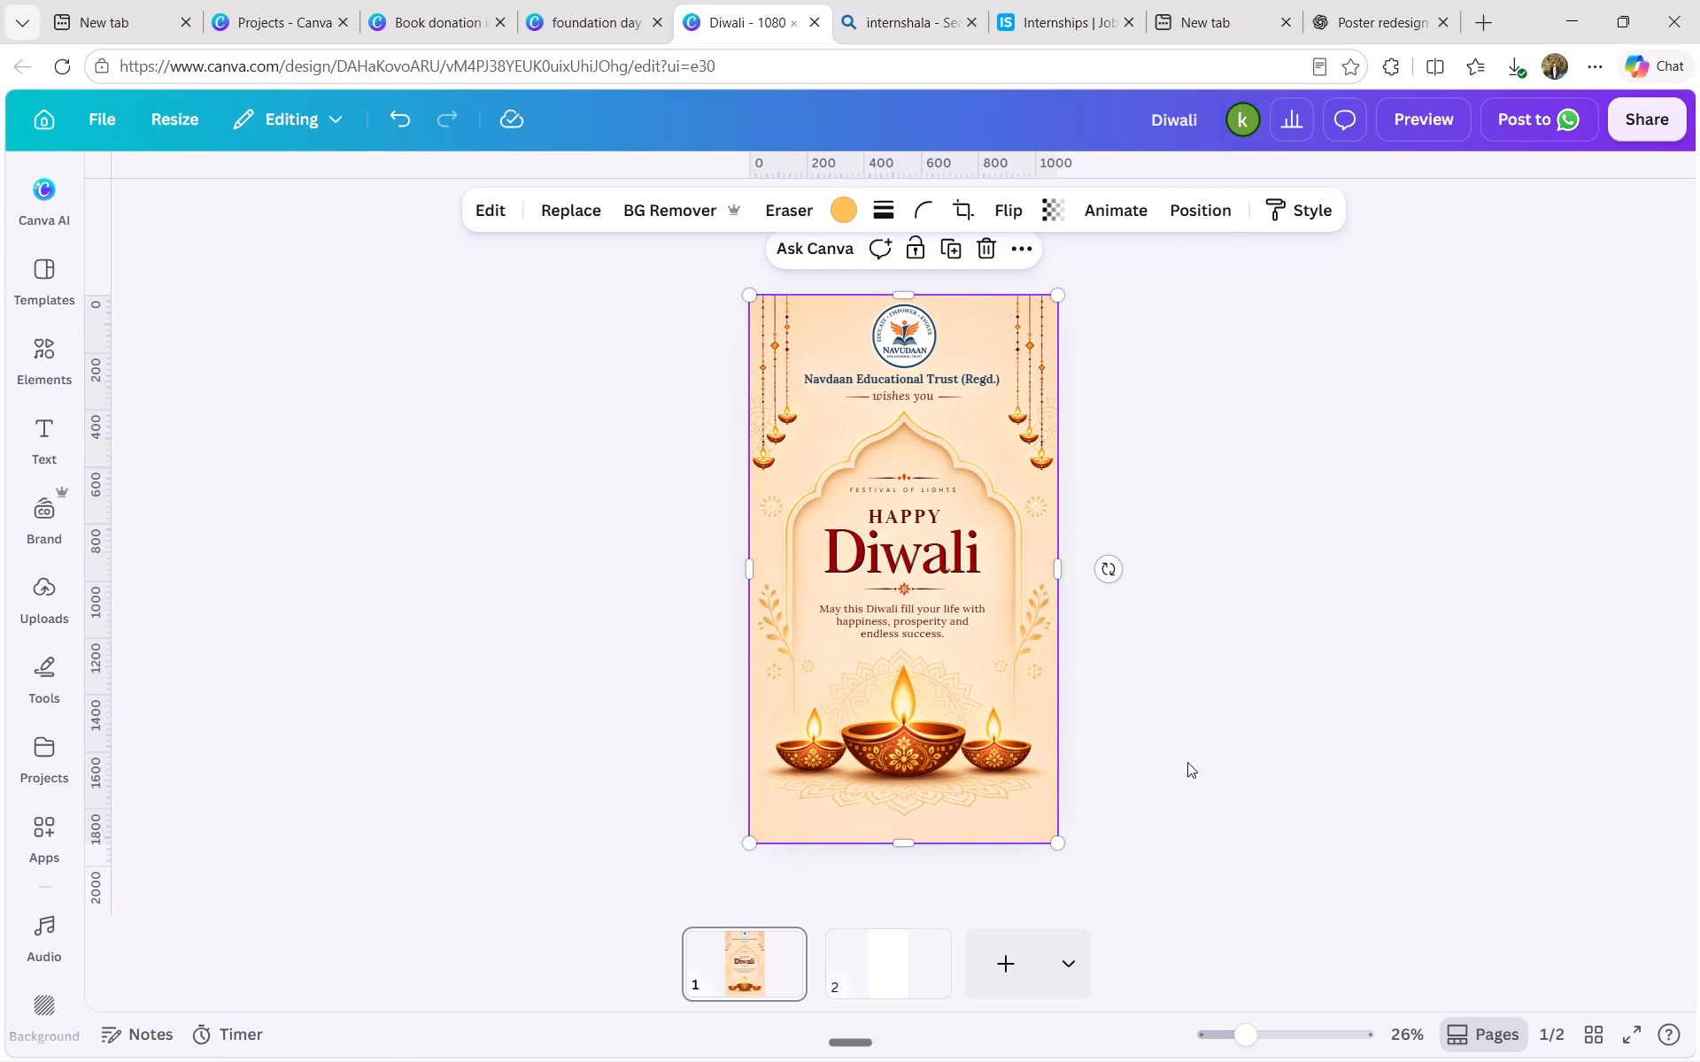
double_click(983, 823)
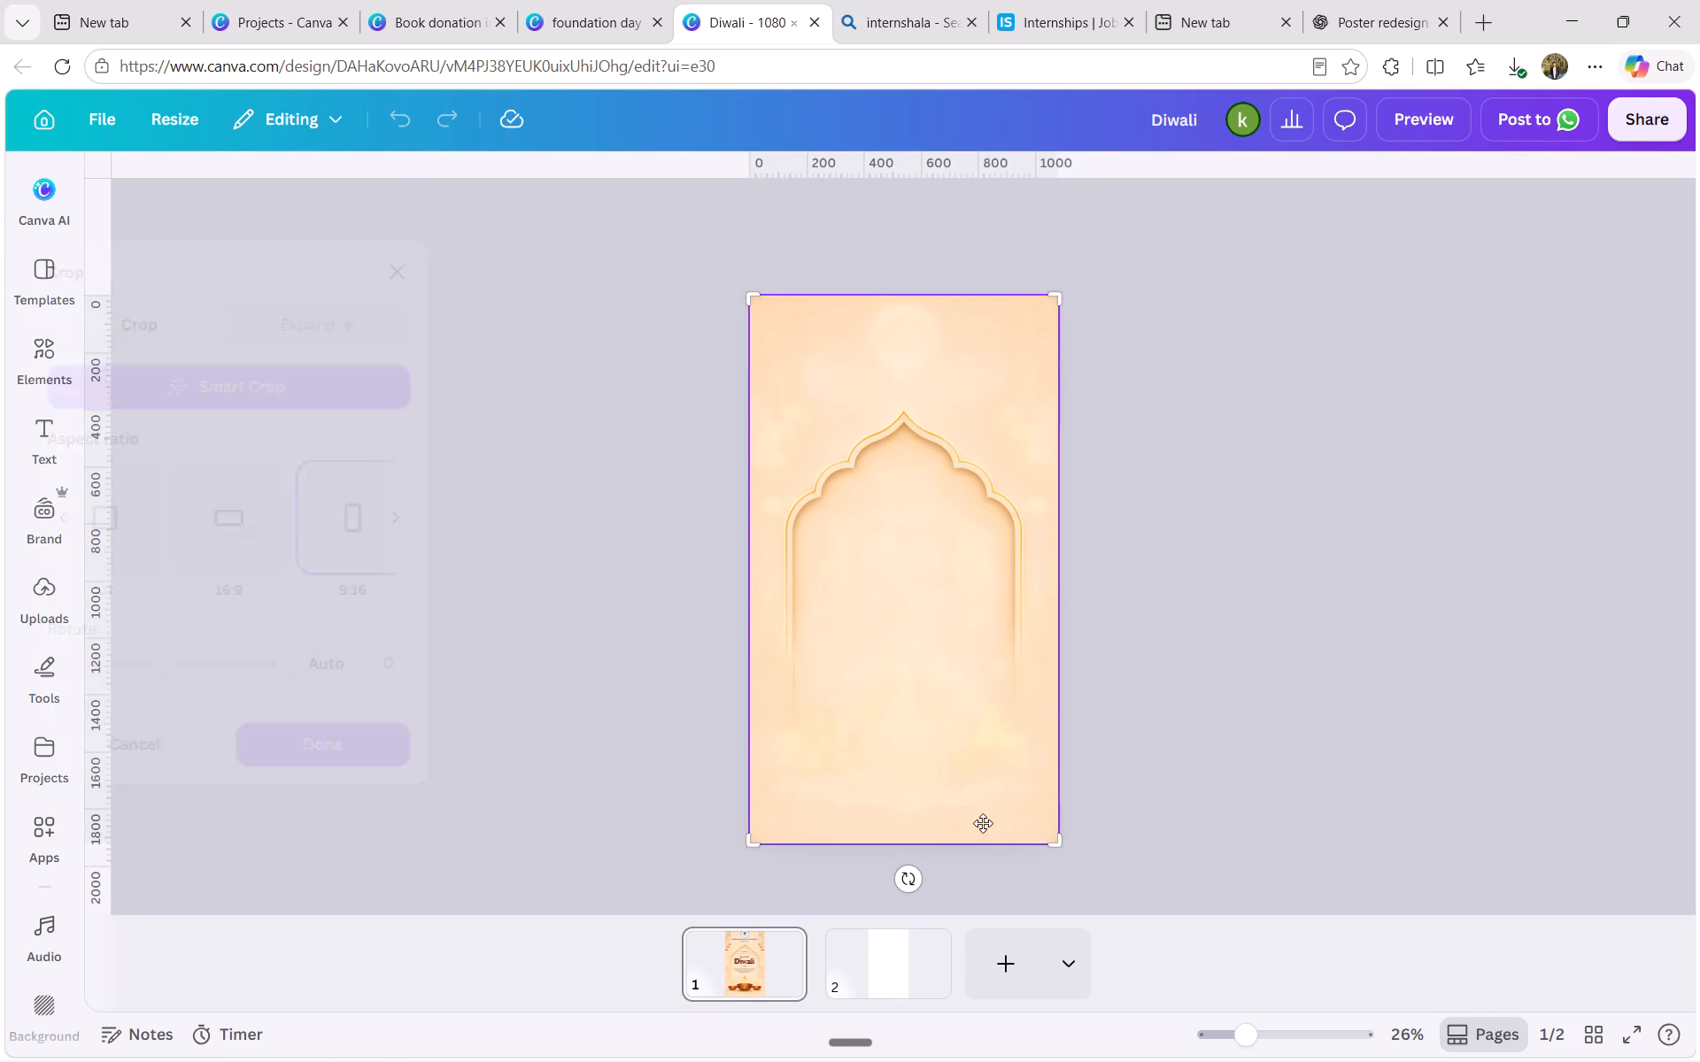
click(1342, 321)
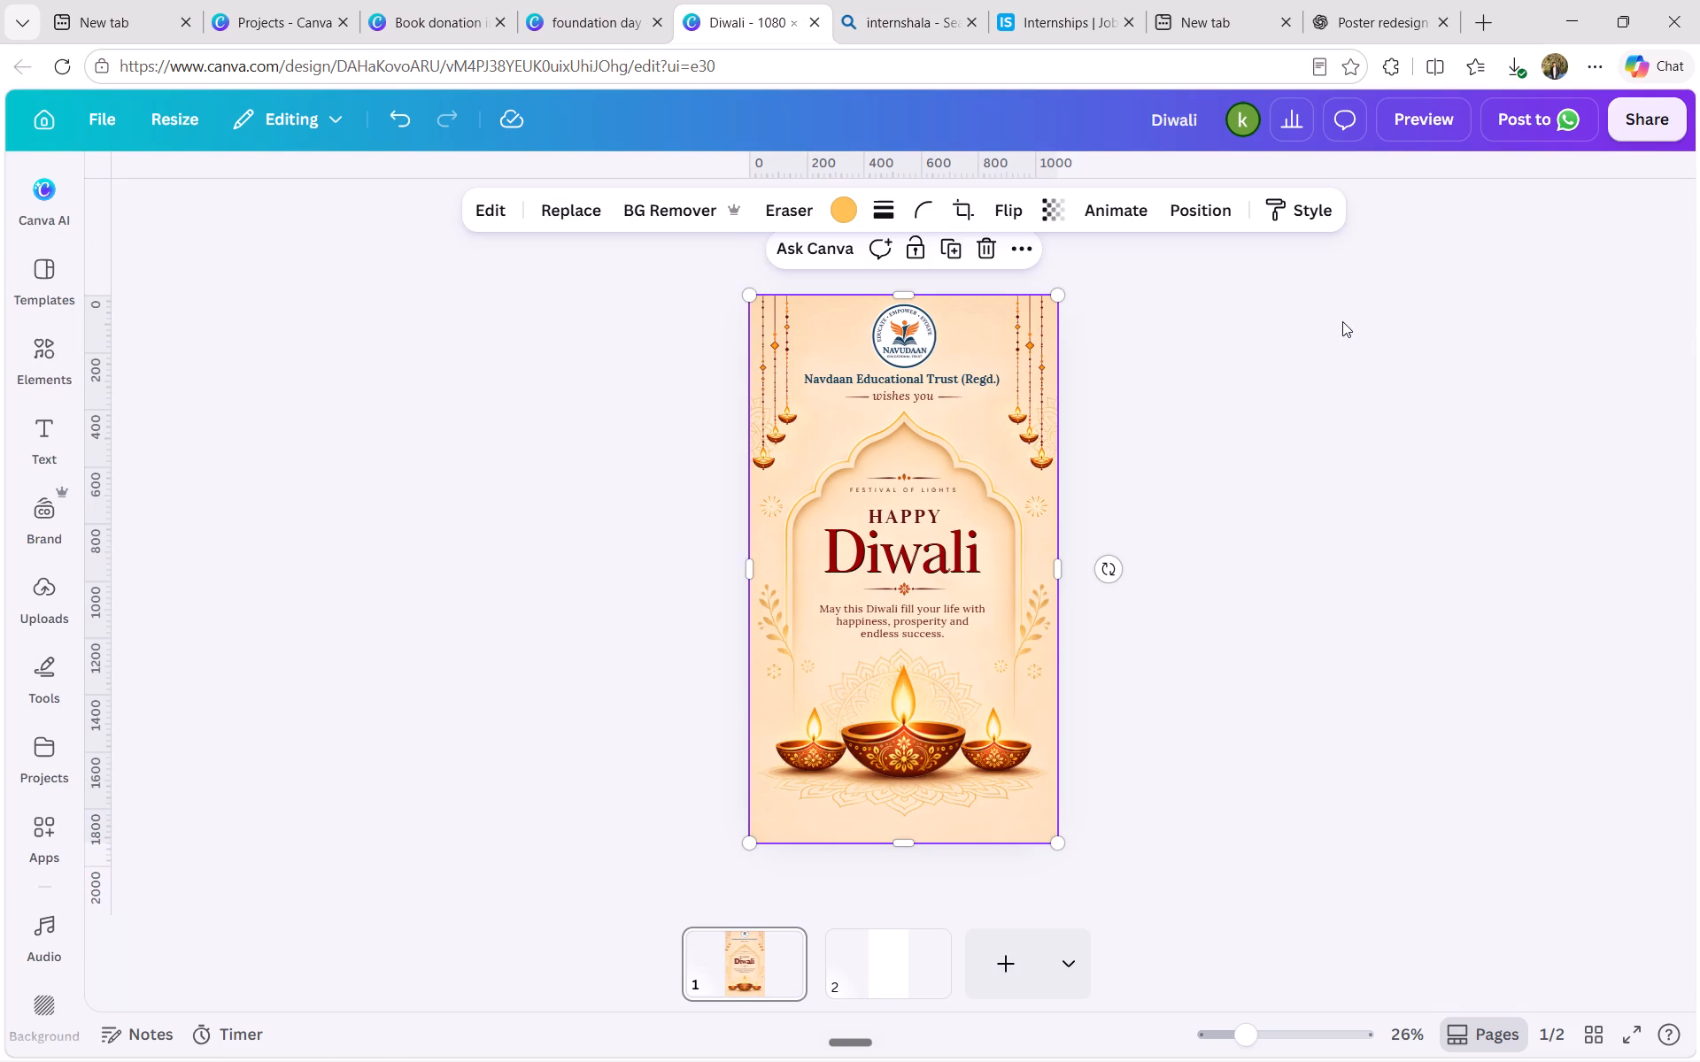
Send the hanging lamp garland on the poster's right side backward, behind the half mandala and the arch background.
ctrl+scroll(1165, 351, up, 13)
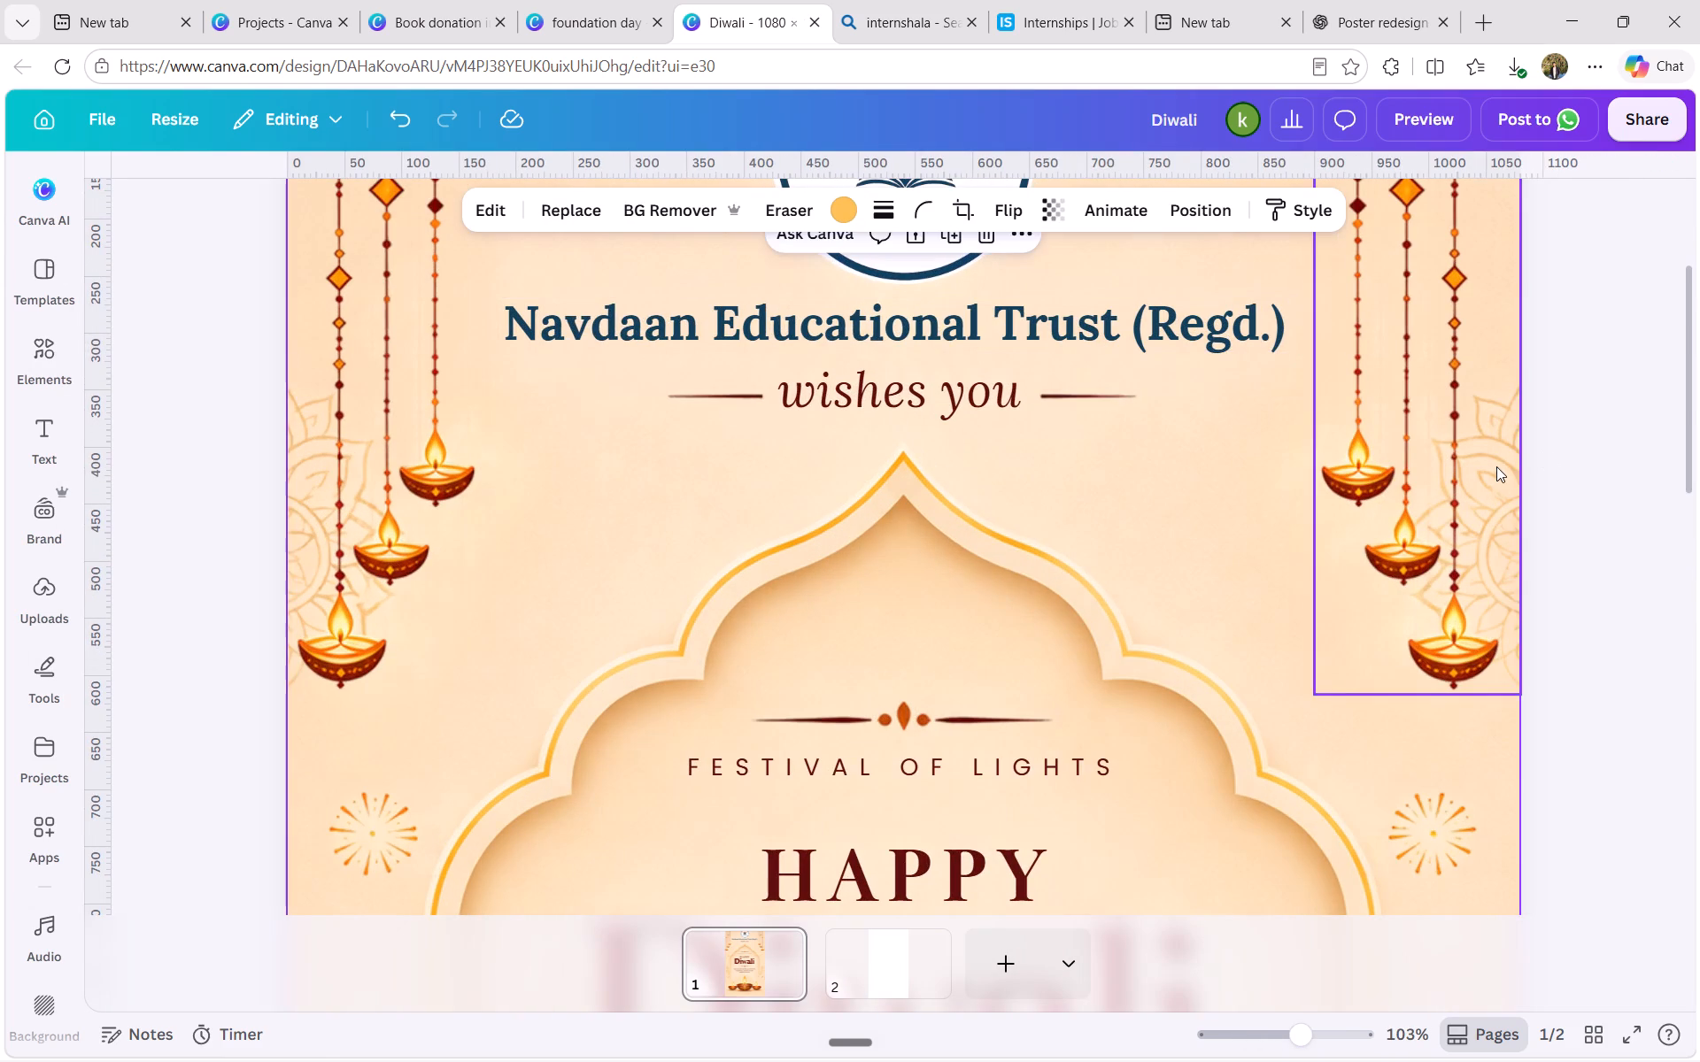
click(1496, 466)
key(ctrl+bracketleft)
key(ctrl+bracketleft)
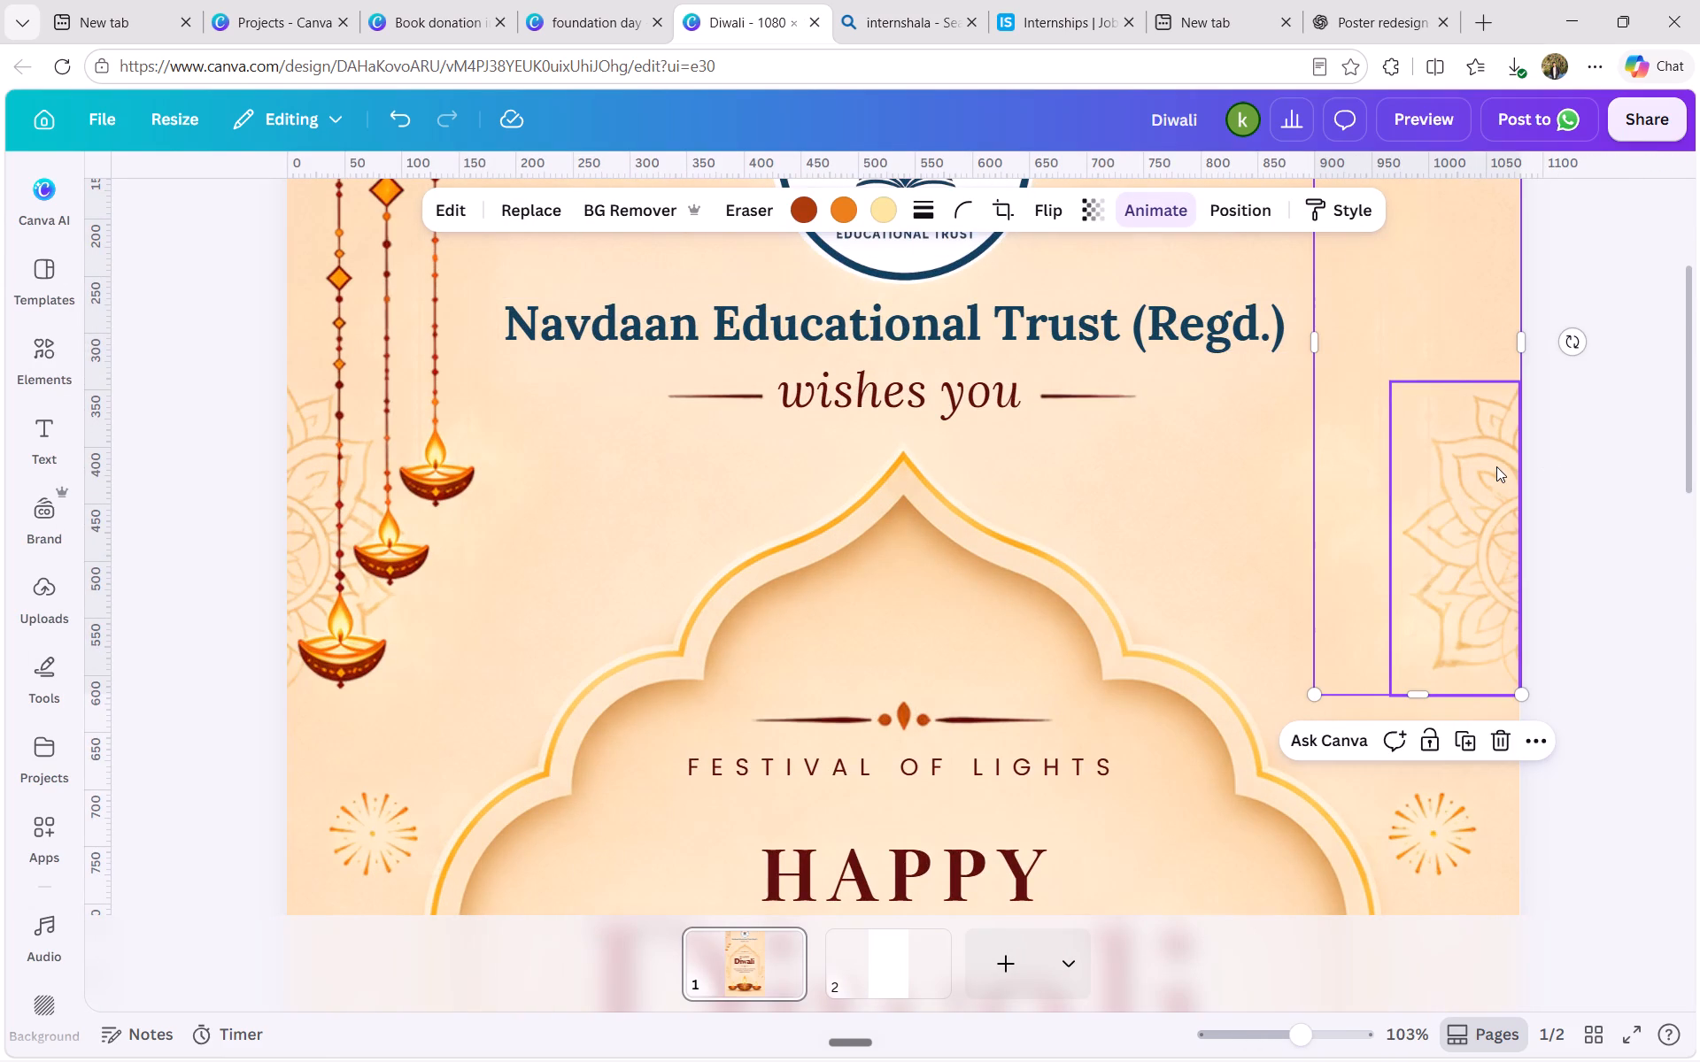
Apply the Drift animation to the half mandala at the poster's right edge.
click(1496, 466)
ctrl+scroll(1496, 466, down, 6)
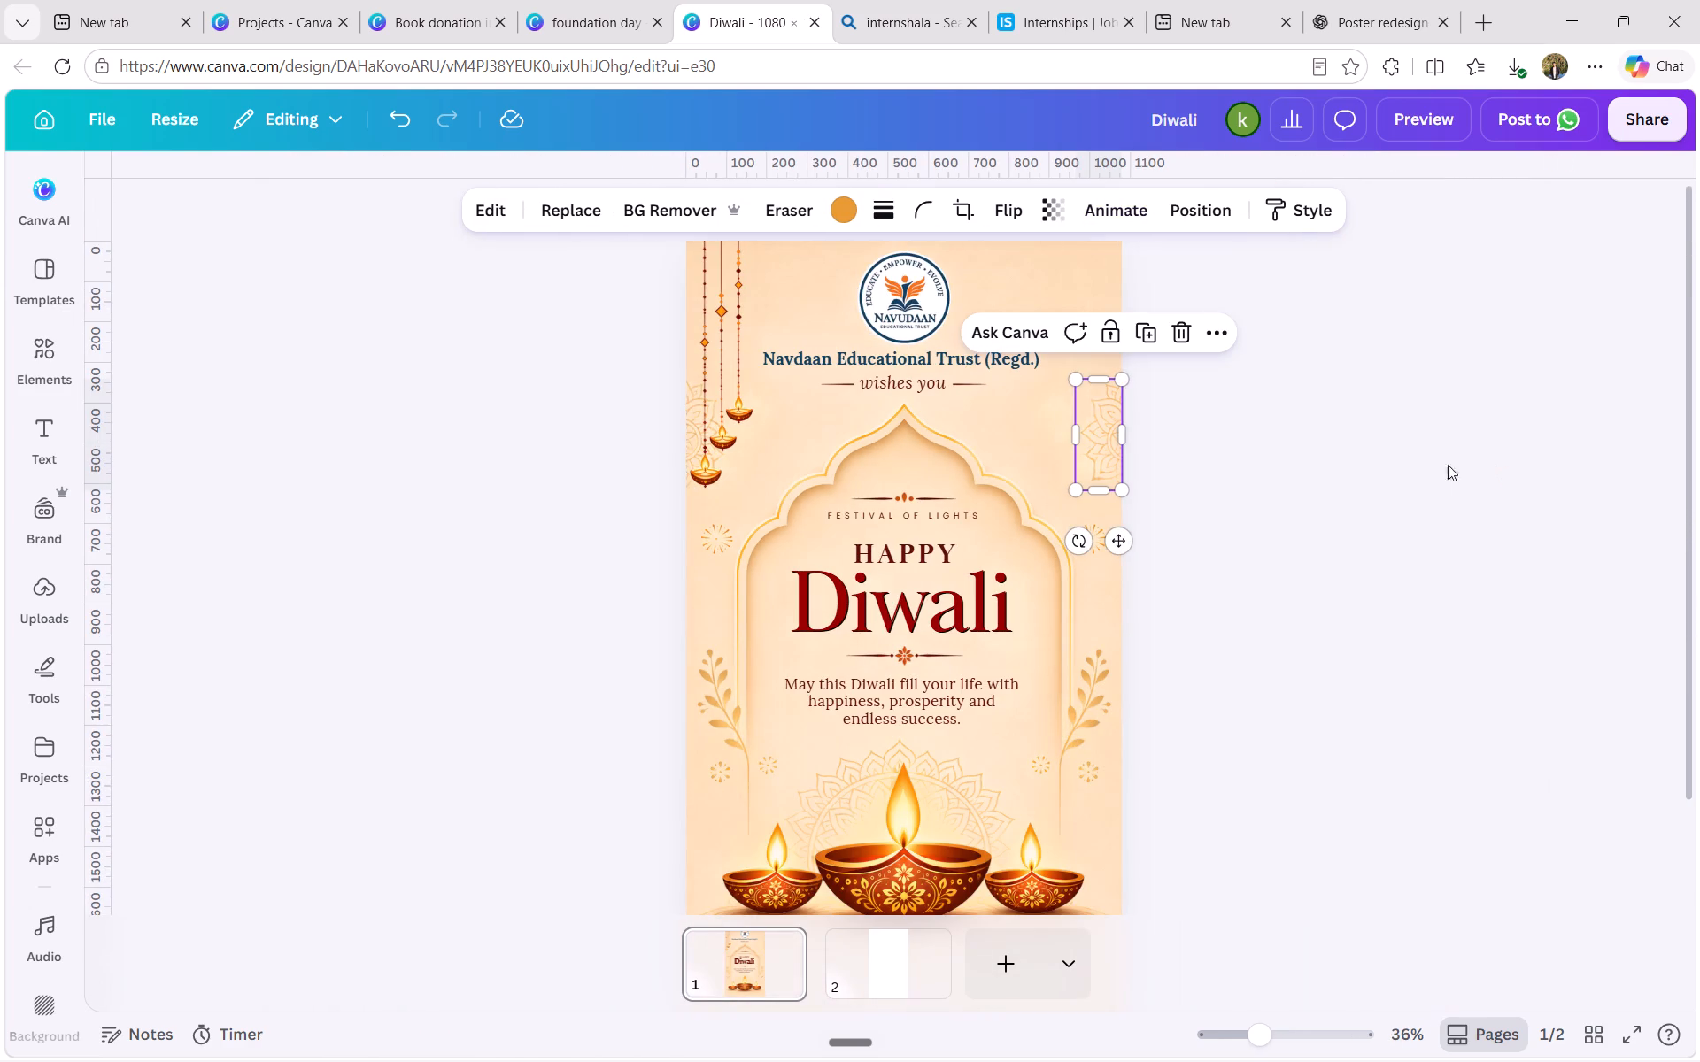
click(1109, 205)
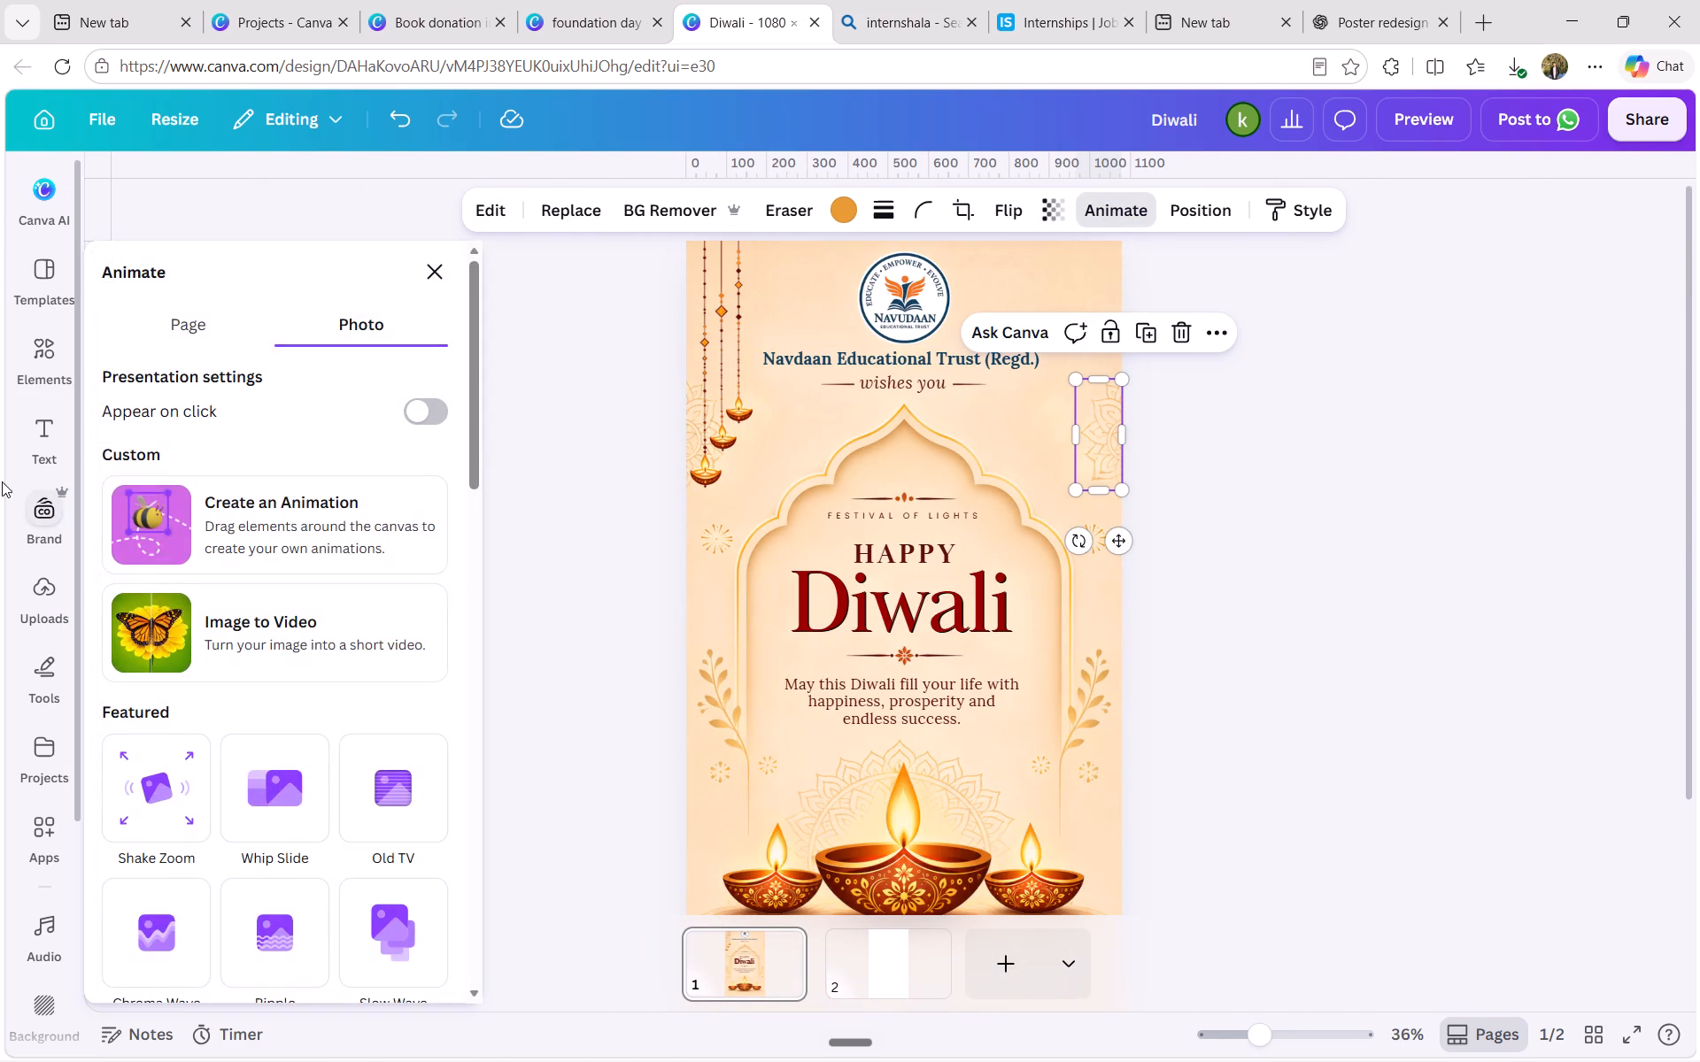
scroll(212, 576, down, 4)
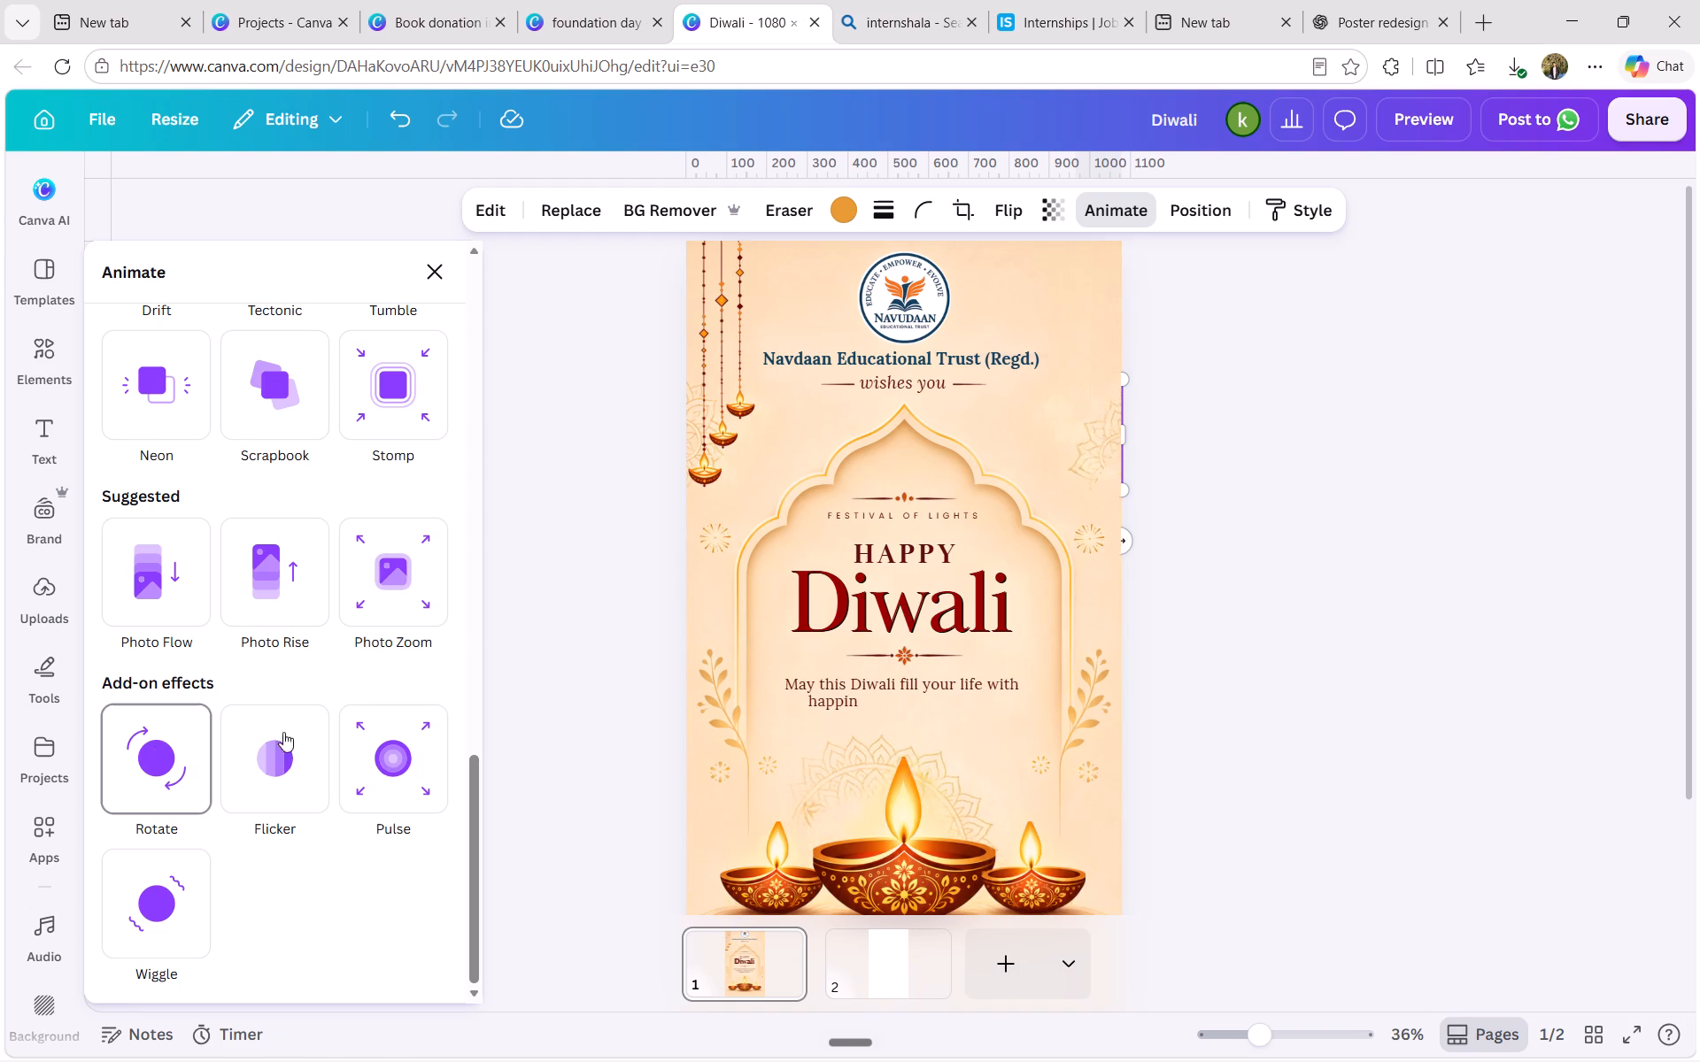
scroll(293, 737, up, 1)
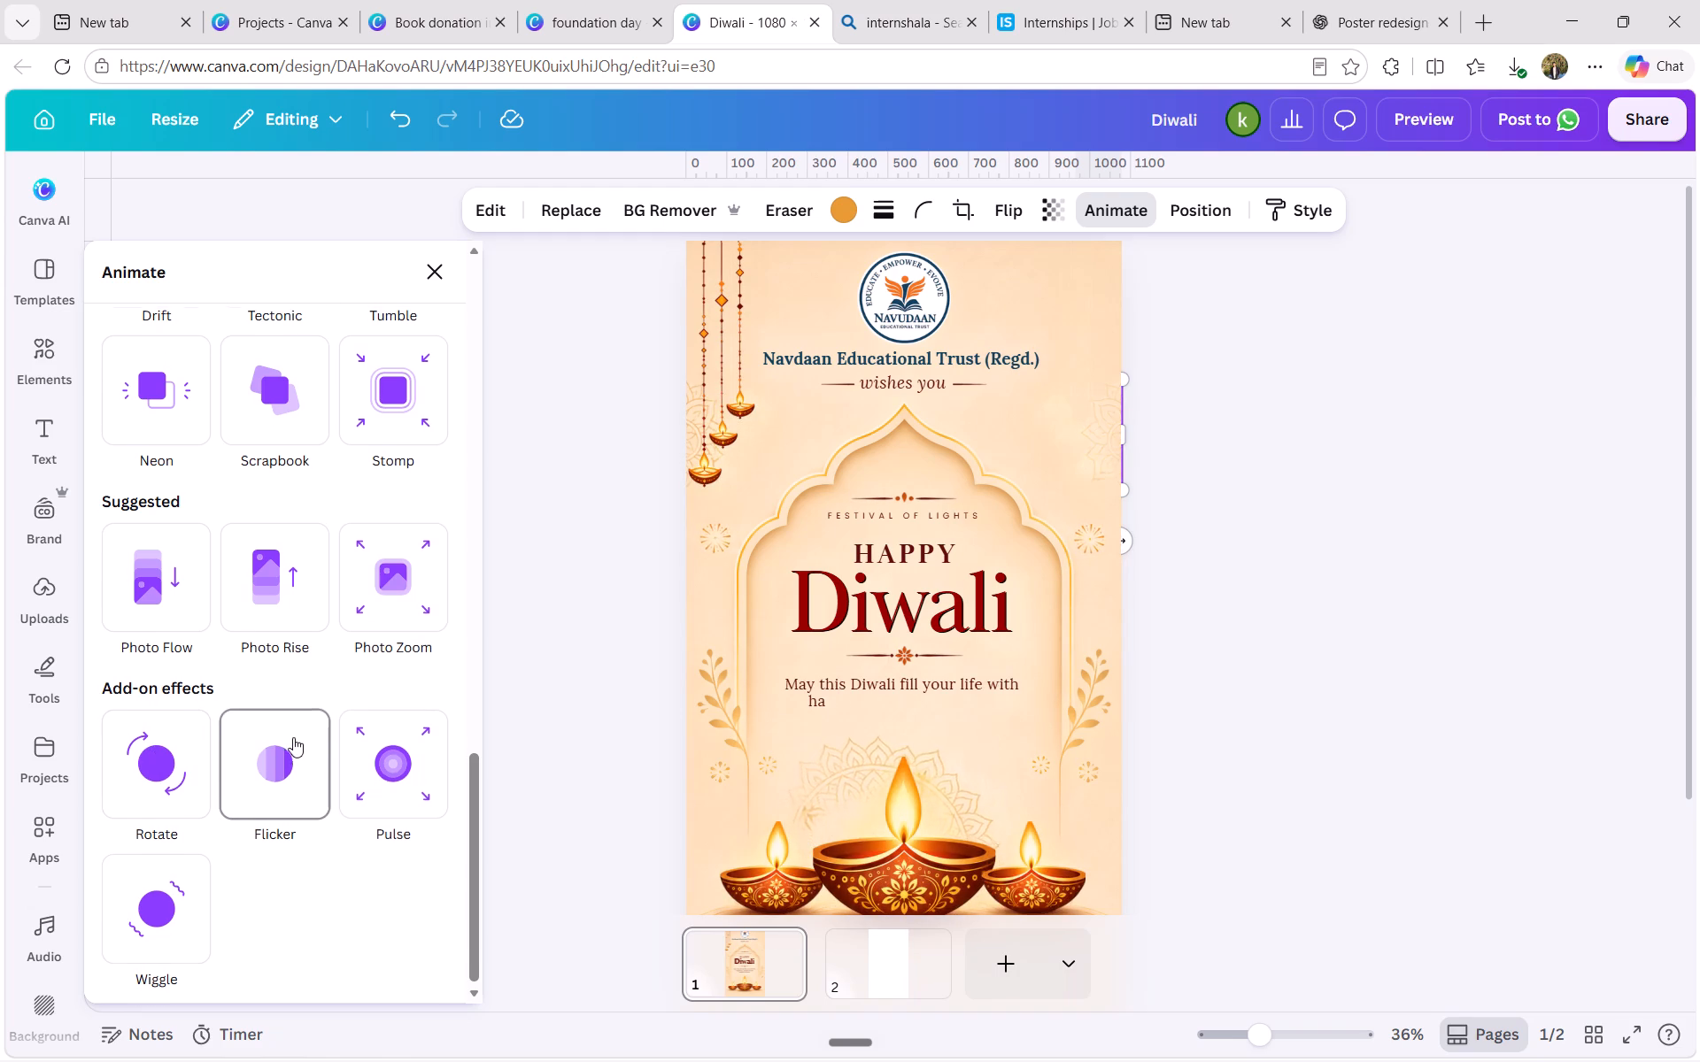
scroll(293, 737, up, 2)
scroll(293, 735, down, 1)
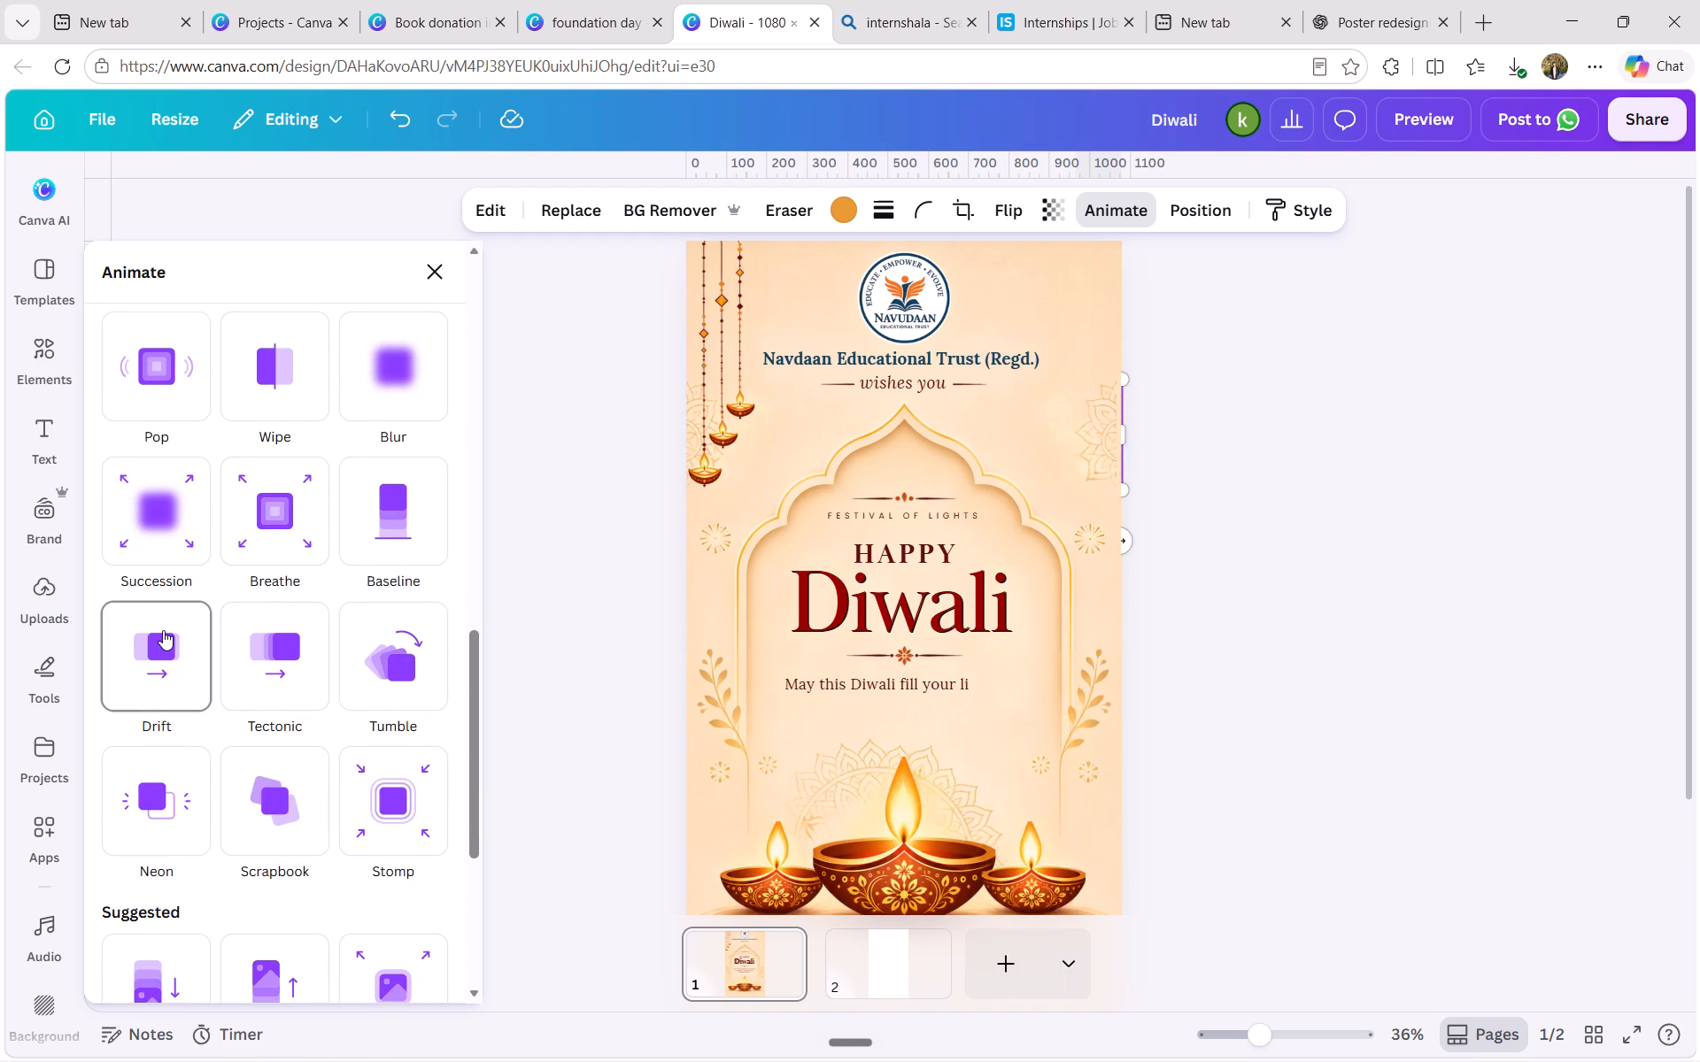
scroll(272, 474, up, 1)
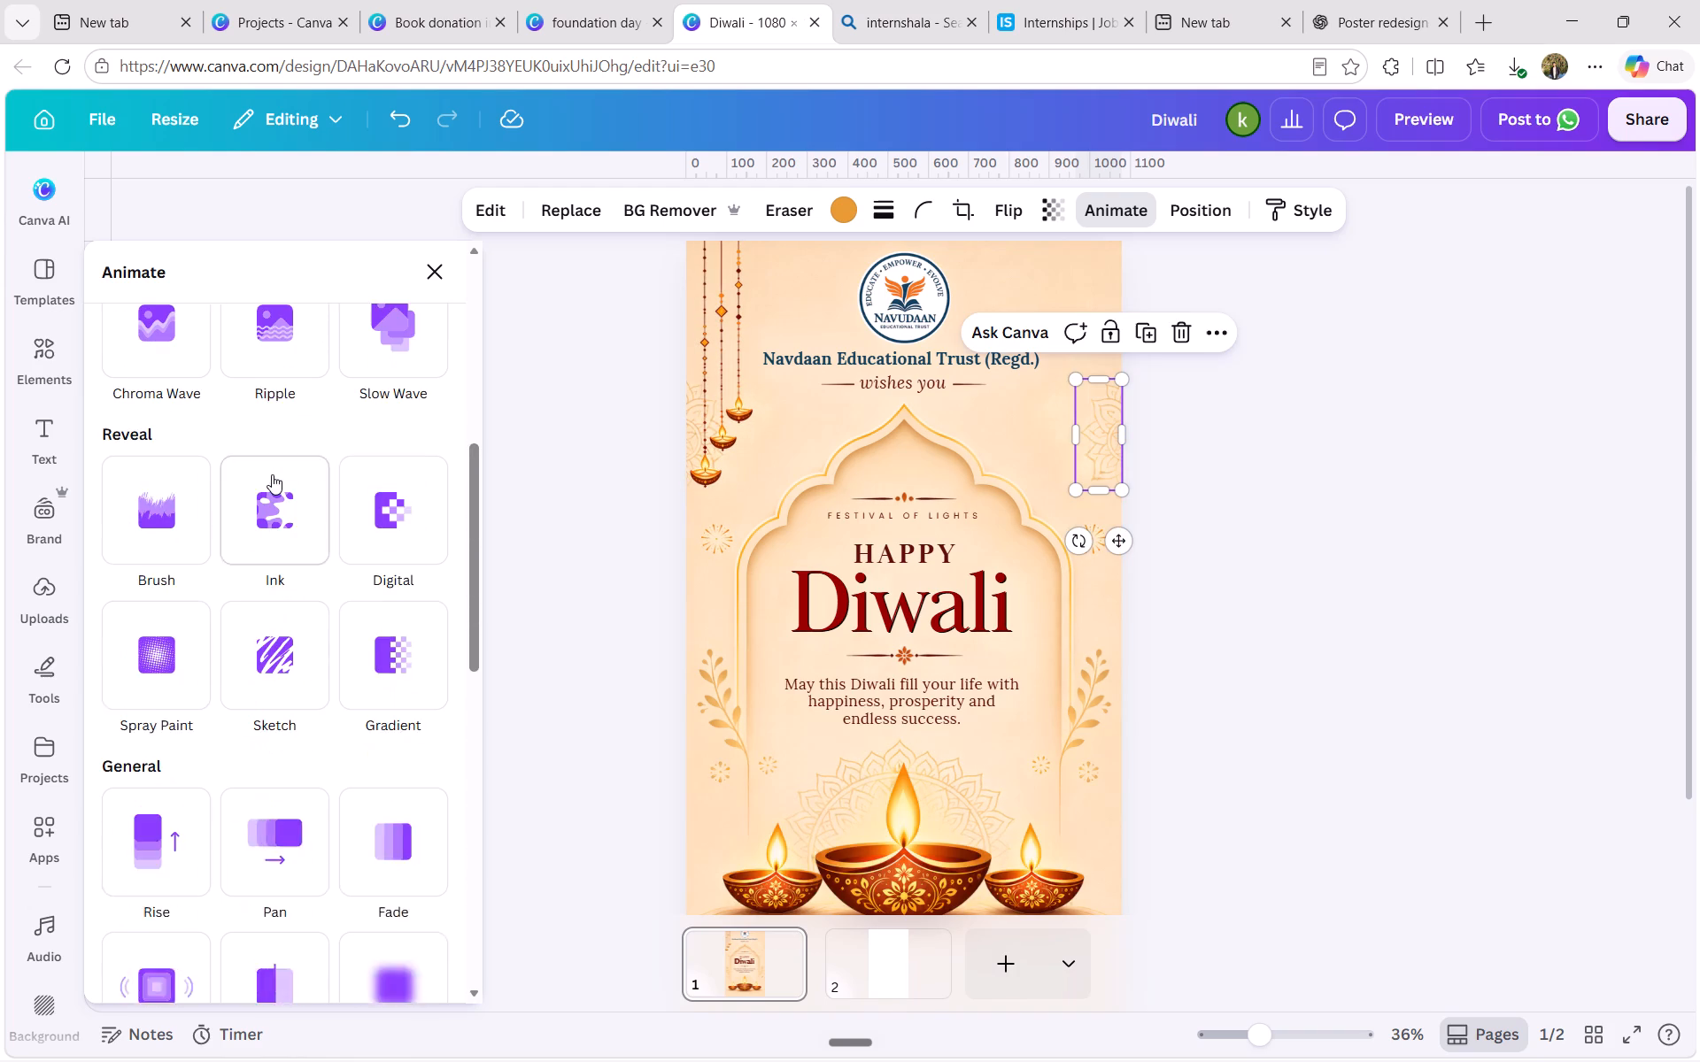
scroll(272, 474, up, 1)
scroll(191, 635, down, 1)
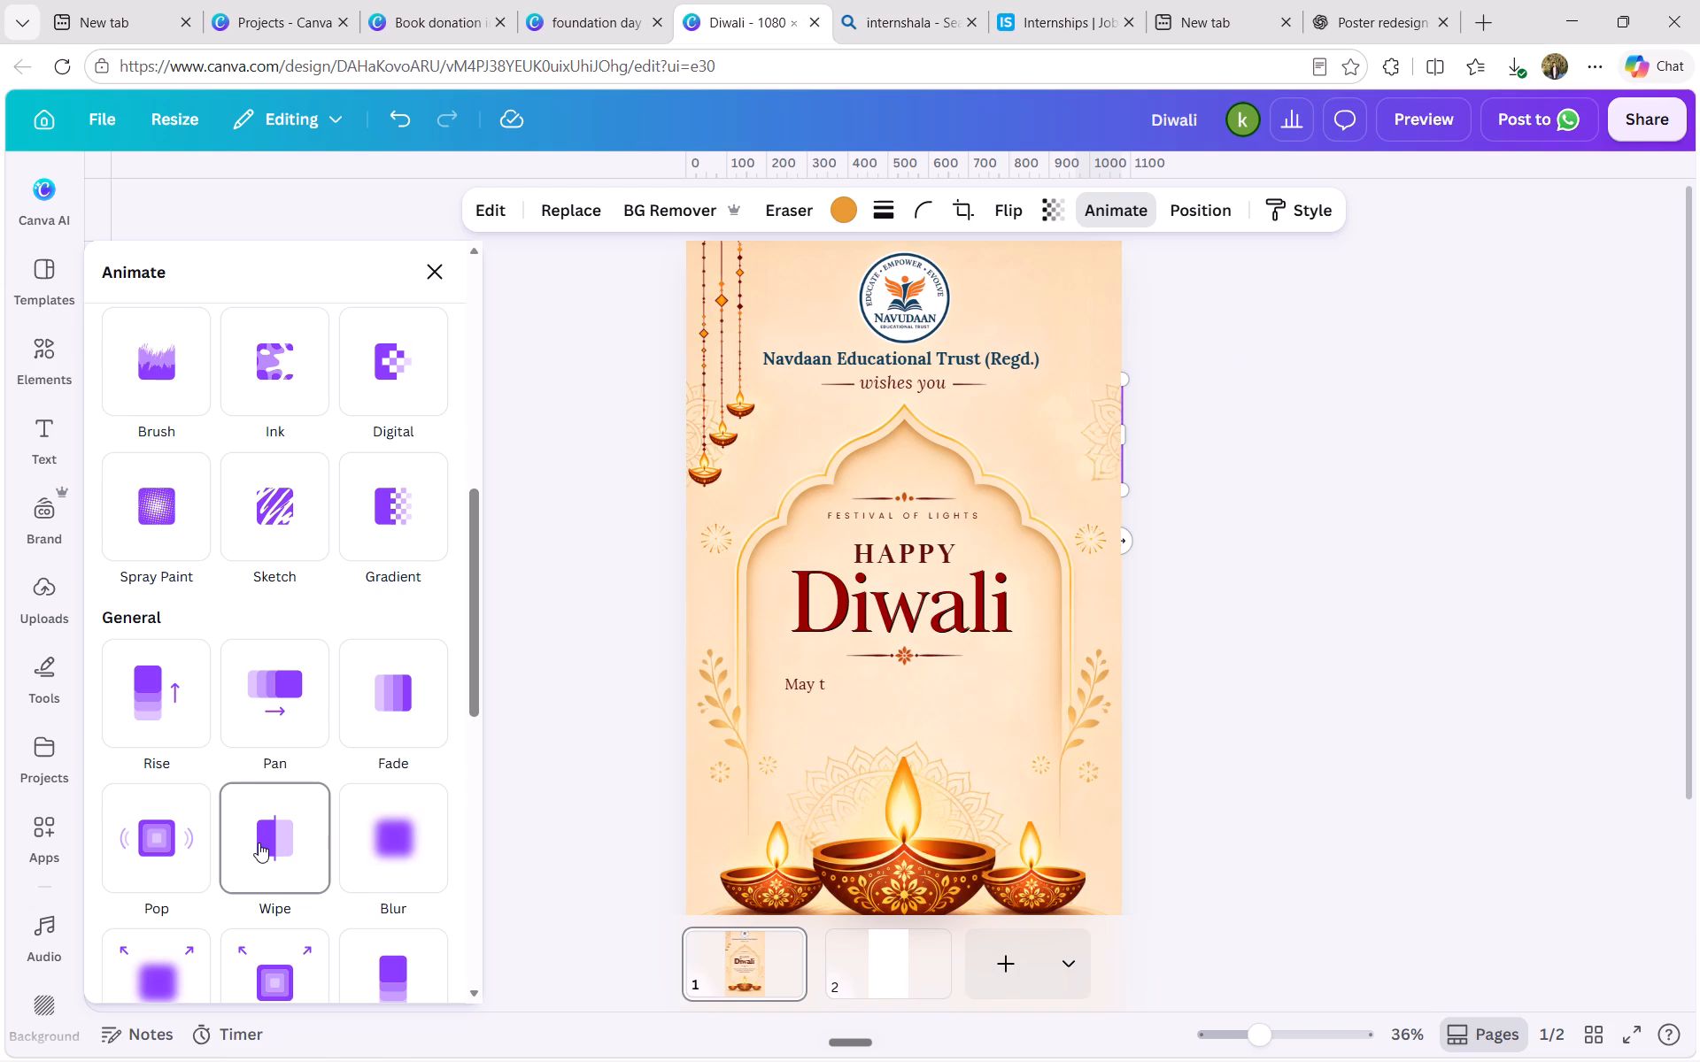
scroll(259, 843, down, 1)
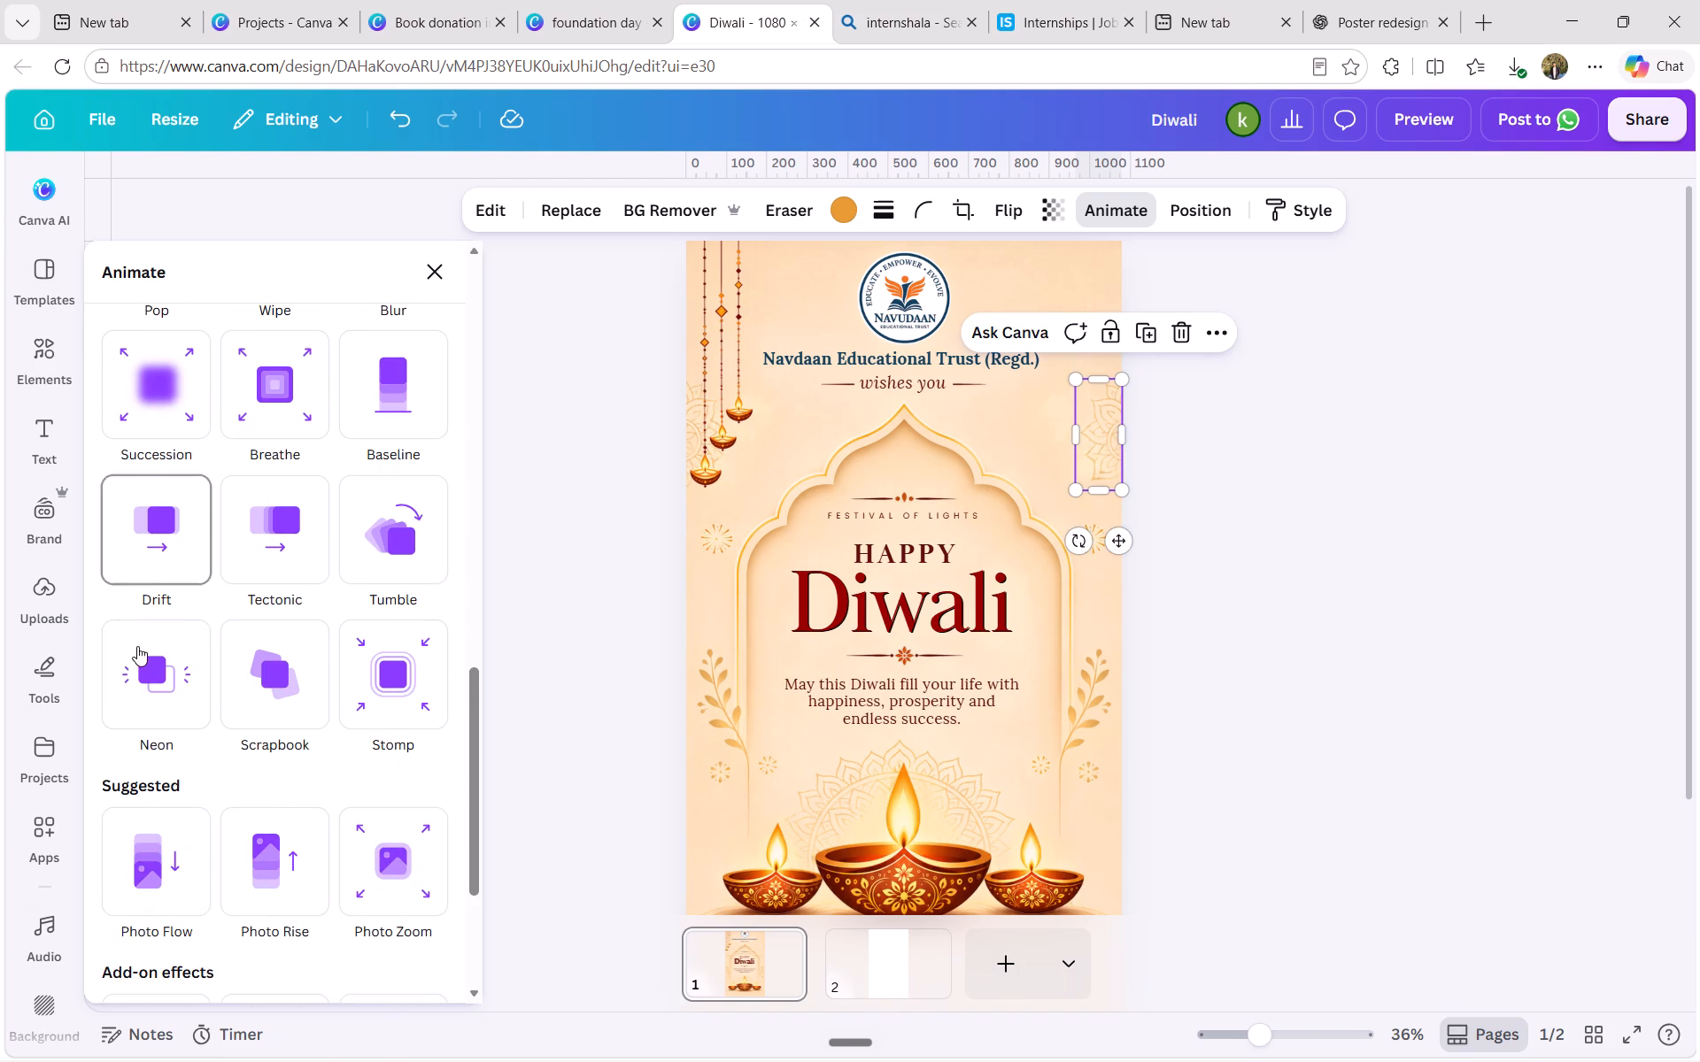
click(154, 541)
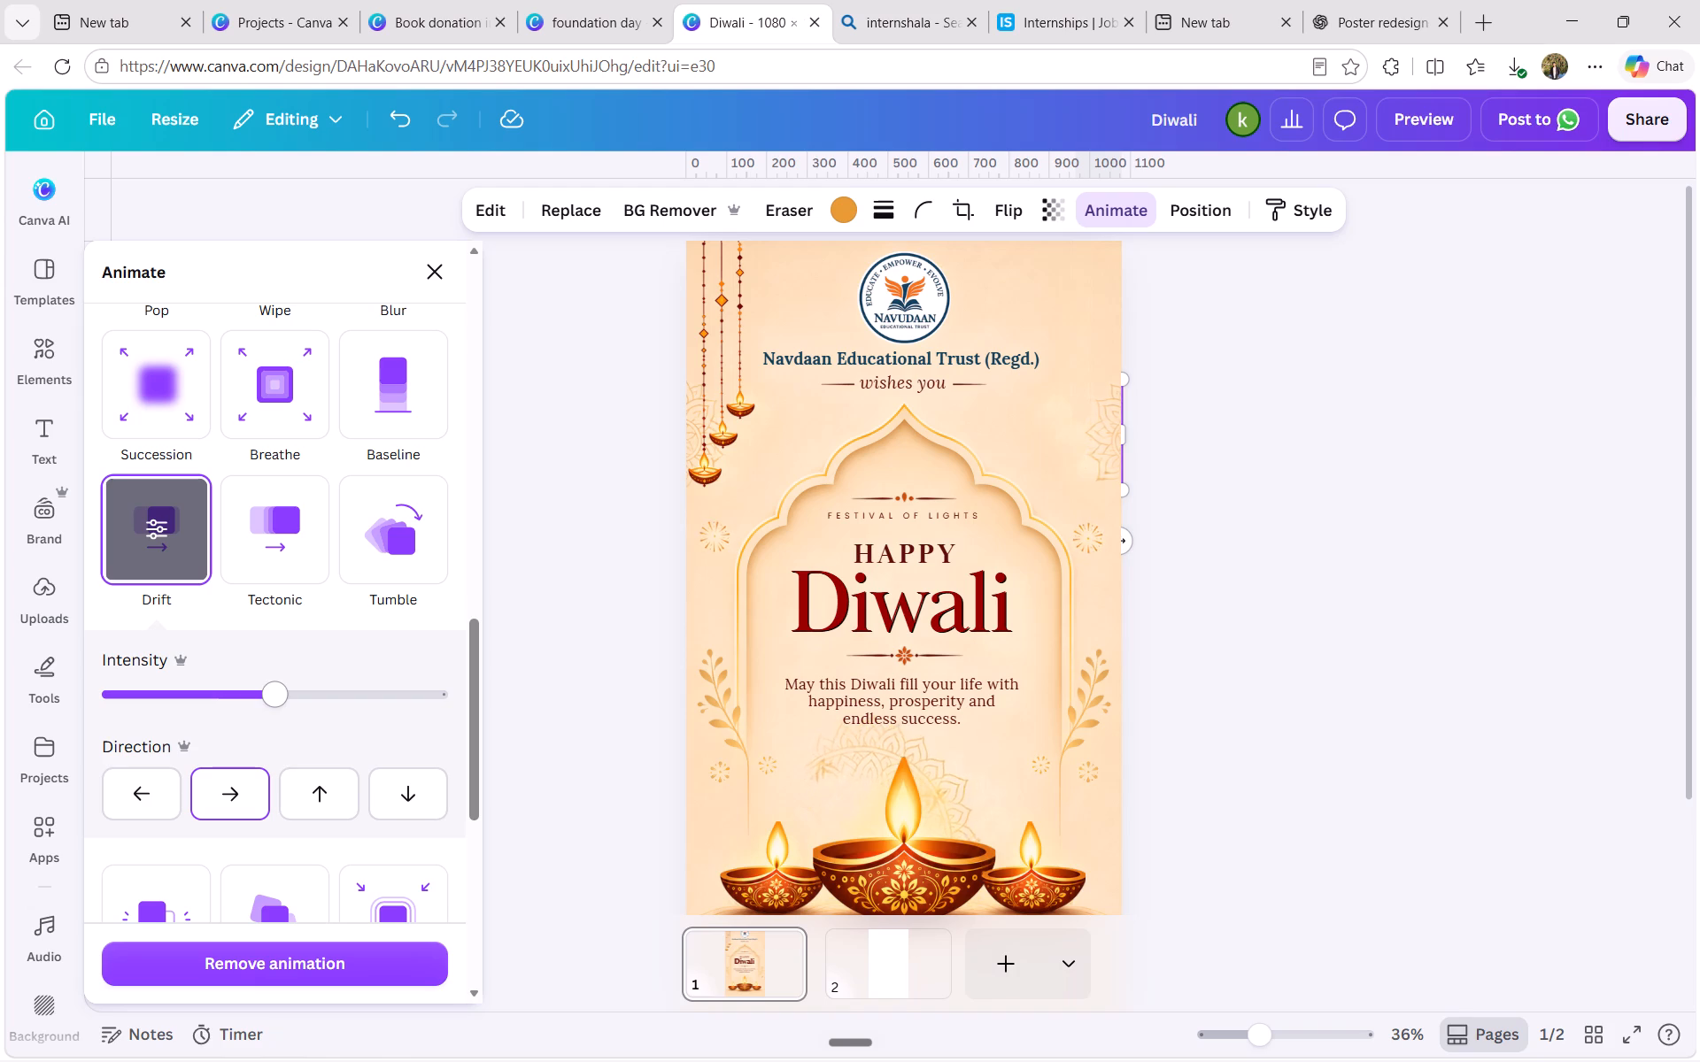
click(592, 680)
click(520, 665)
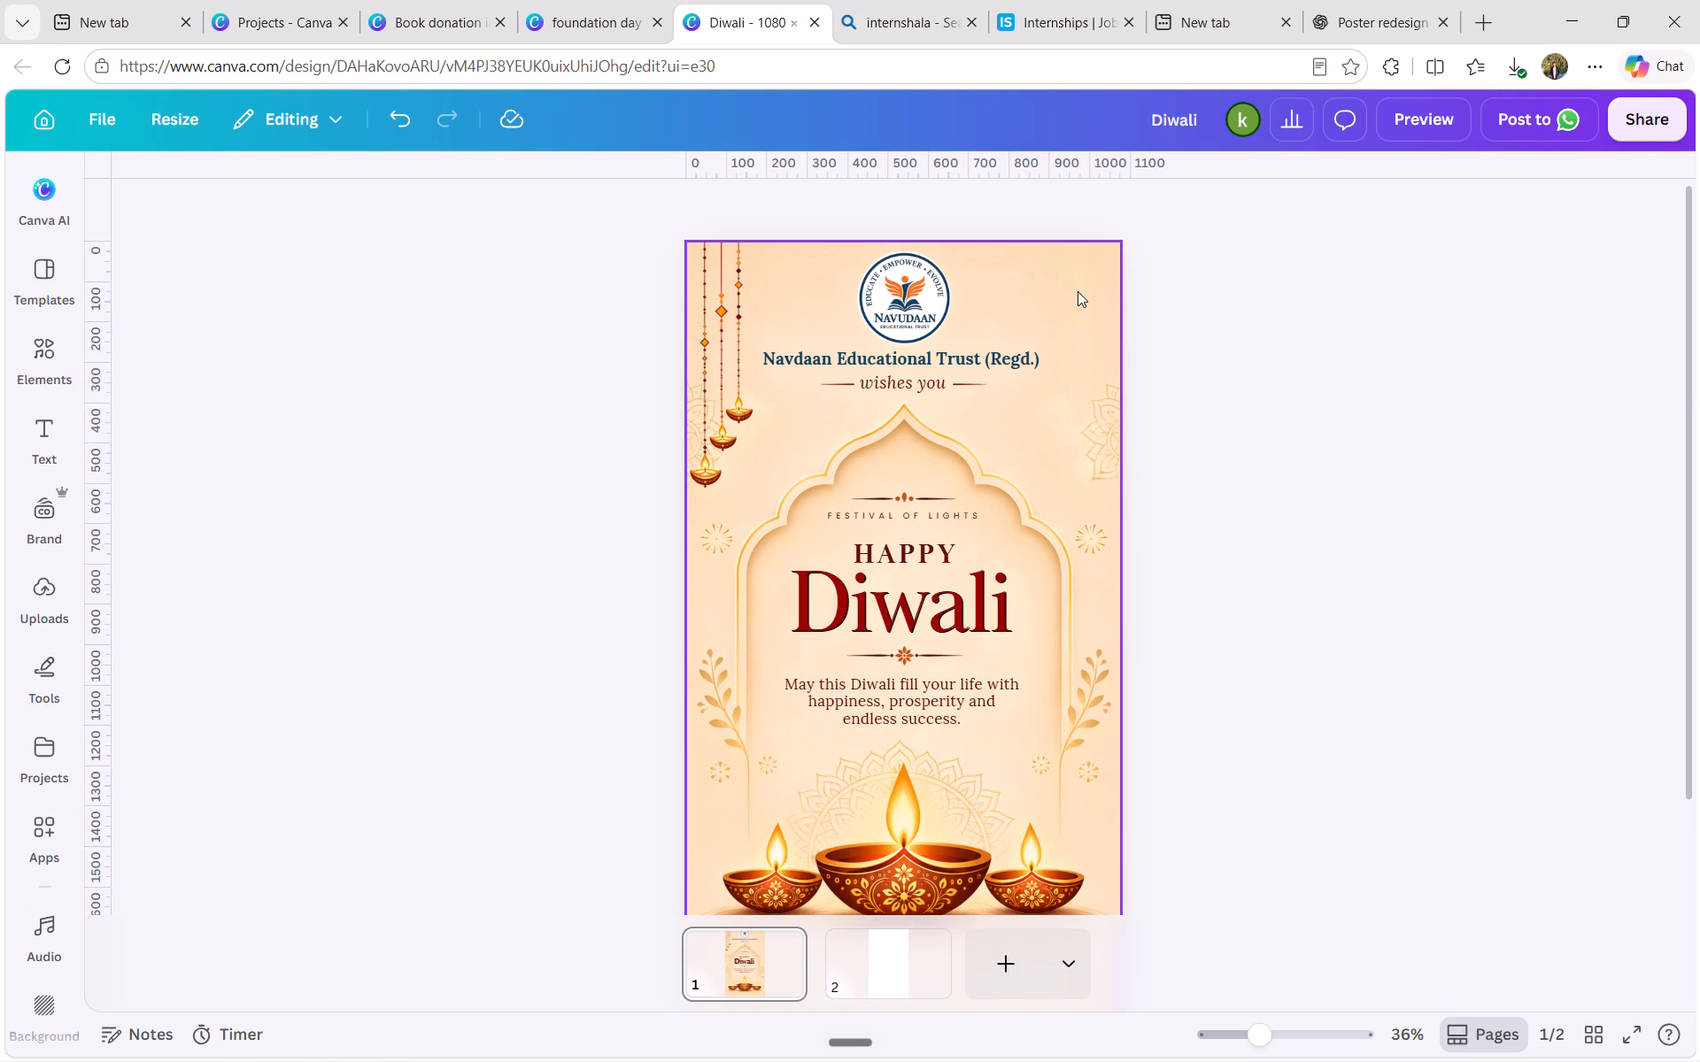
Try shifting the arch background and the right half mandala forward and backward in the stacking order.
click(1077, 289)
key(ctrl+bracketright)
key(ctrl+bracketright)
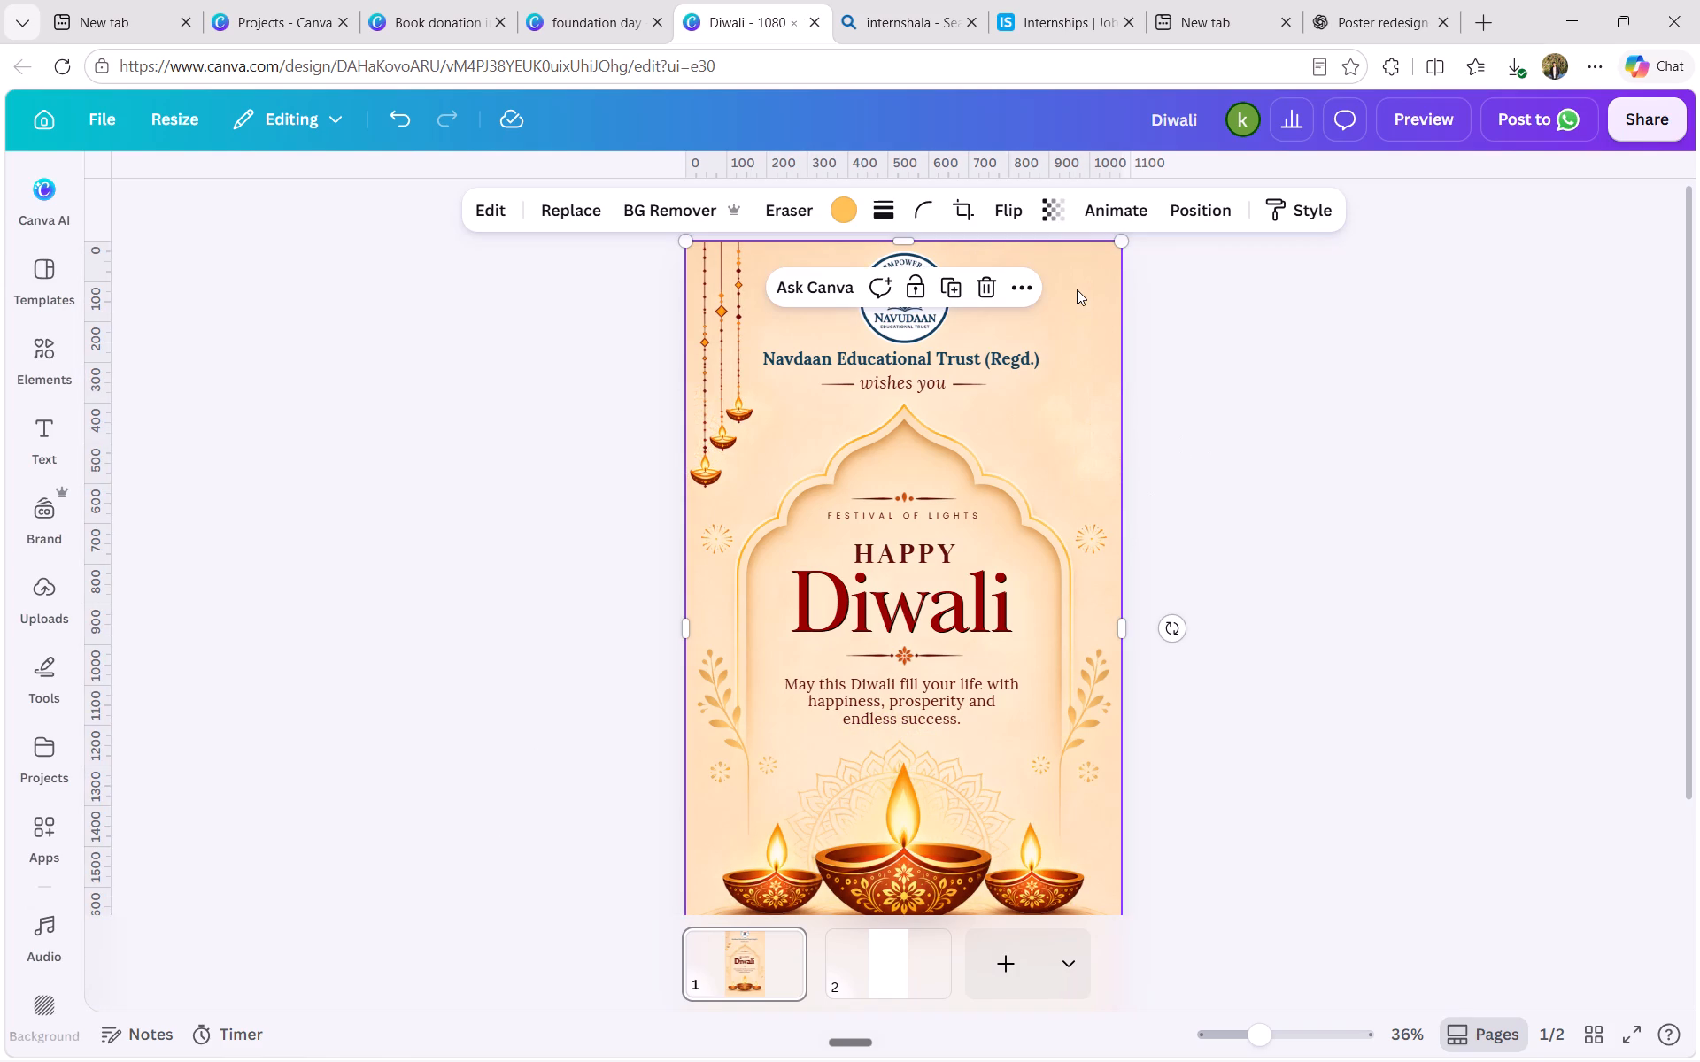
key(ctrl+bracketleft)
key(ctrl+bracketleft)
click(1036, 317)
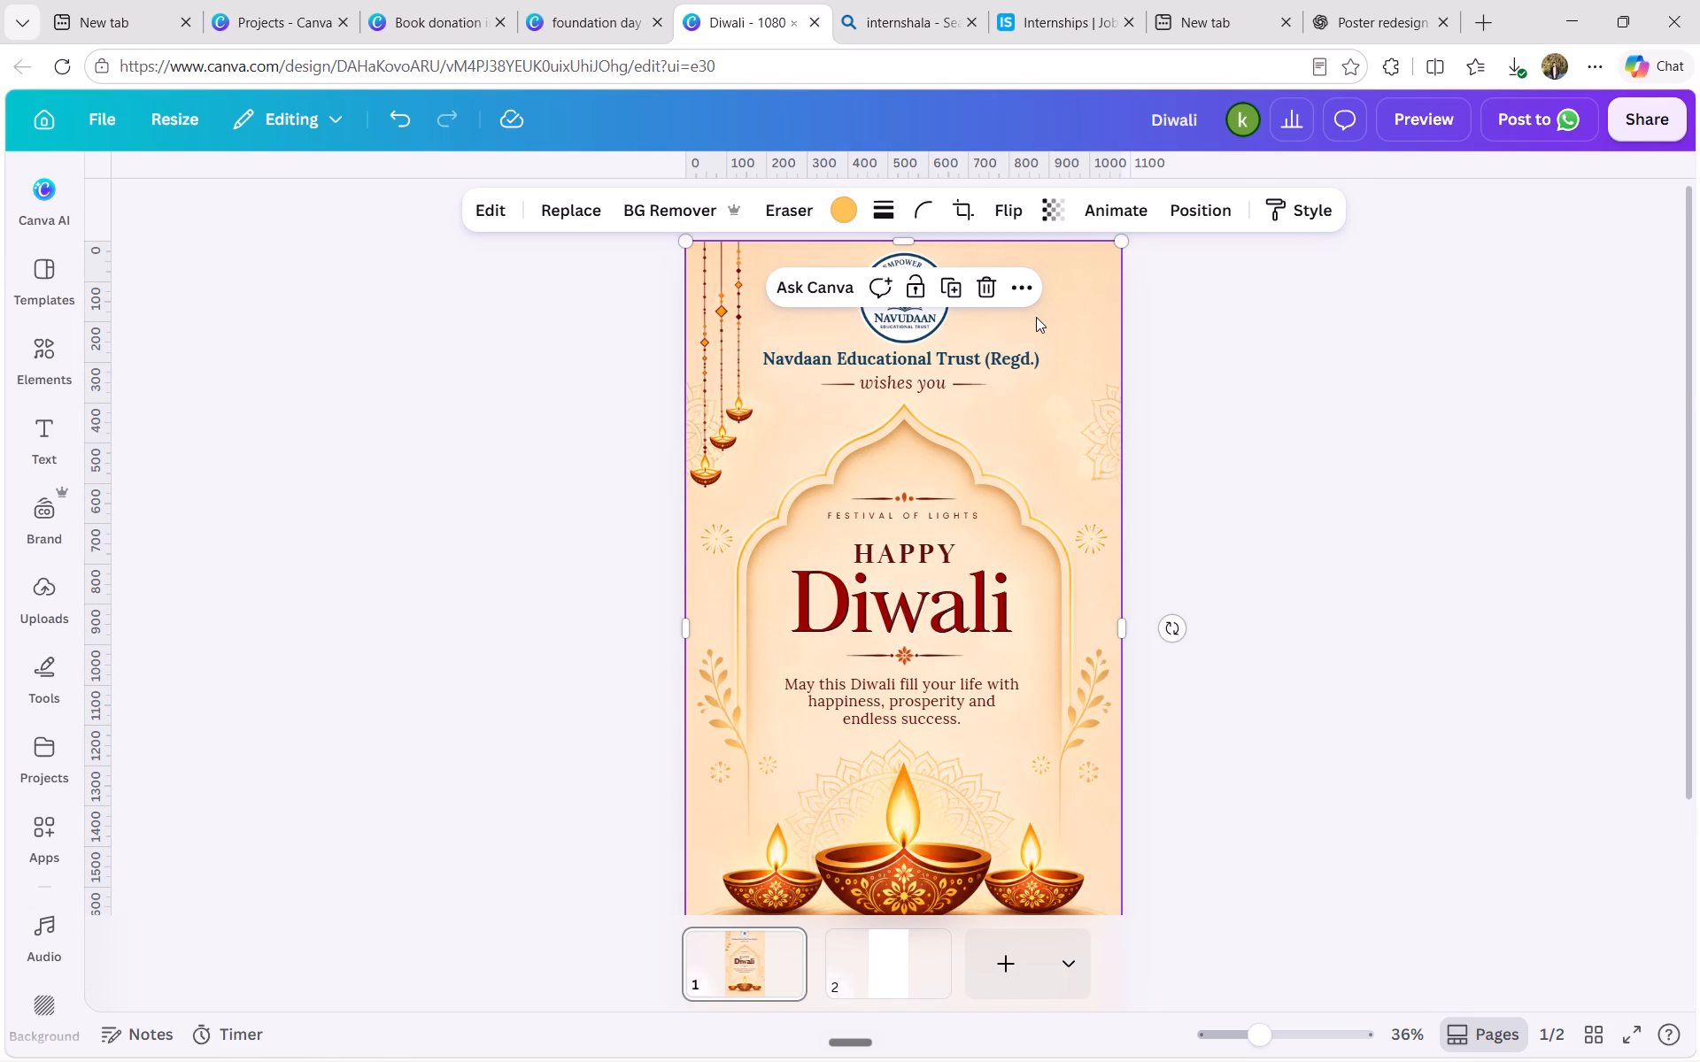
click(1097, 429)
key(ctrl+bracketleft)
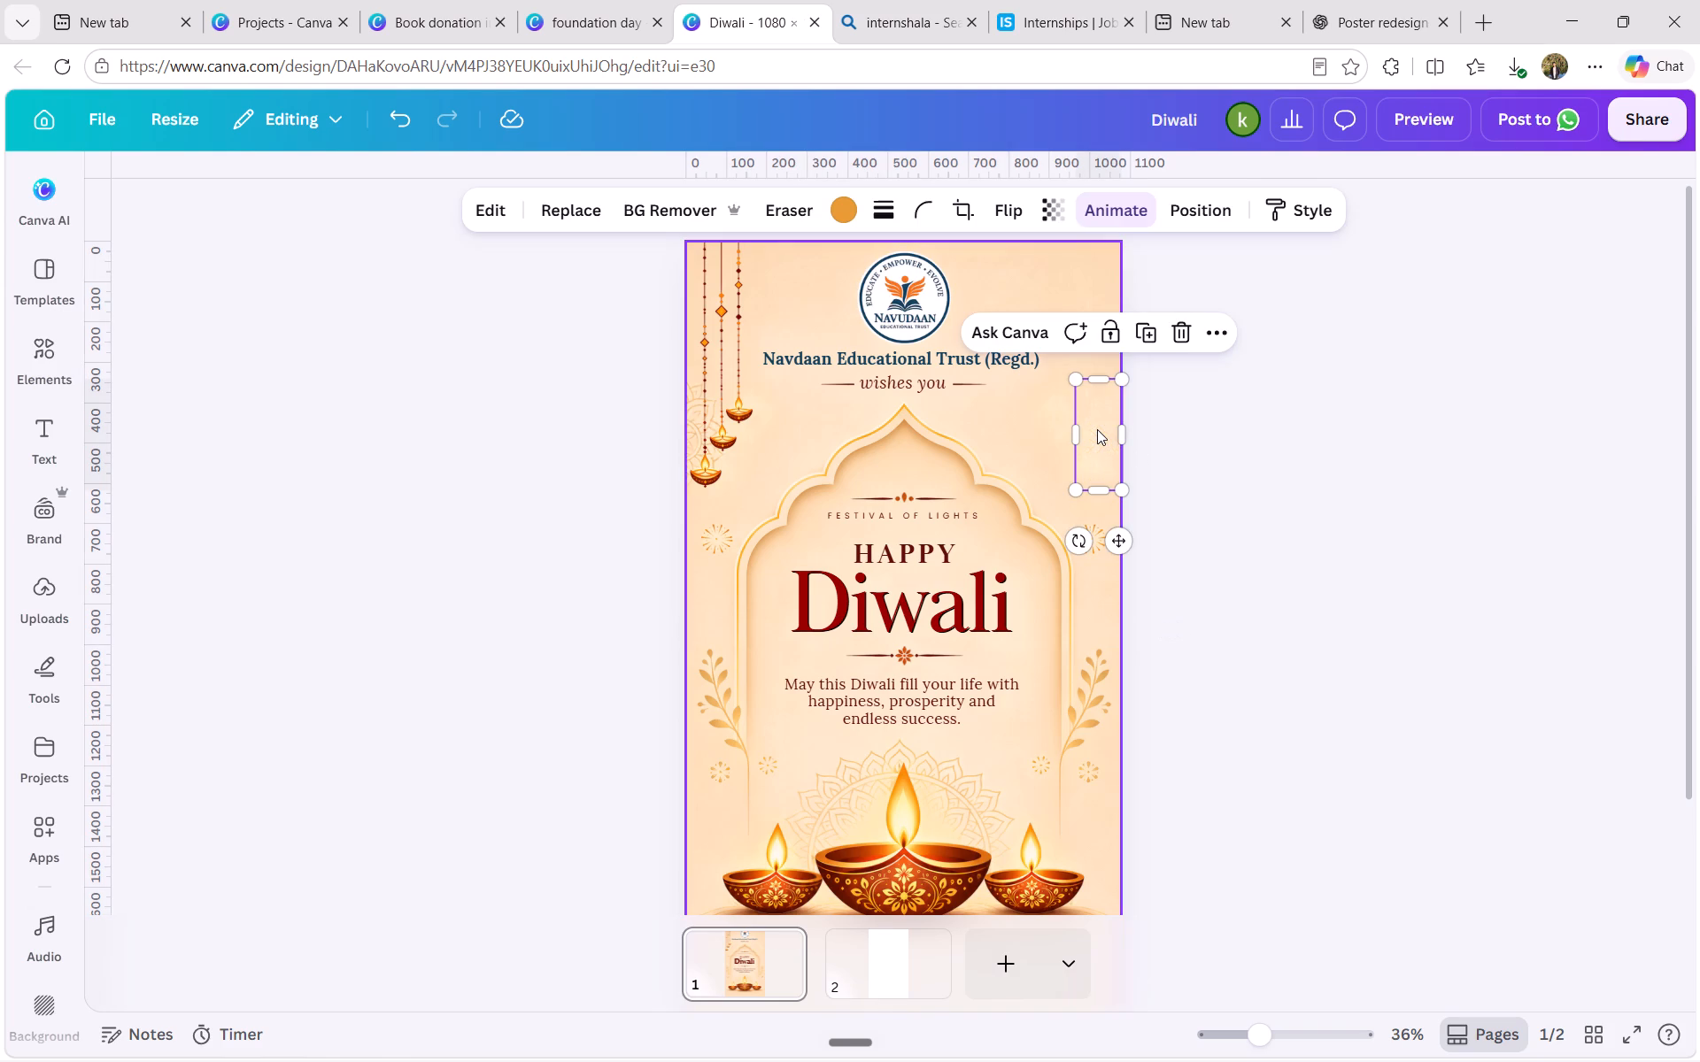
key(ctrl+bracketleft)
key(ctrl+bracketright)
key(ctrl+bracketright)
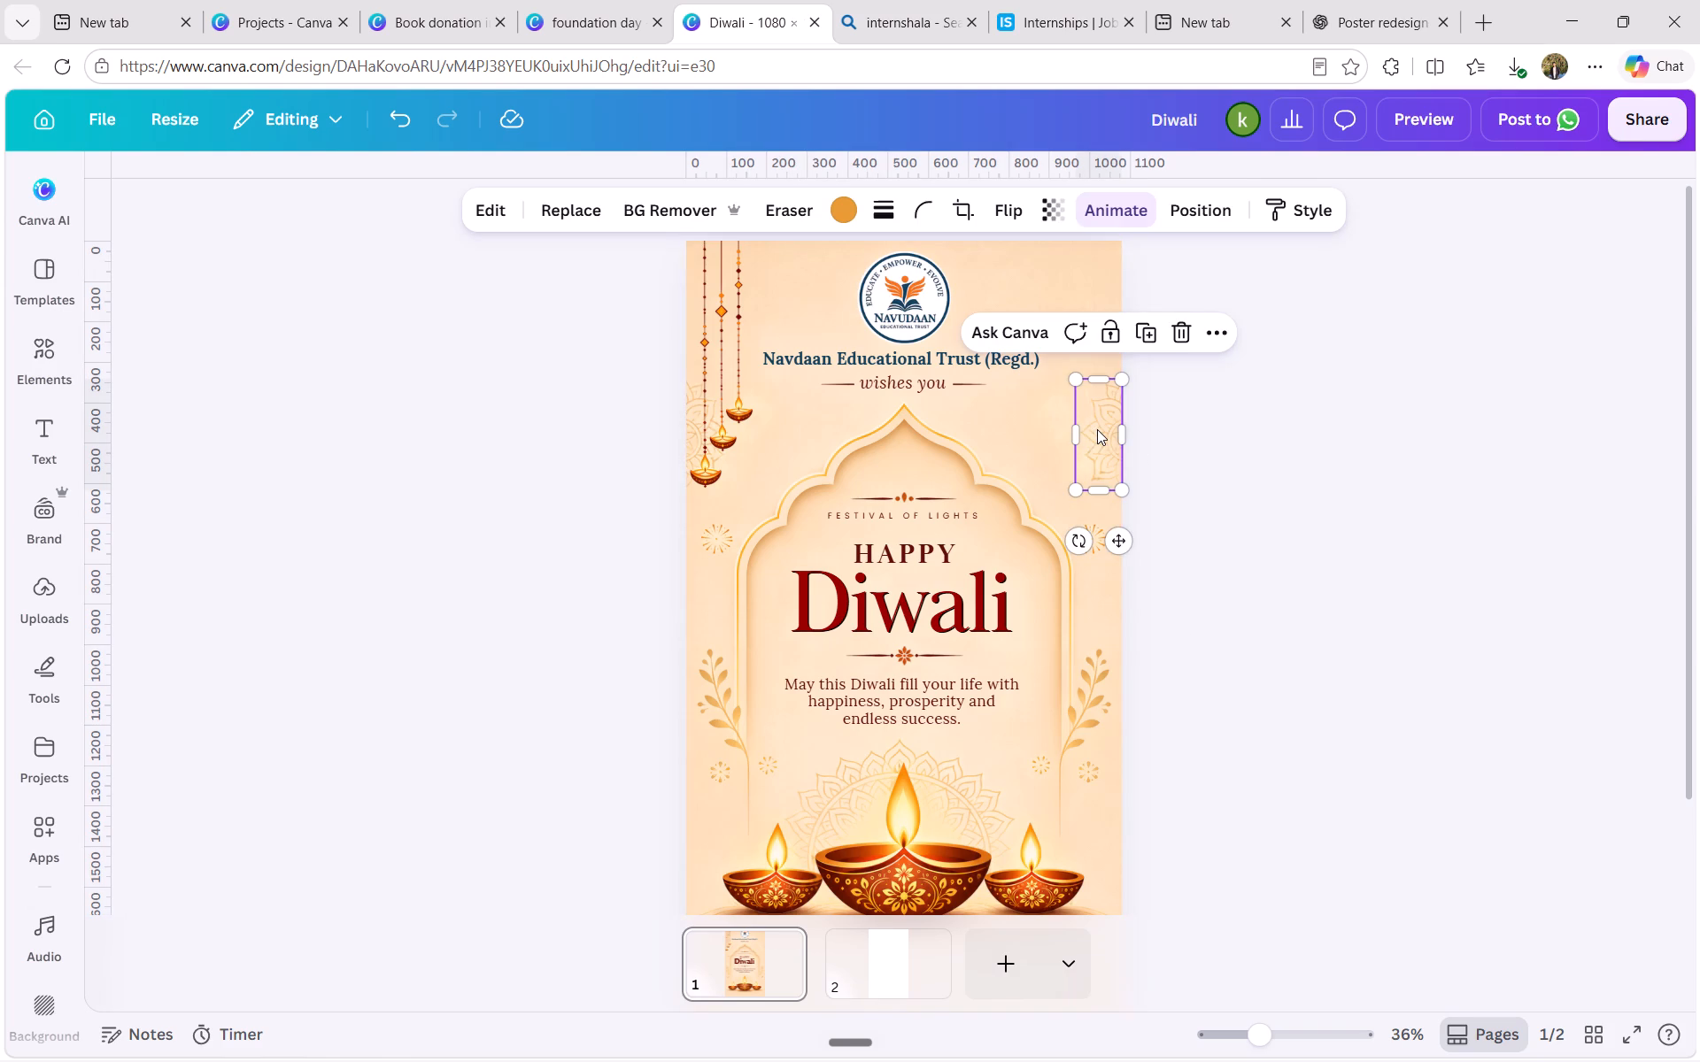
Move the hidden right lamp garland's layer from the bottom of the stack to directly above the arch background.
double_click(1050, 277)
key(alt+1)
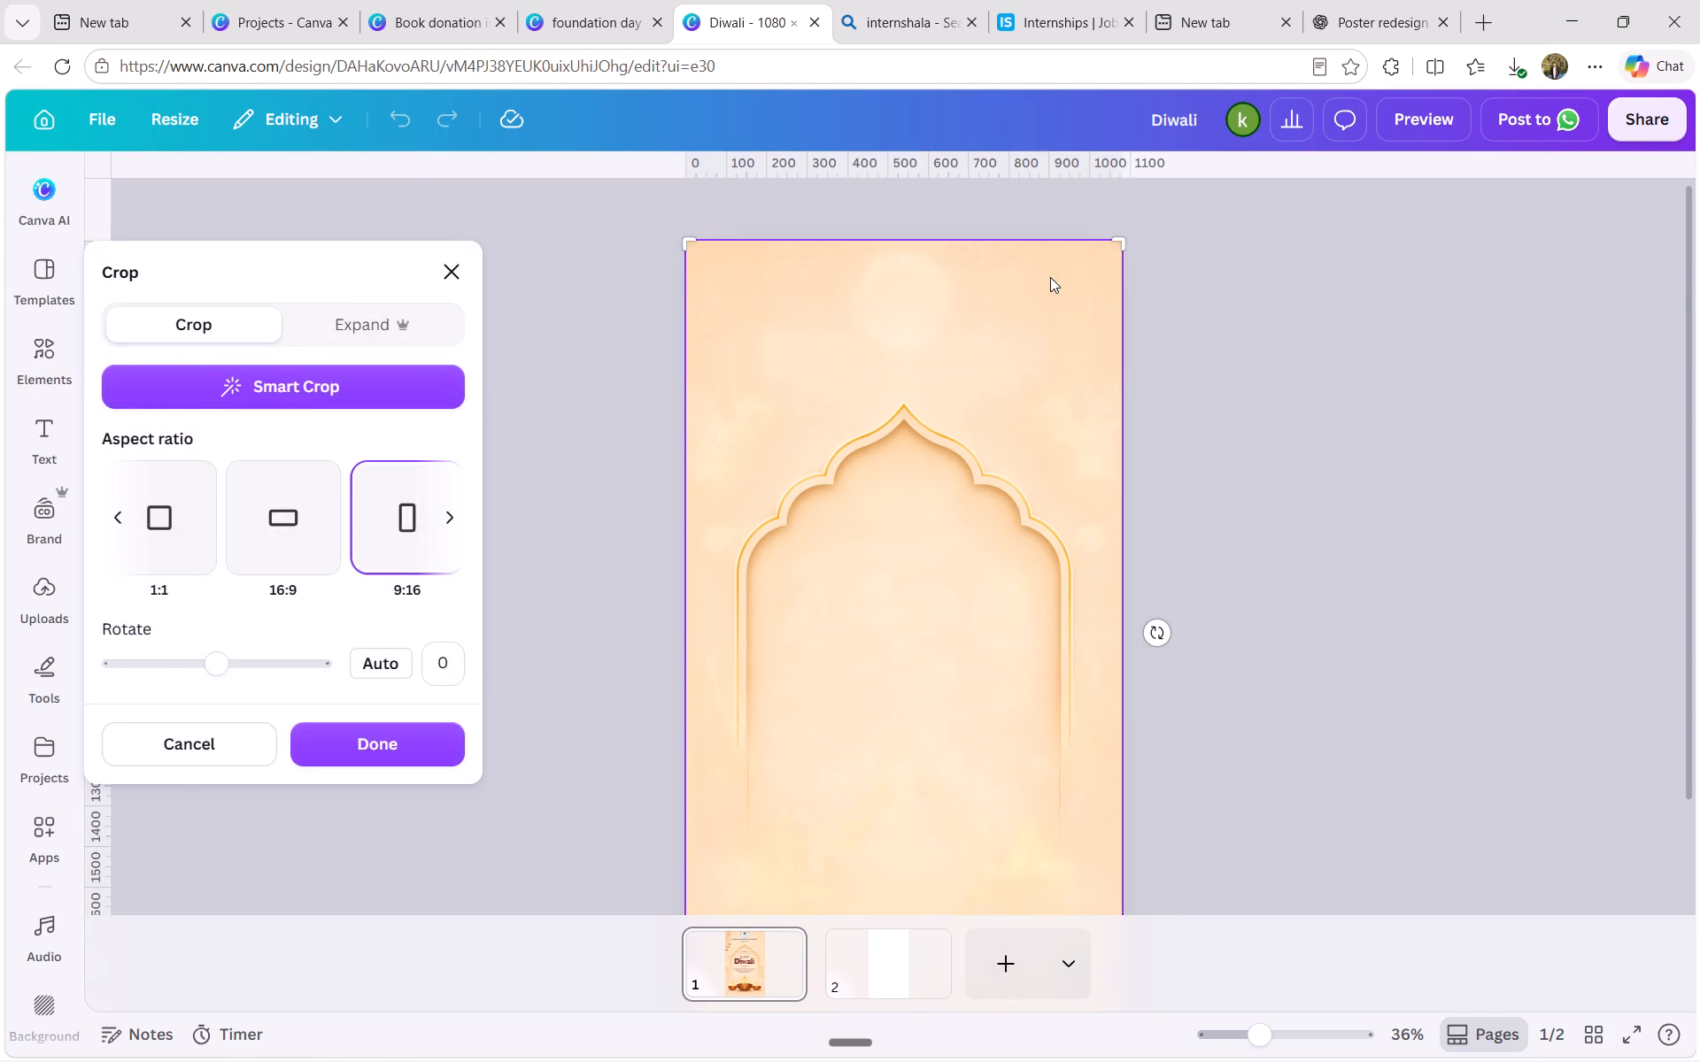
scroll(359, 766, down, 4)
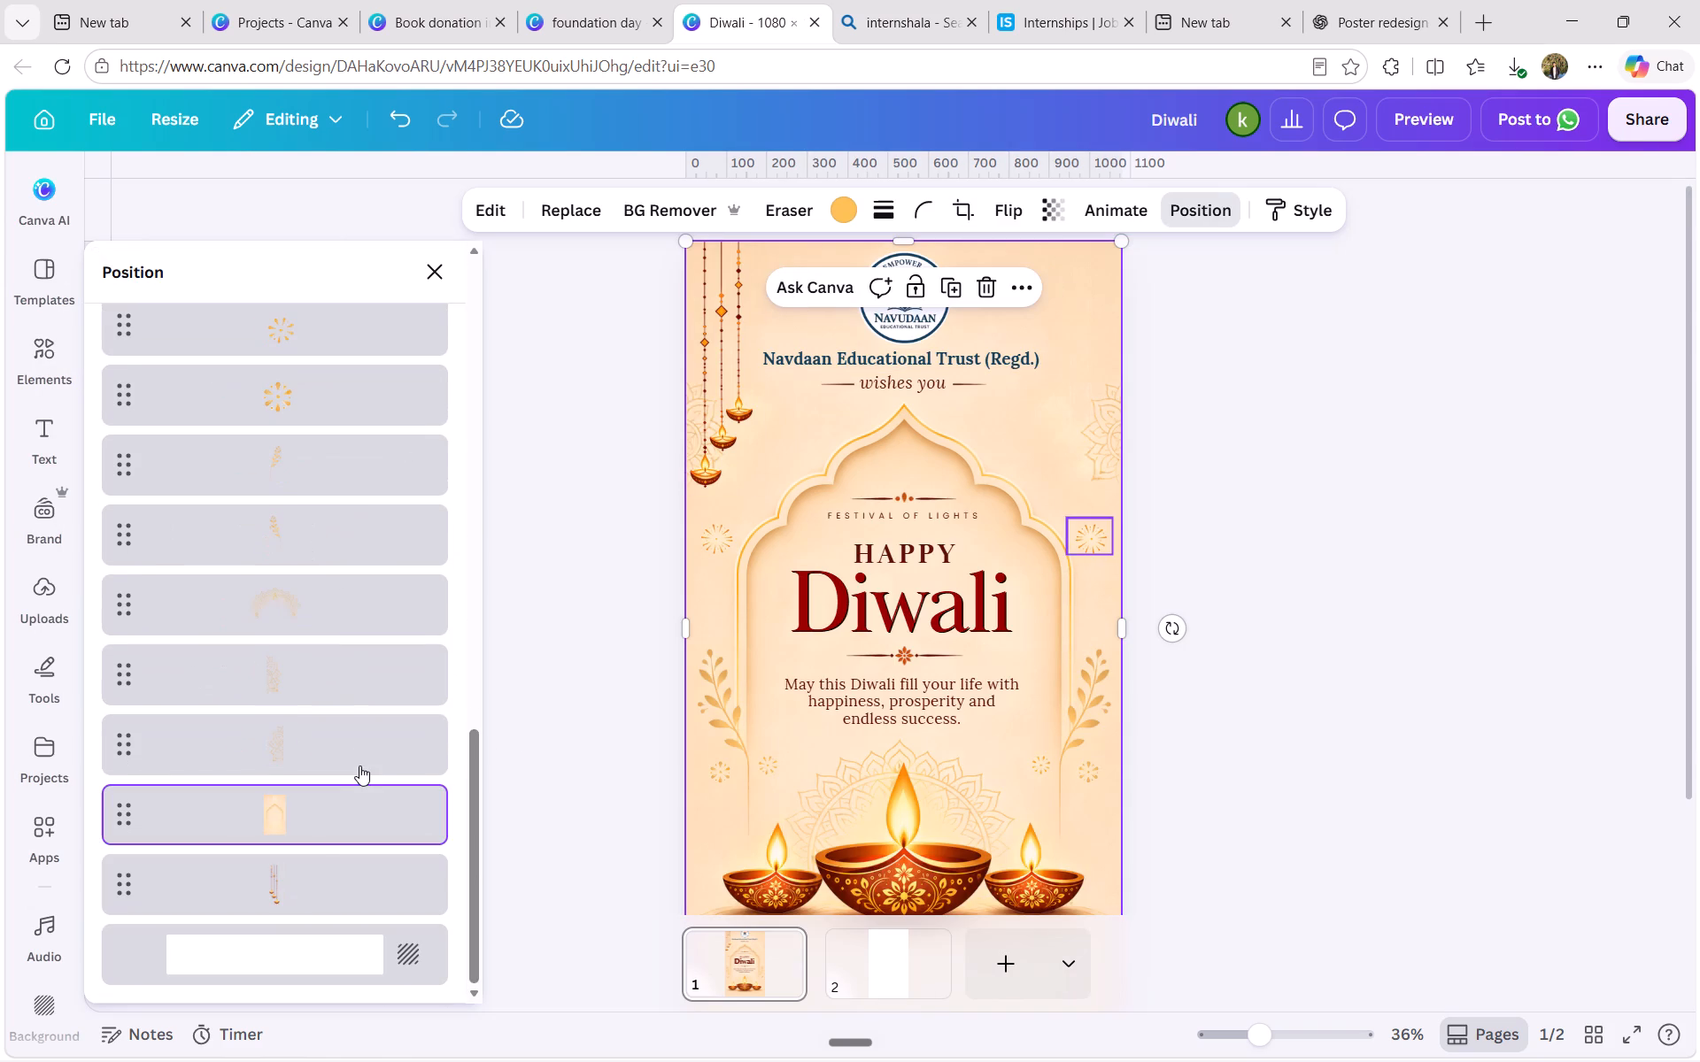
scroll(359, 766, down, 1)
drag(306, 866, 311, 789)
click(1358, 704)
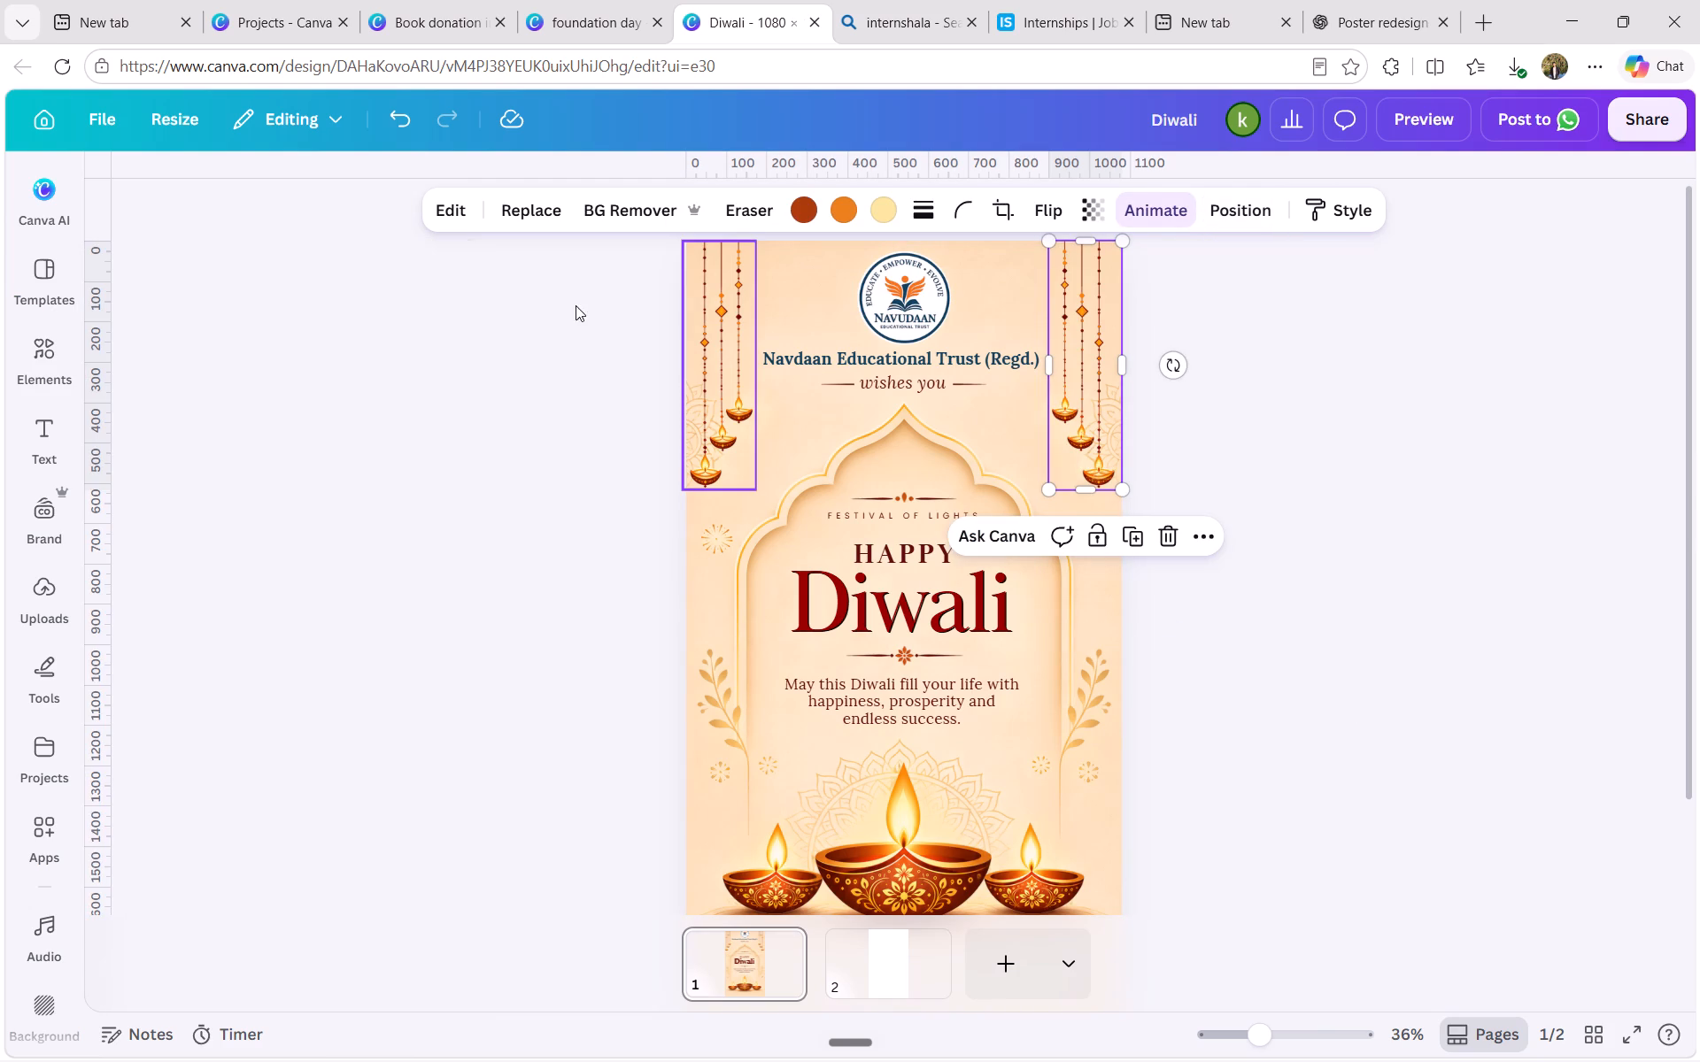
Send the hanging lamp garland on the poster's left side backward, behind the half mandala.
click(692, 411)
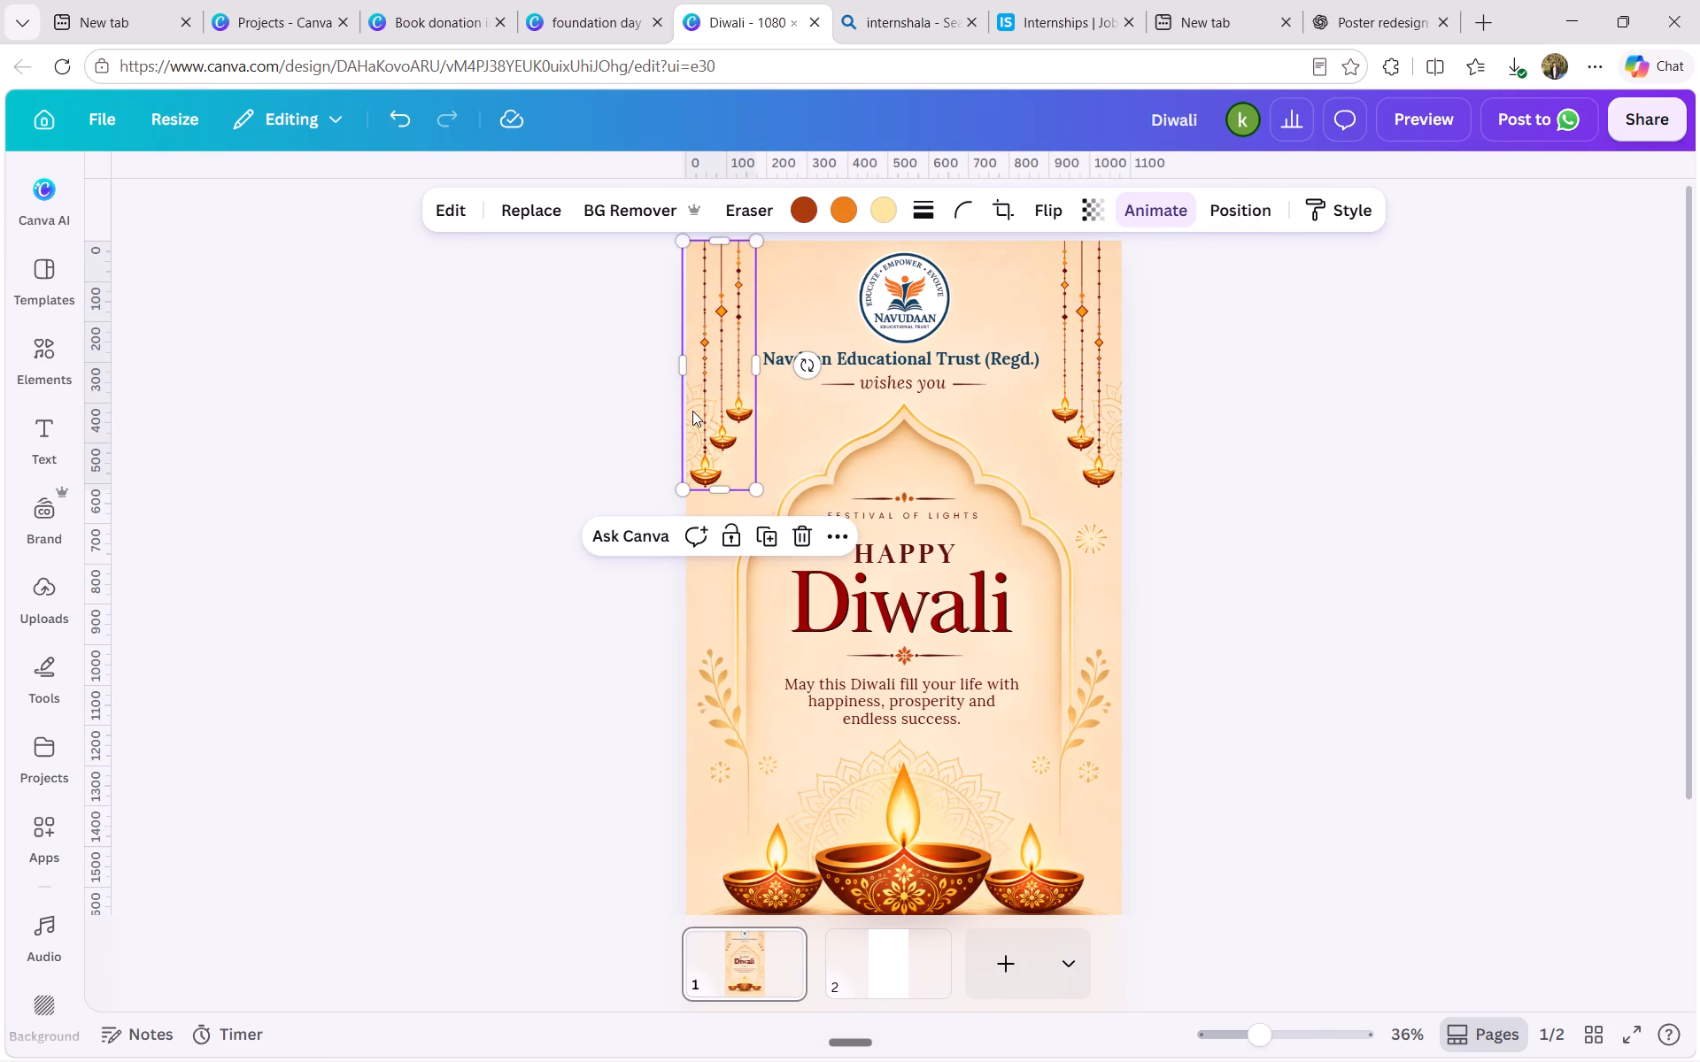
key(ctrl+bracketleft)
Apply the Pan animation with leftward direction to the half mandala at the poster's left edge.
click(692, 411)
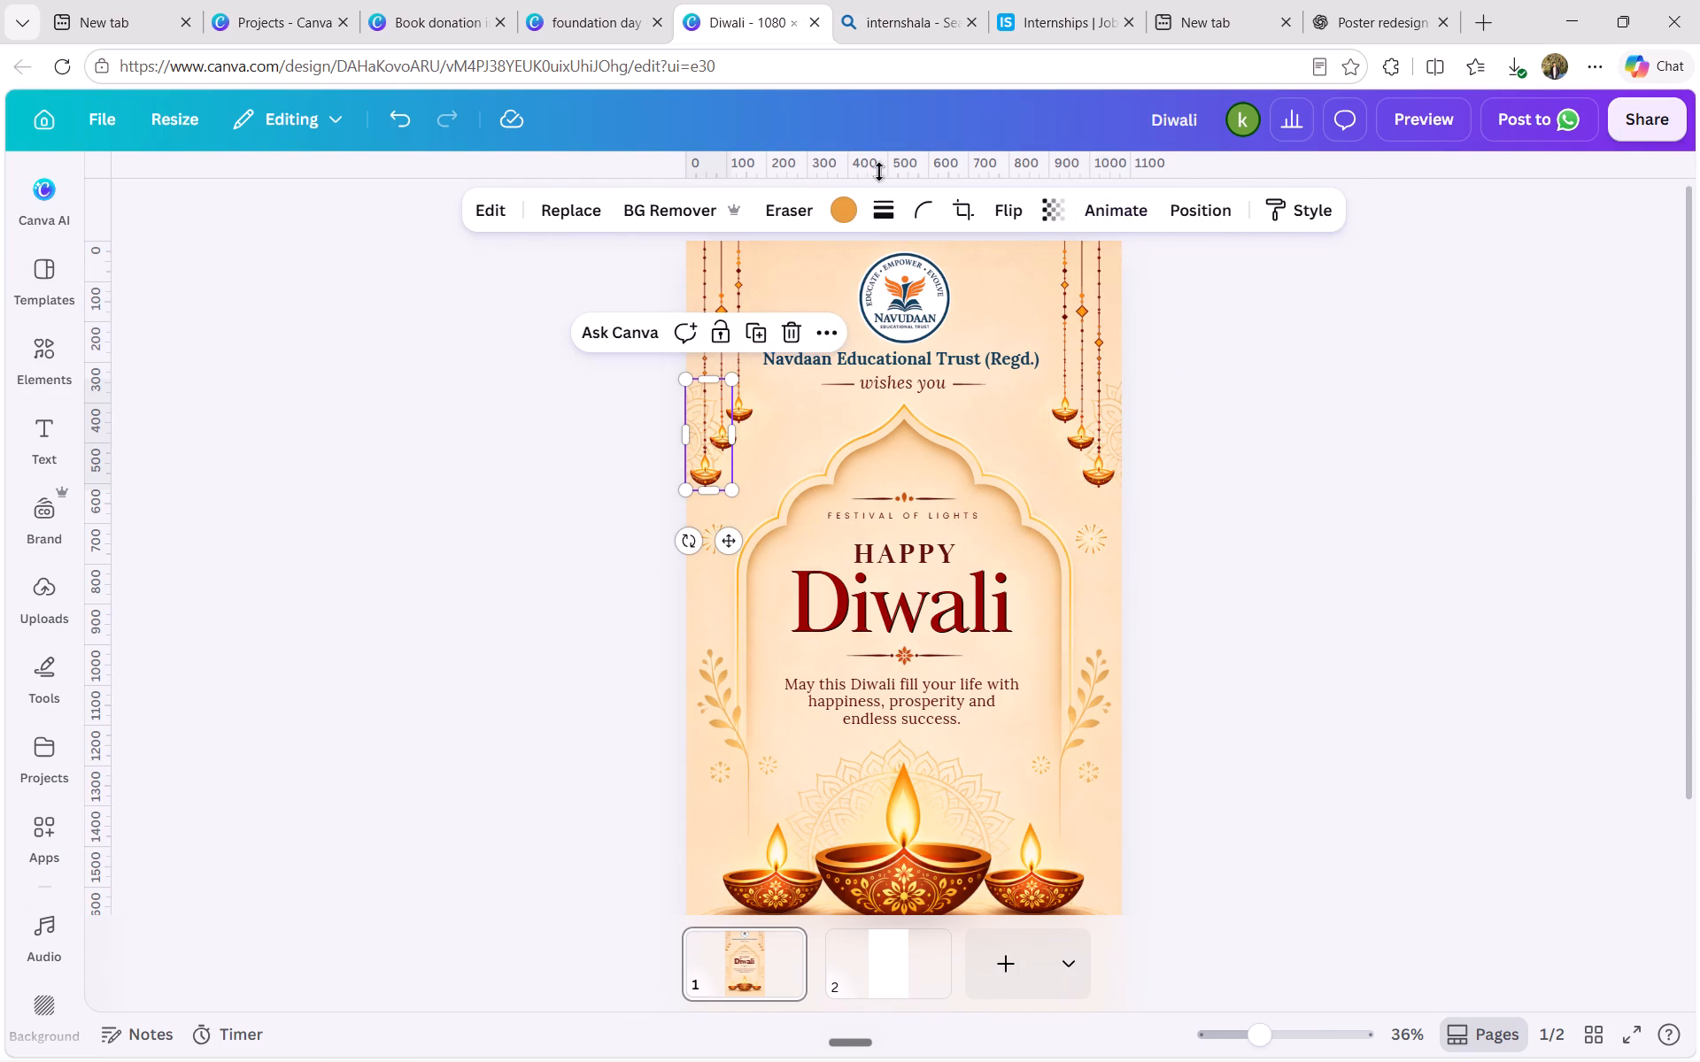
click(1115, 196)
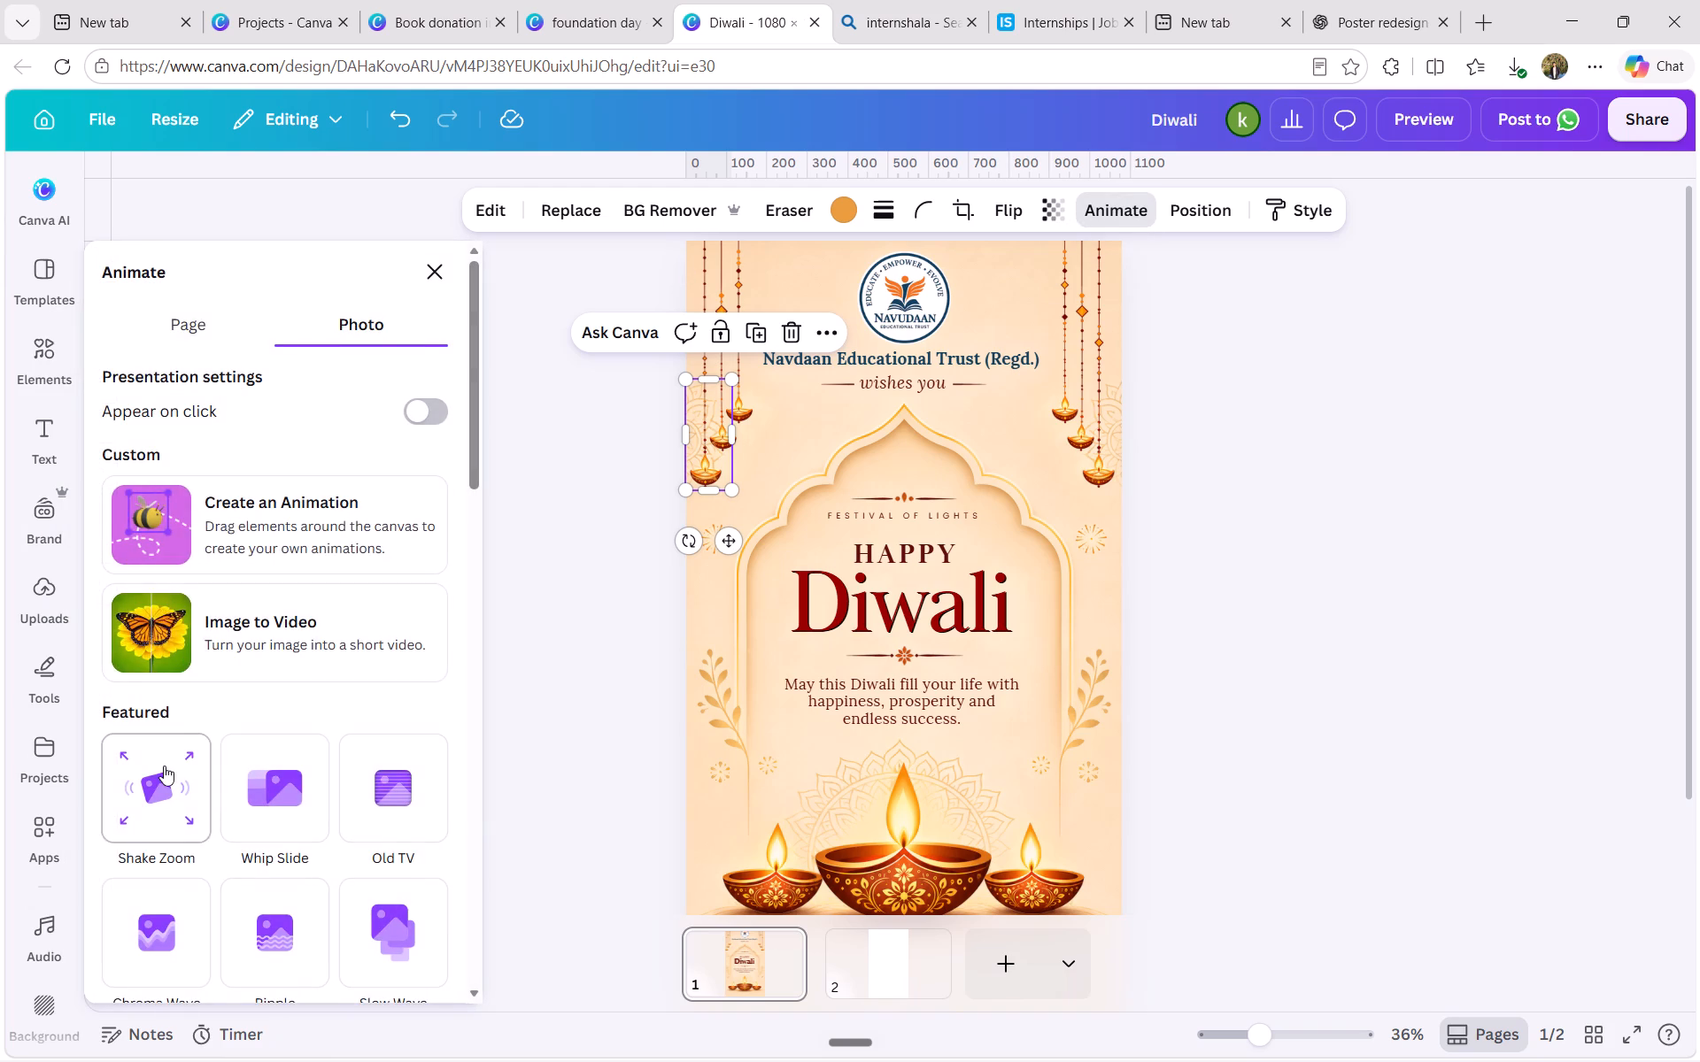
scroll(164, 766, down, 2)
scroll(193, 875, down, 1)
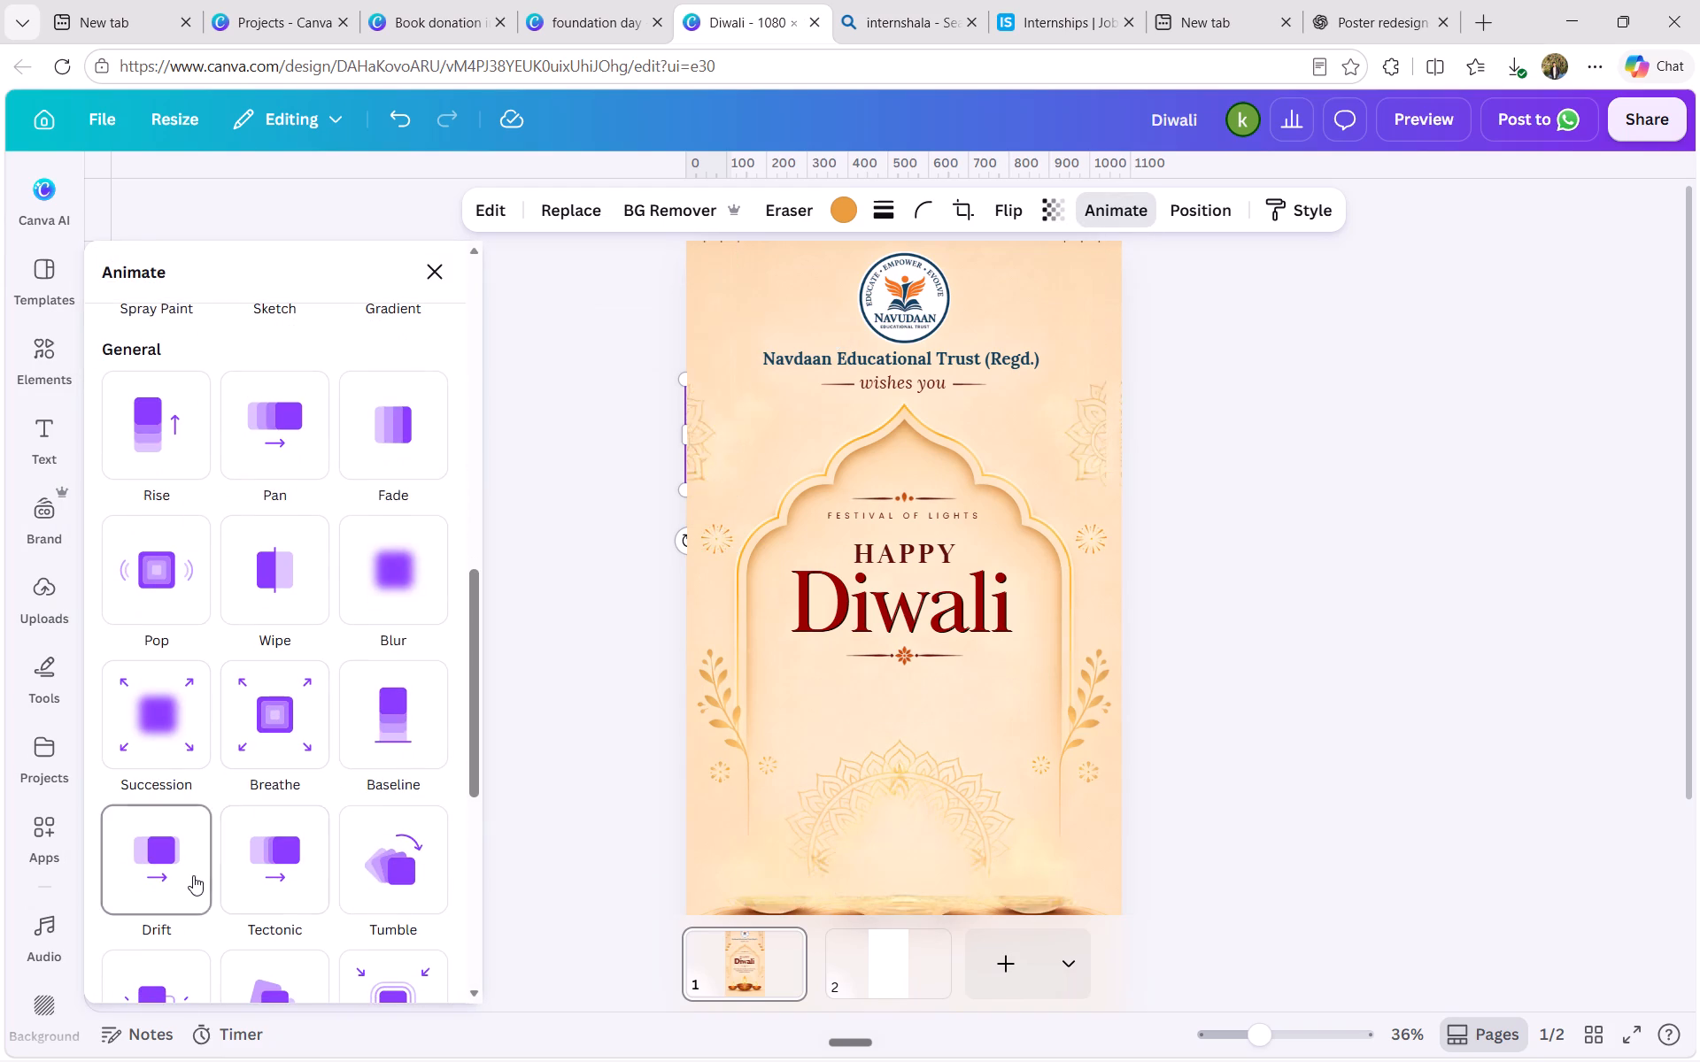
scroll(193, 875, down, 1)
scroll(207, 701, up, 1)
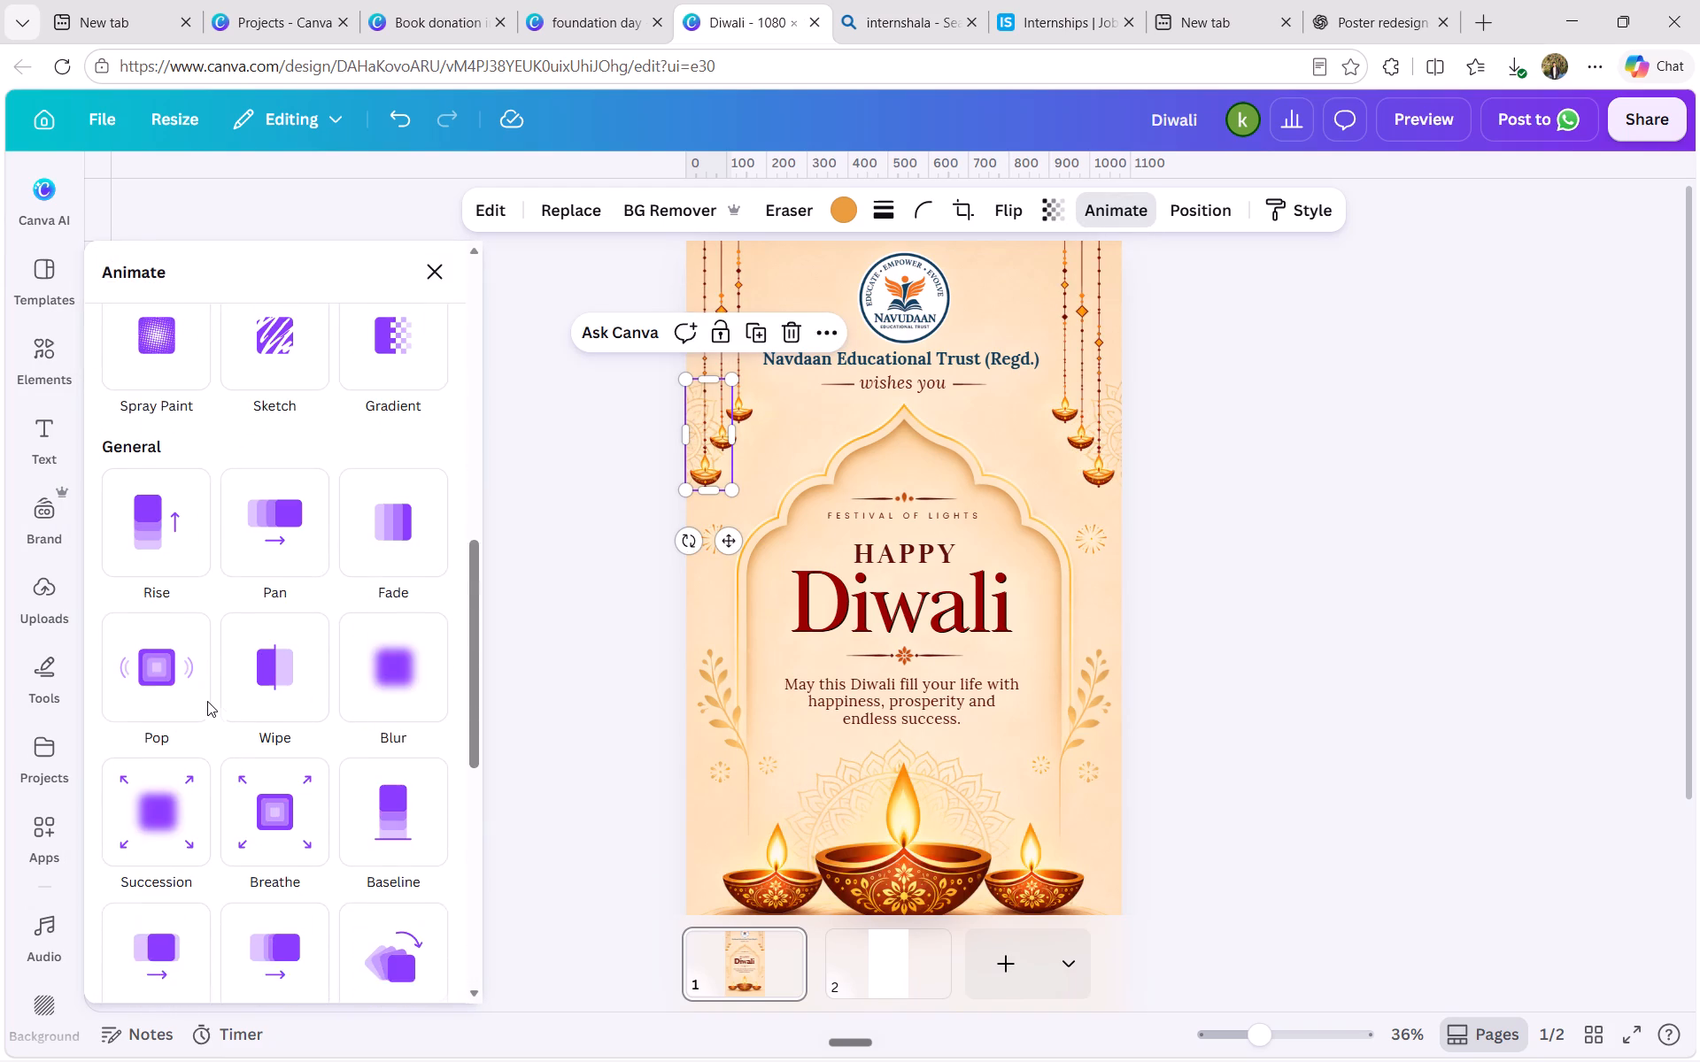
scroll(207, 701, up, 1)
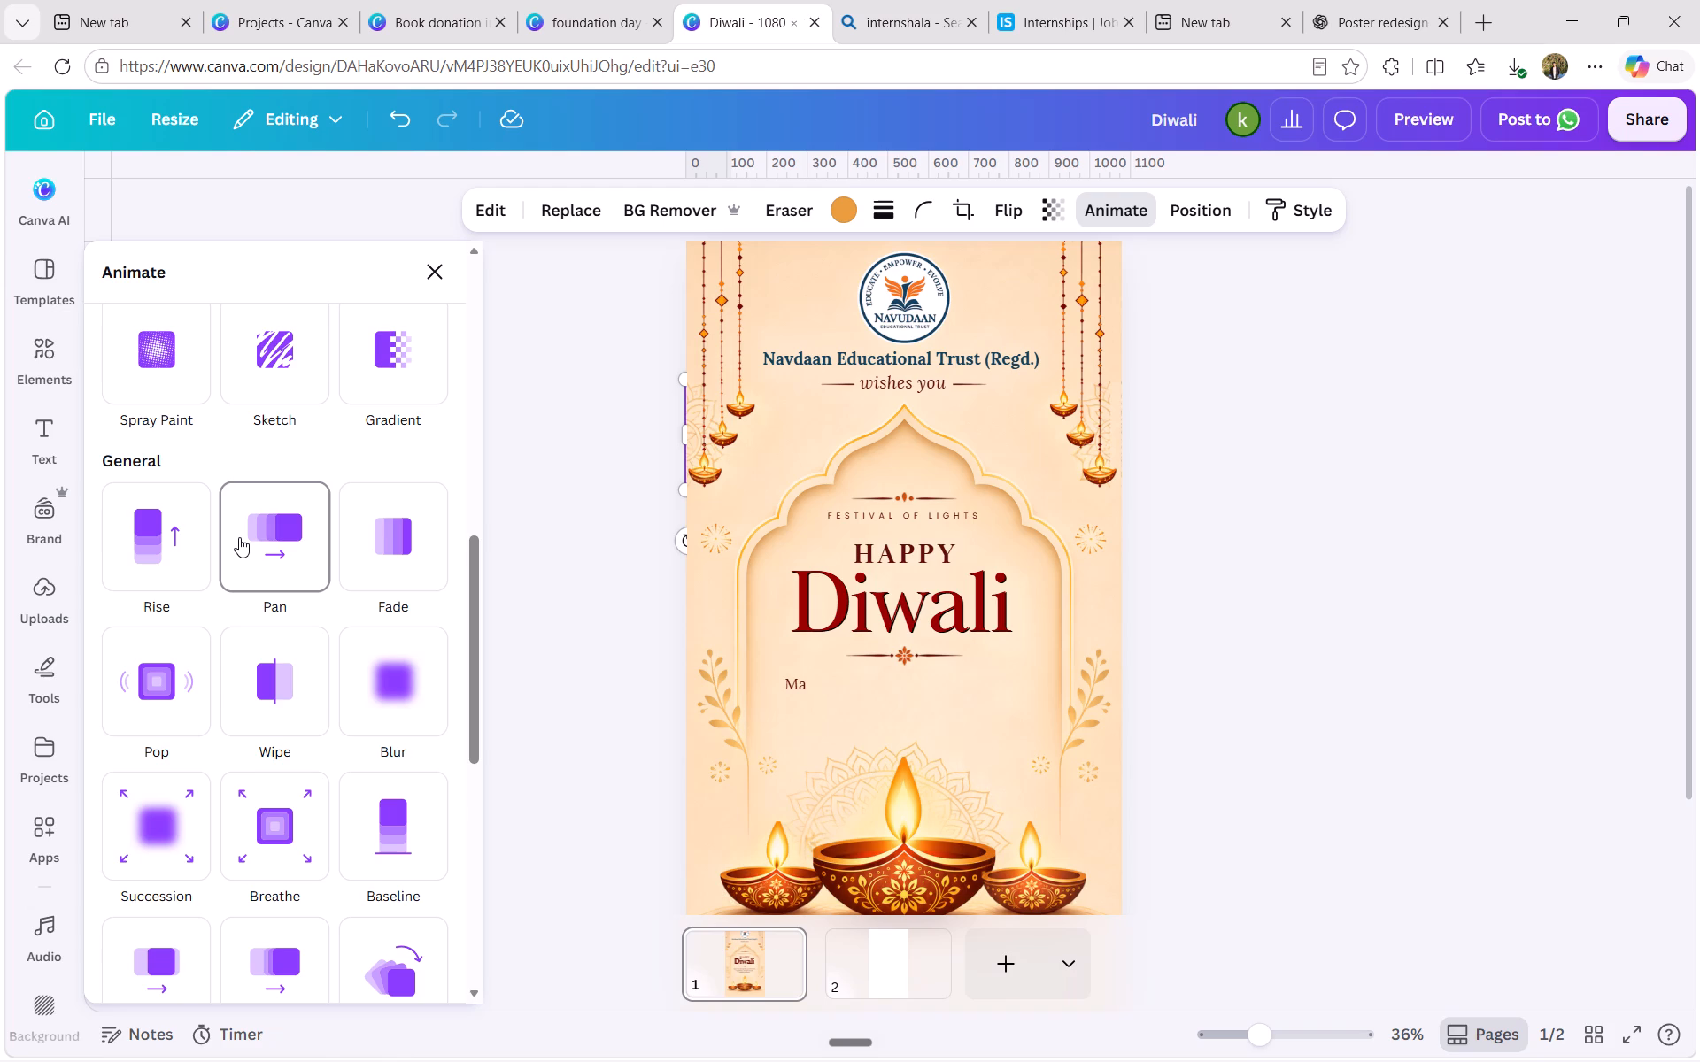
scroll(239, 537, down, 1)
click(239, 537)
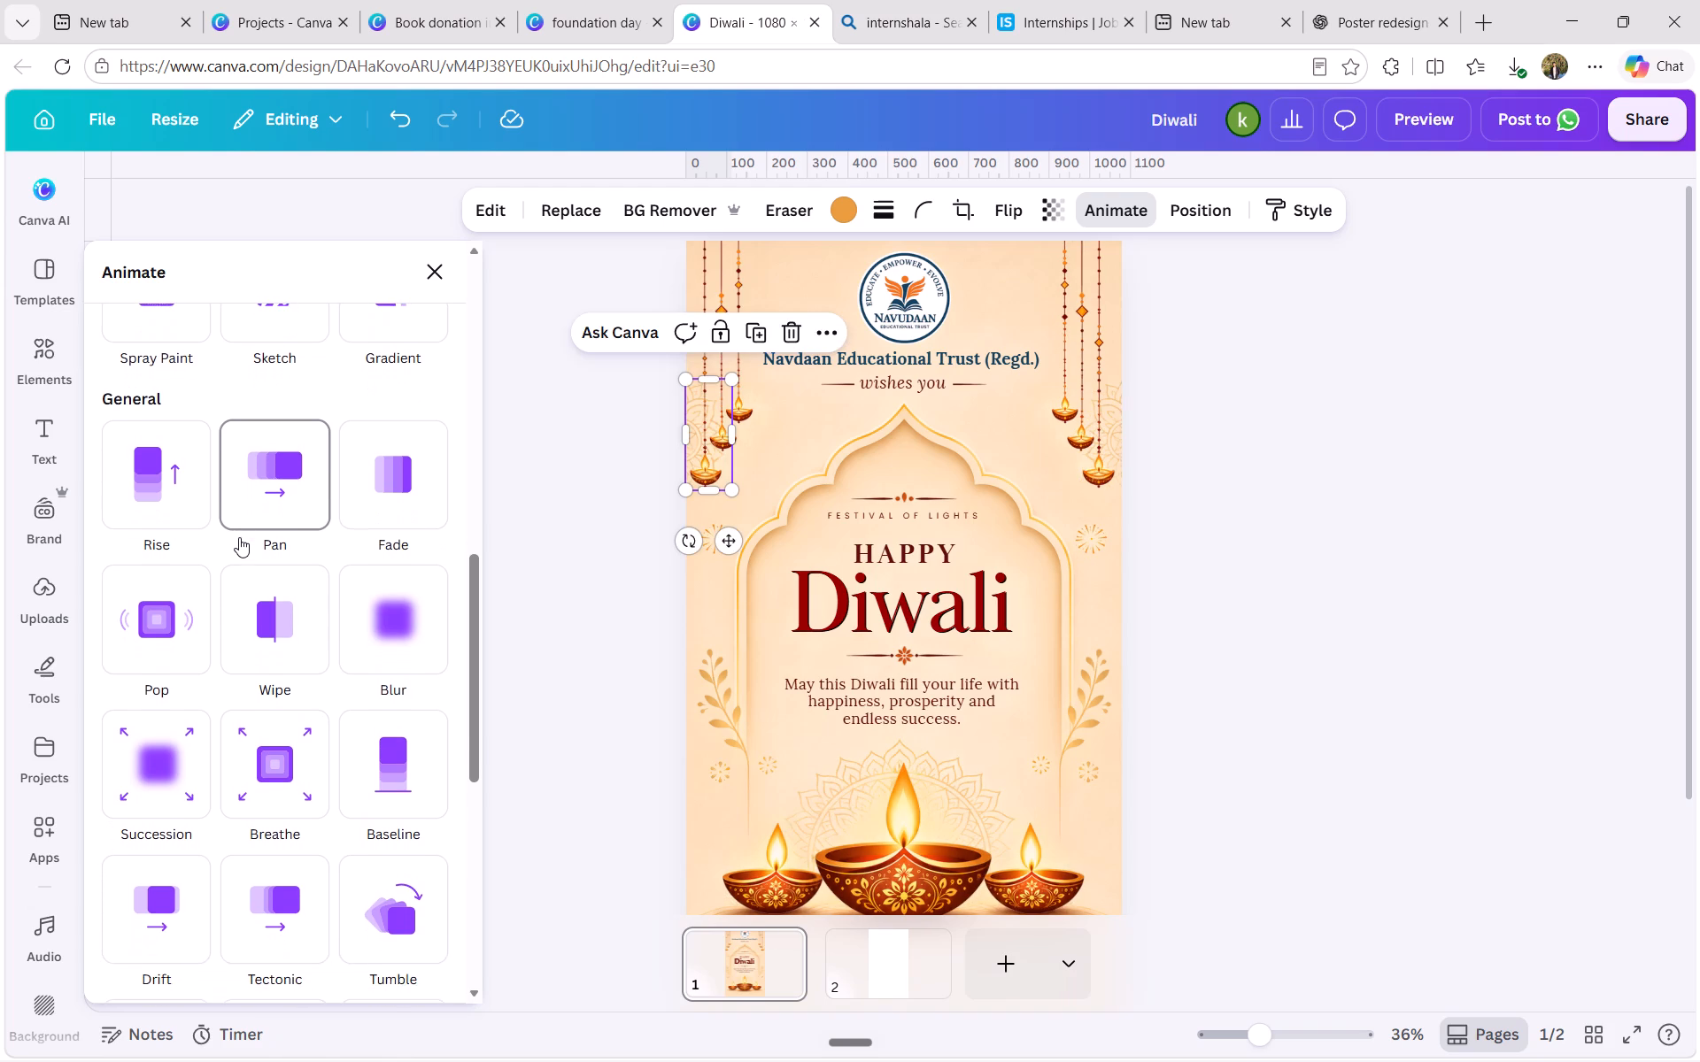
click(126, 866)
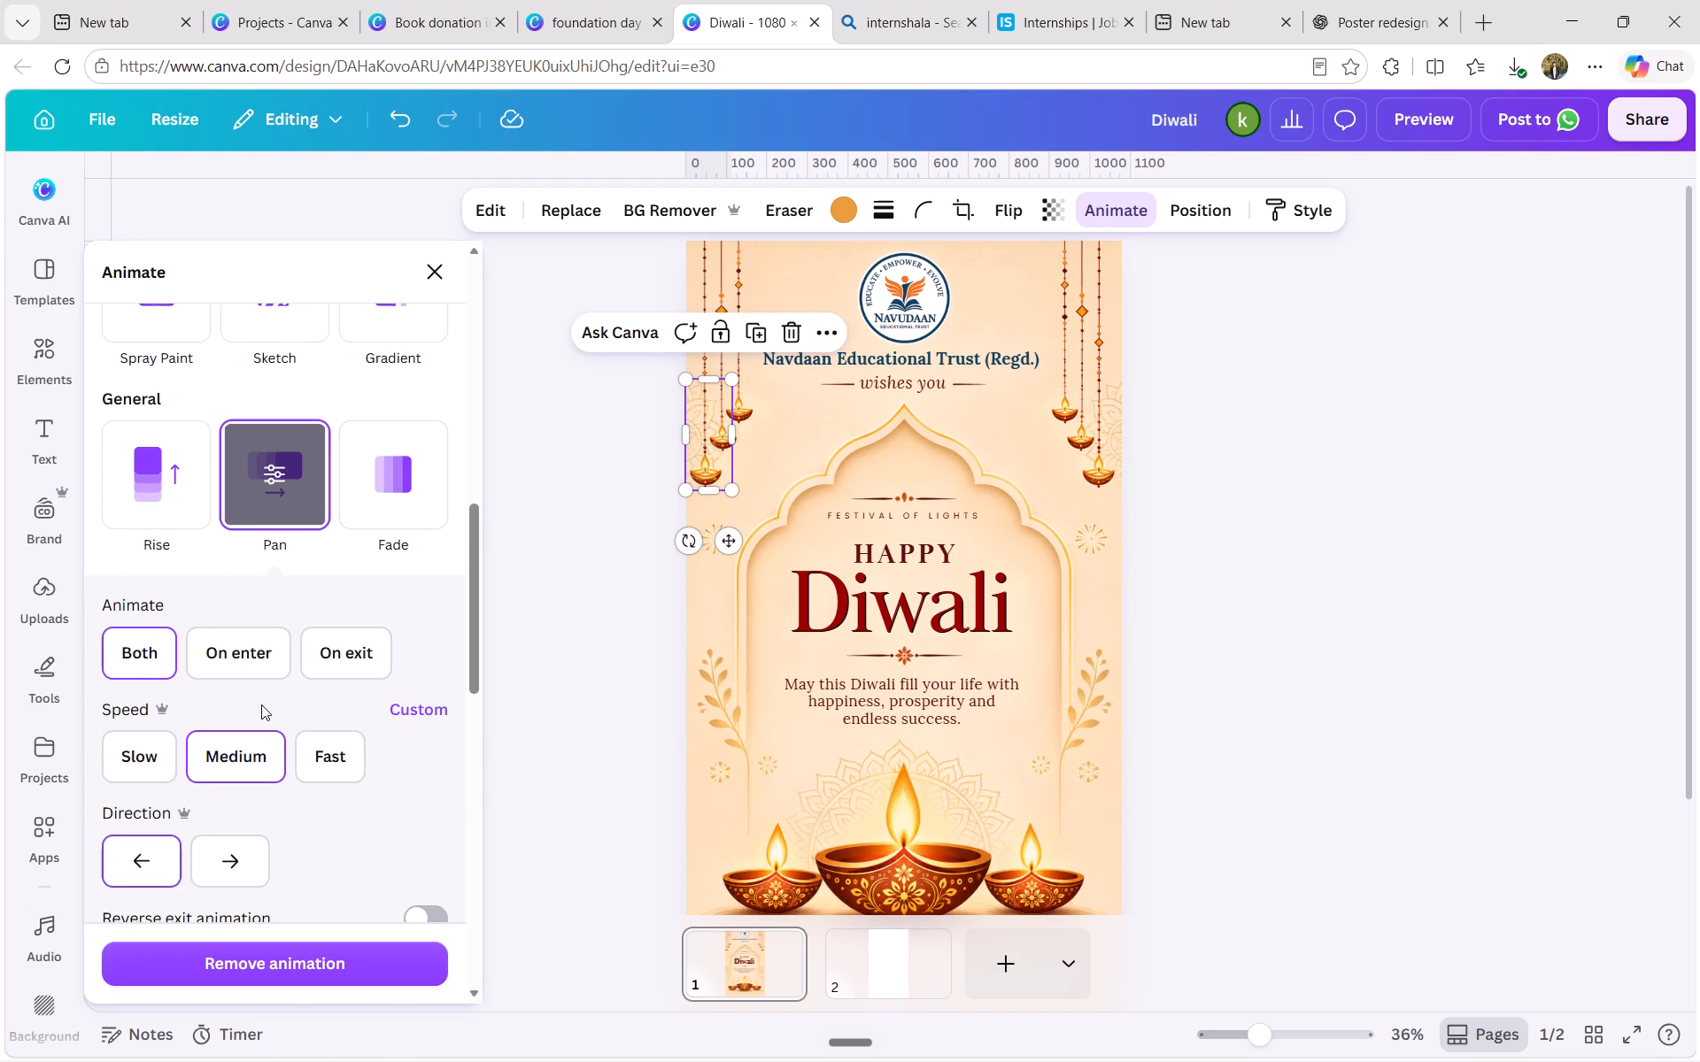
click(596, 803)
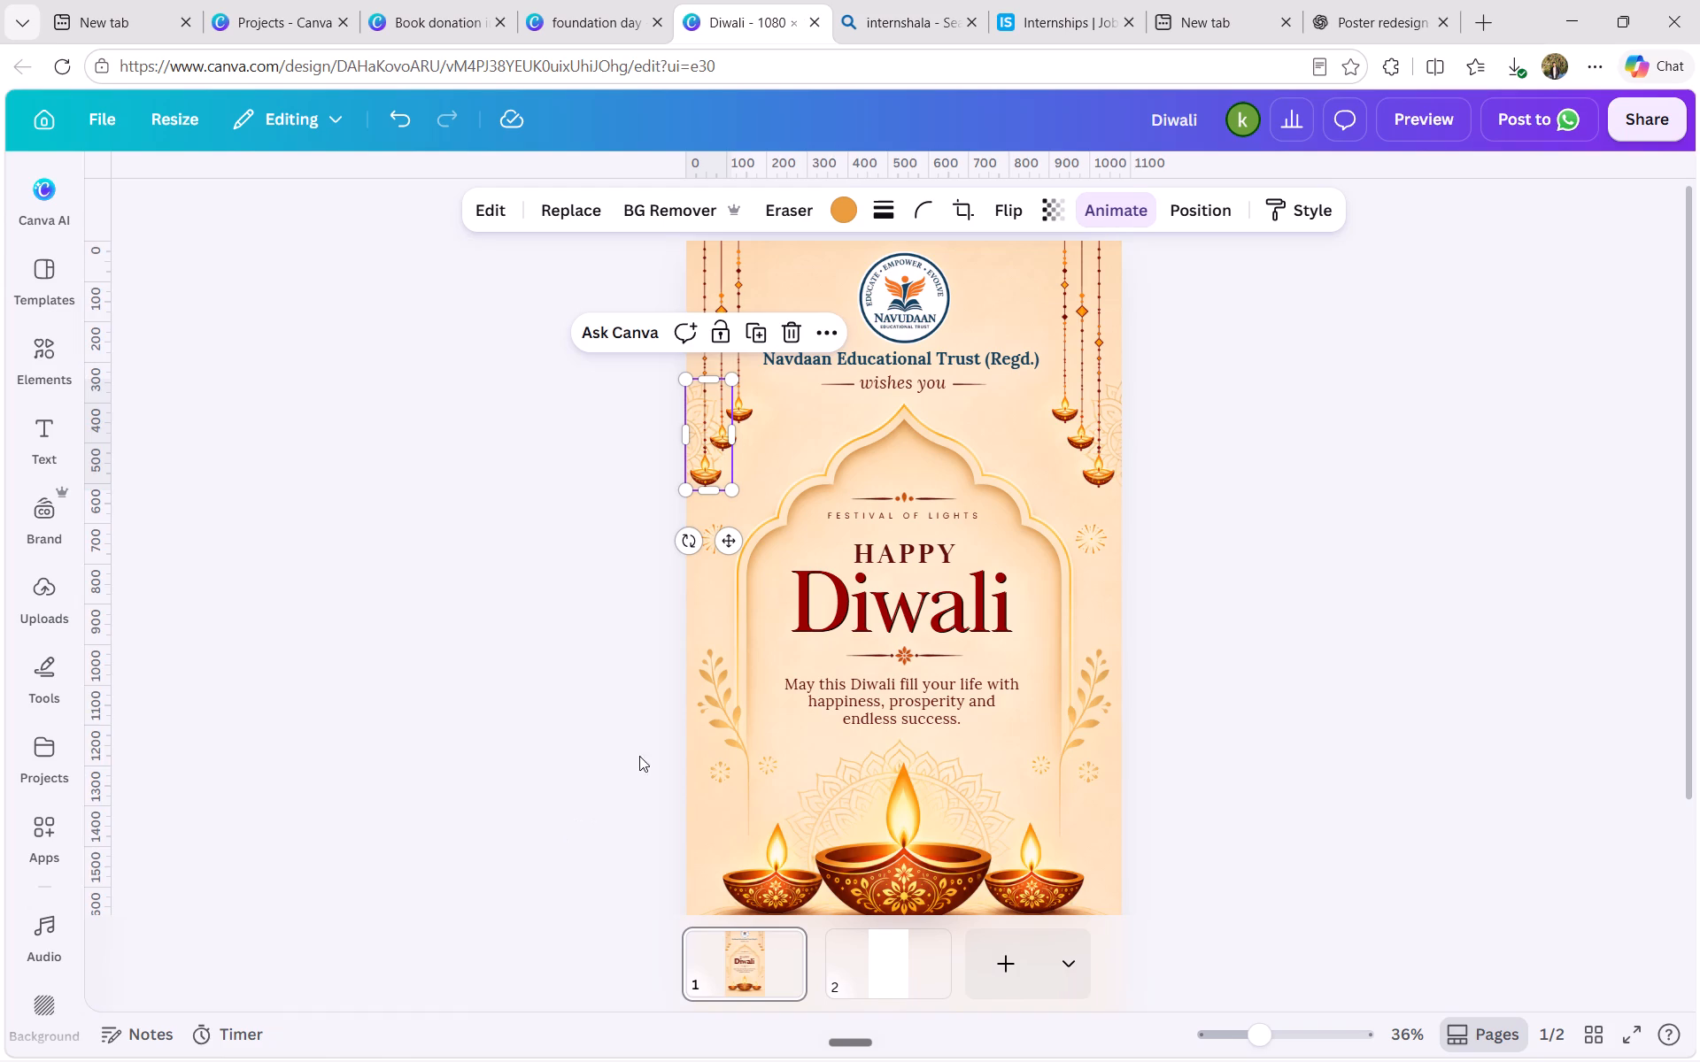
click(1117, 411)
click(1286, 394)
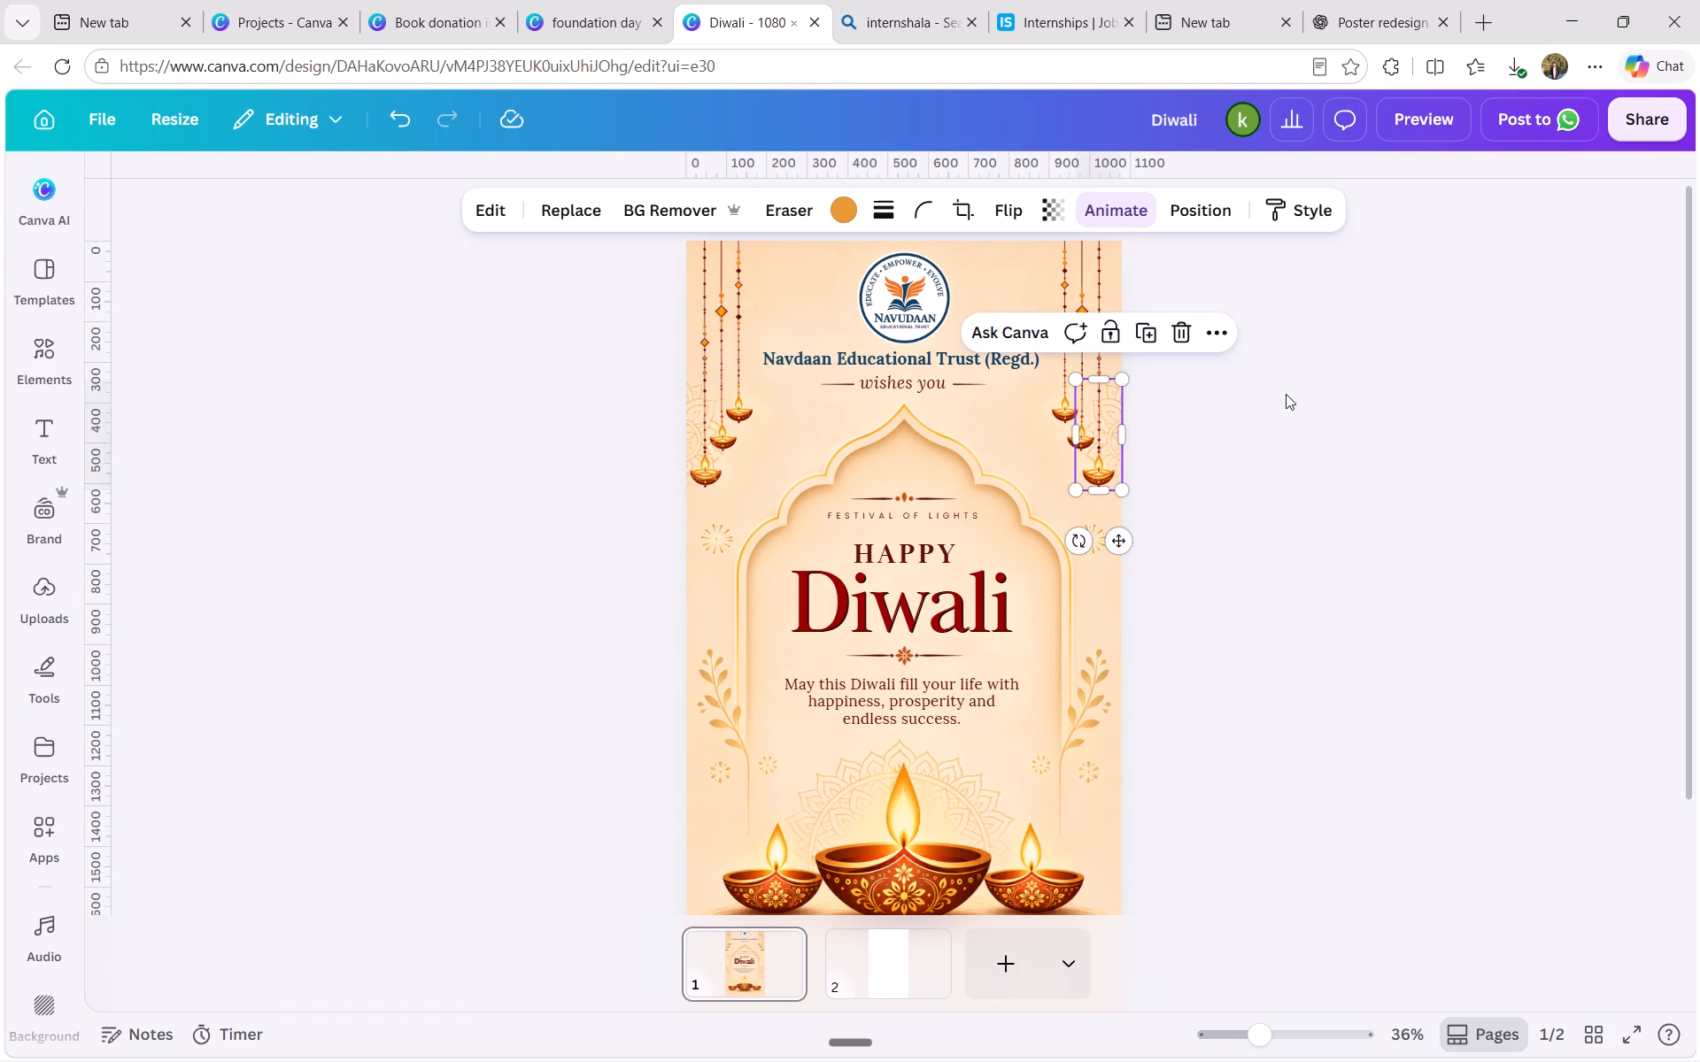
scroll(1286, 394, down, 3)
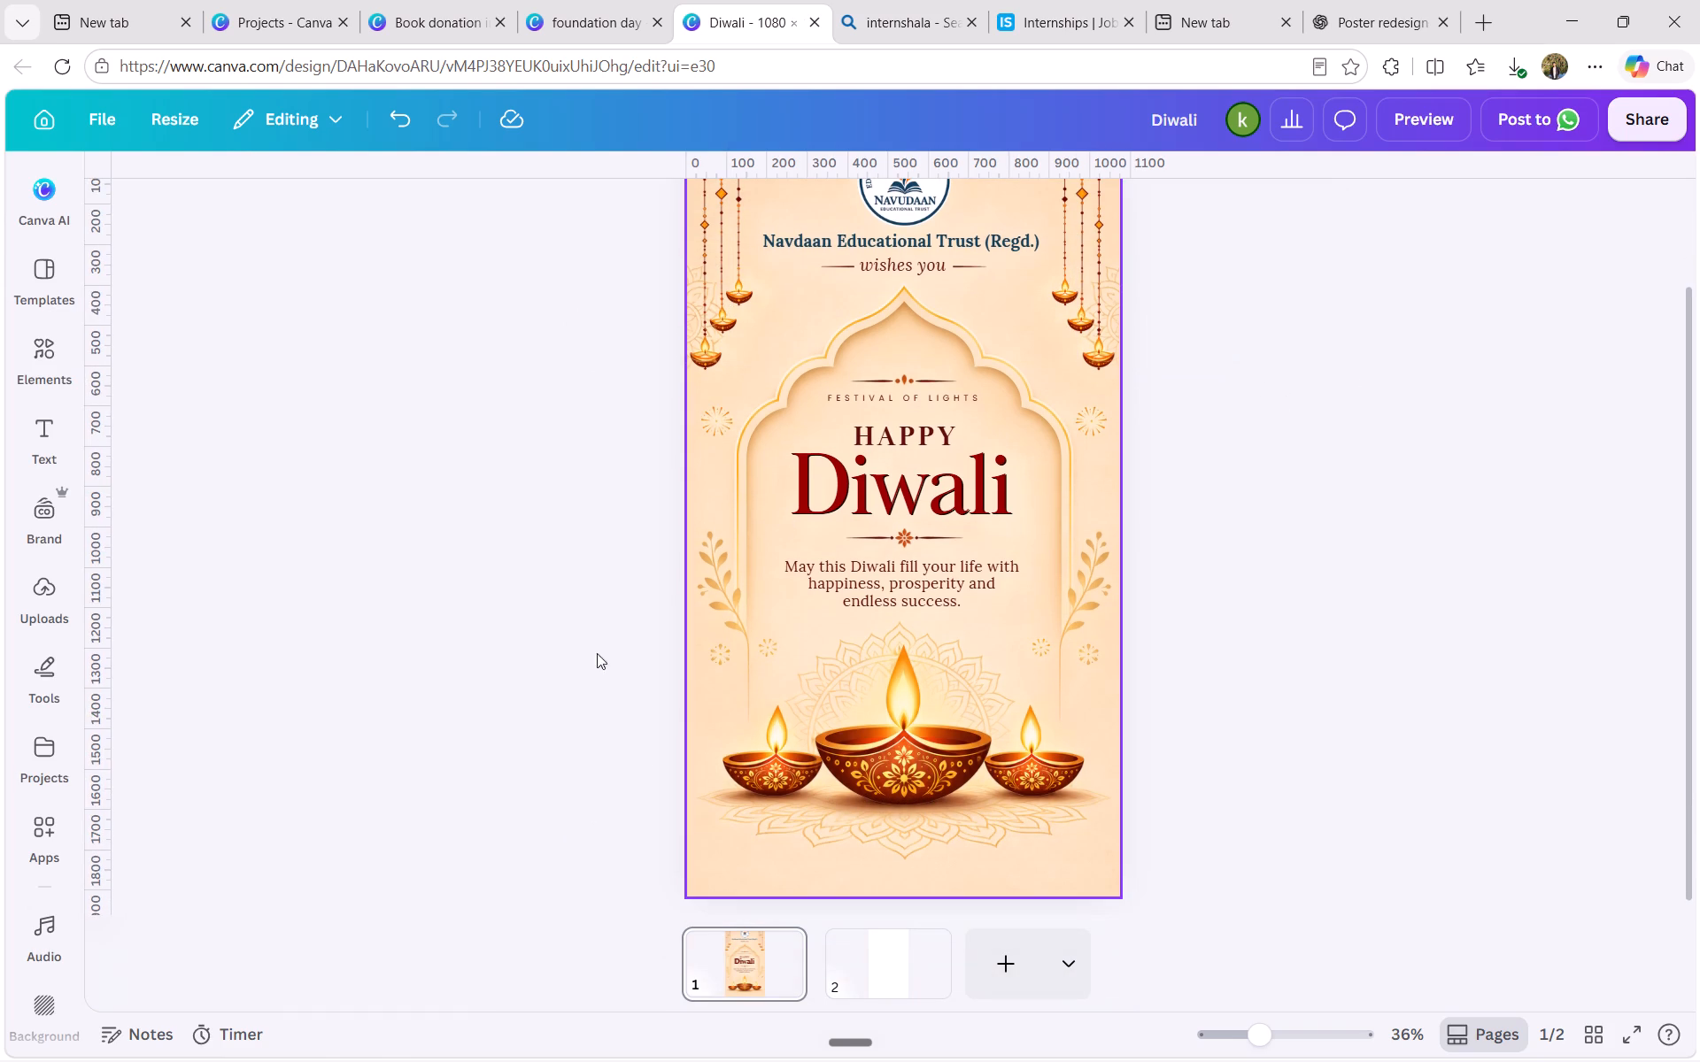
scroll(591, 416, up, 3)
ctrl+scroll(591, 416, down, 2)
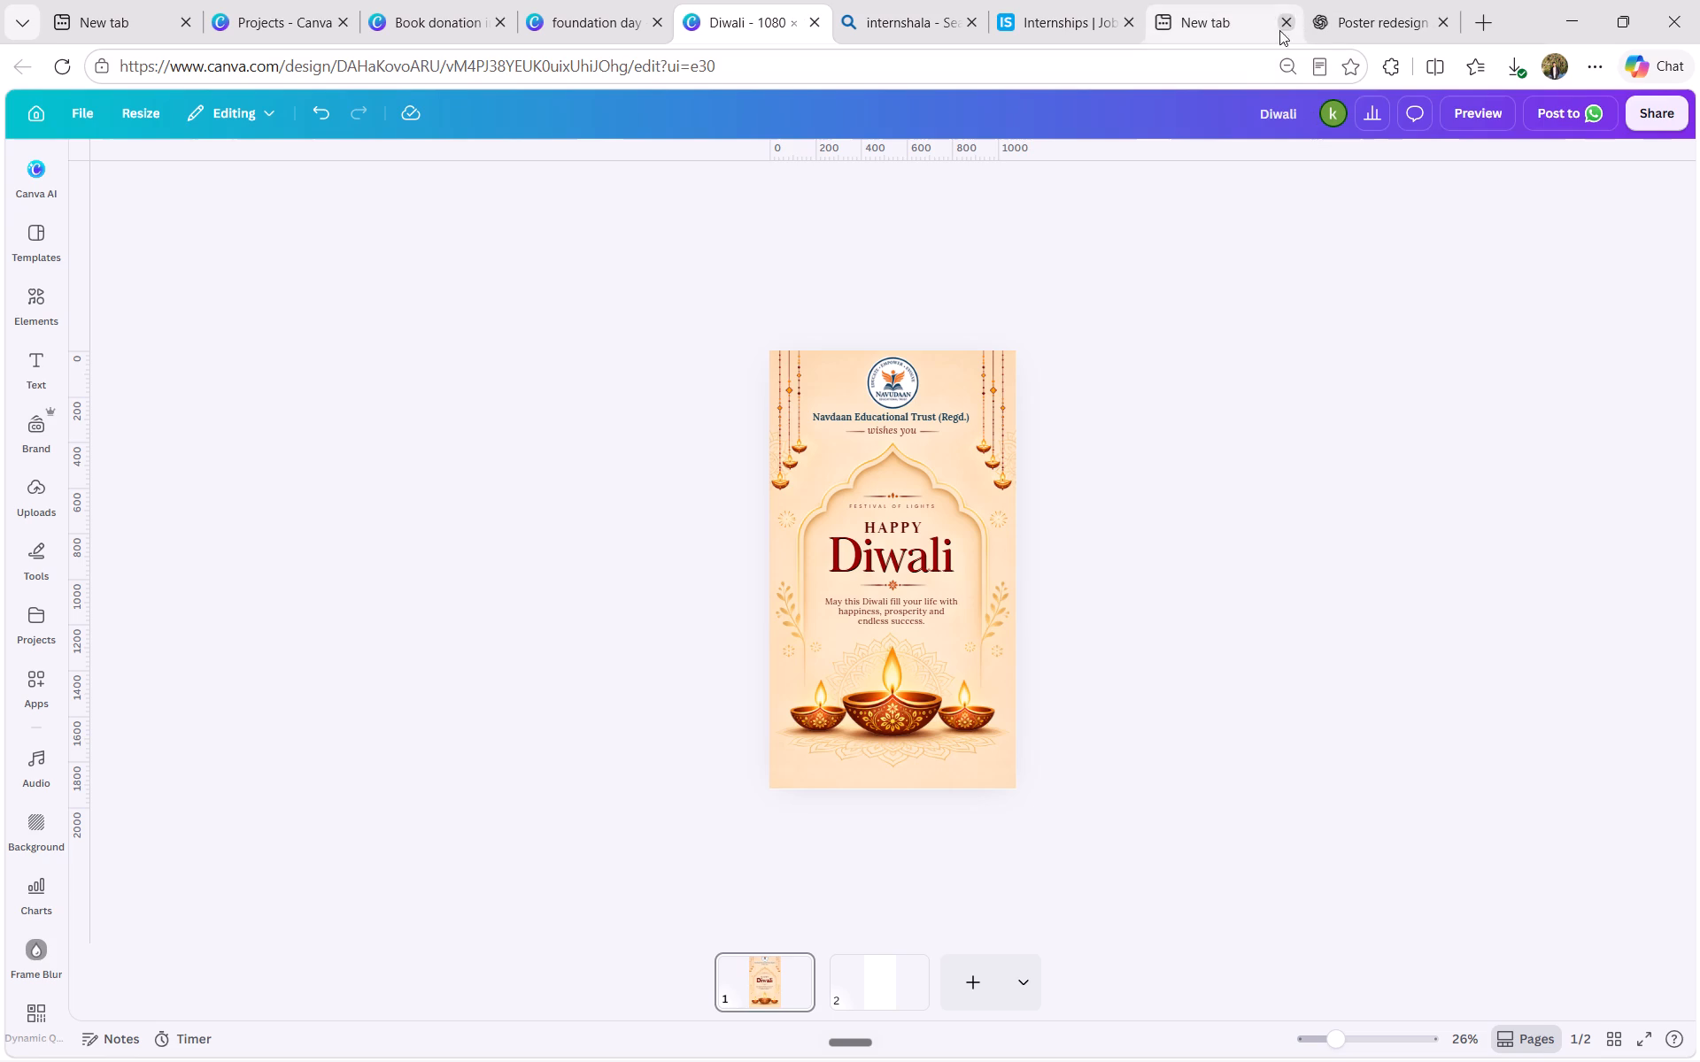
Reset the browser's page zoom to 100%.
click(1285, 65)
click(1335, 118)
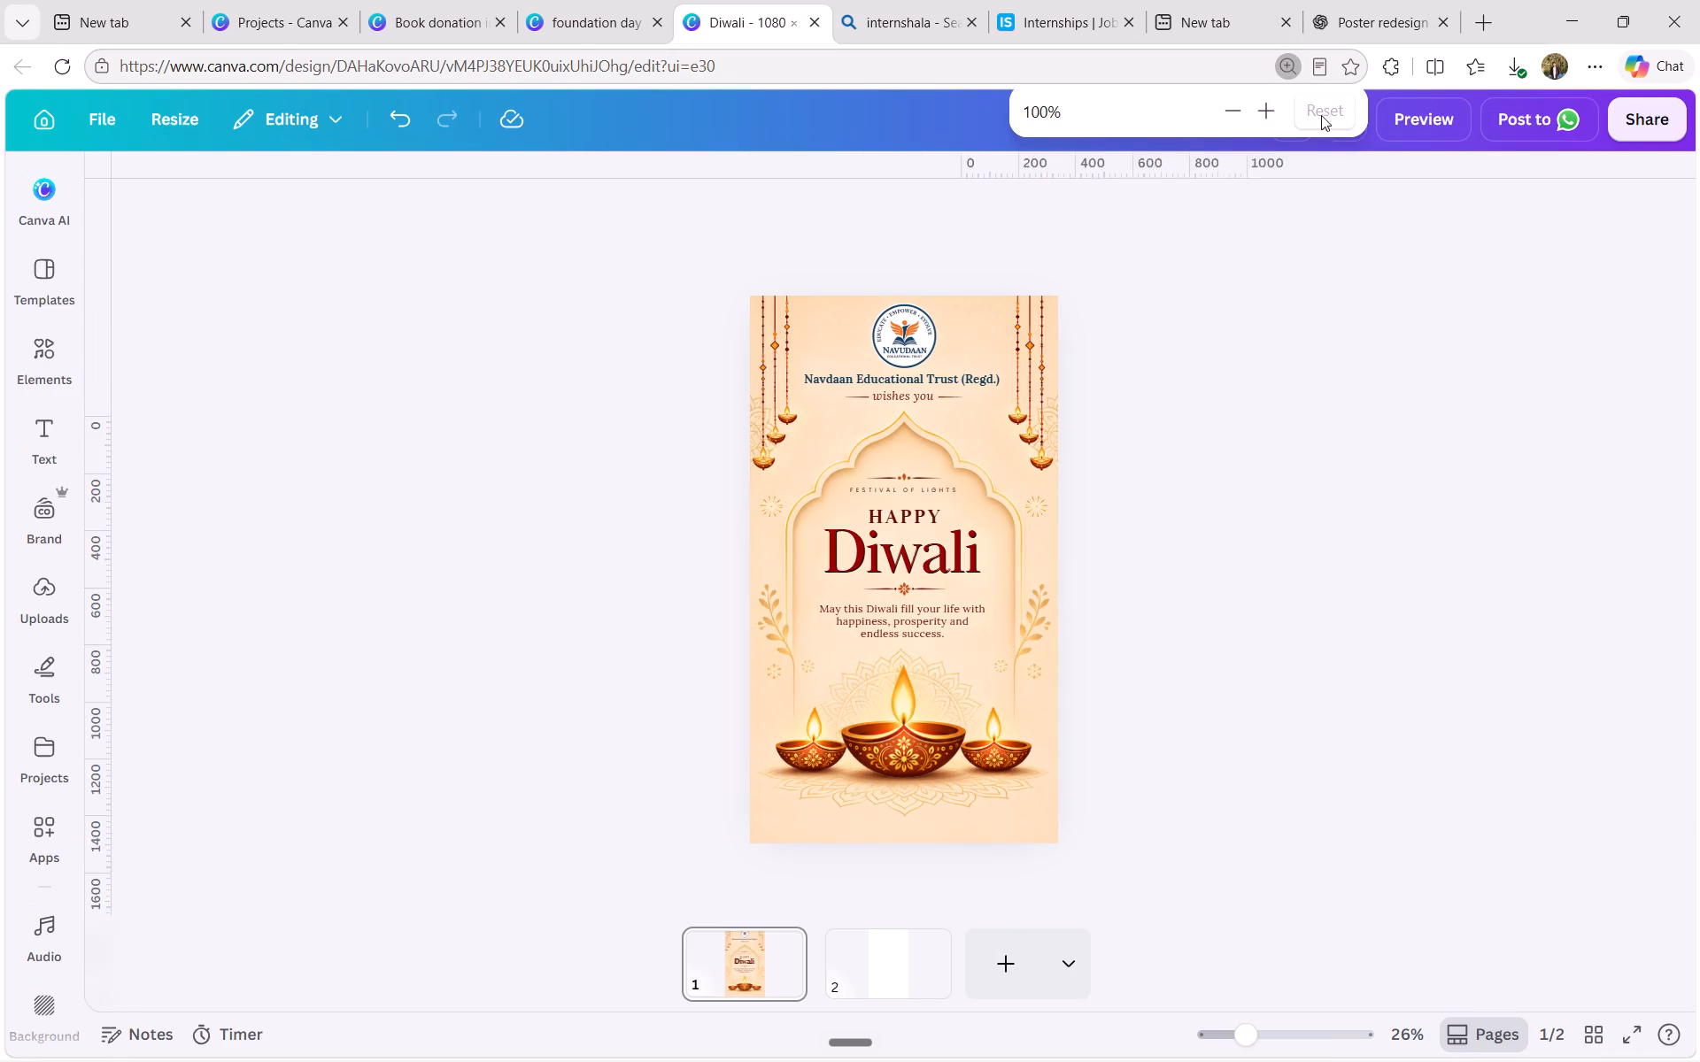
Add a square shape and stretch it into a full-width band along the poster's bottom edge, bleeding off the page.
click(34, 682)
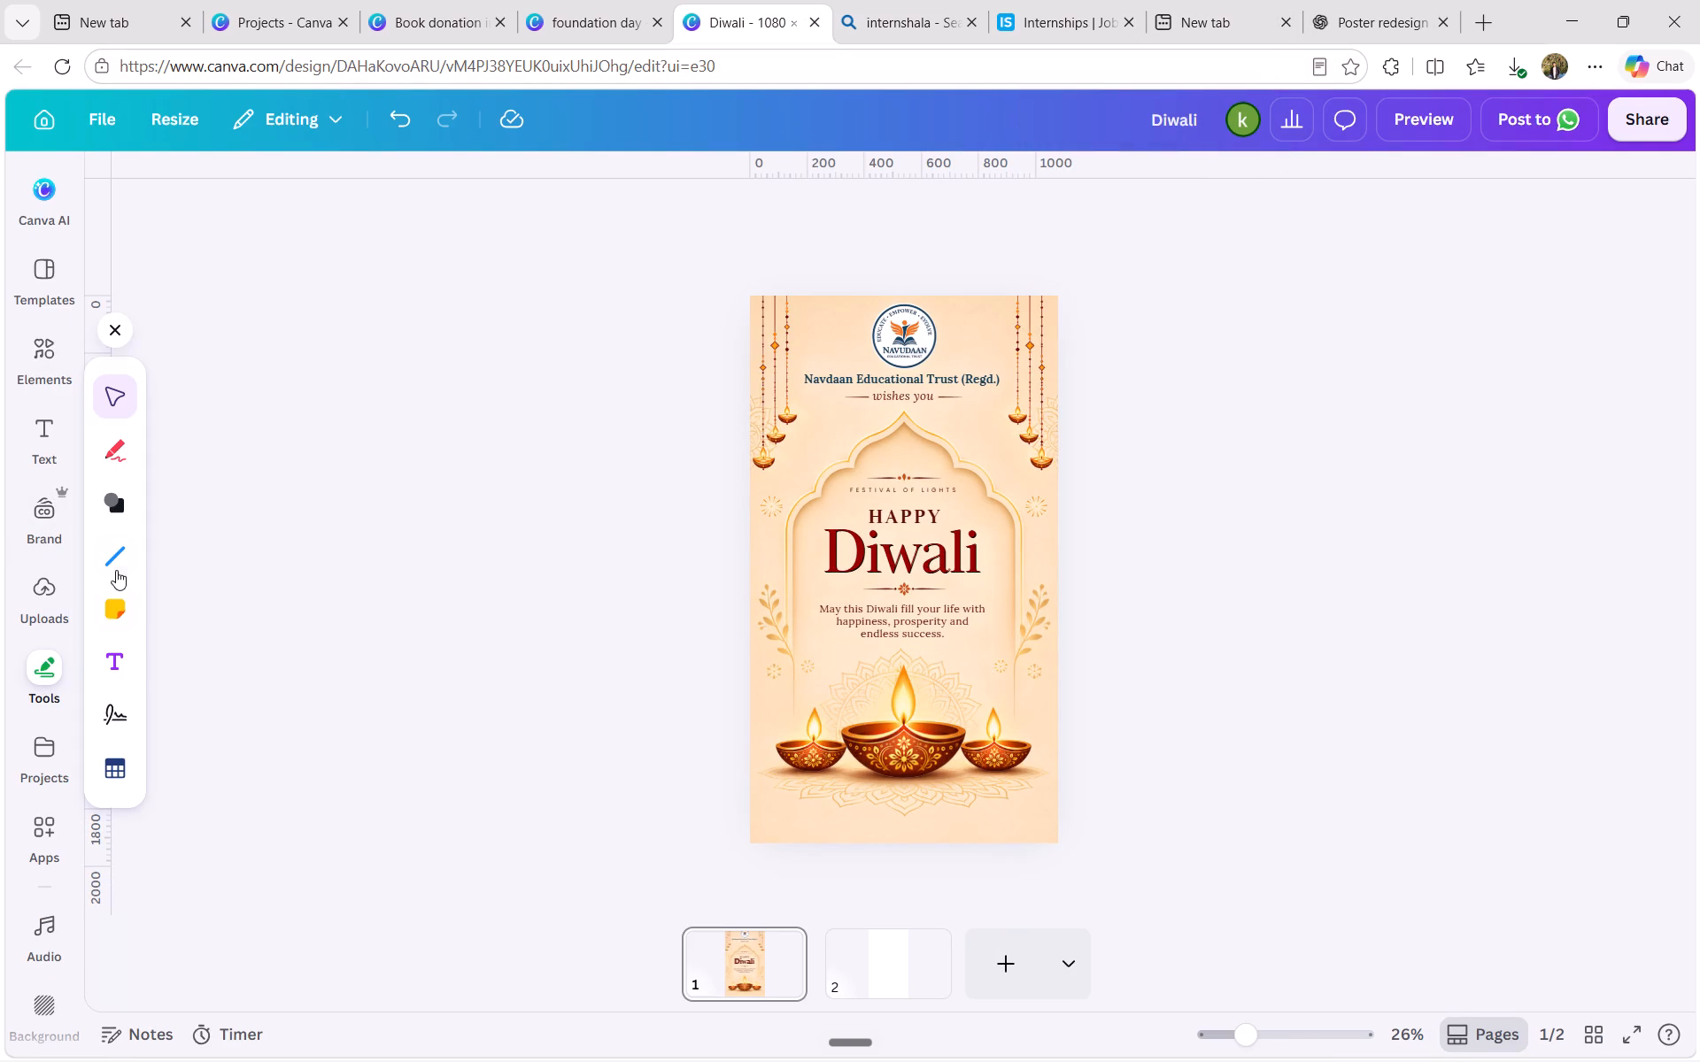
click(129, 505)
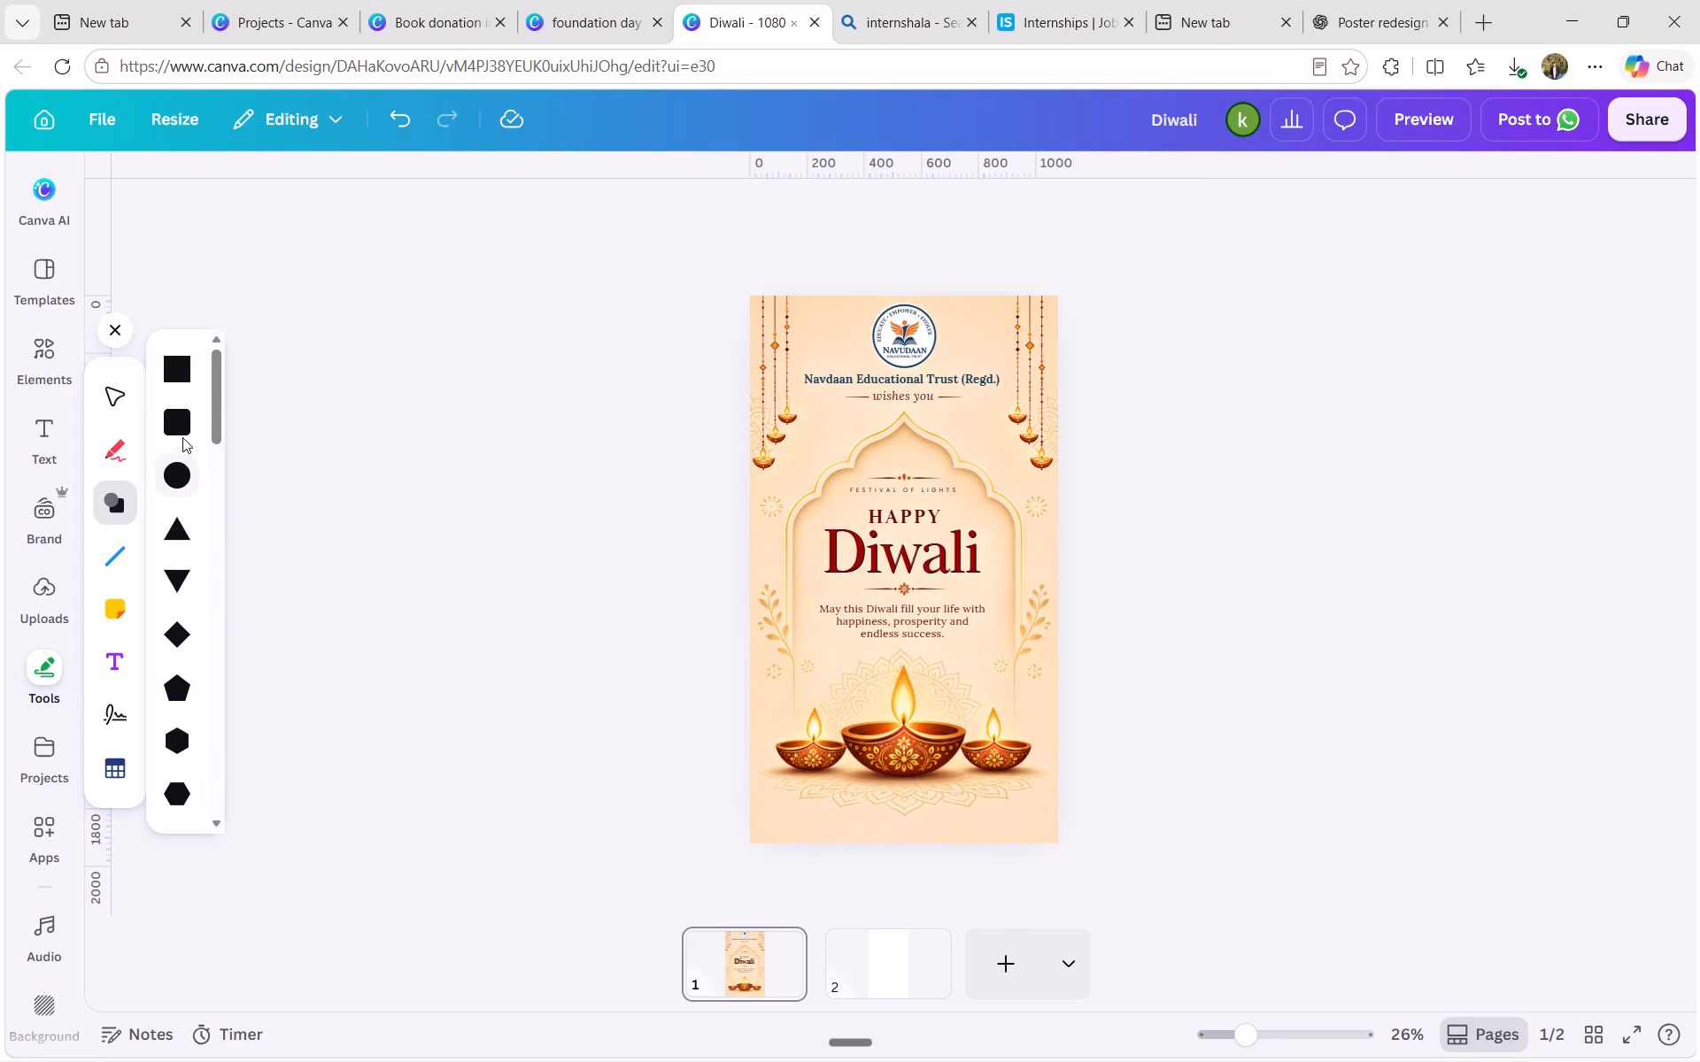
click(175, 371)
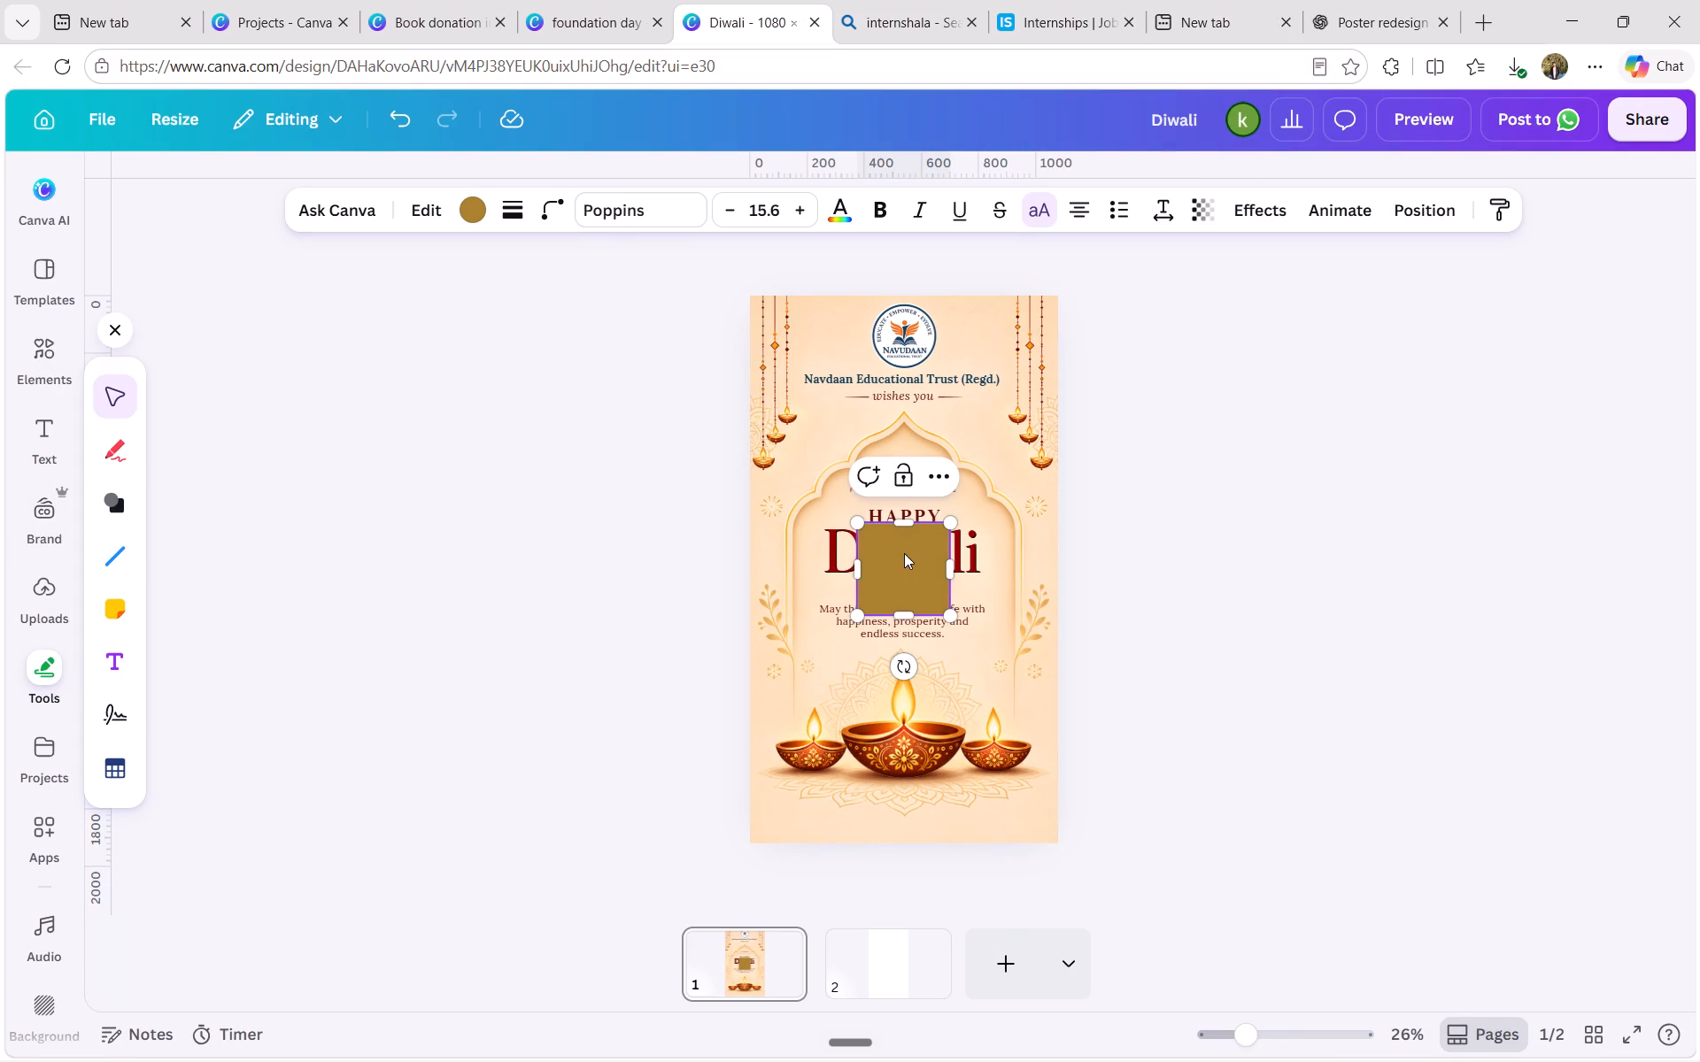
drag(908, 553, 788, 829)
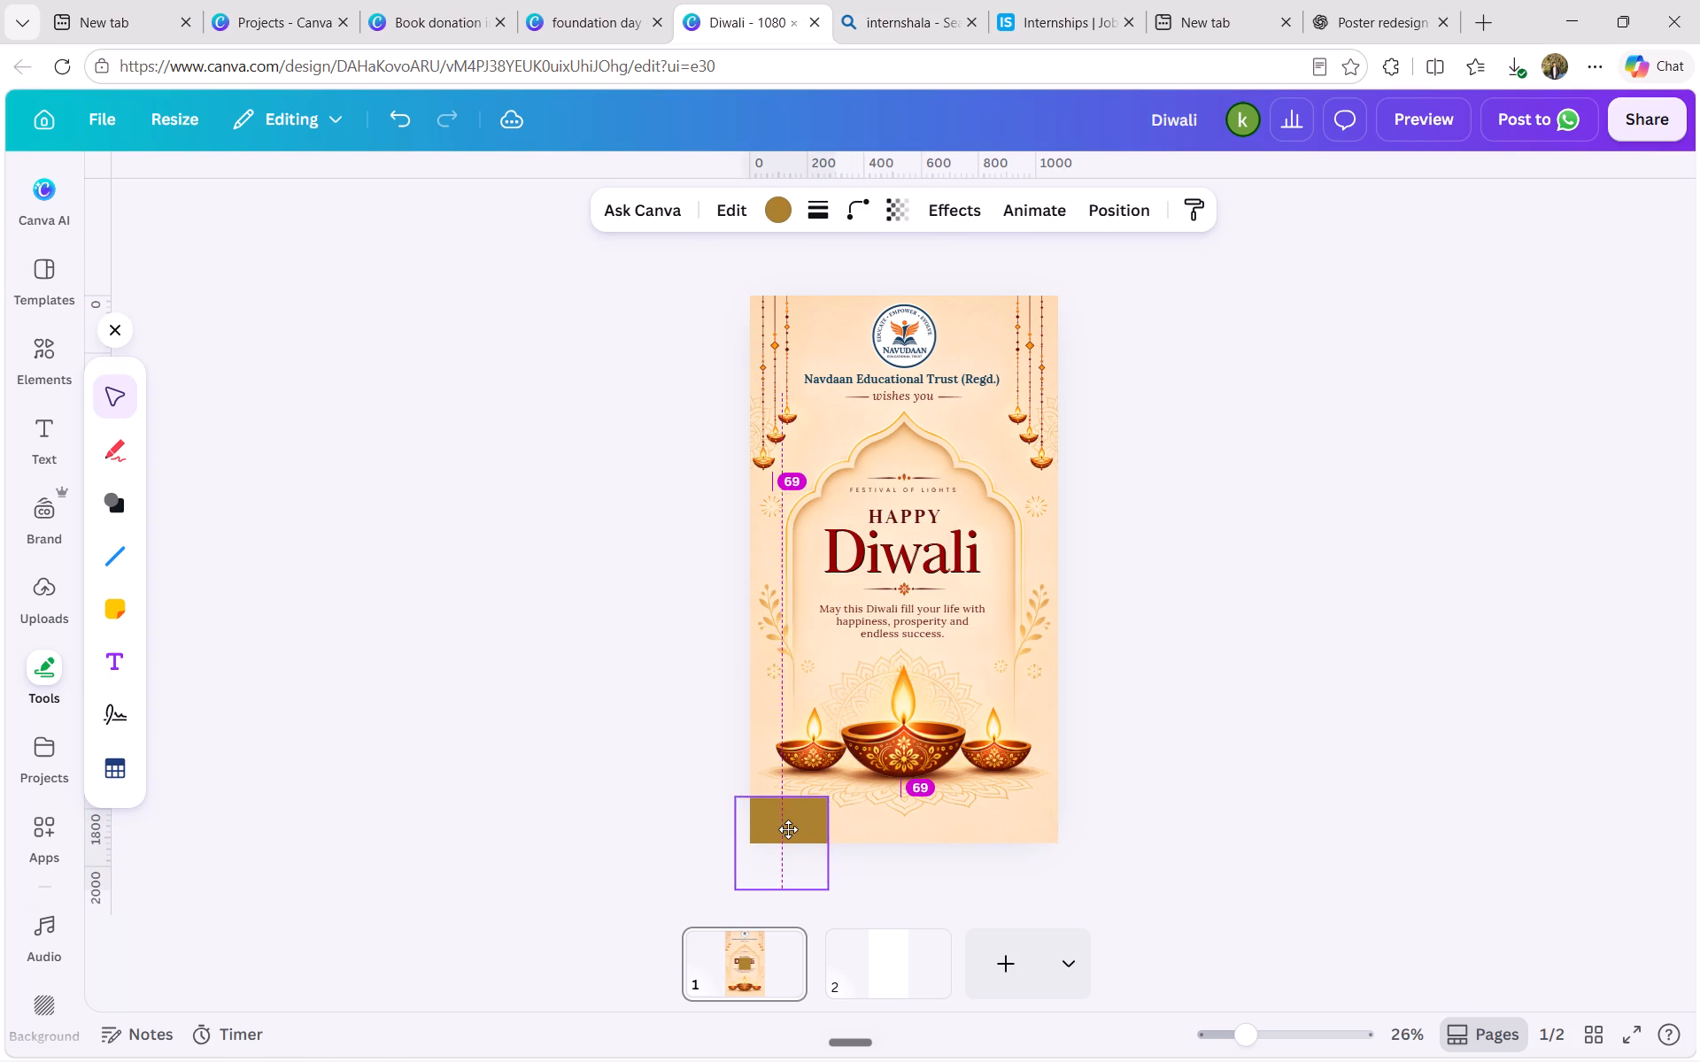
drag(788, 829, 784, 840)
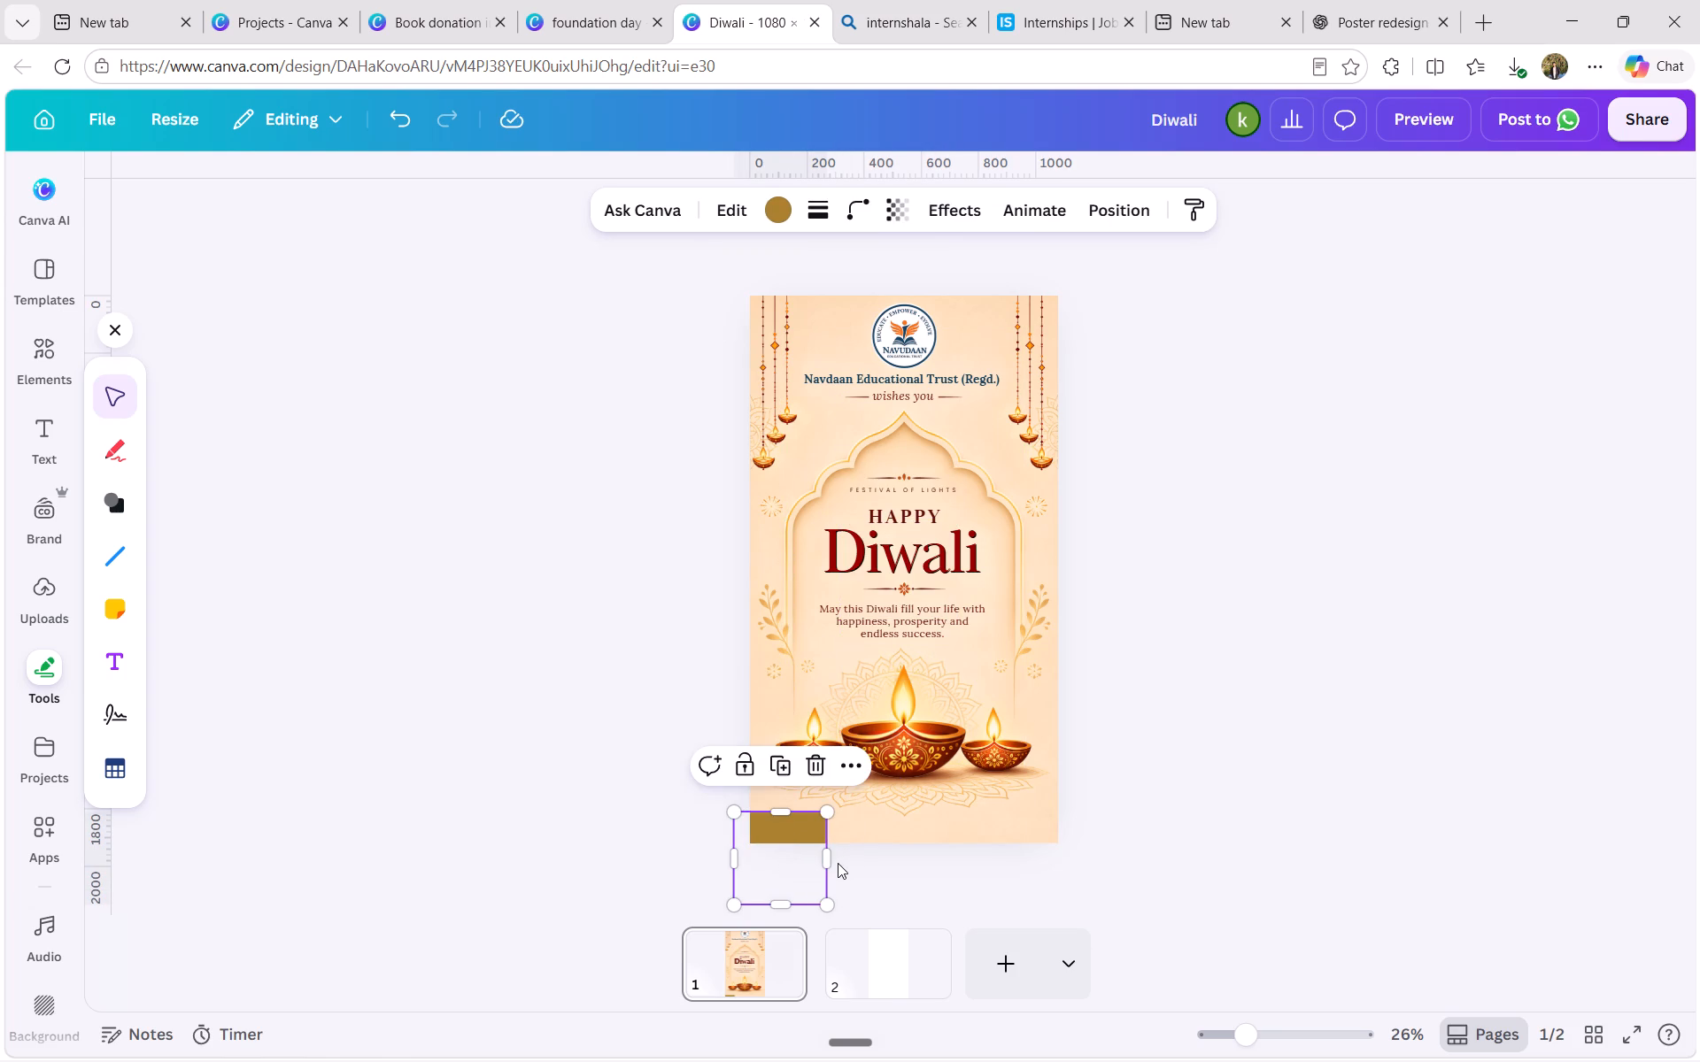
drag(826, 863, 1067, 850)
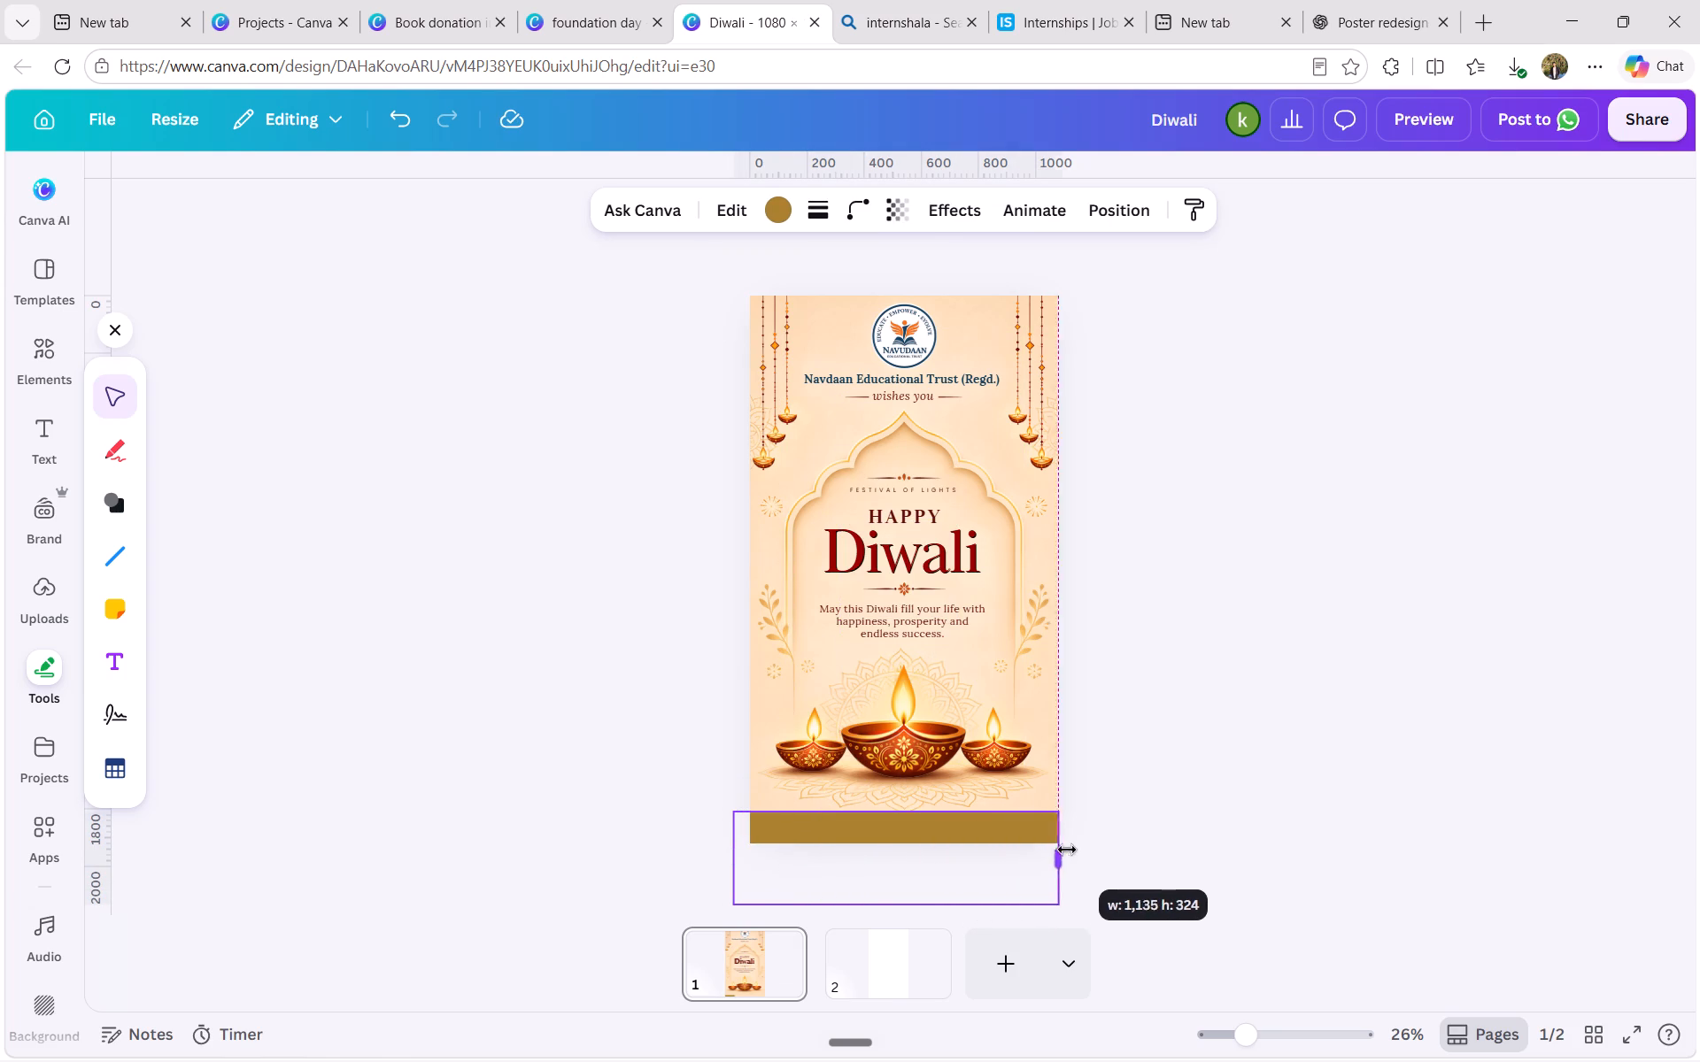
drag(1067, 850, 1076, 847)
click(1200, 735)
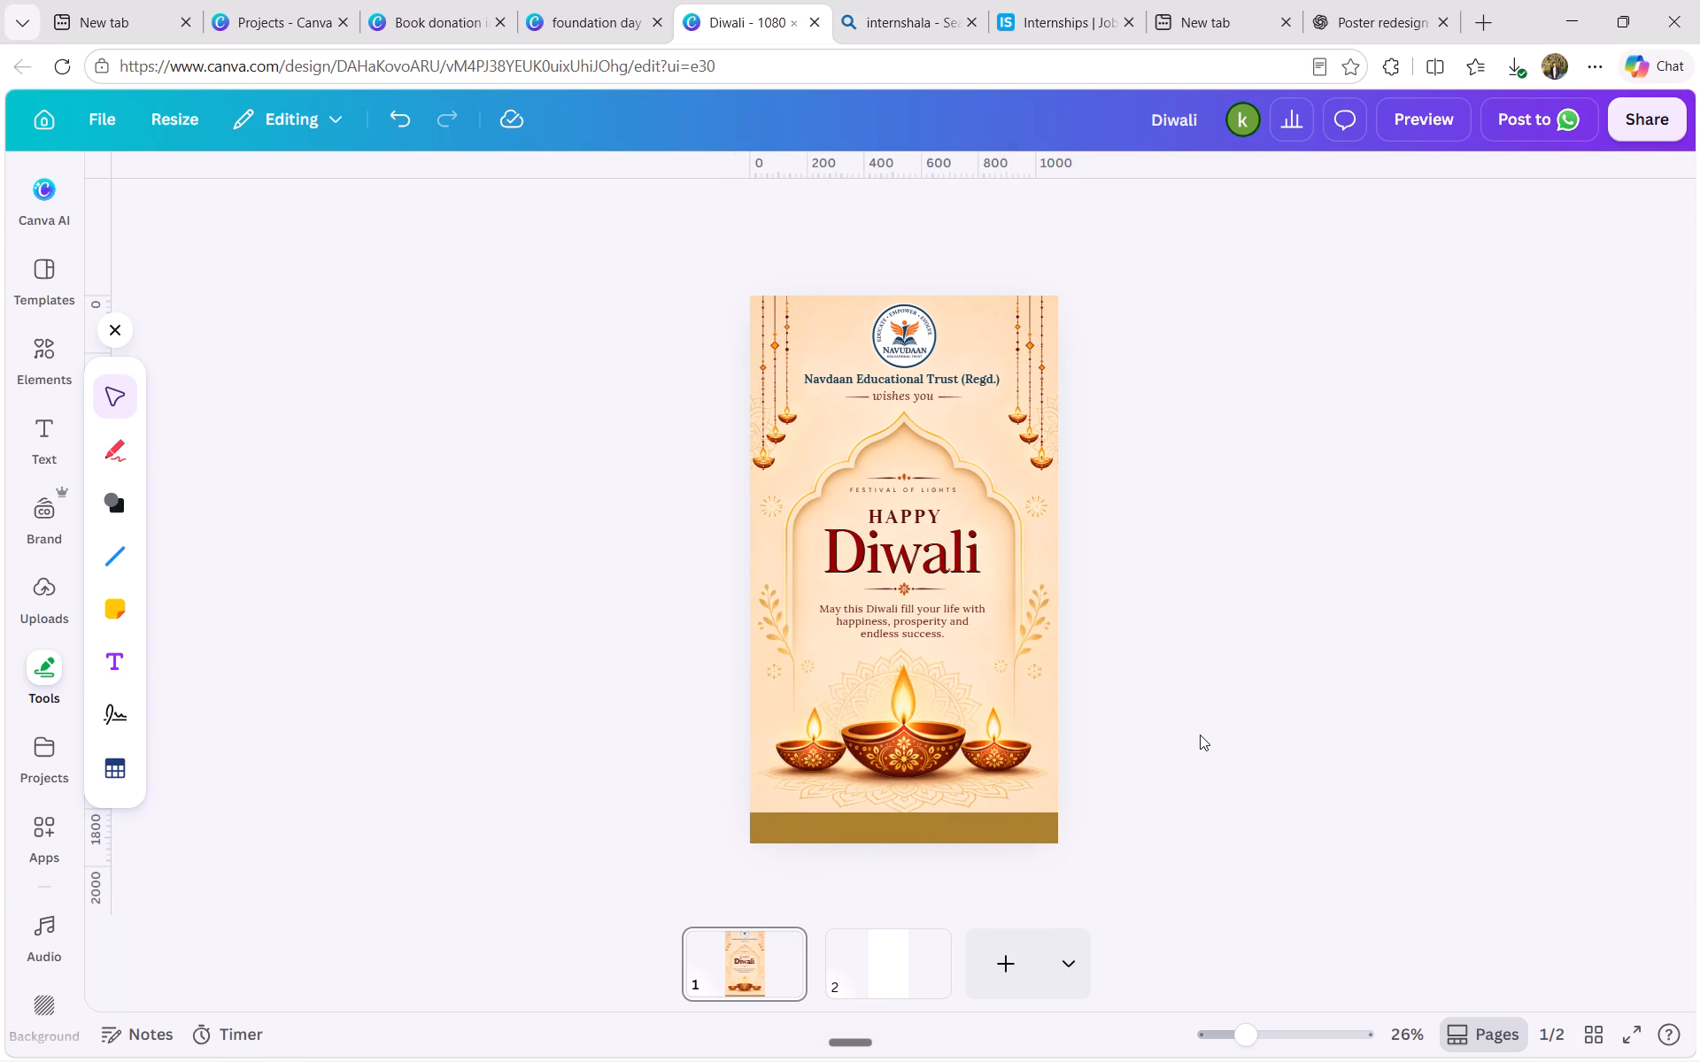
Reposition the floor shadow graphic and the three-lamp group so the lamps sit centred just above the bottom band.
click(813, 748)
drag(774, 780, 746, 804)
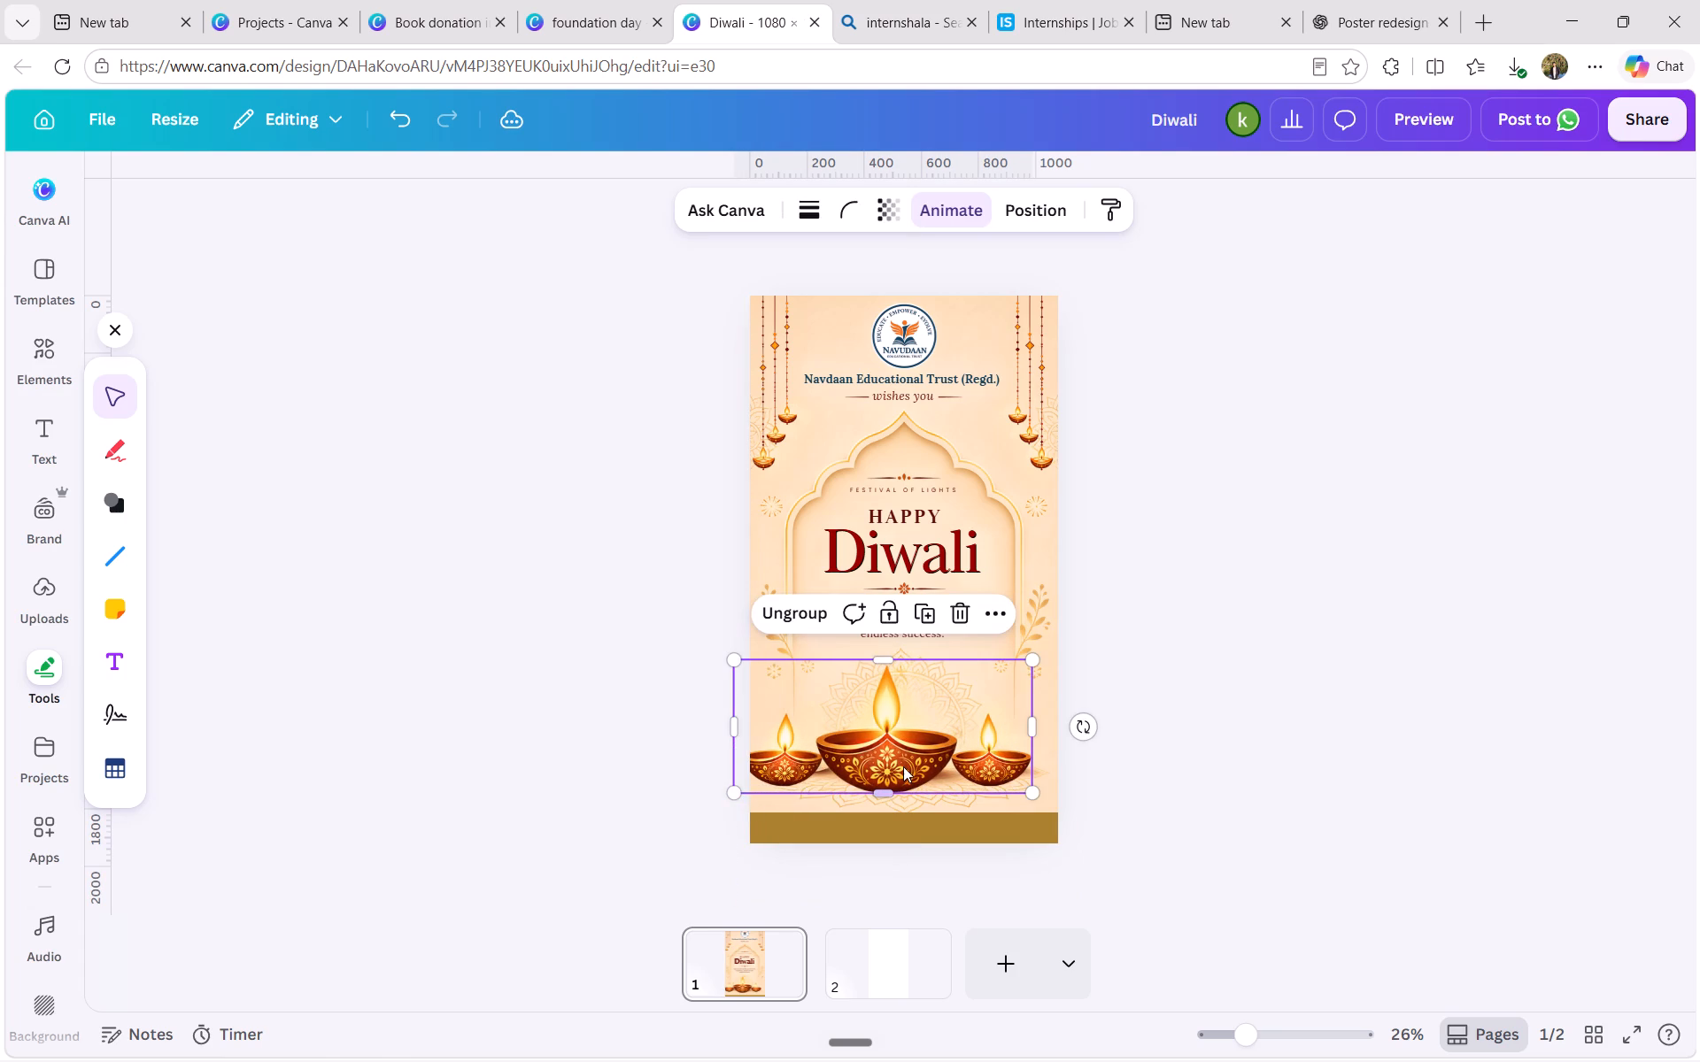
drag(903, 766, 922, 735)
click(881, 780)
drag(889, 777, 888, 790)
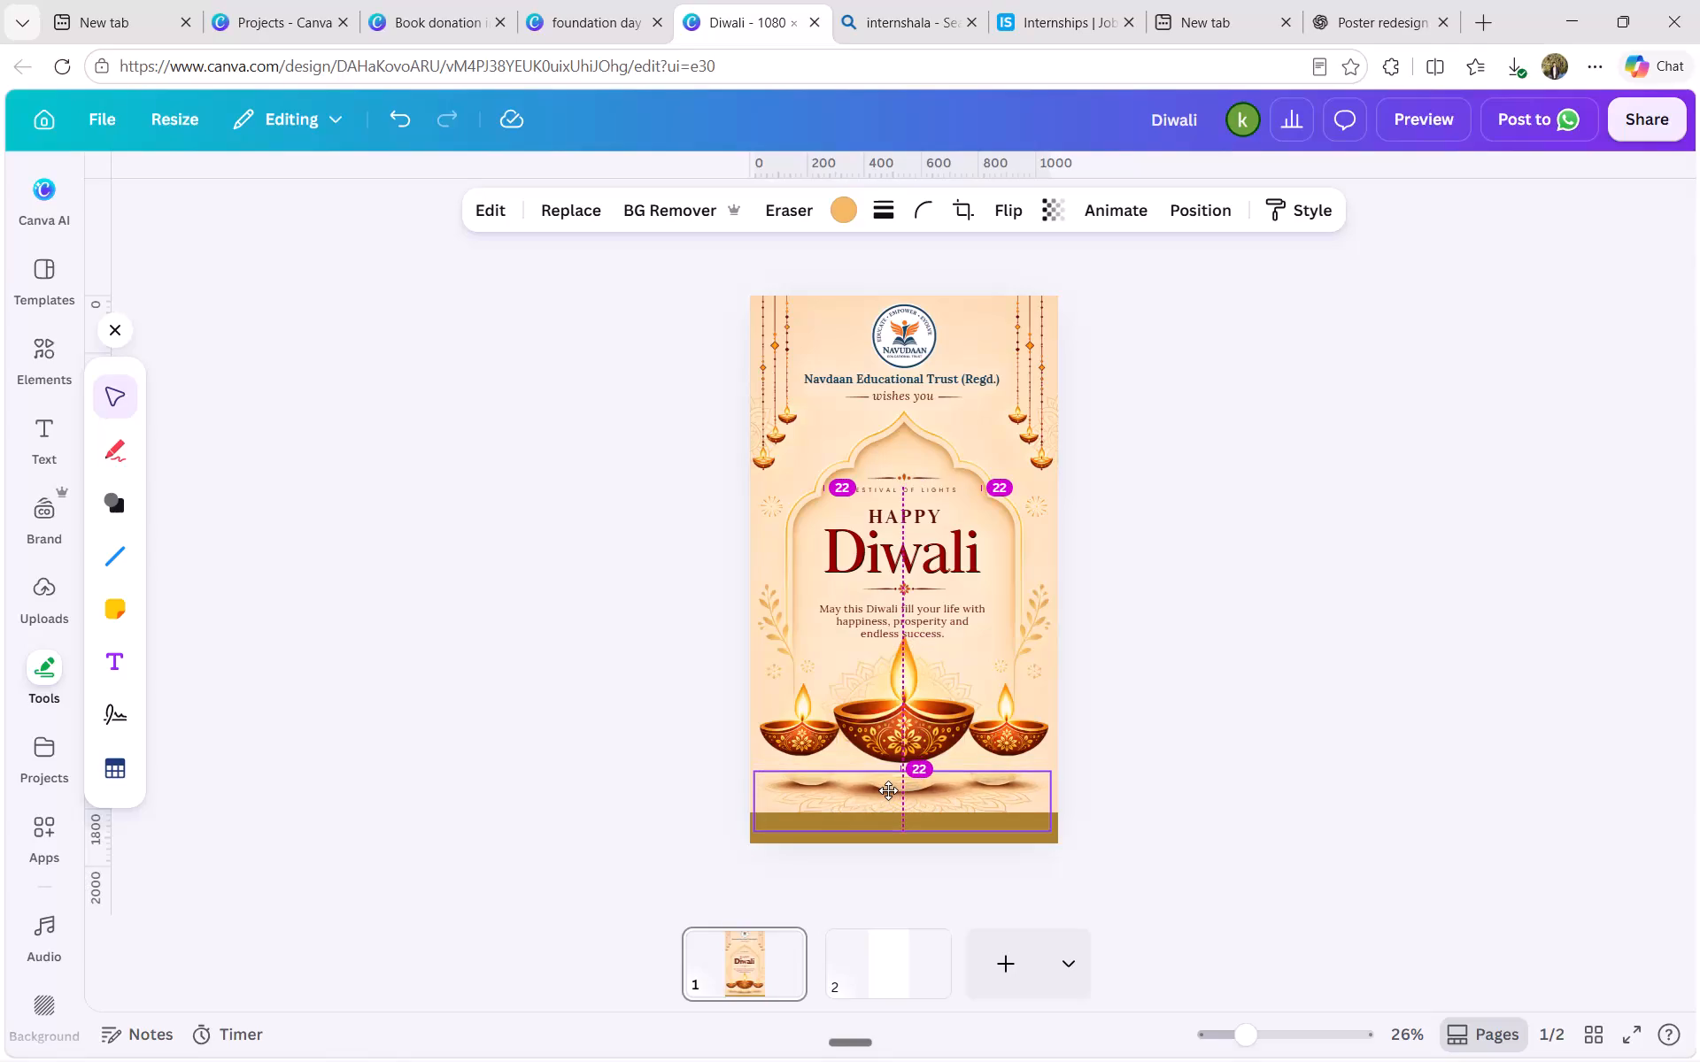
drag(888, 790, 889, 788)
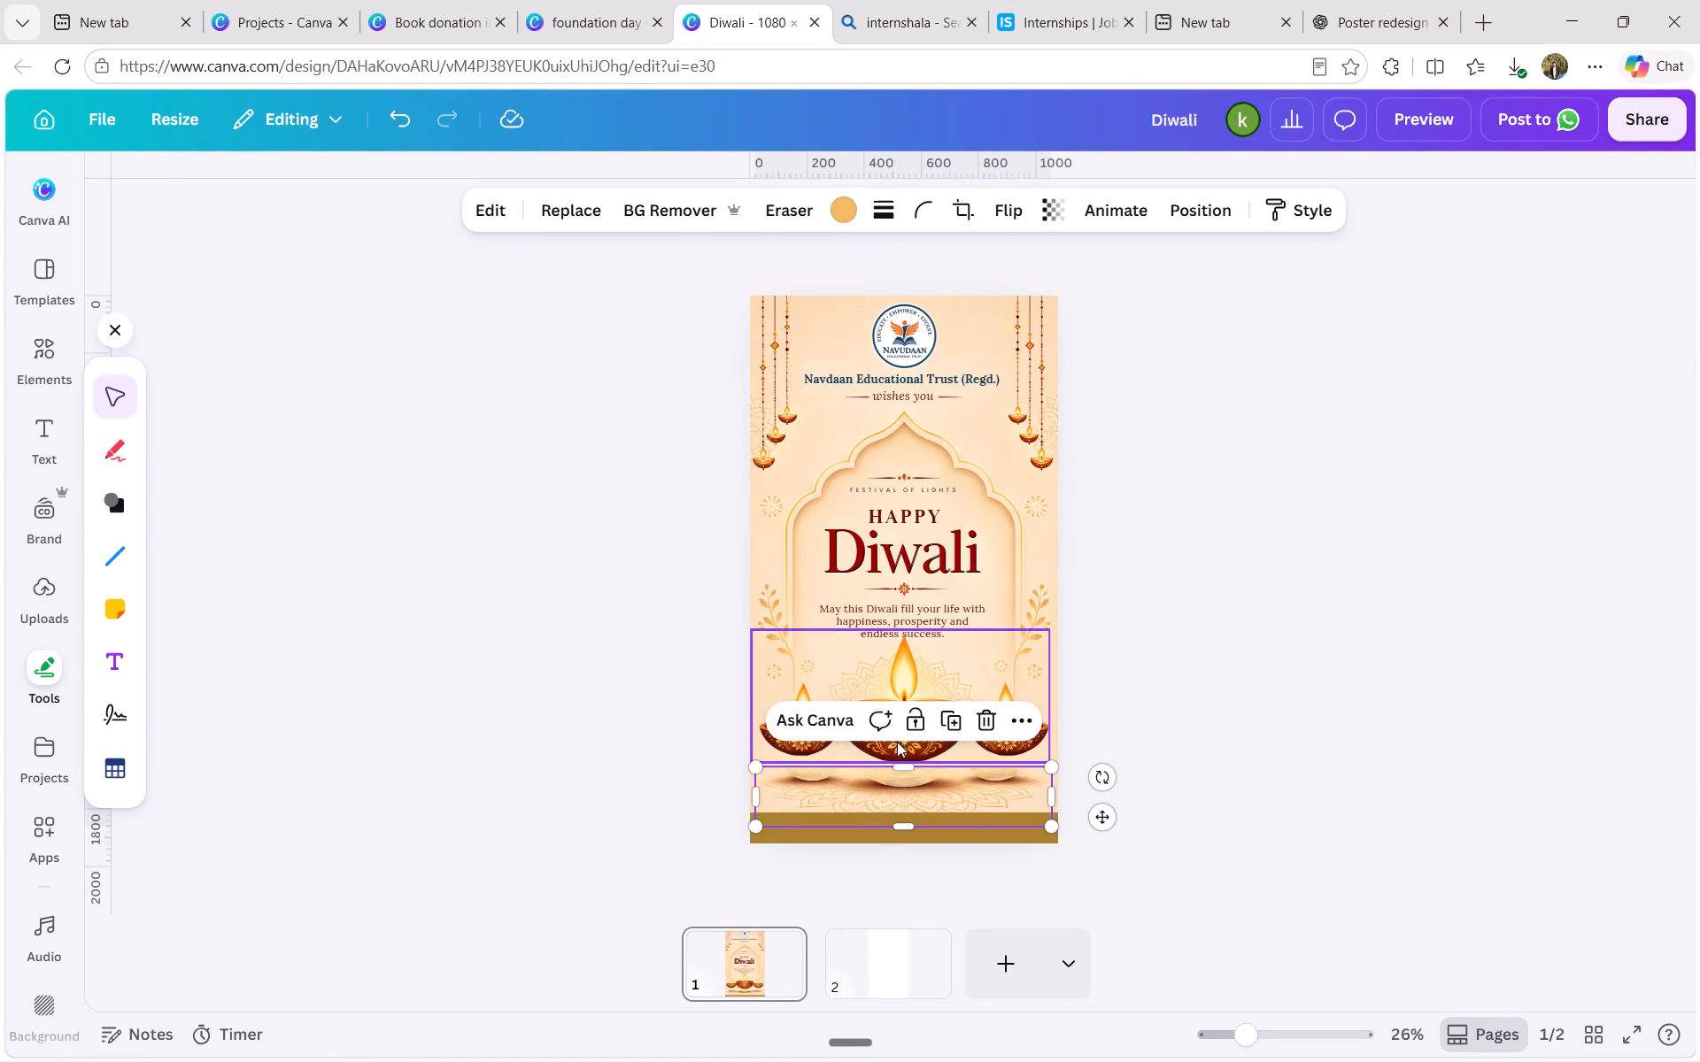
click(897, 742)
drag(897, 742, 900, 766)
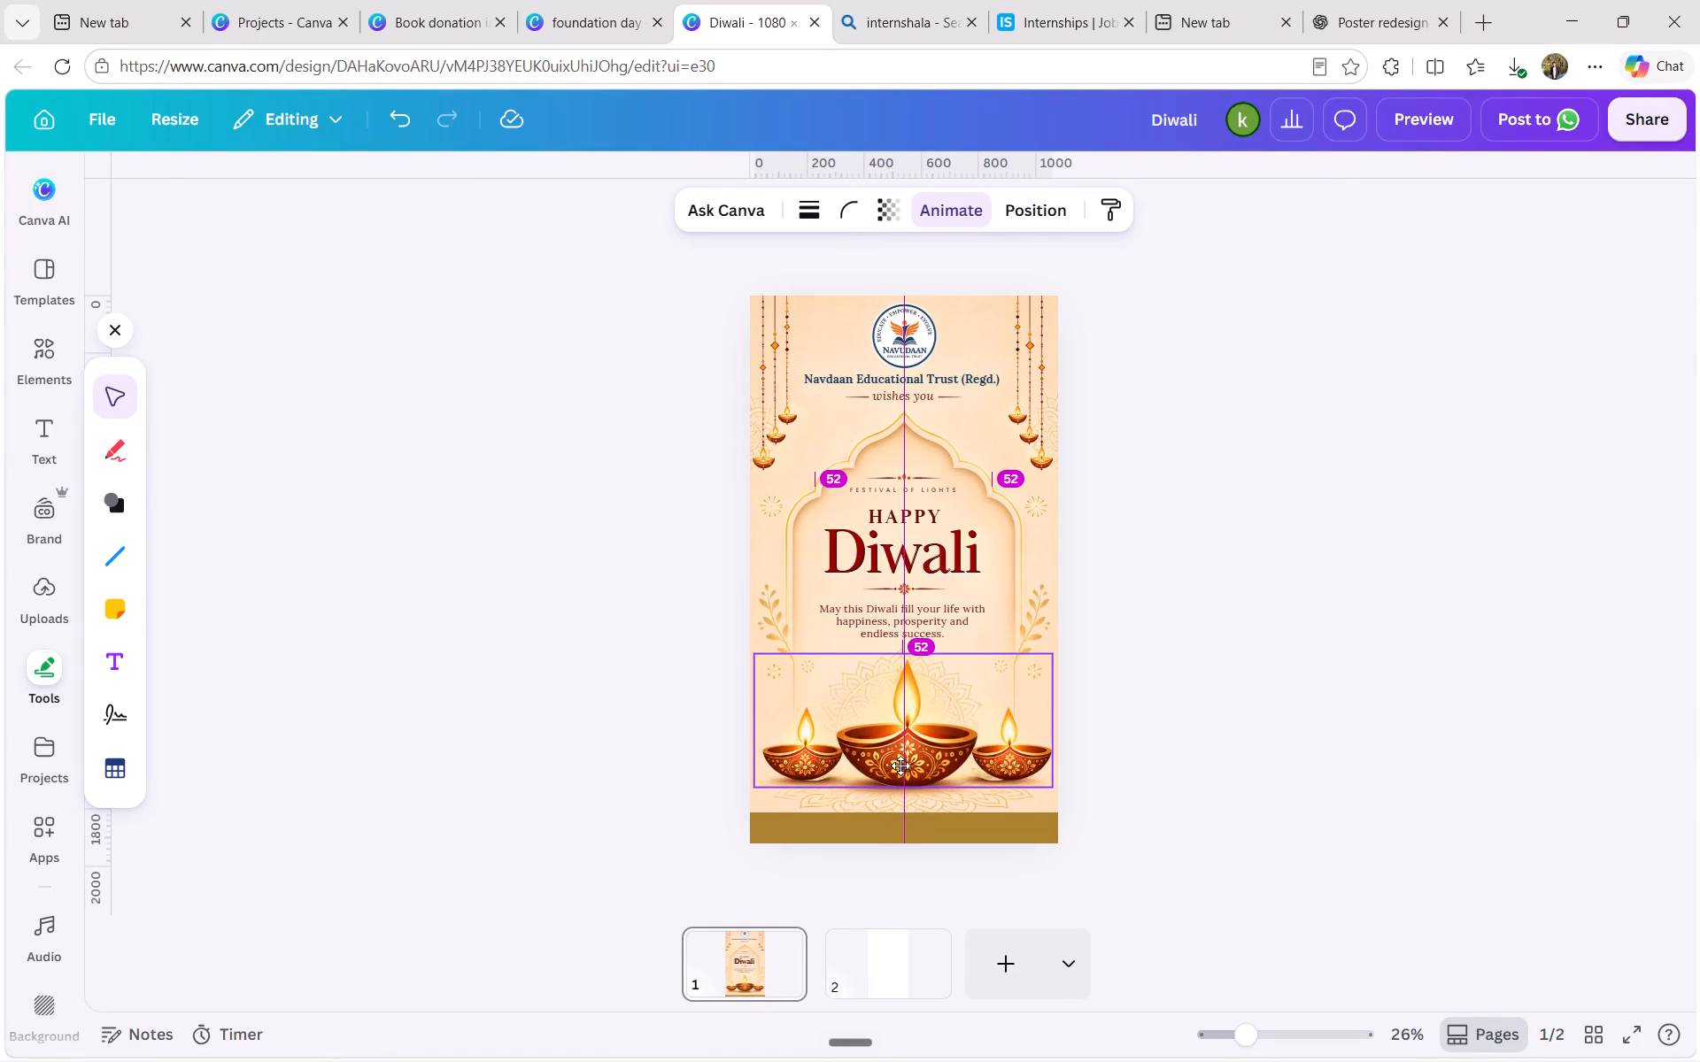
drag(900, 766, 897, 772)
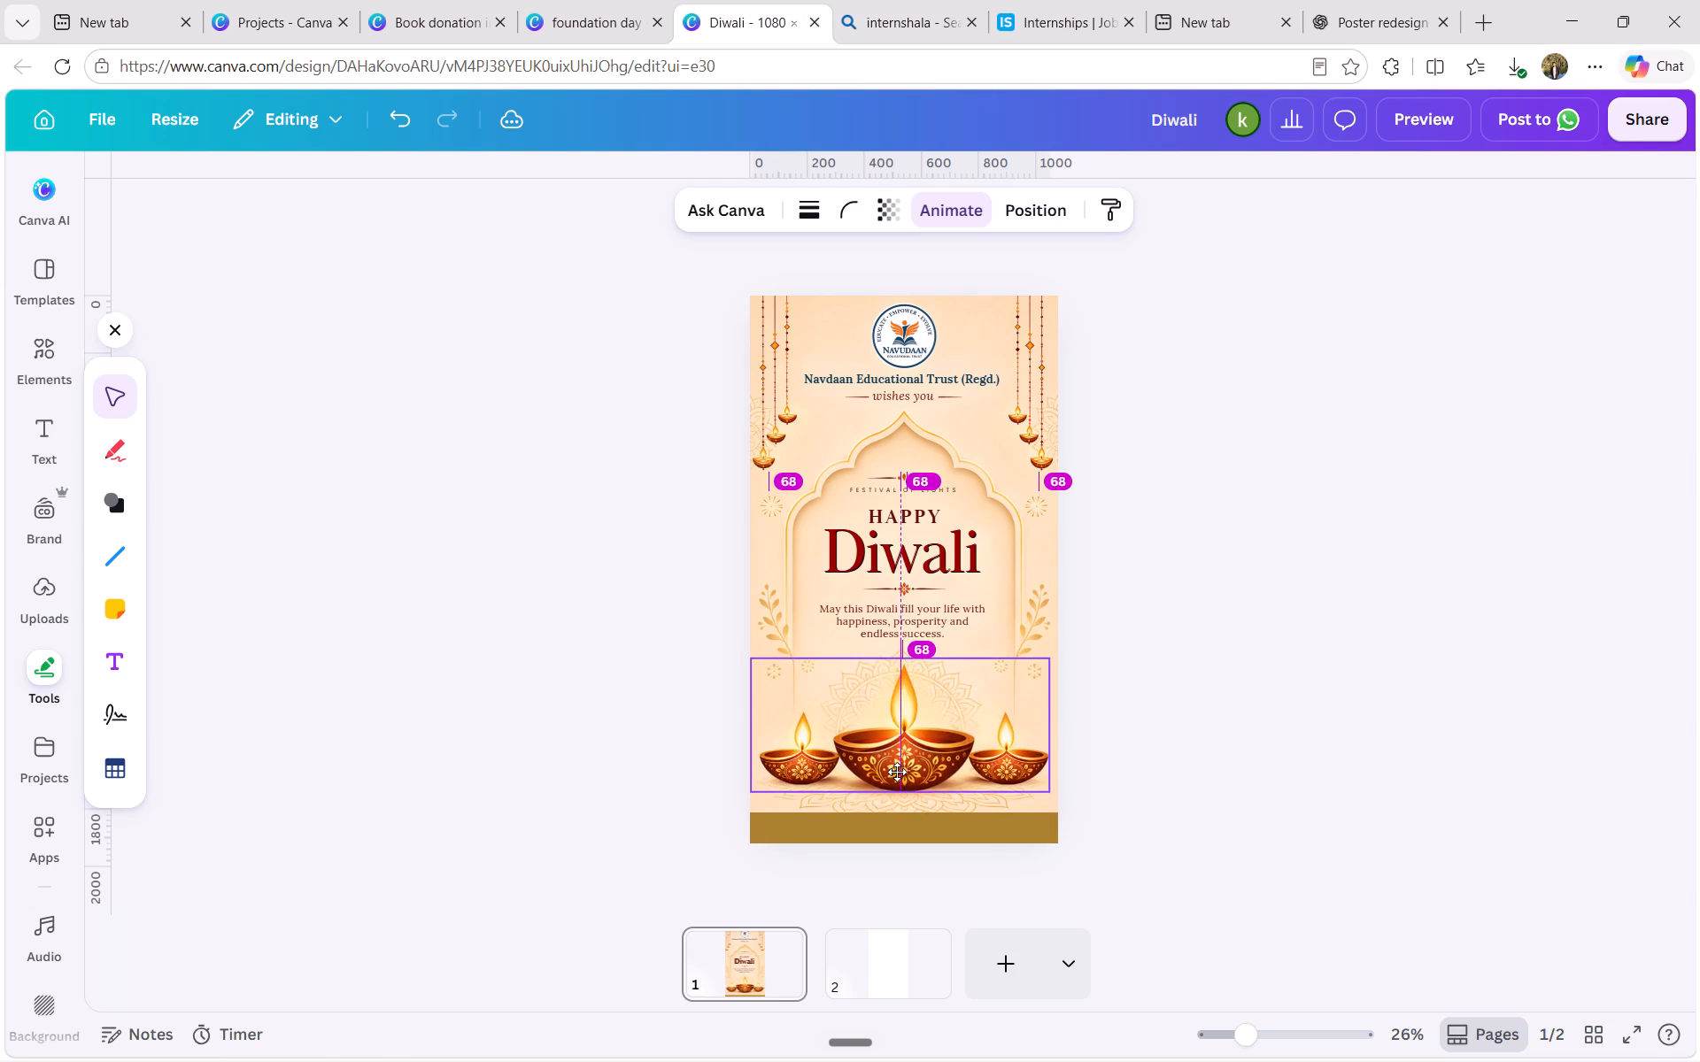
drag(897, 772, 897, 773)
double_click(1218, 682)
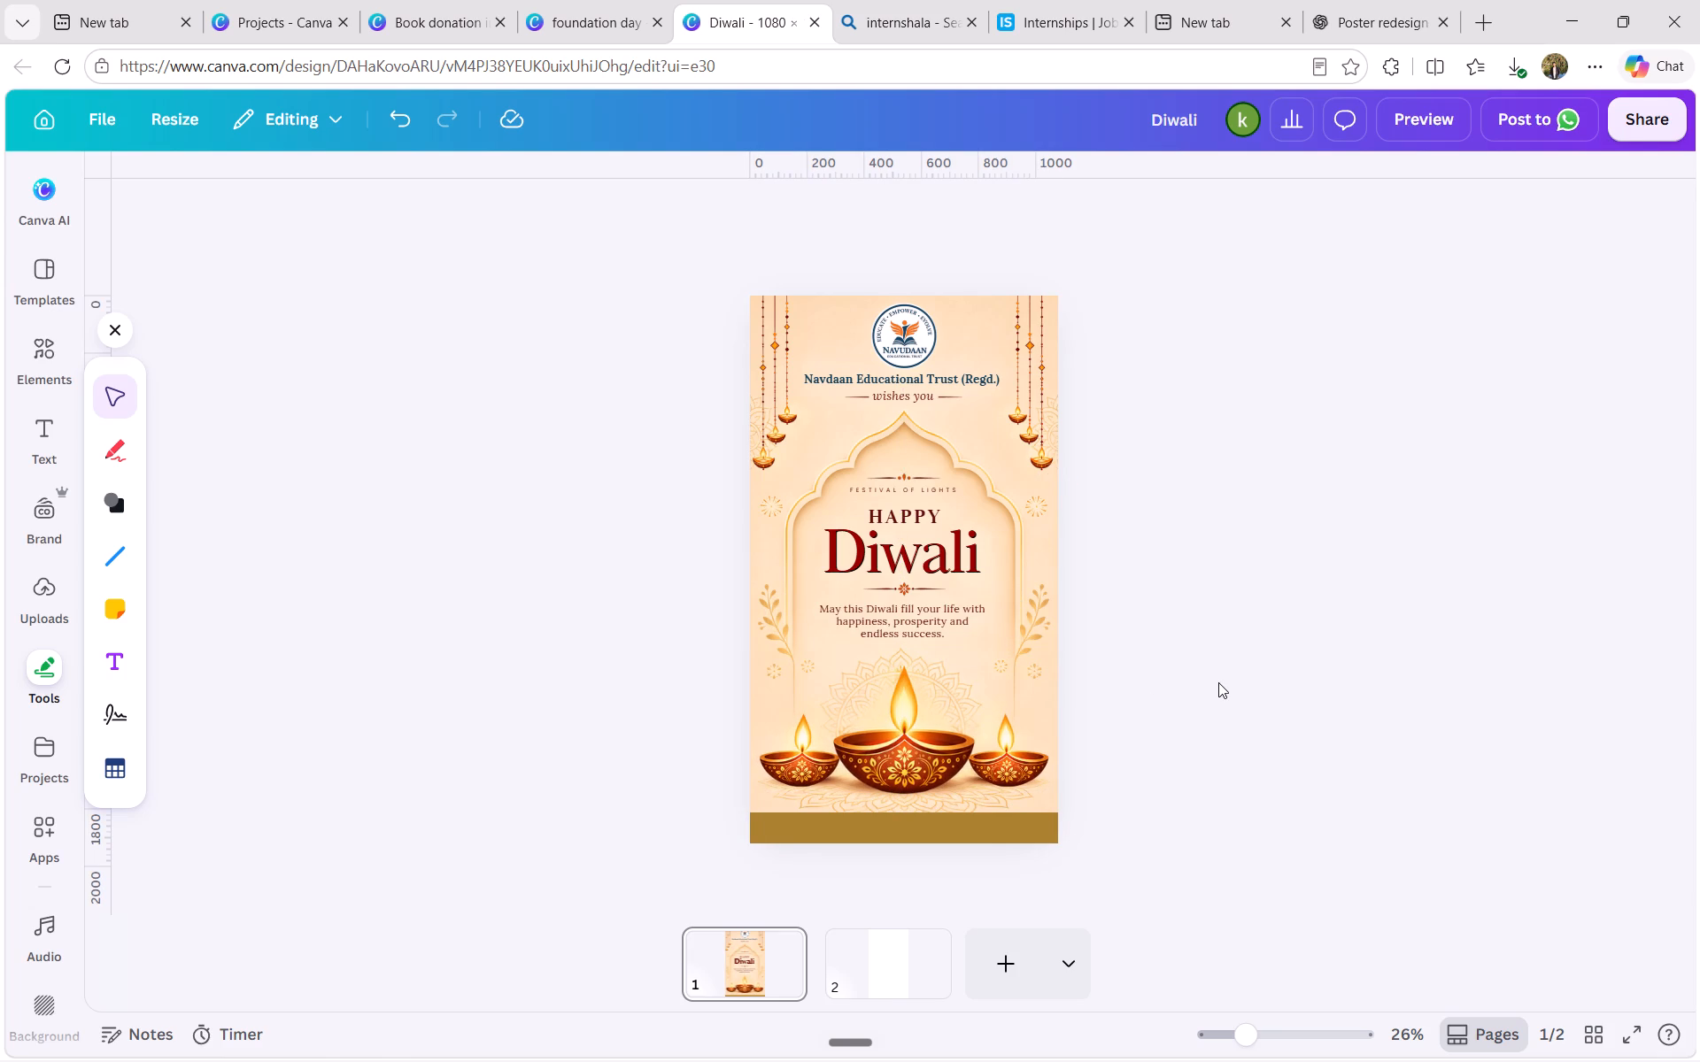
Recolour the bottom band dark maroon using the photo colours from the lamp garland, after trying two peach tones.
click(893, 833)
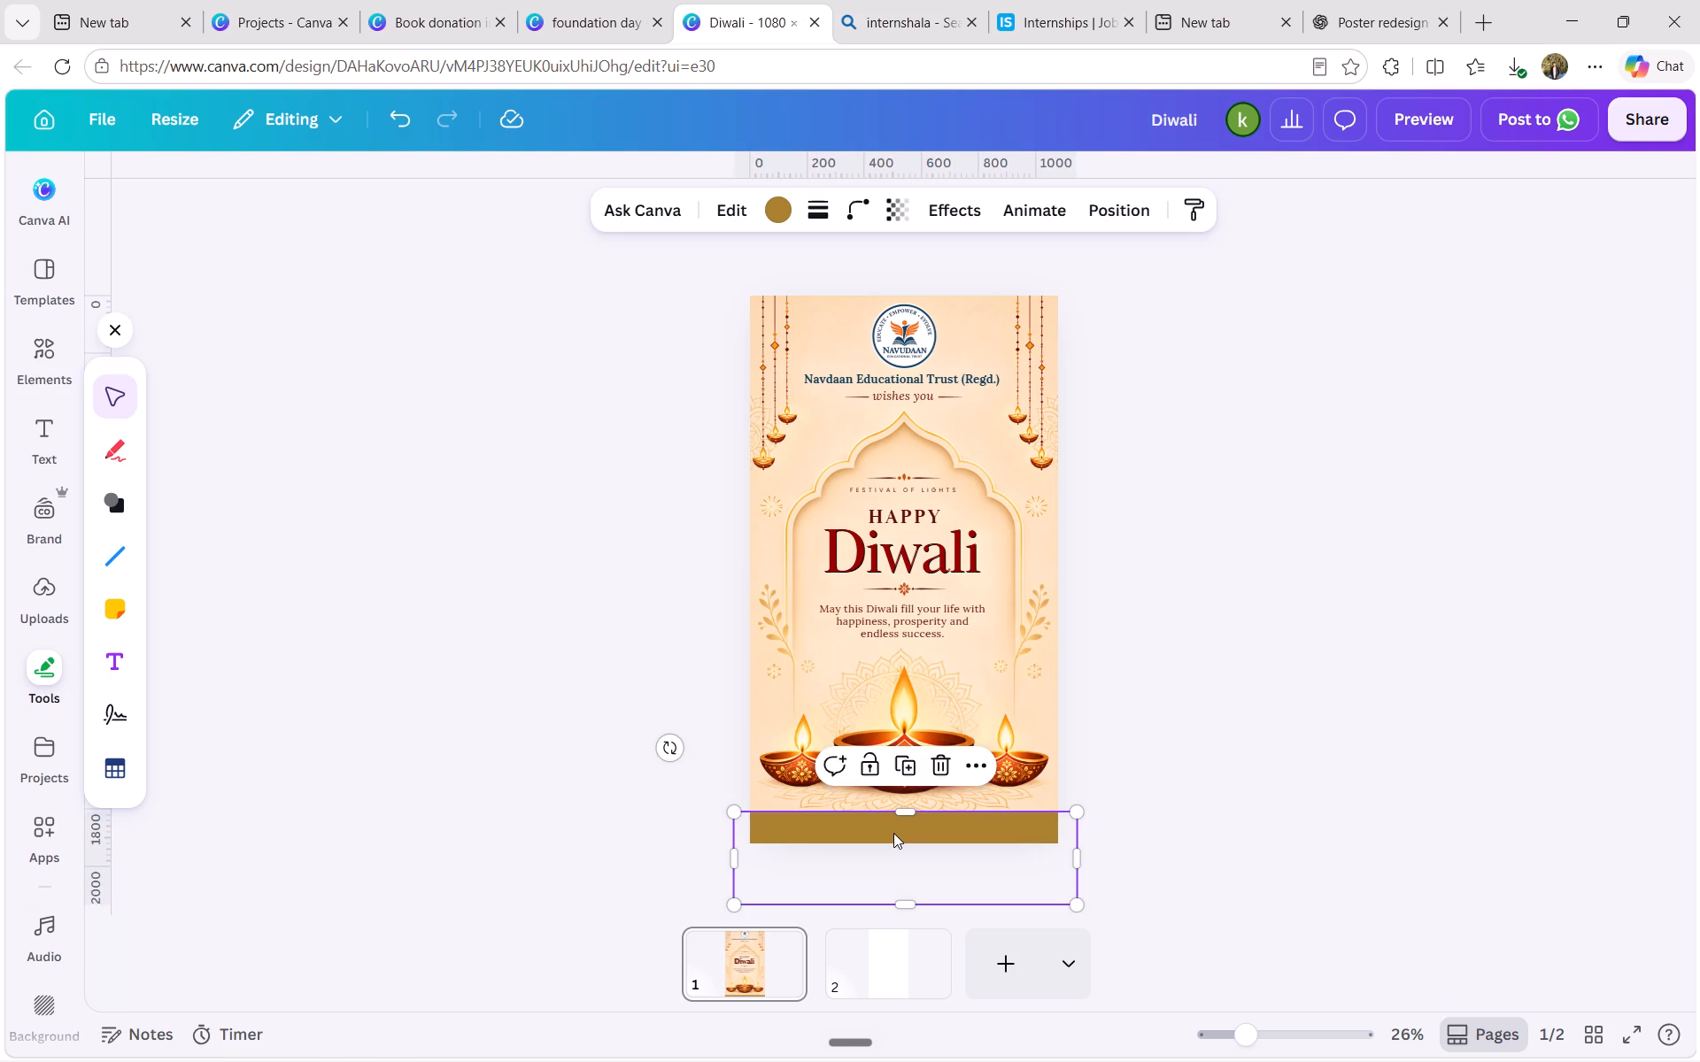
click(782, 204)
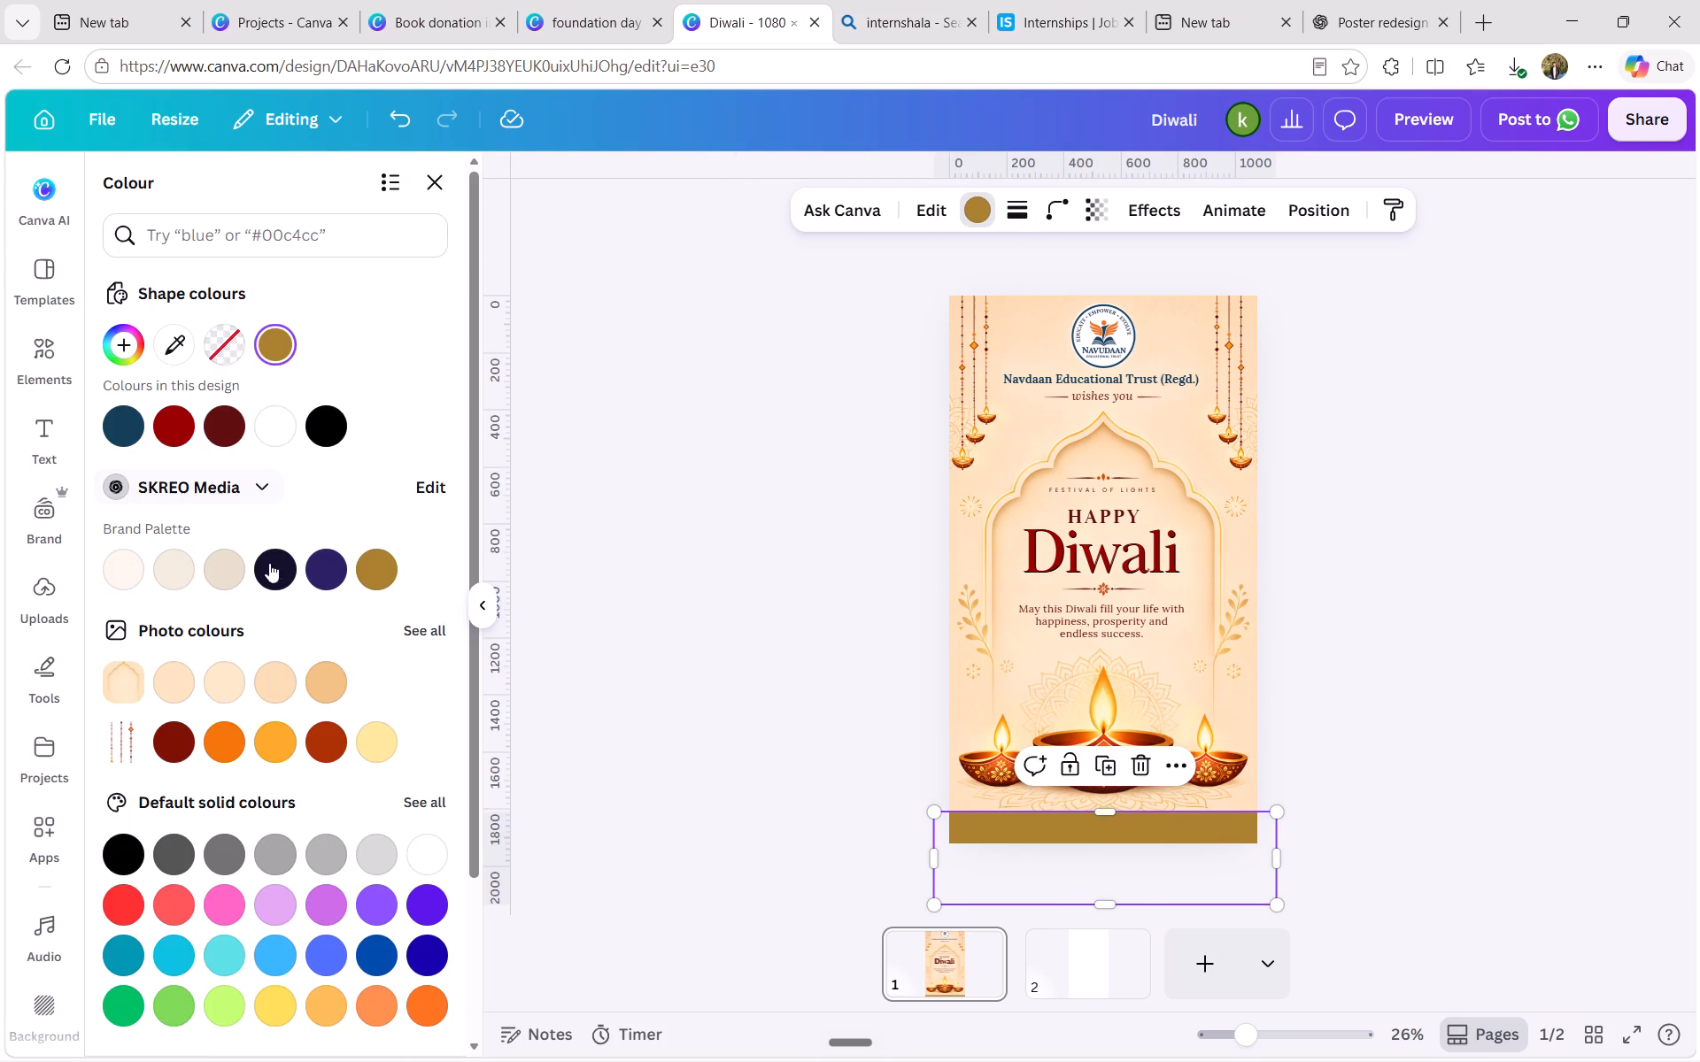
click(274, 680)
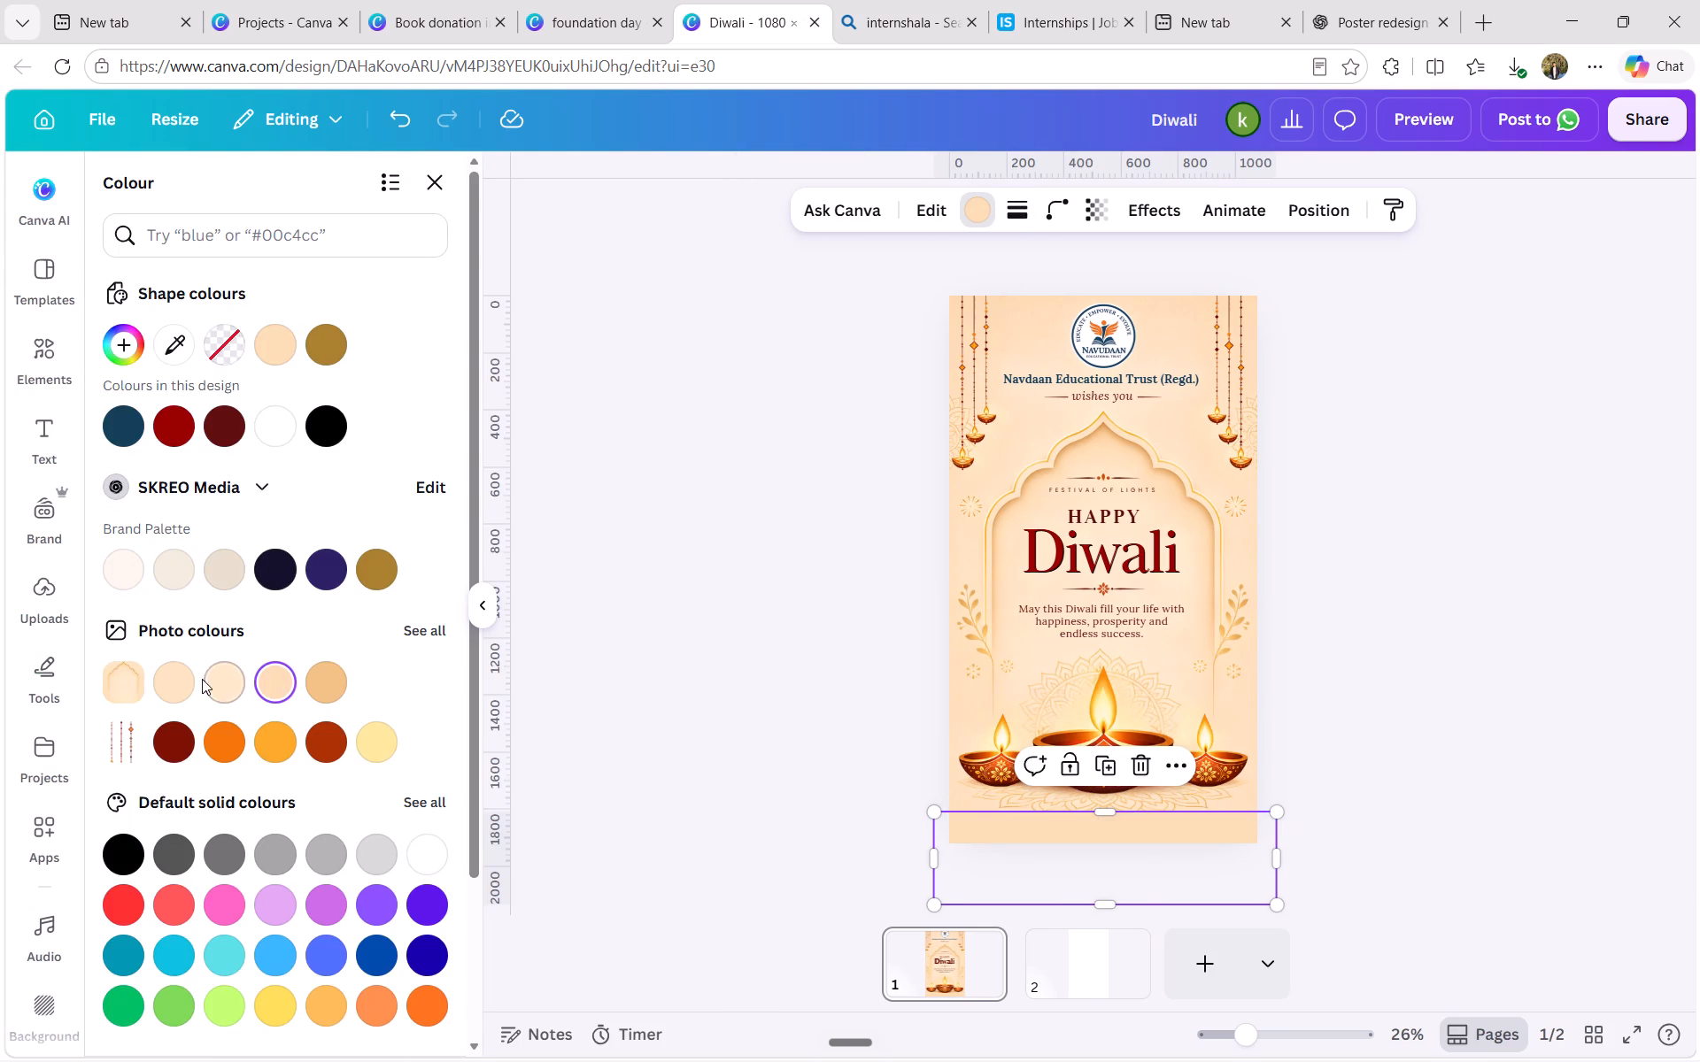
click(322, 673)
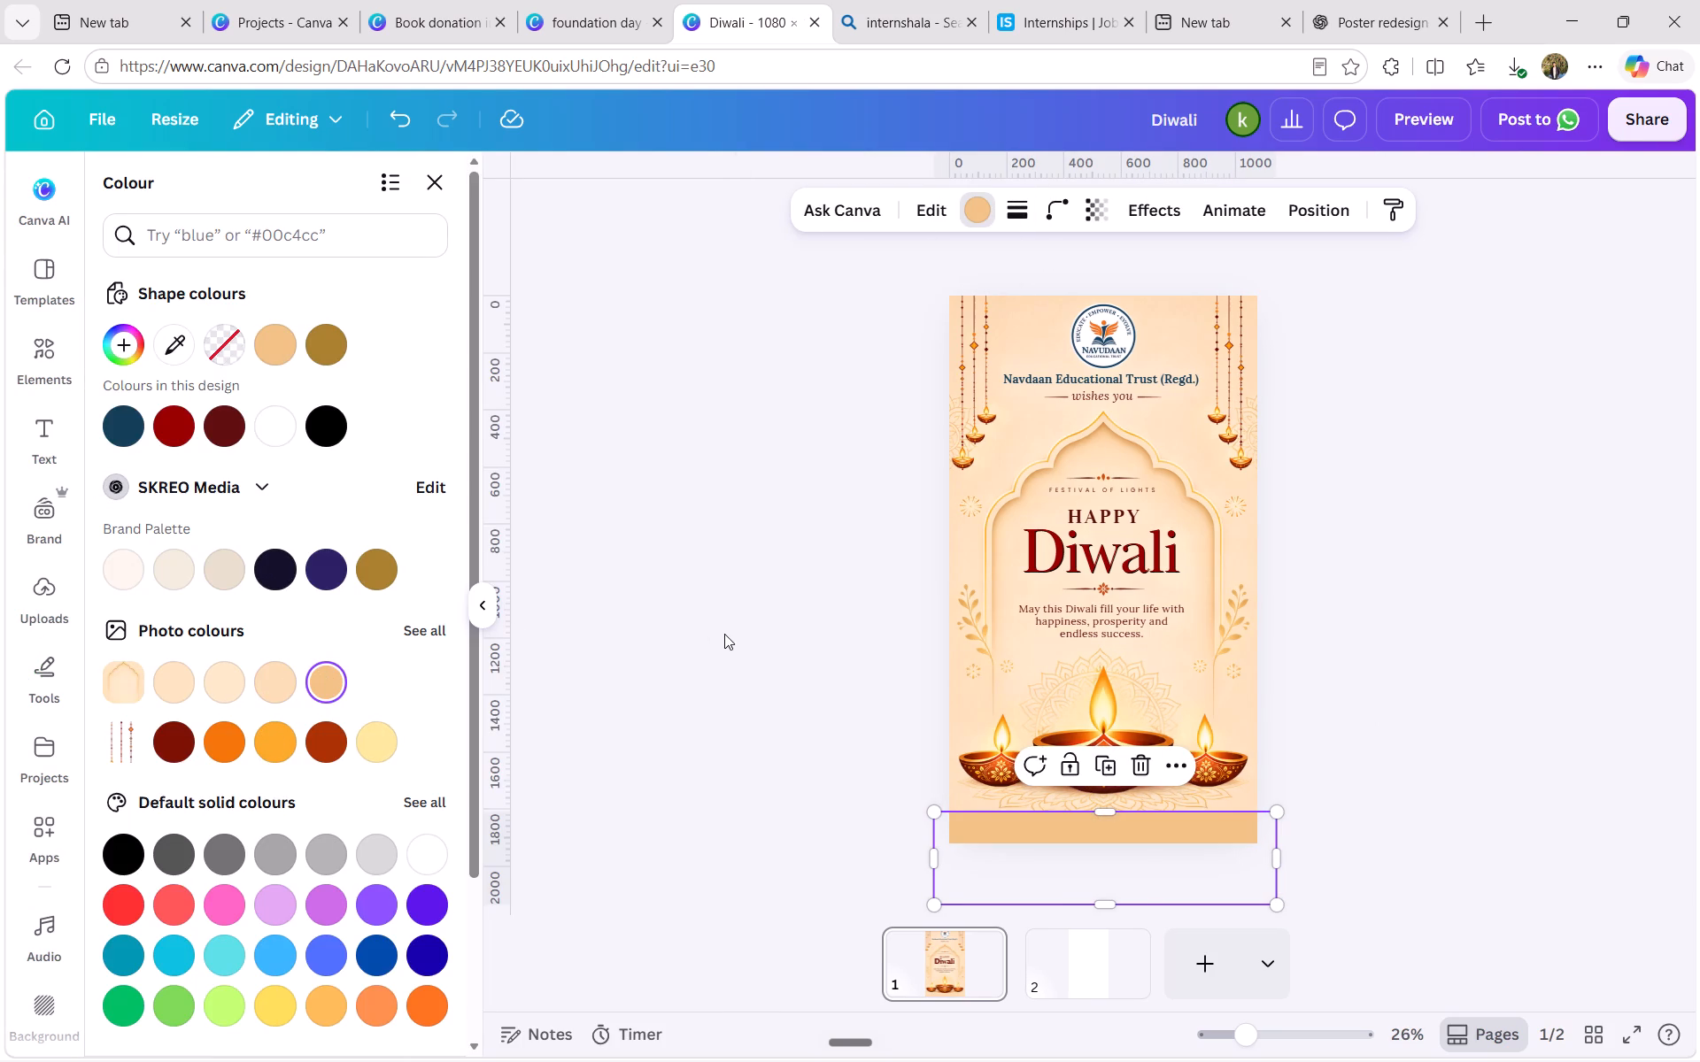
scroll(270, 668, down, 1)
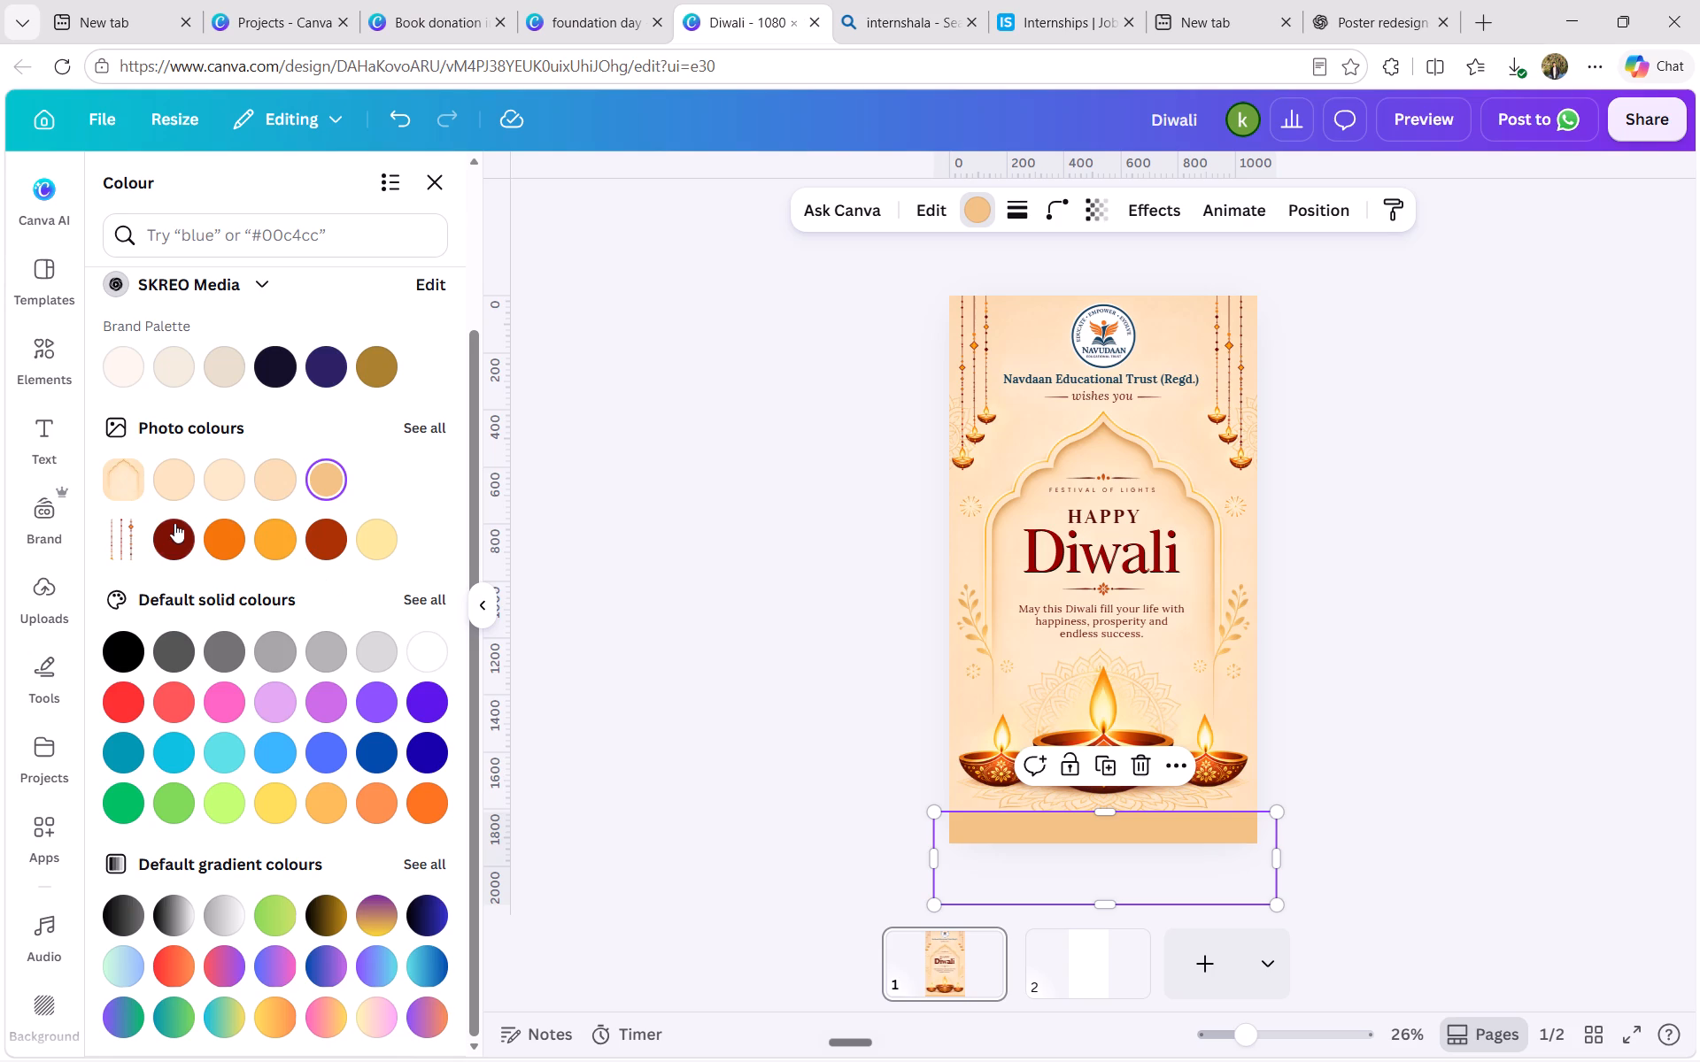
click(171, 525)
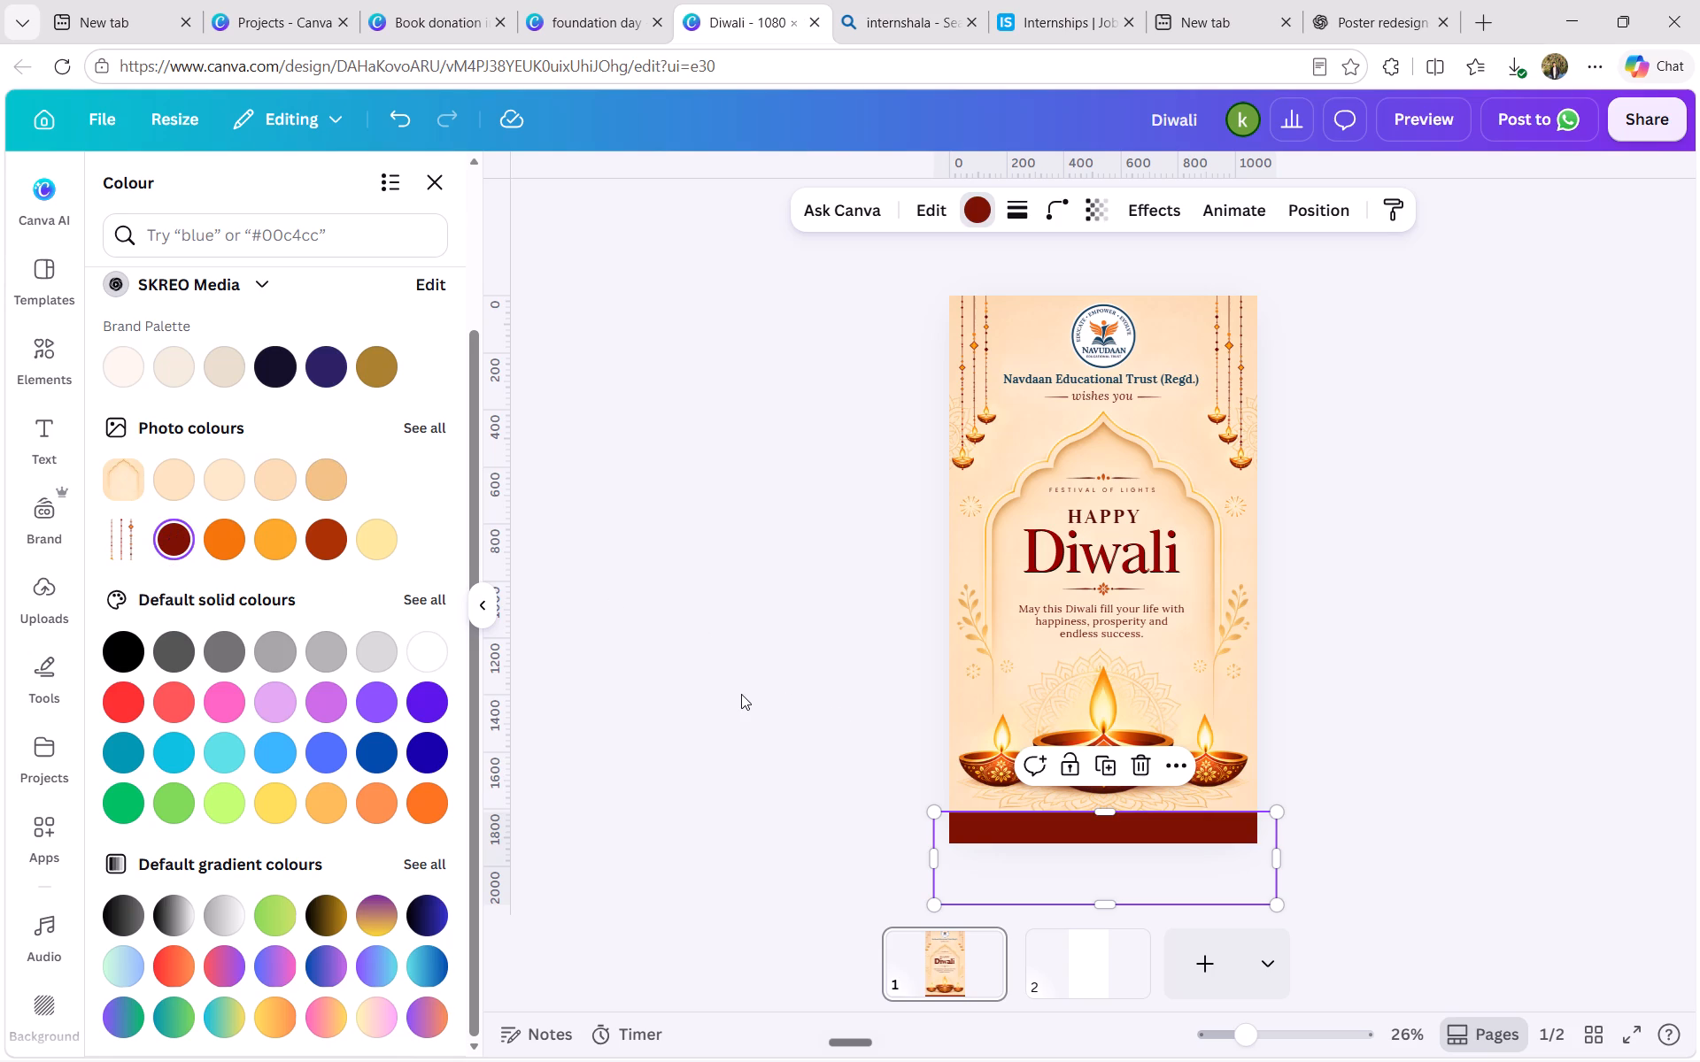
double_click(725, 695)
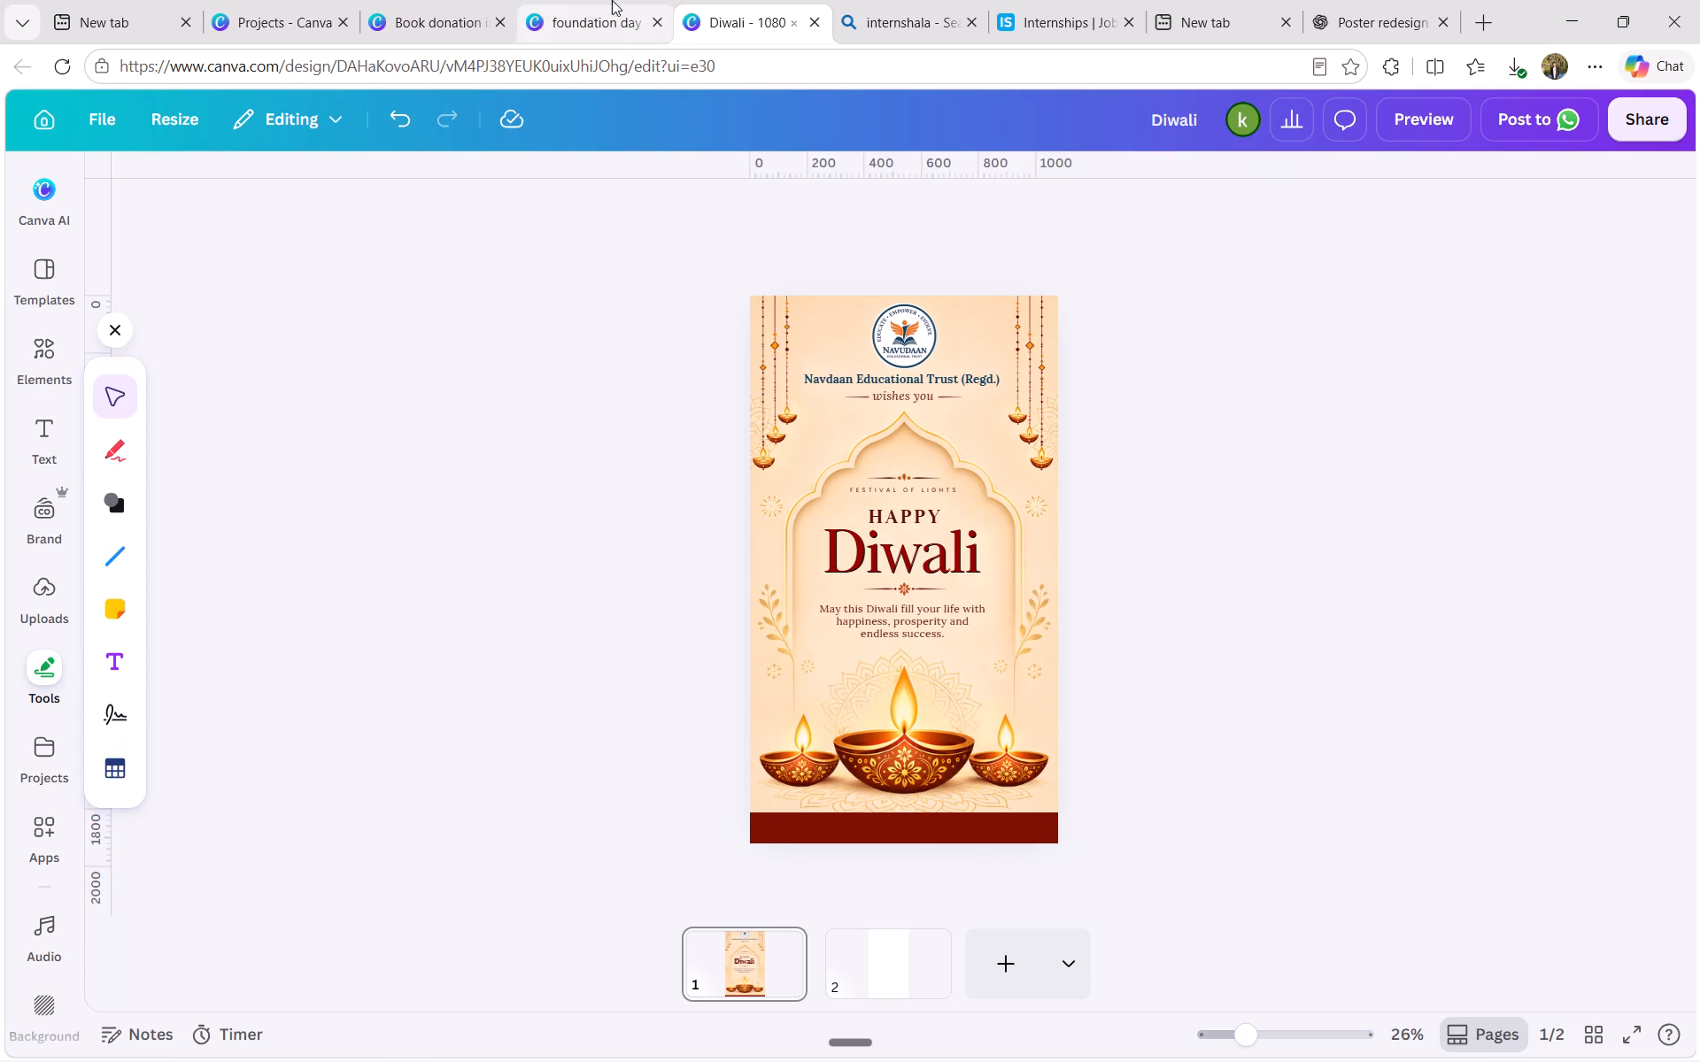
Close the unneeded browser tabs, keeping only the first new tab and the Diwali design open.
click(580, 0)
key(ctrl+w)
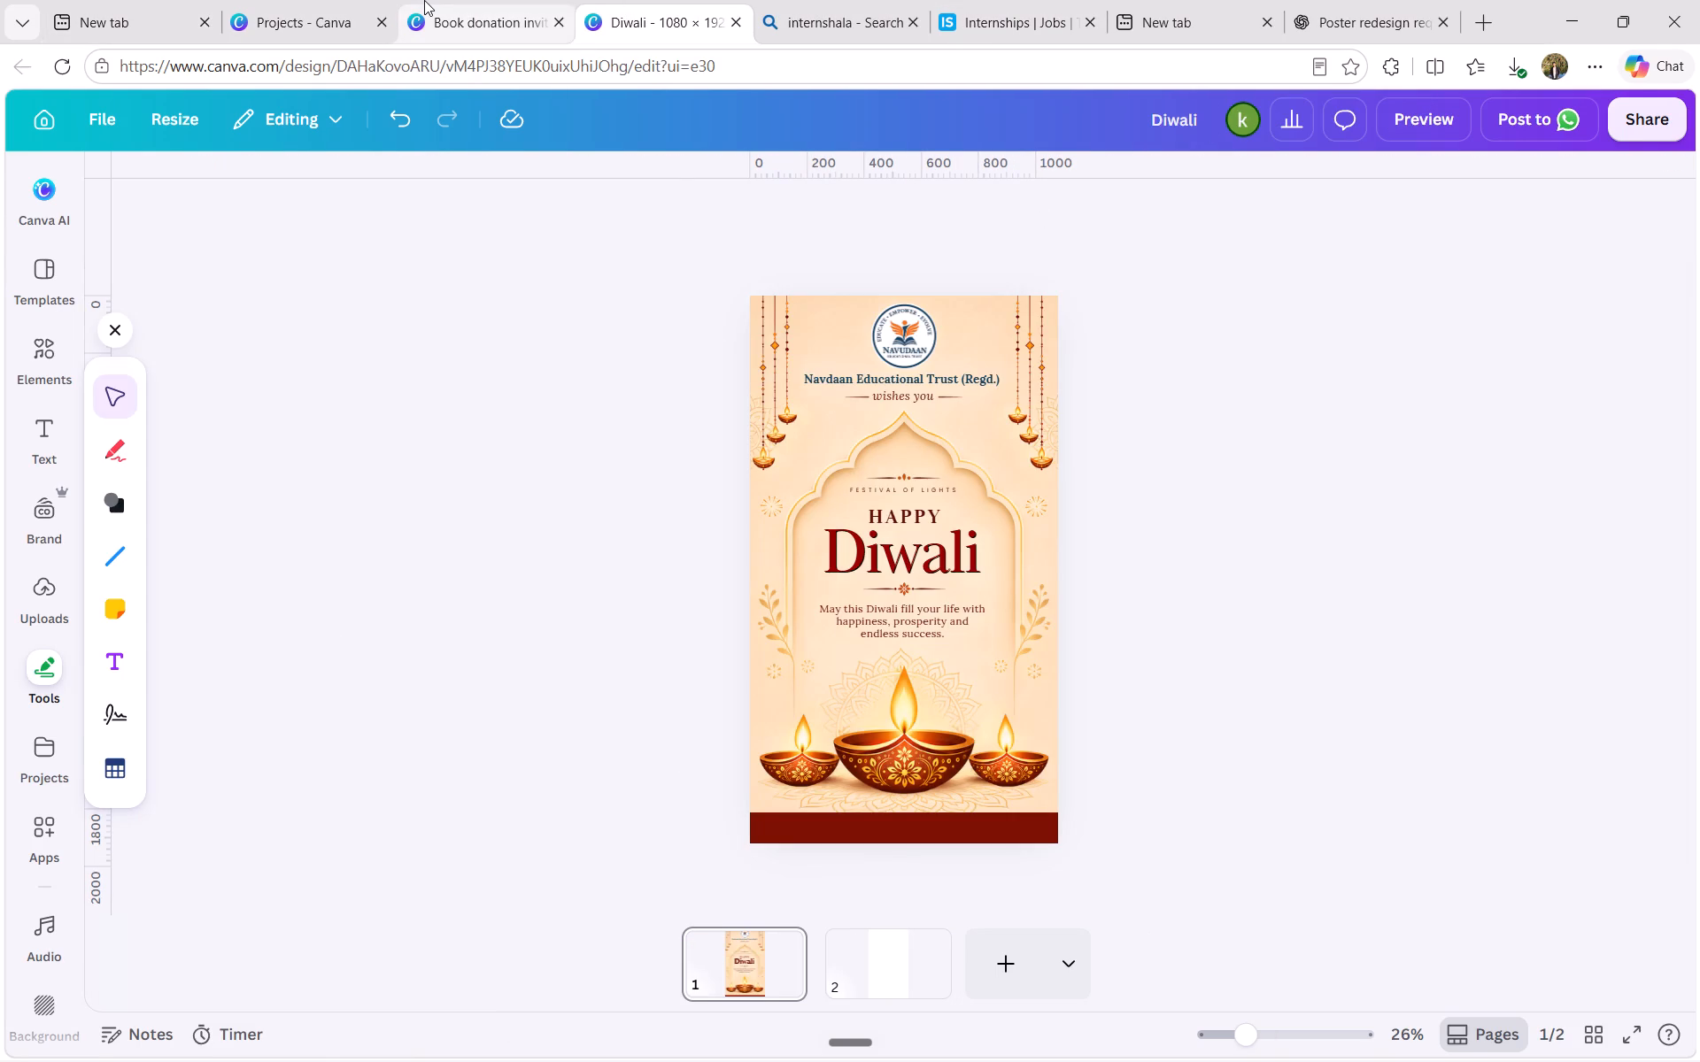
click(424, 0)
key(ctrl+w)
click(321, 0)
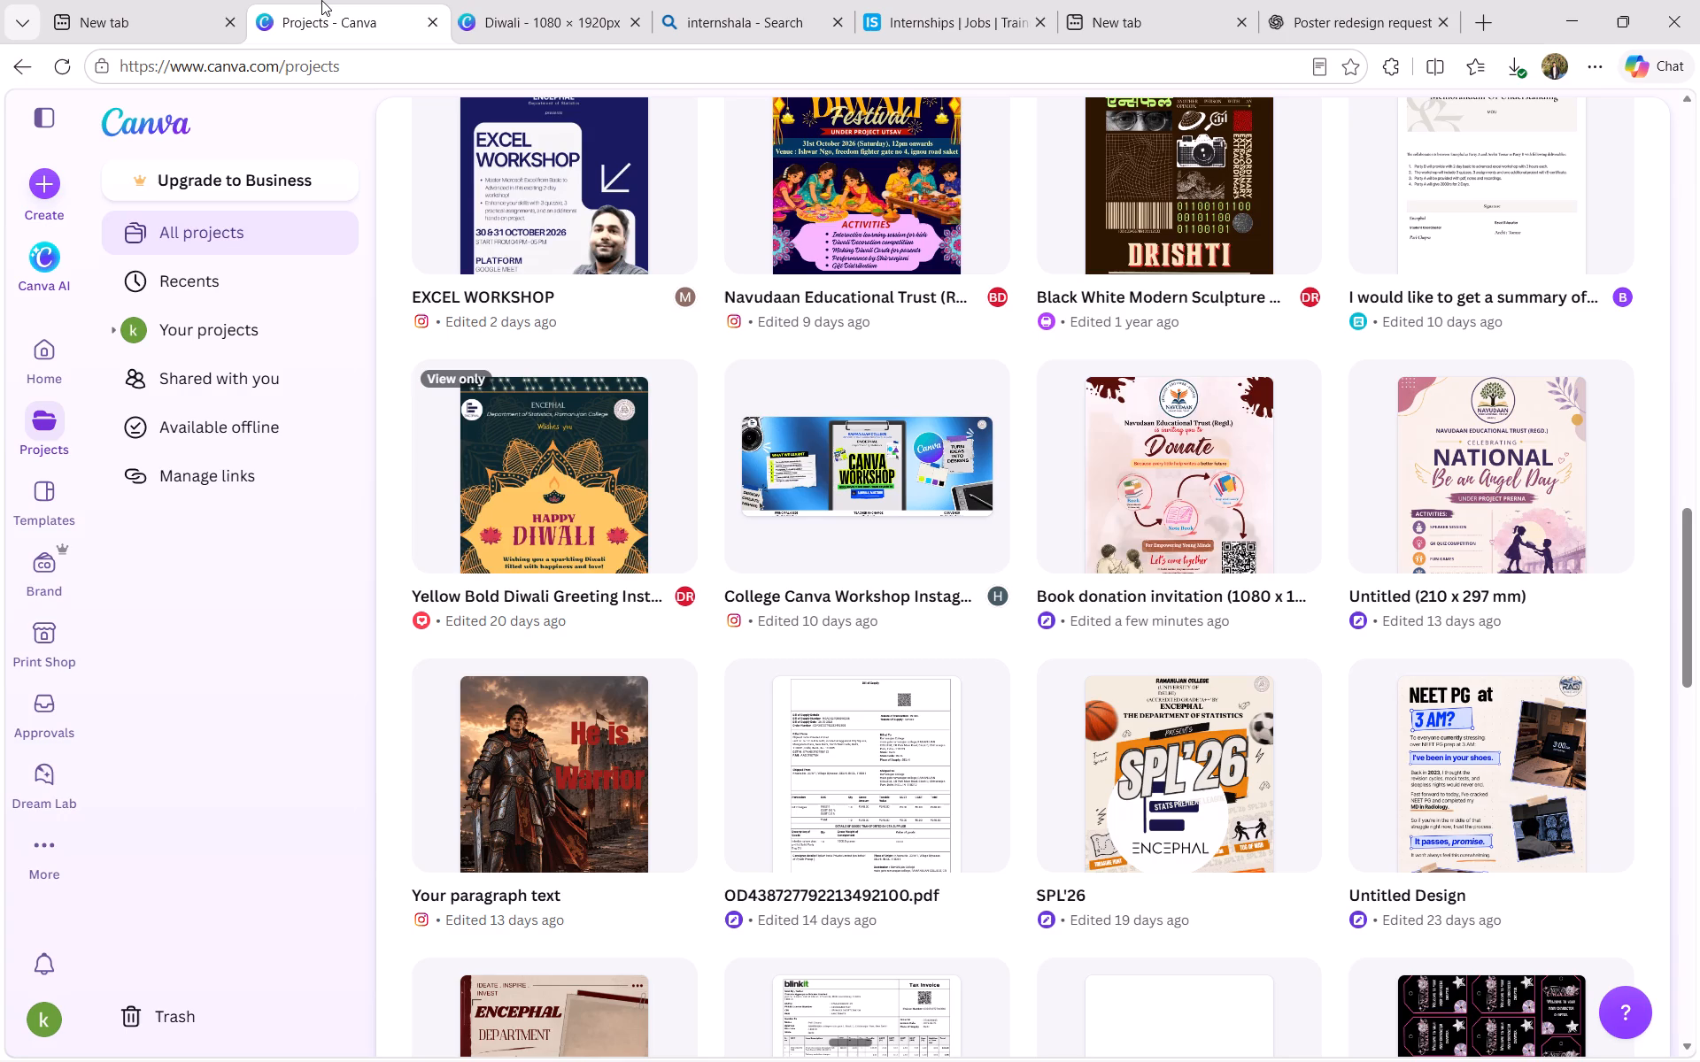
key(ctrl+w)
click(597, 0)
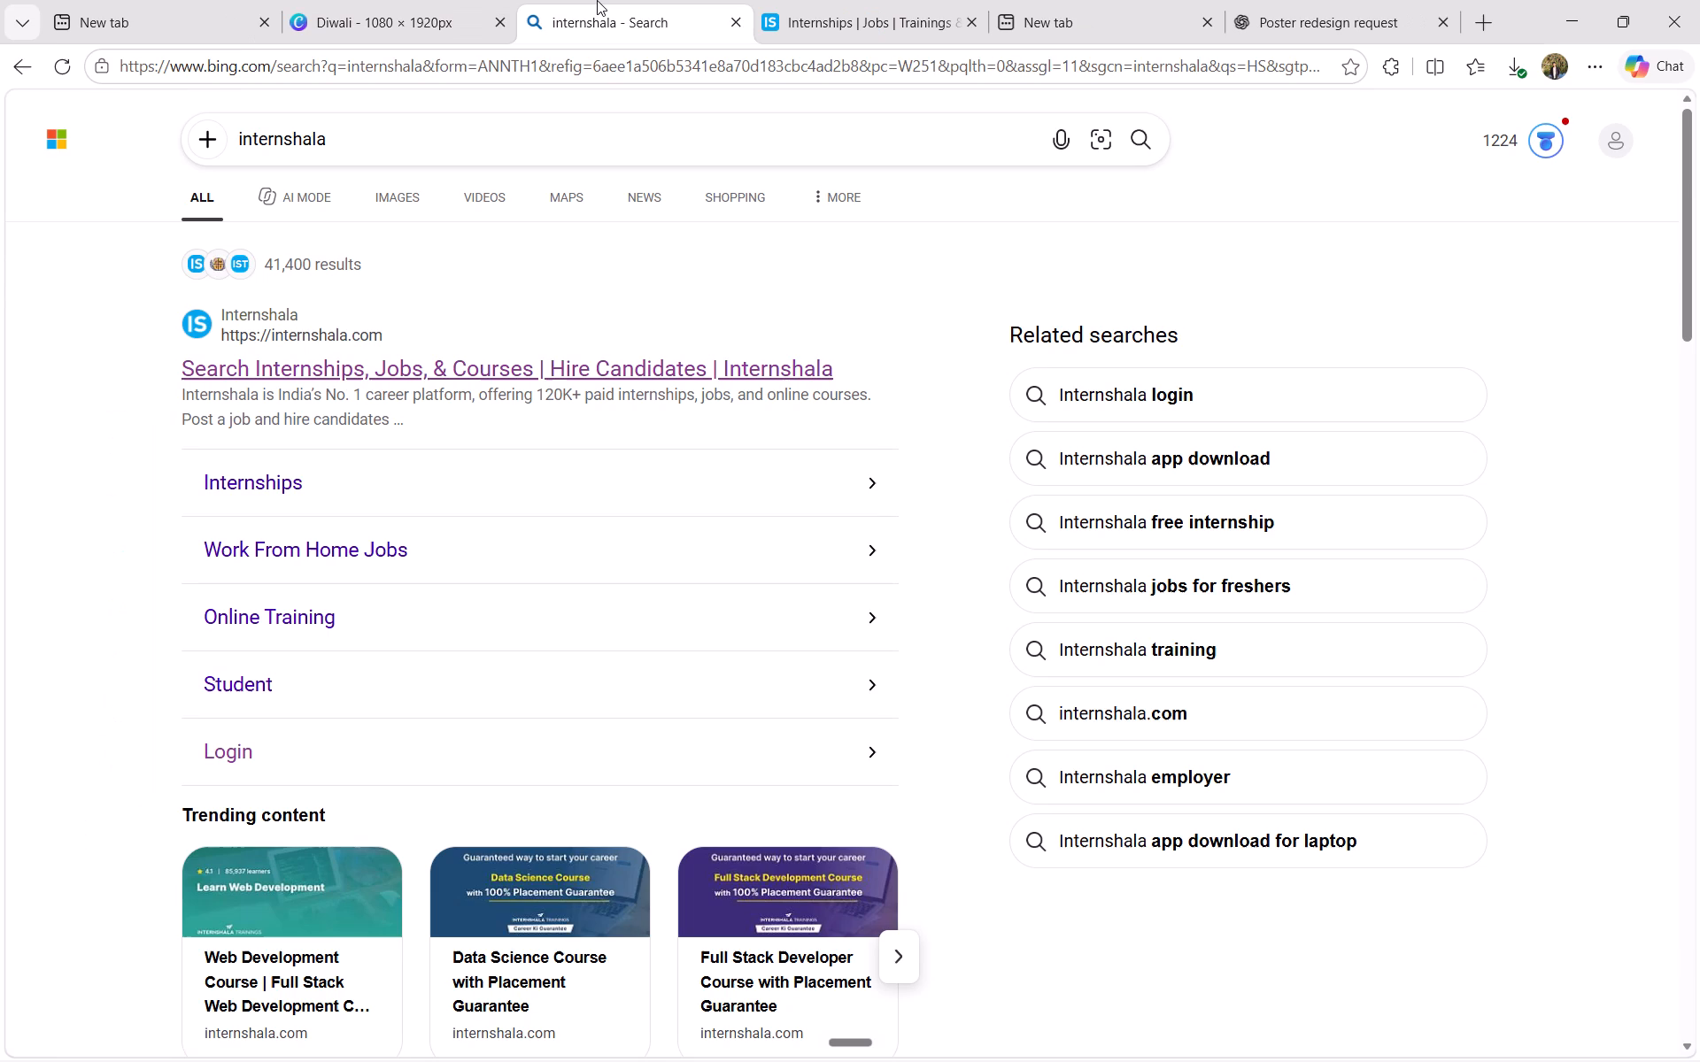
key(ctrl+w)
click(745, 0)
key(ctrl+w)
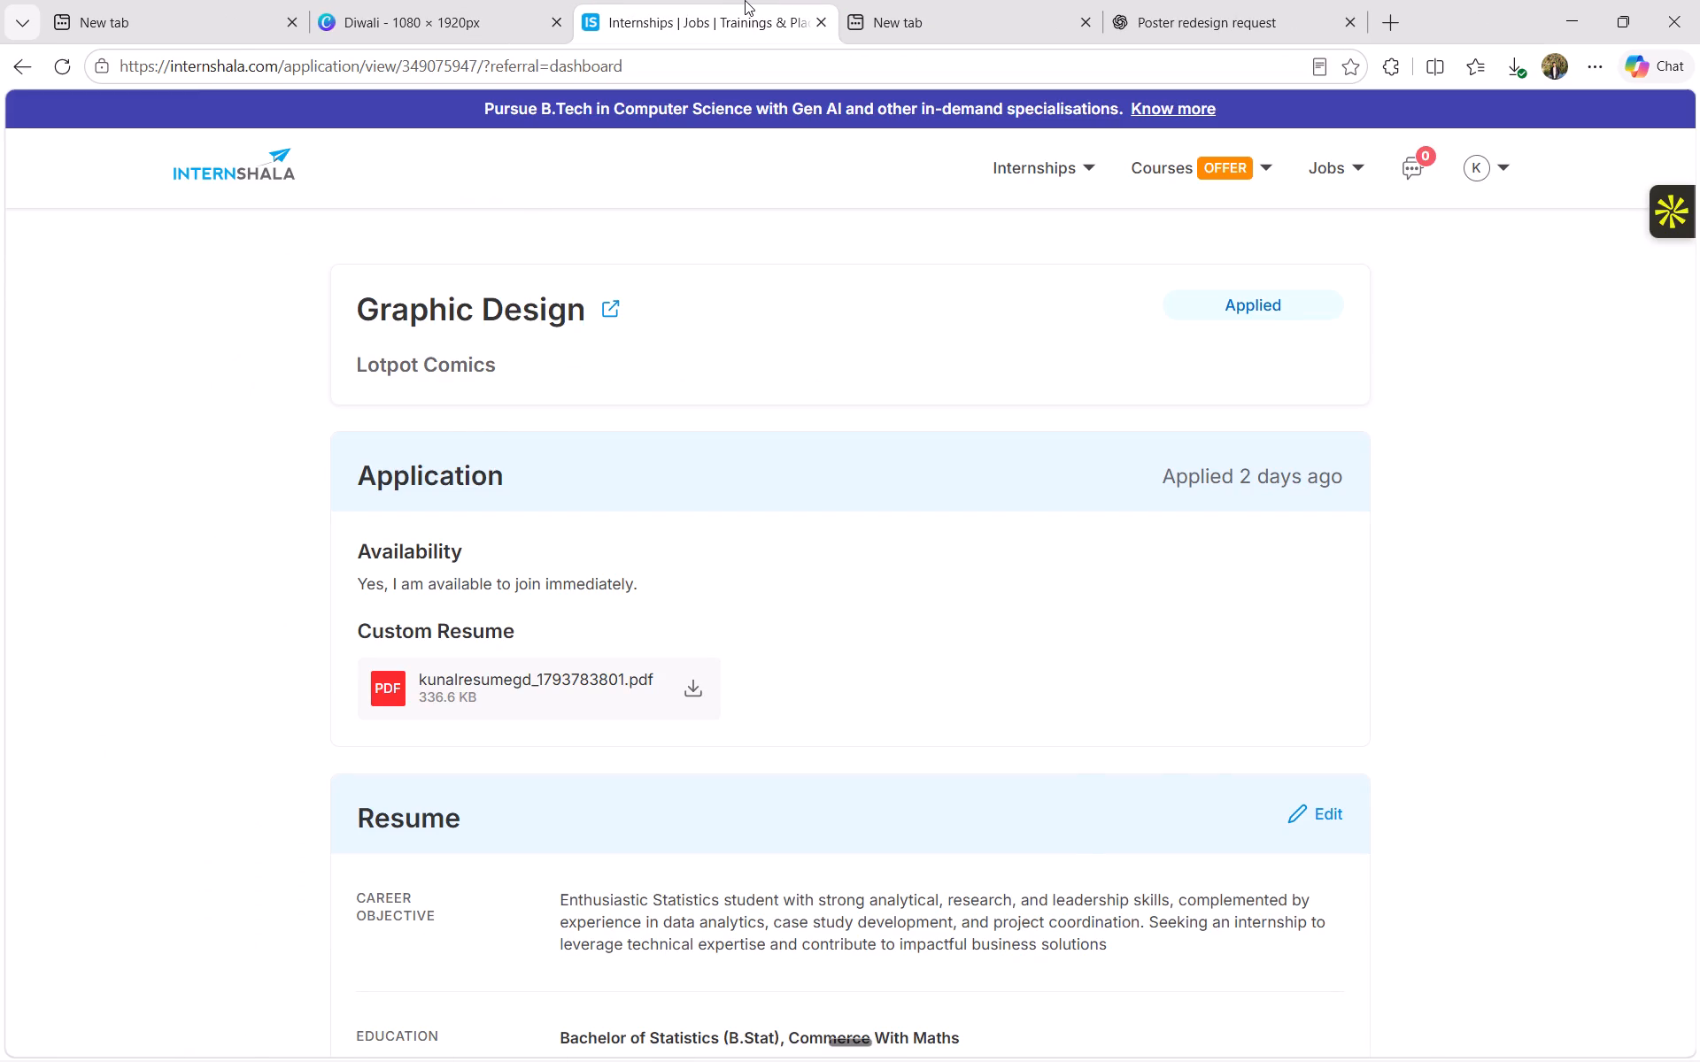
click(943, 0)
key(ctrl+w)
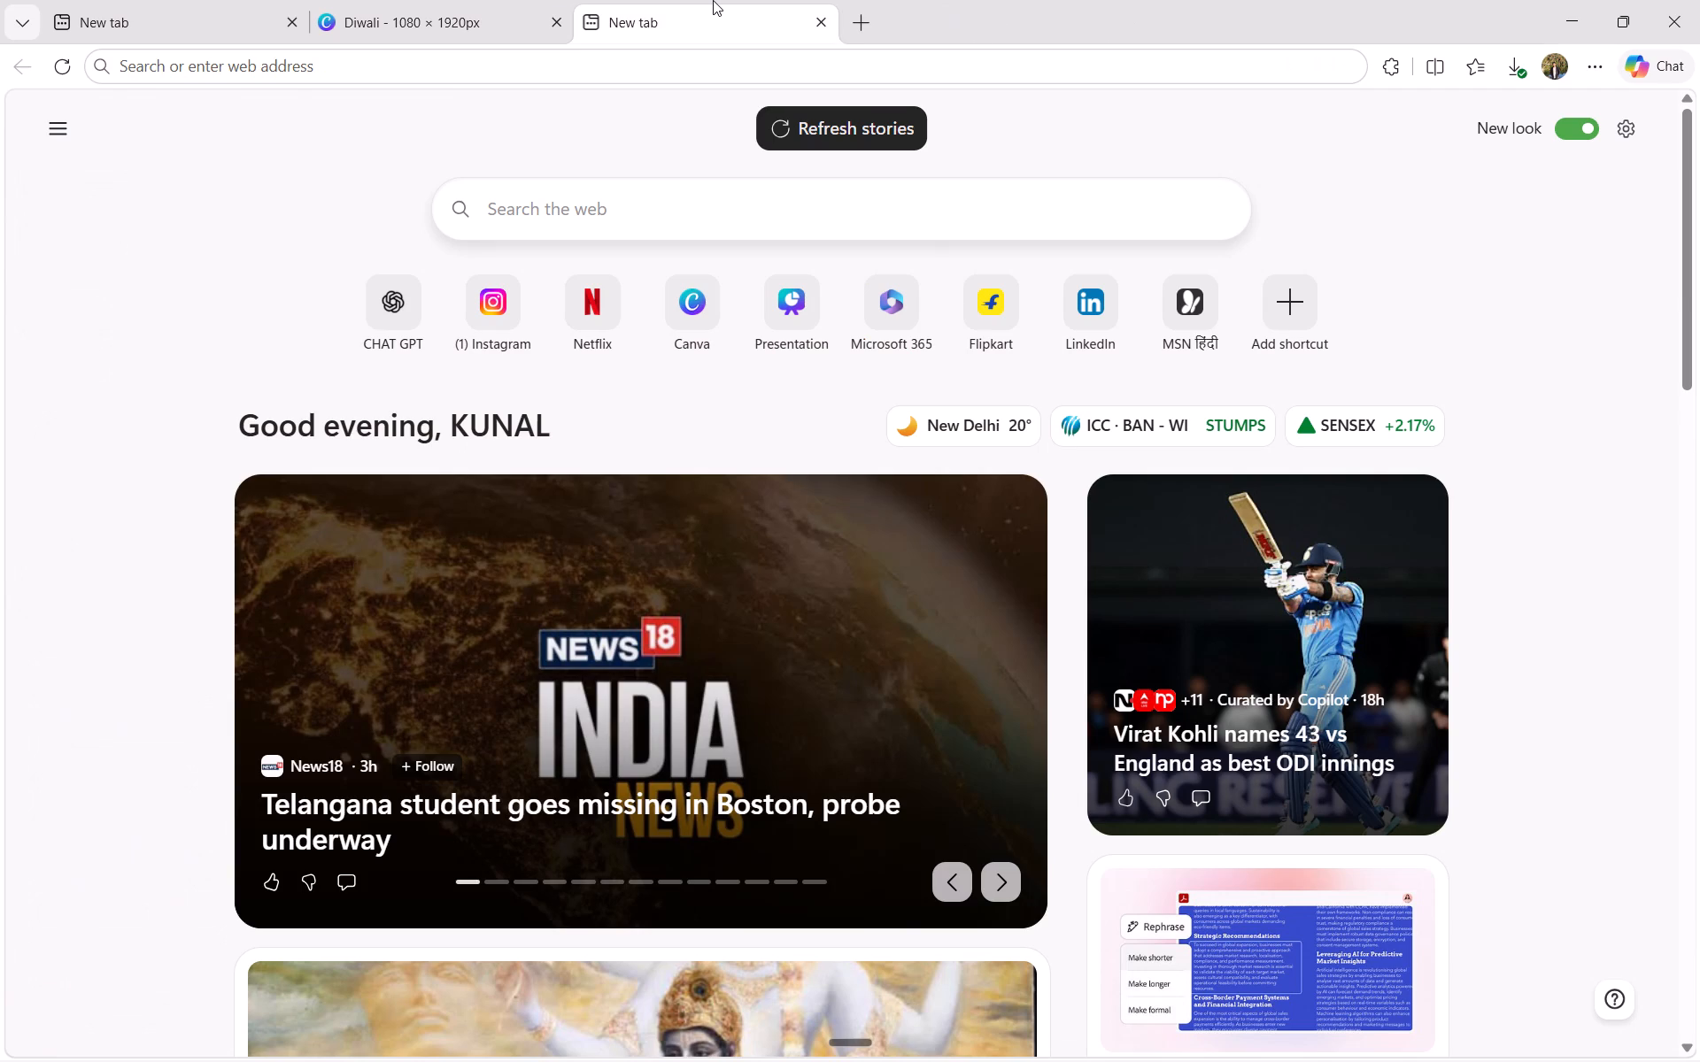
click(713, 0)
key(ctrl+w)
Open the Book donation invitation (1080 x 1350 px) design from the recent Canva projects.
click(166, 0)
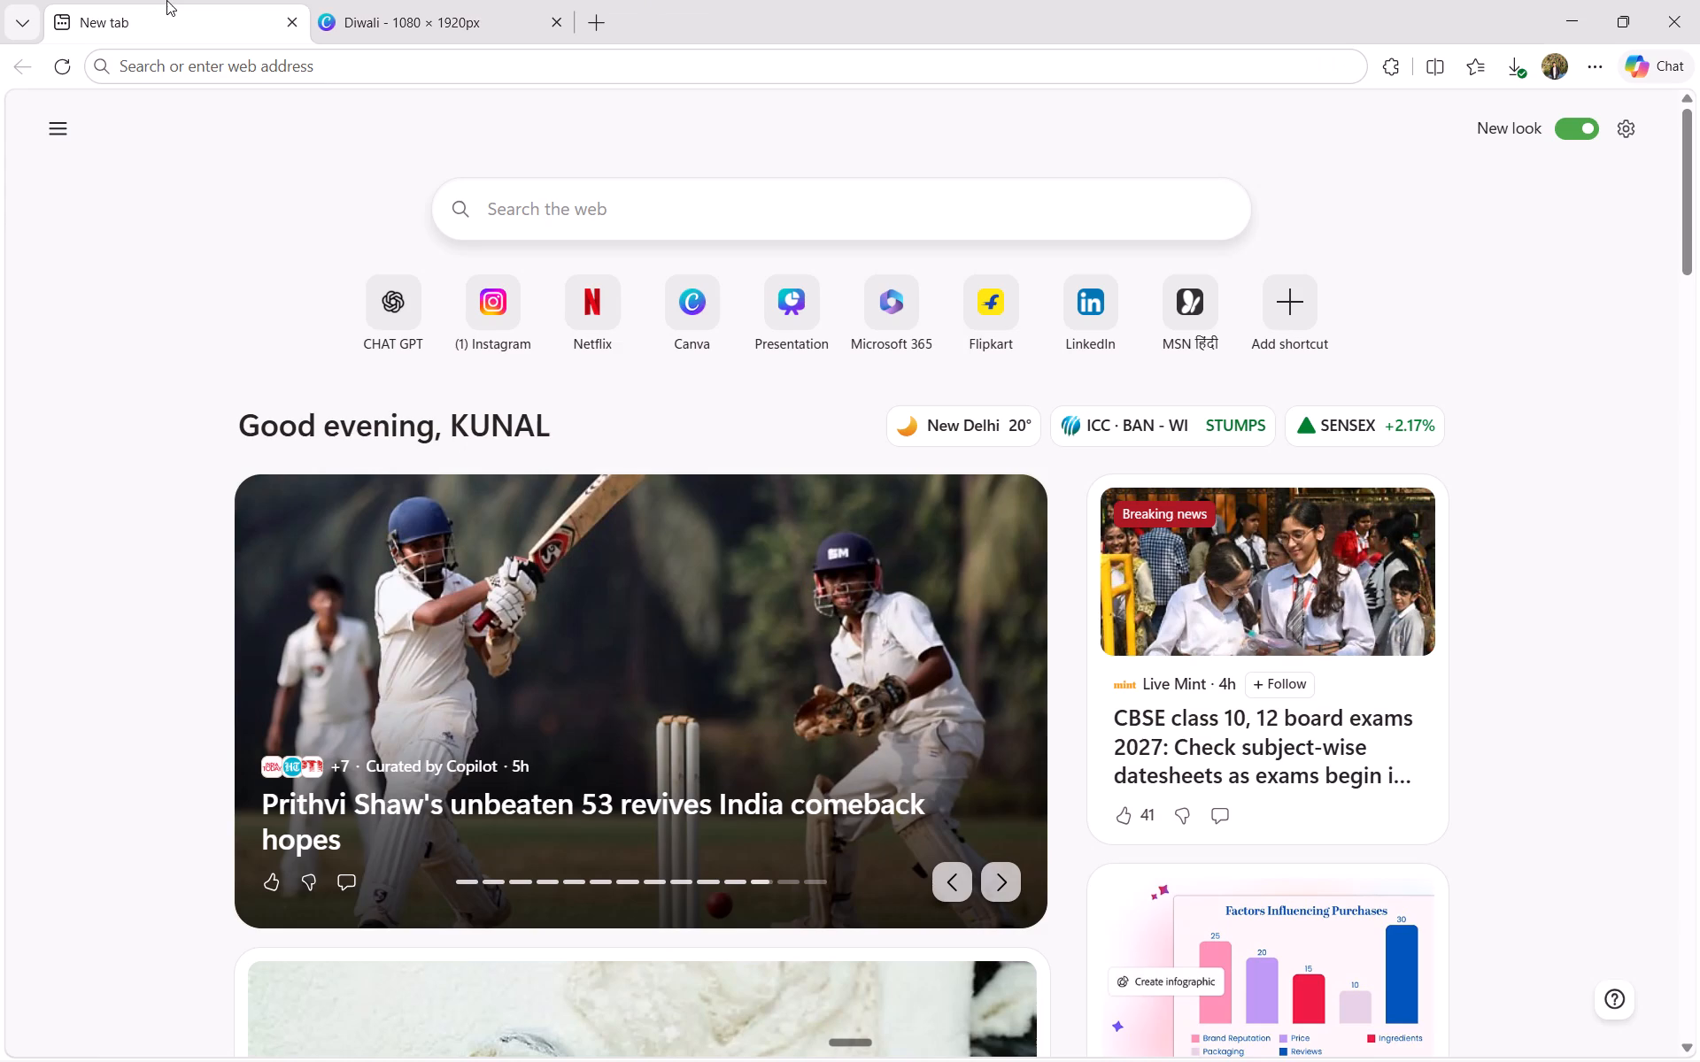
click(676, 312)
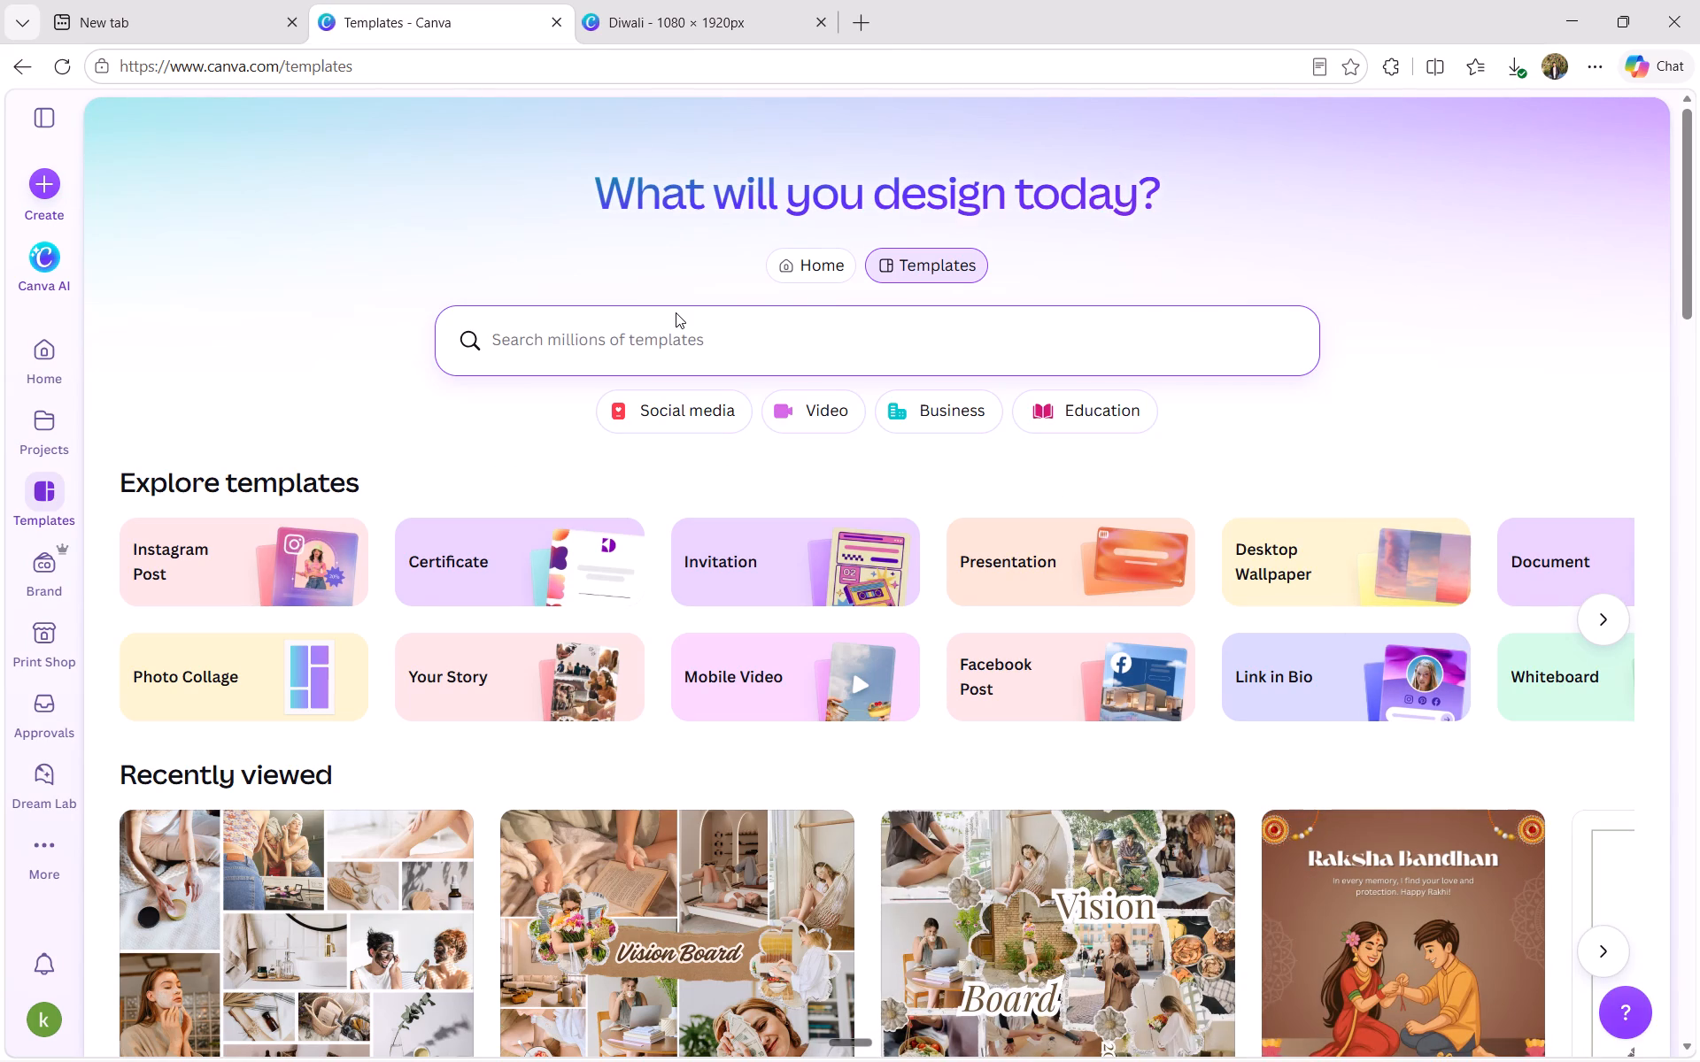
click(31, 437)
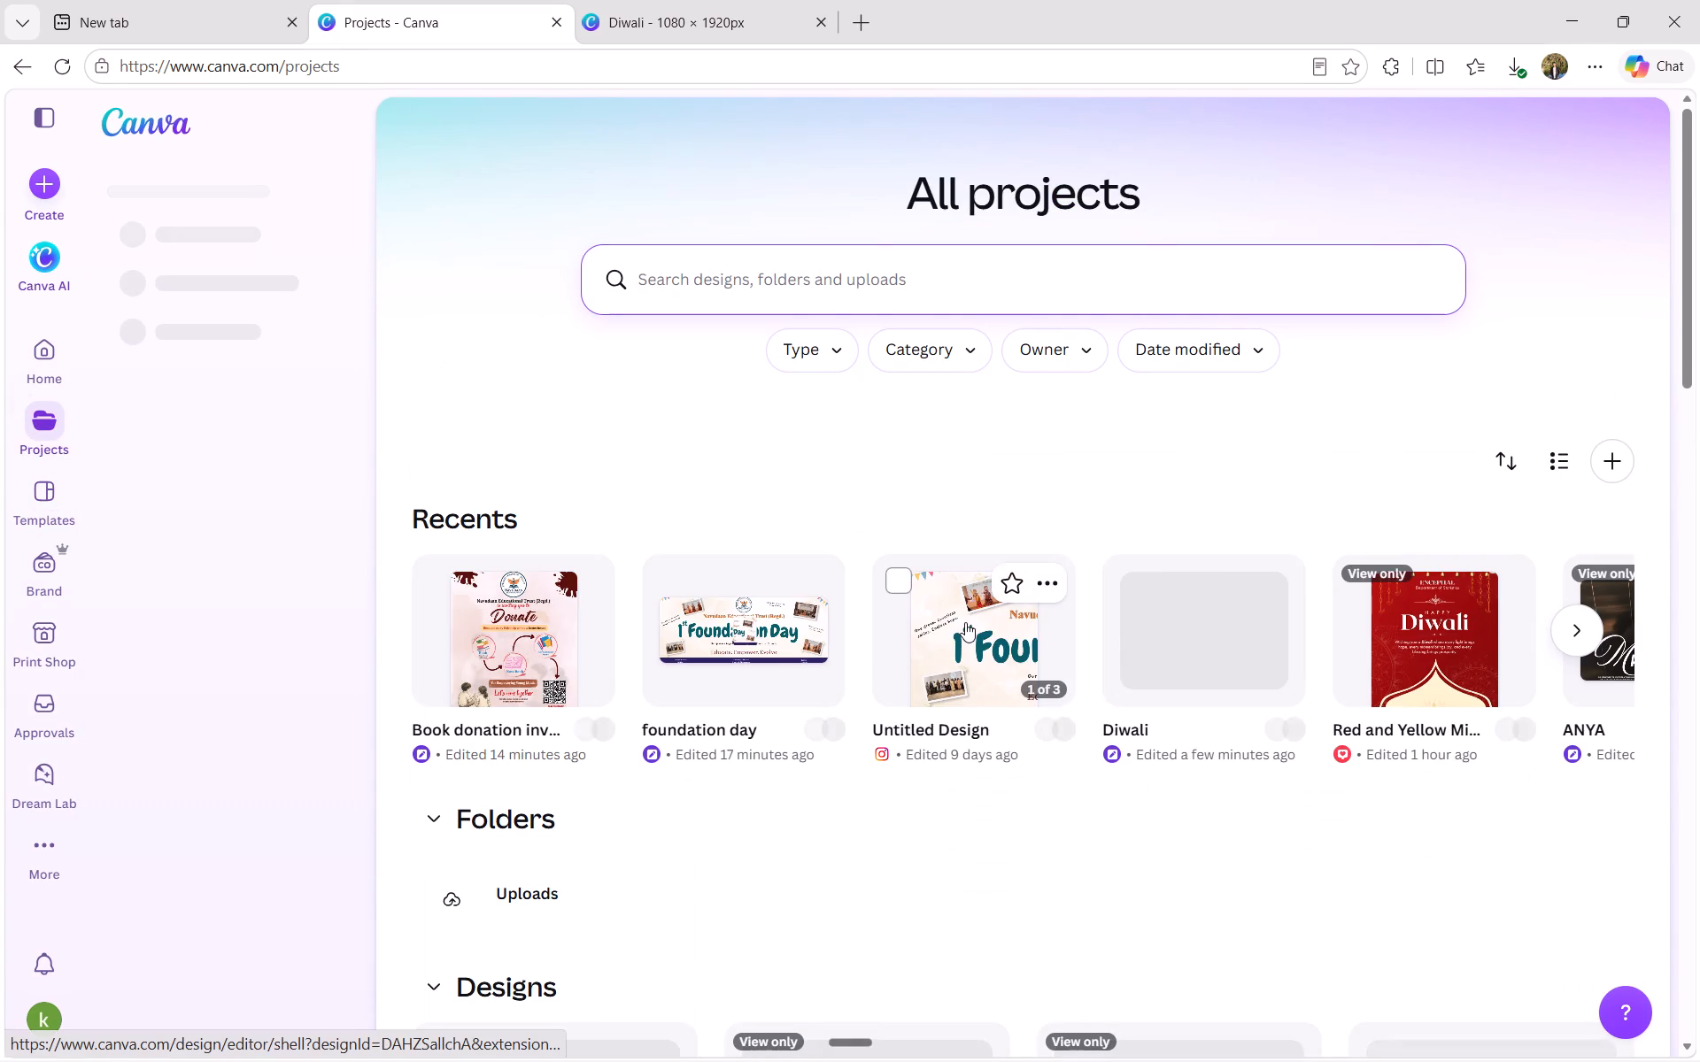
click(475, 634)
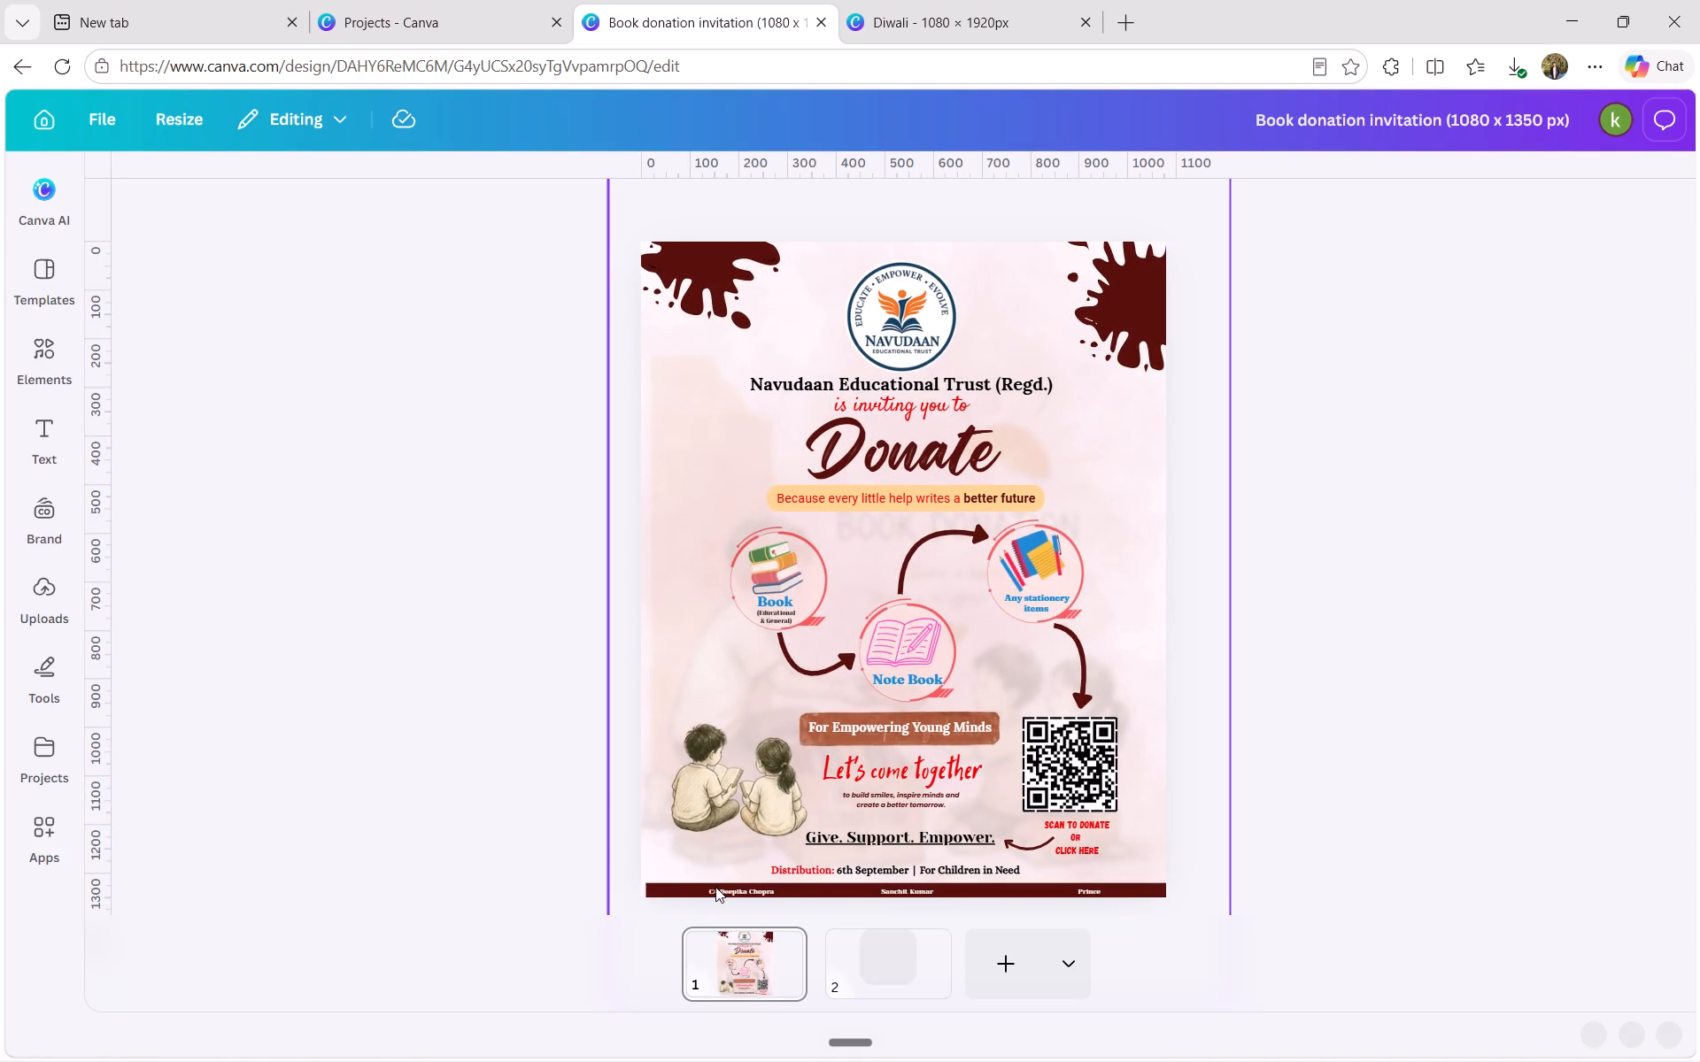
Shift the donation poster's grouped content upward and move its maroon footer band and faded background picture aside to isolate the white footer names.
click(717, 887)
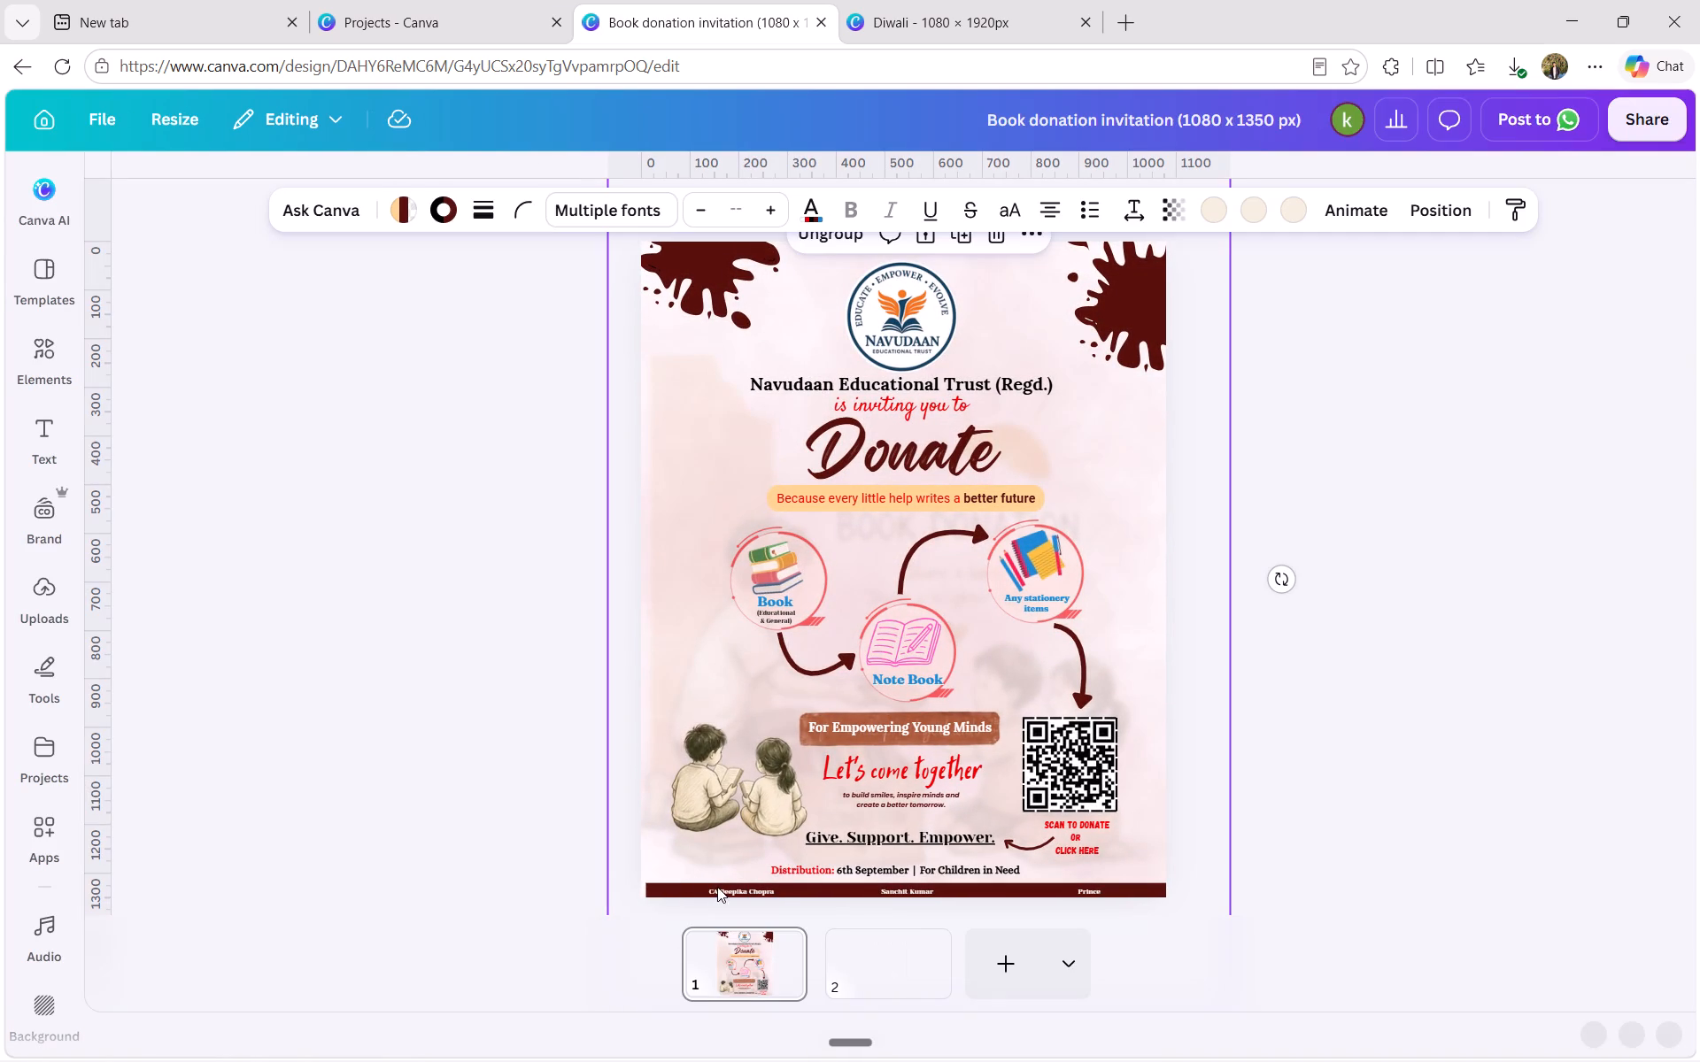
drag(745, 765, 746, 668)
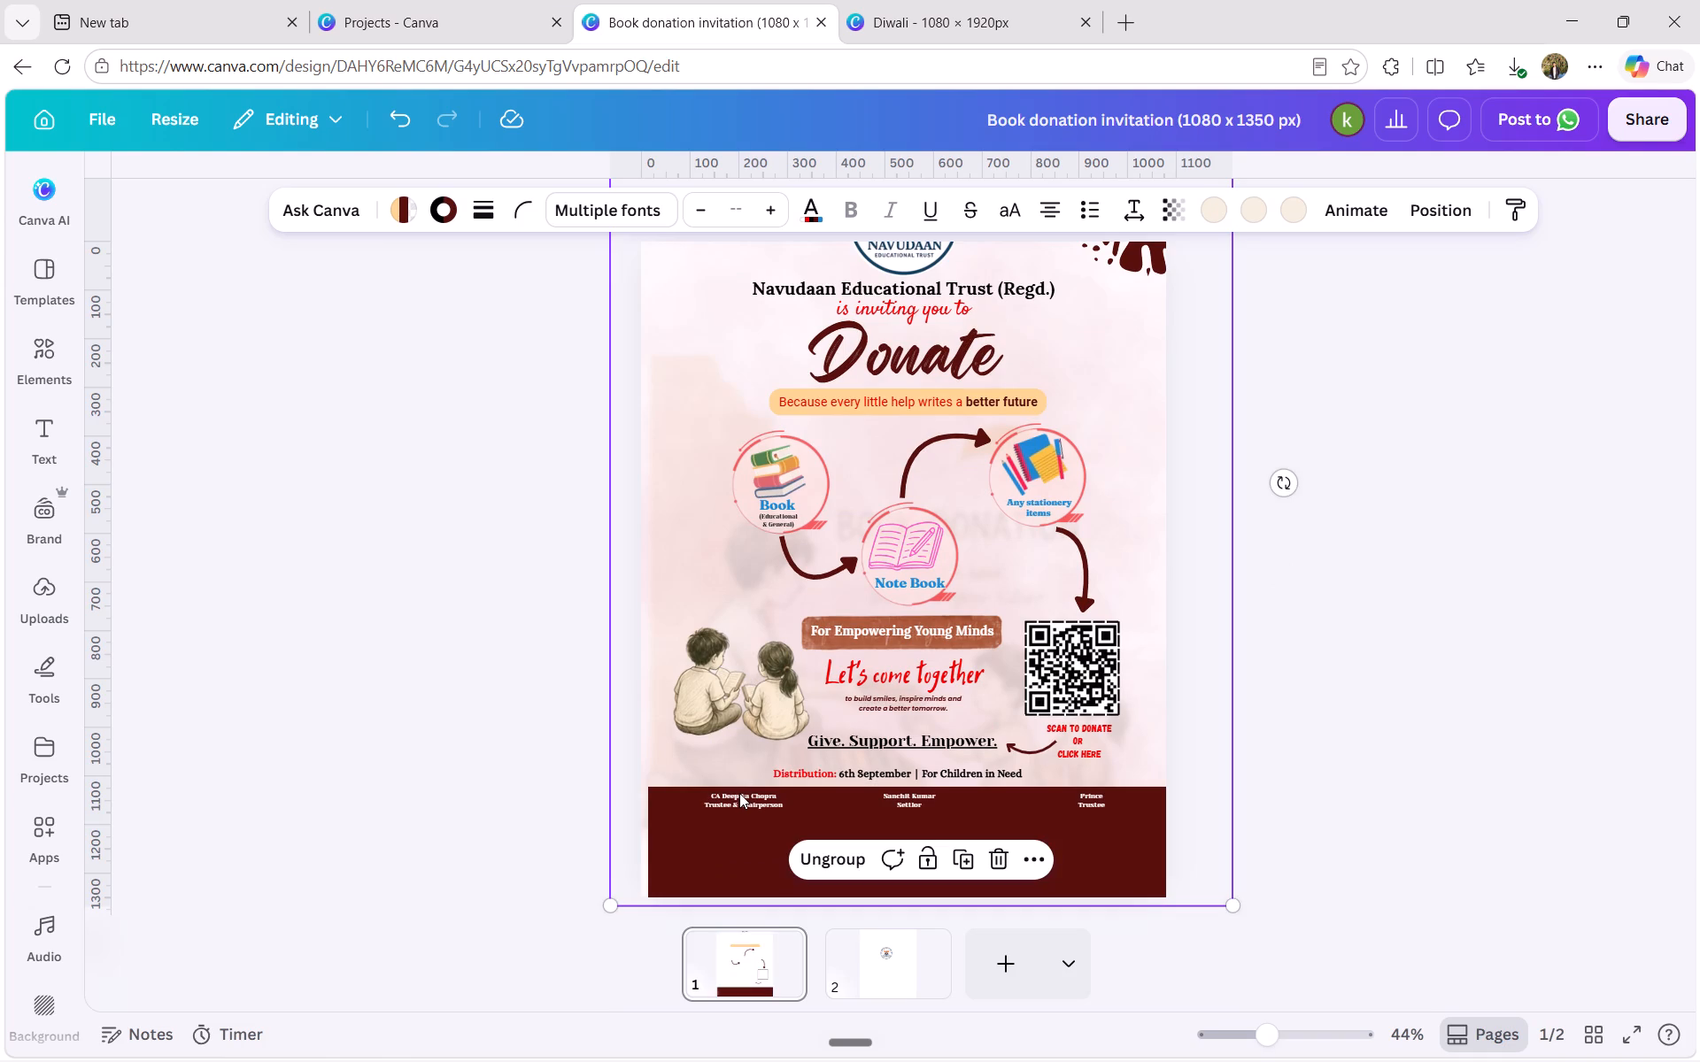
click(739, 794)
click(822, 792)
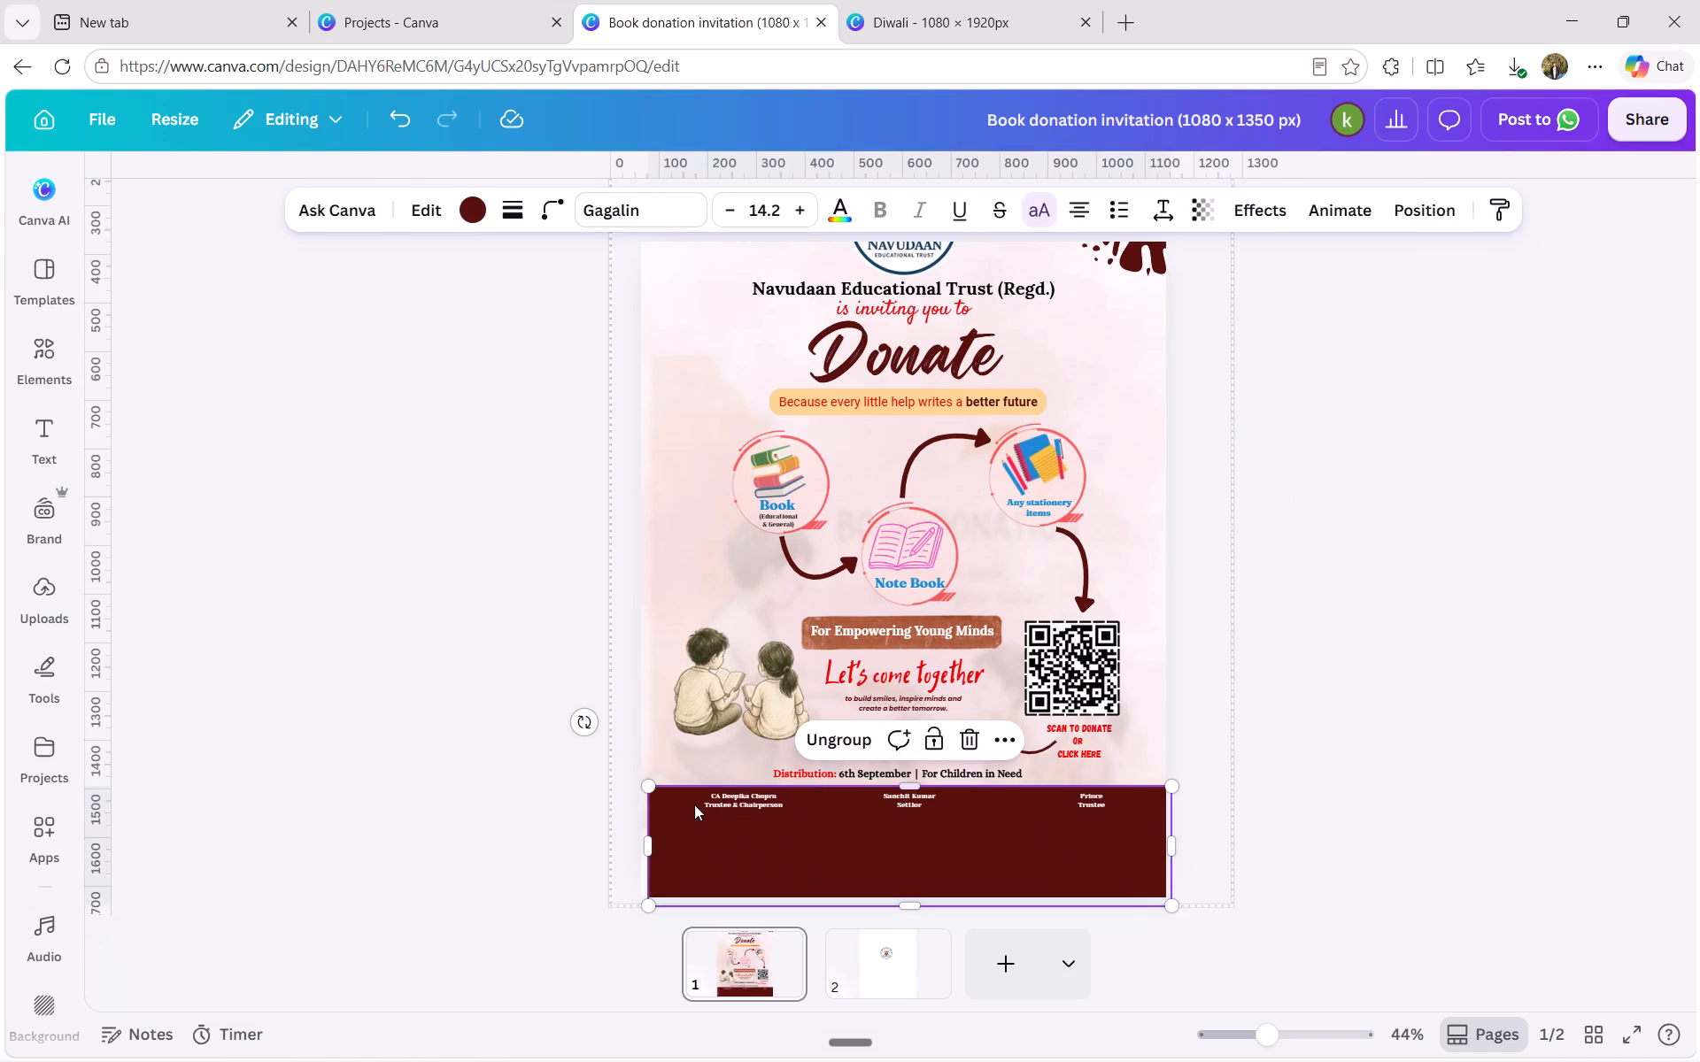
drag(684, 797, 1210, 809)
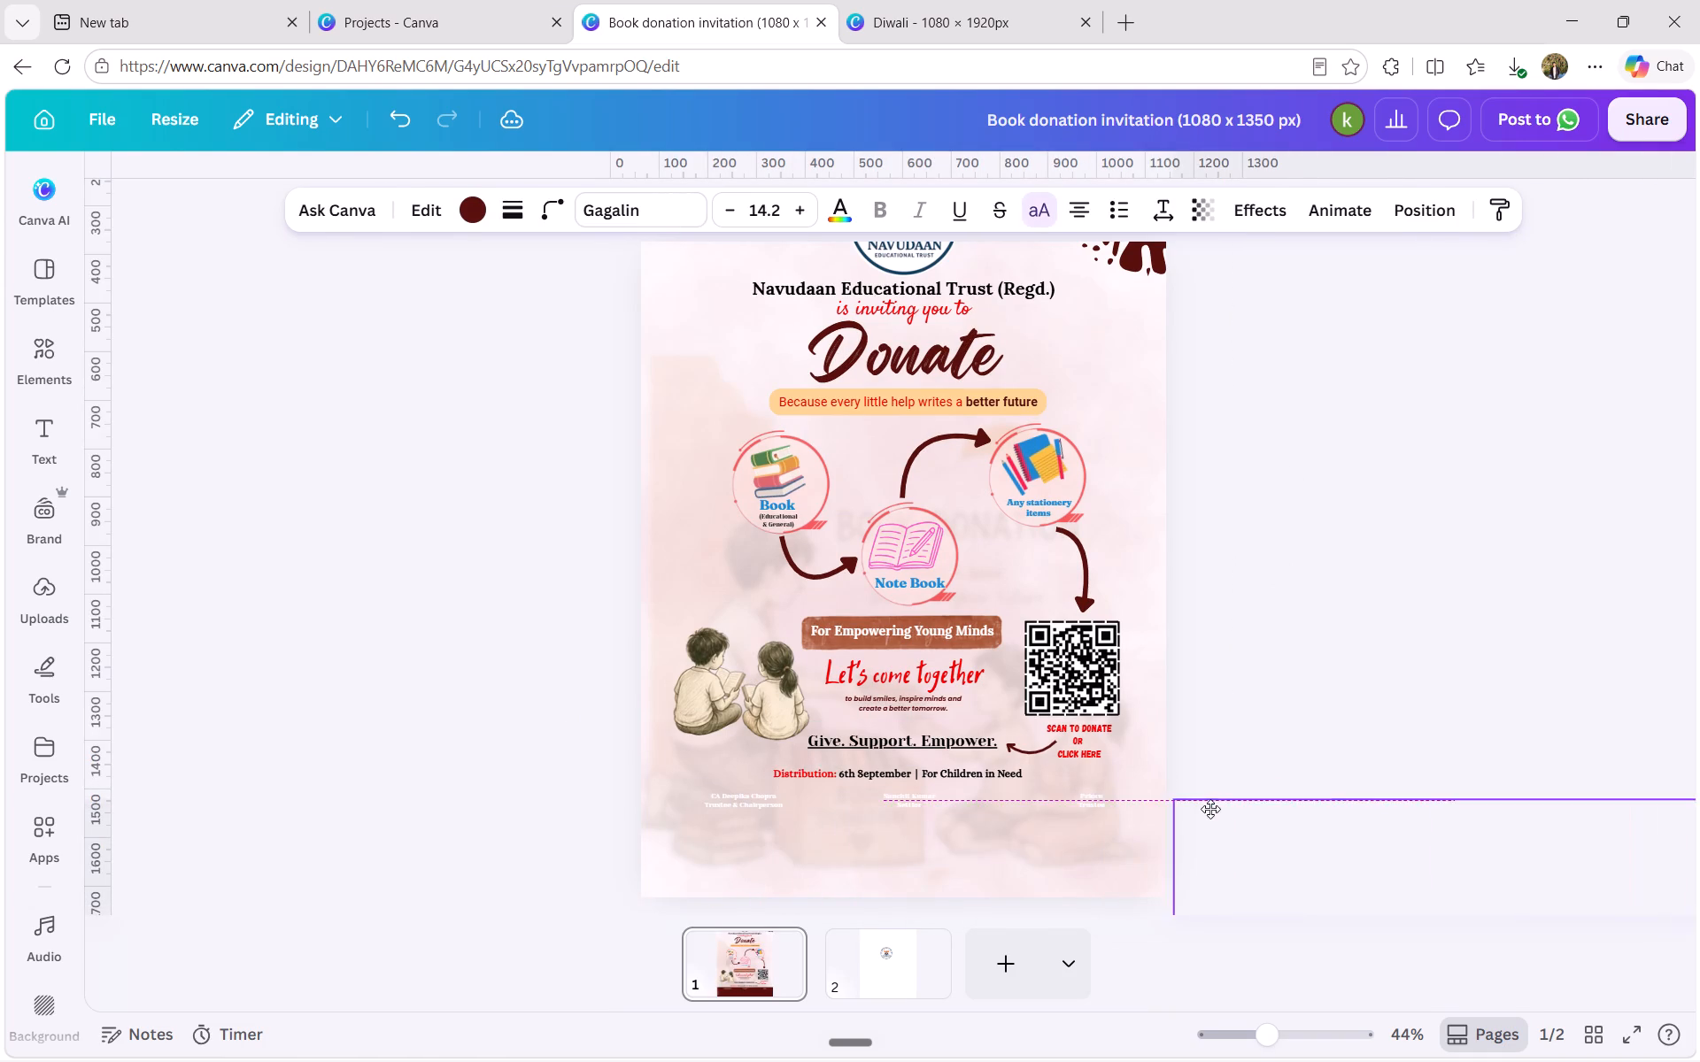
drag(1167, 704, 1152, 528)
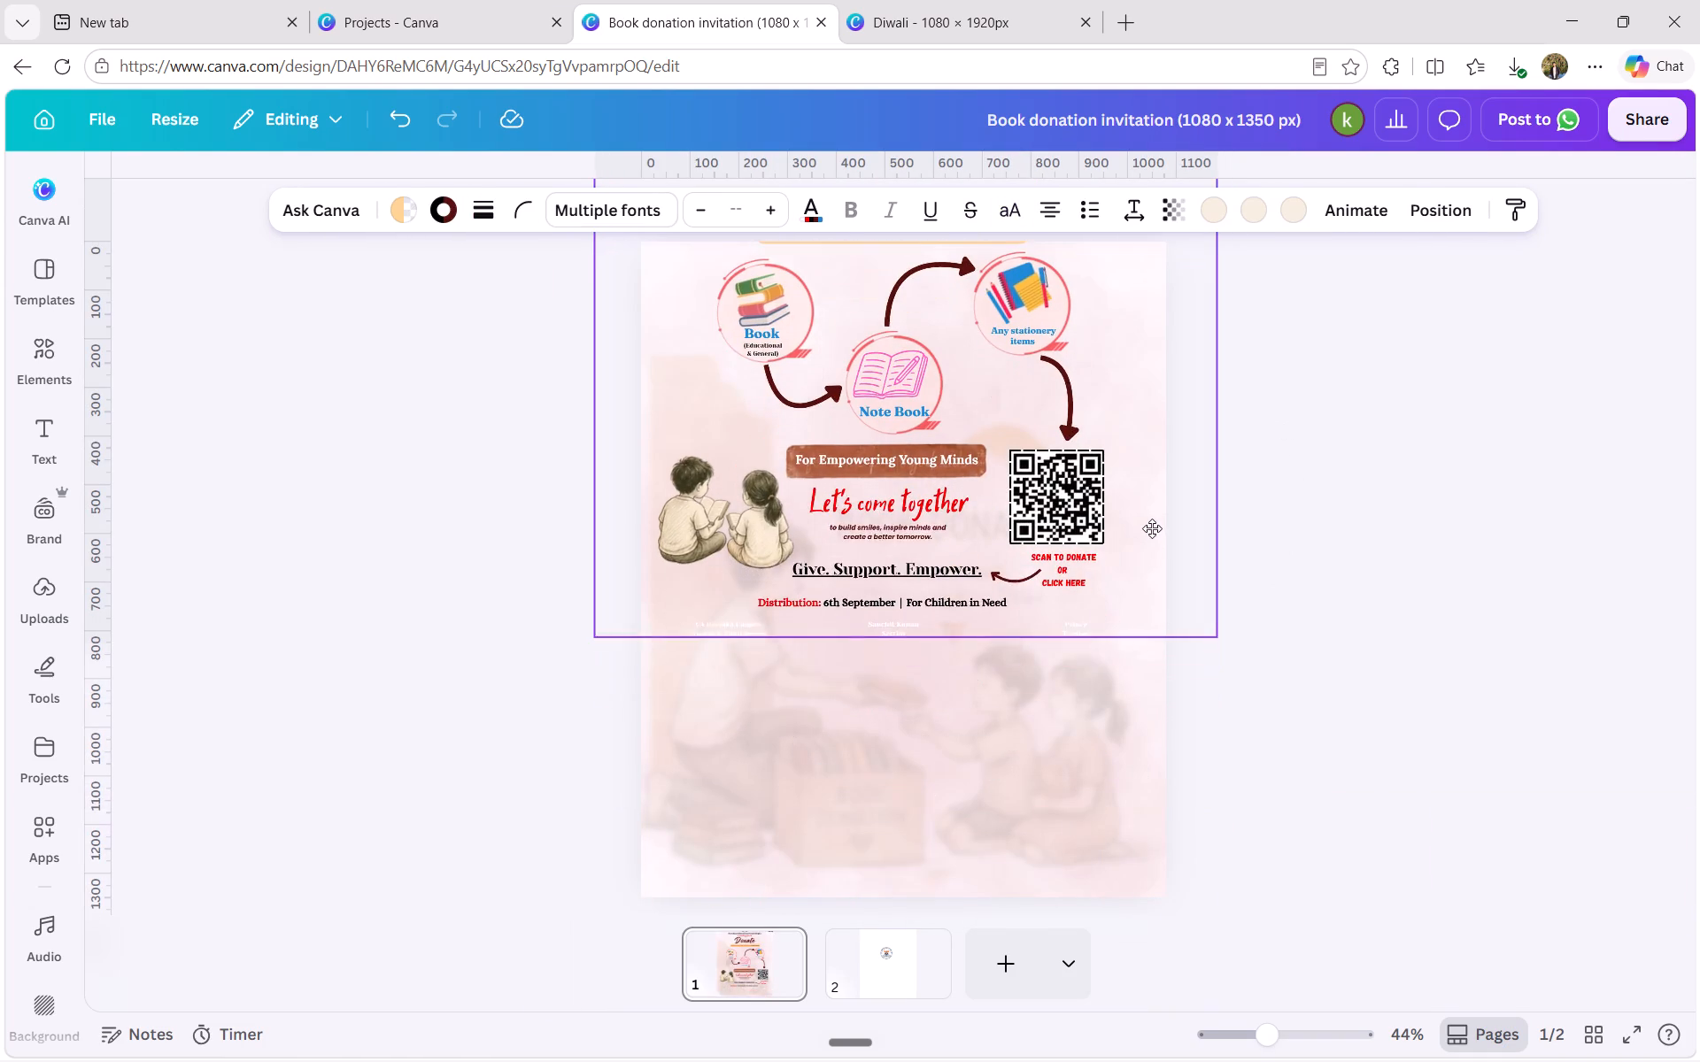
drag(1152, 528, 1154, 563)
click(812, 717)
click(449, 671)
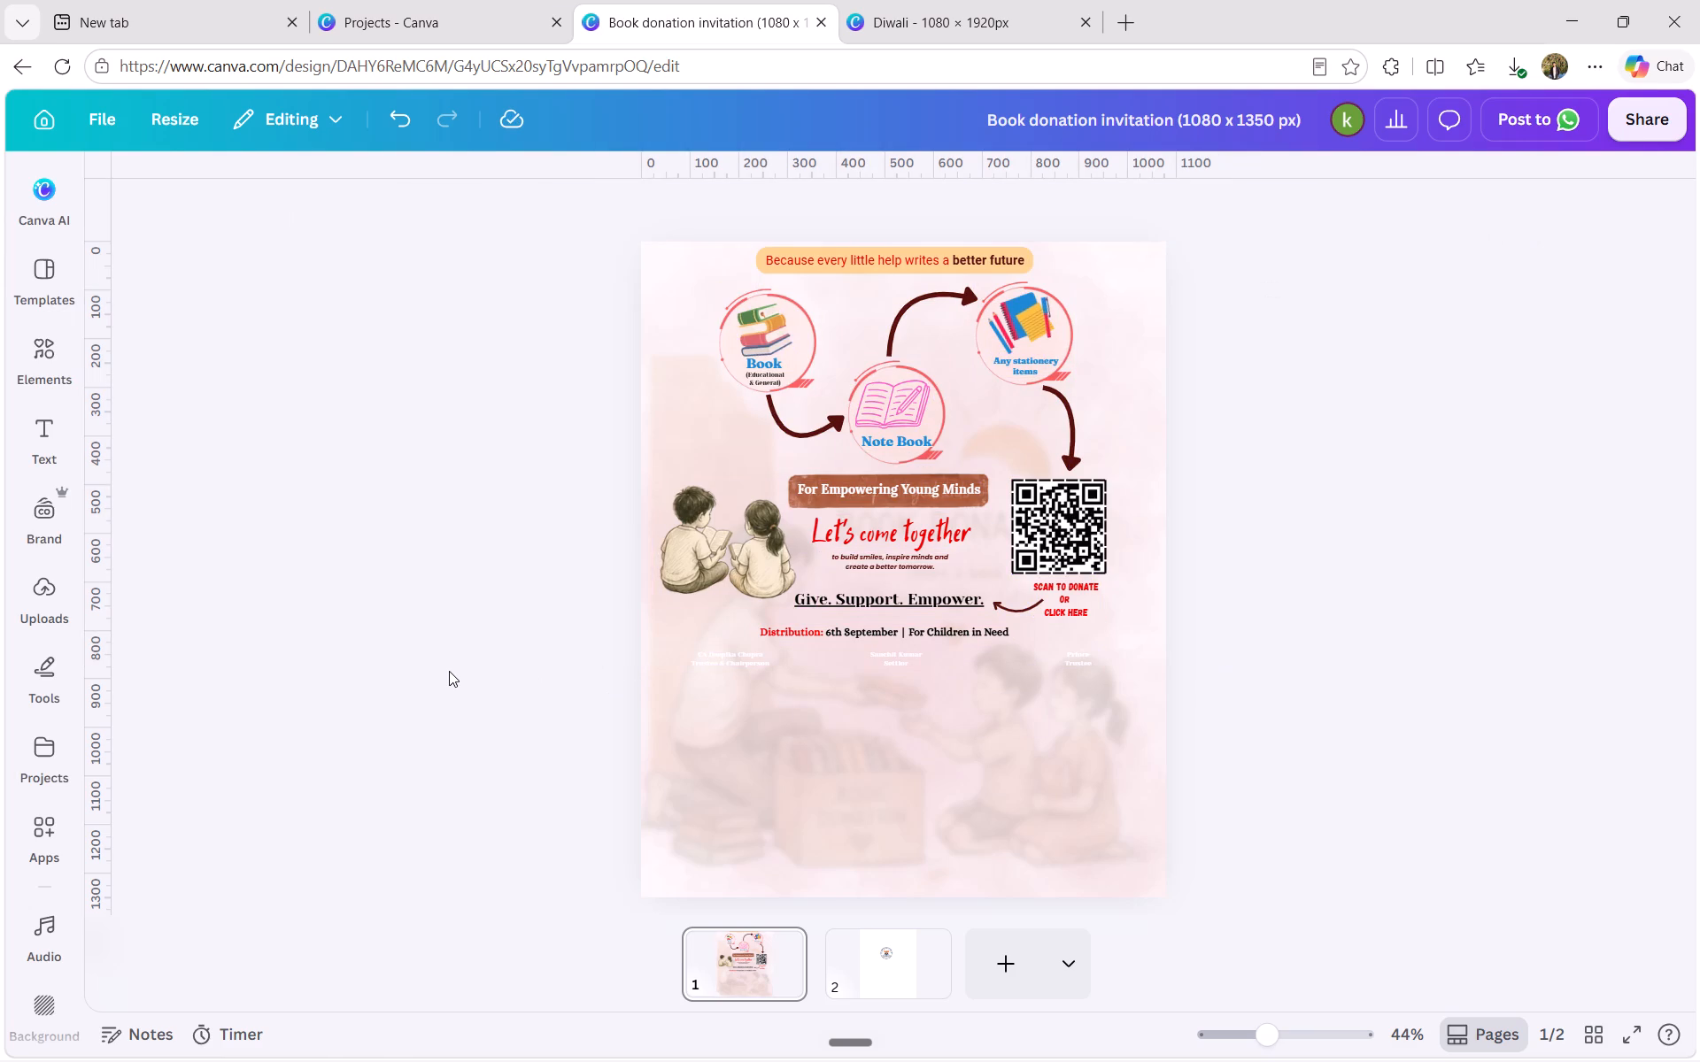
drag(662, 655, 826, 666)
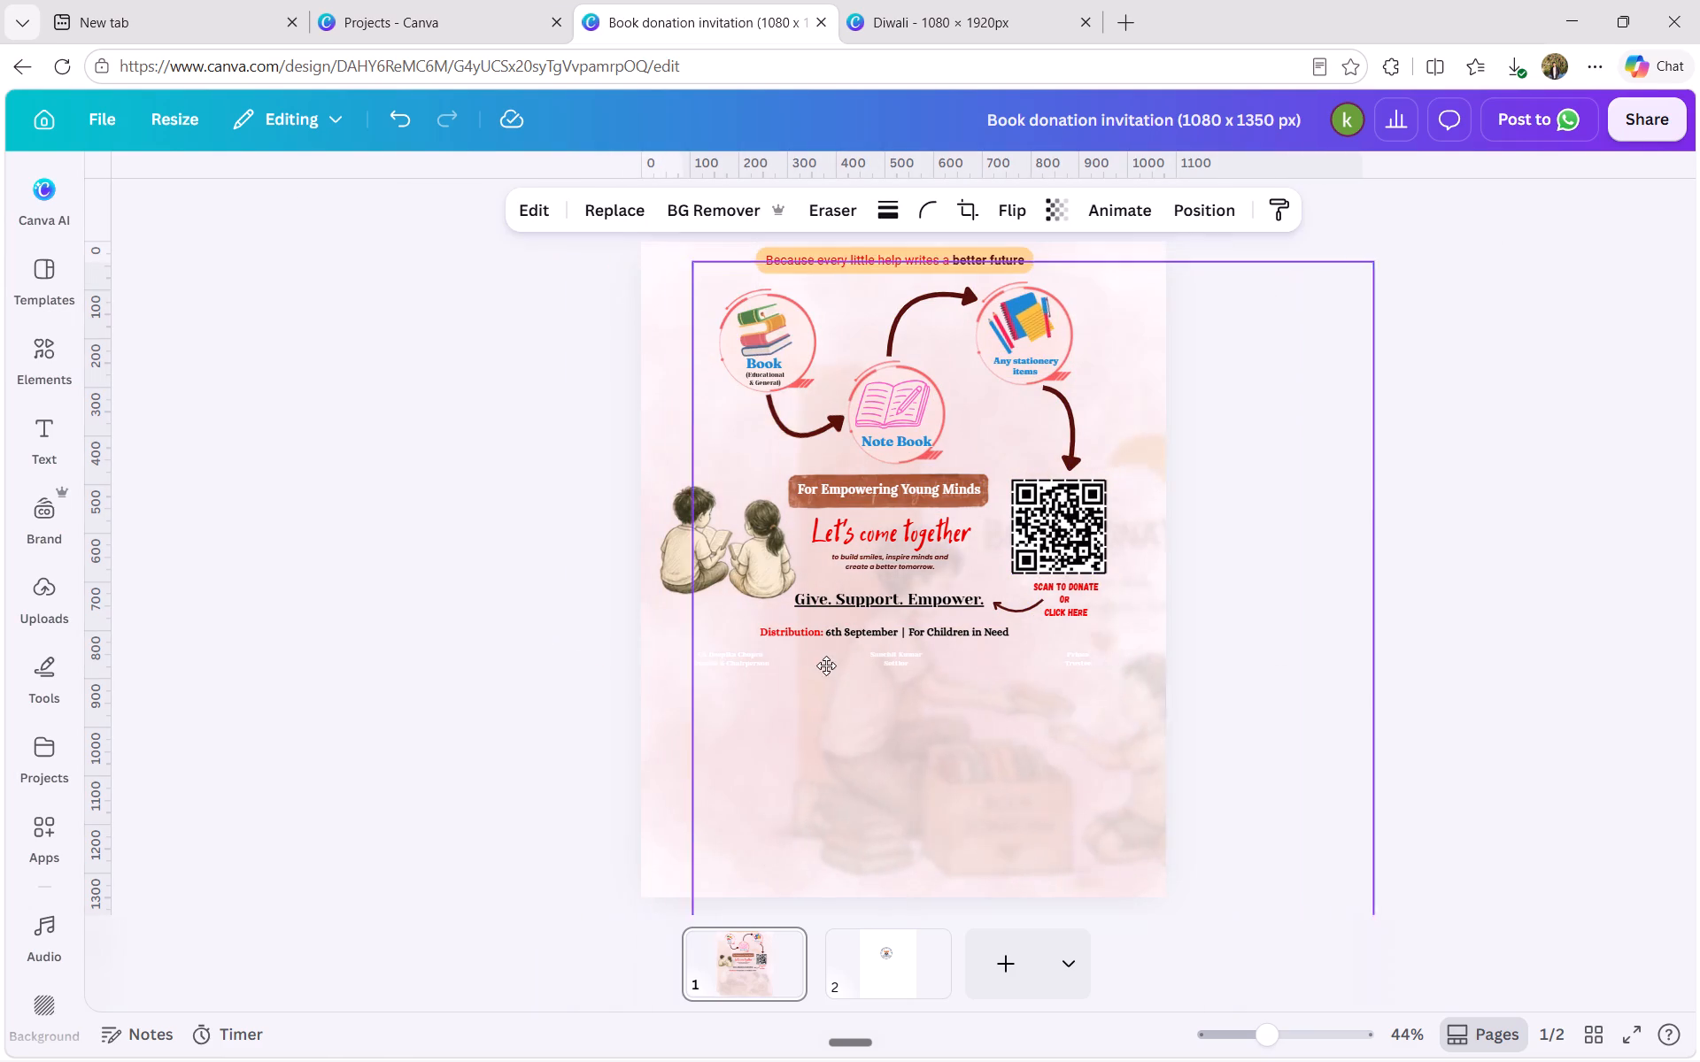
drag(826, 666, 1276, 383)
Group the three white footer texts with the trust officials' names and roles, and copy the group into the Diwali poster.
drag(660, 651, 1092, 686)
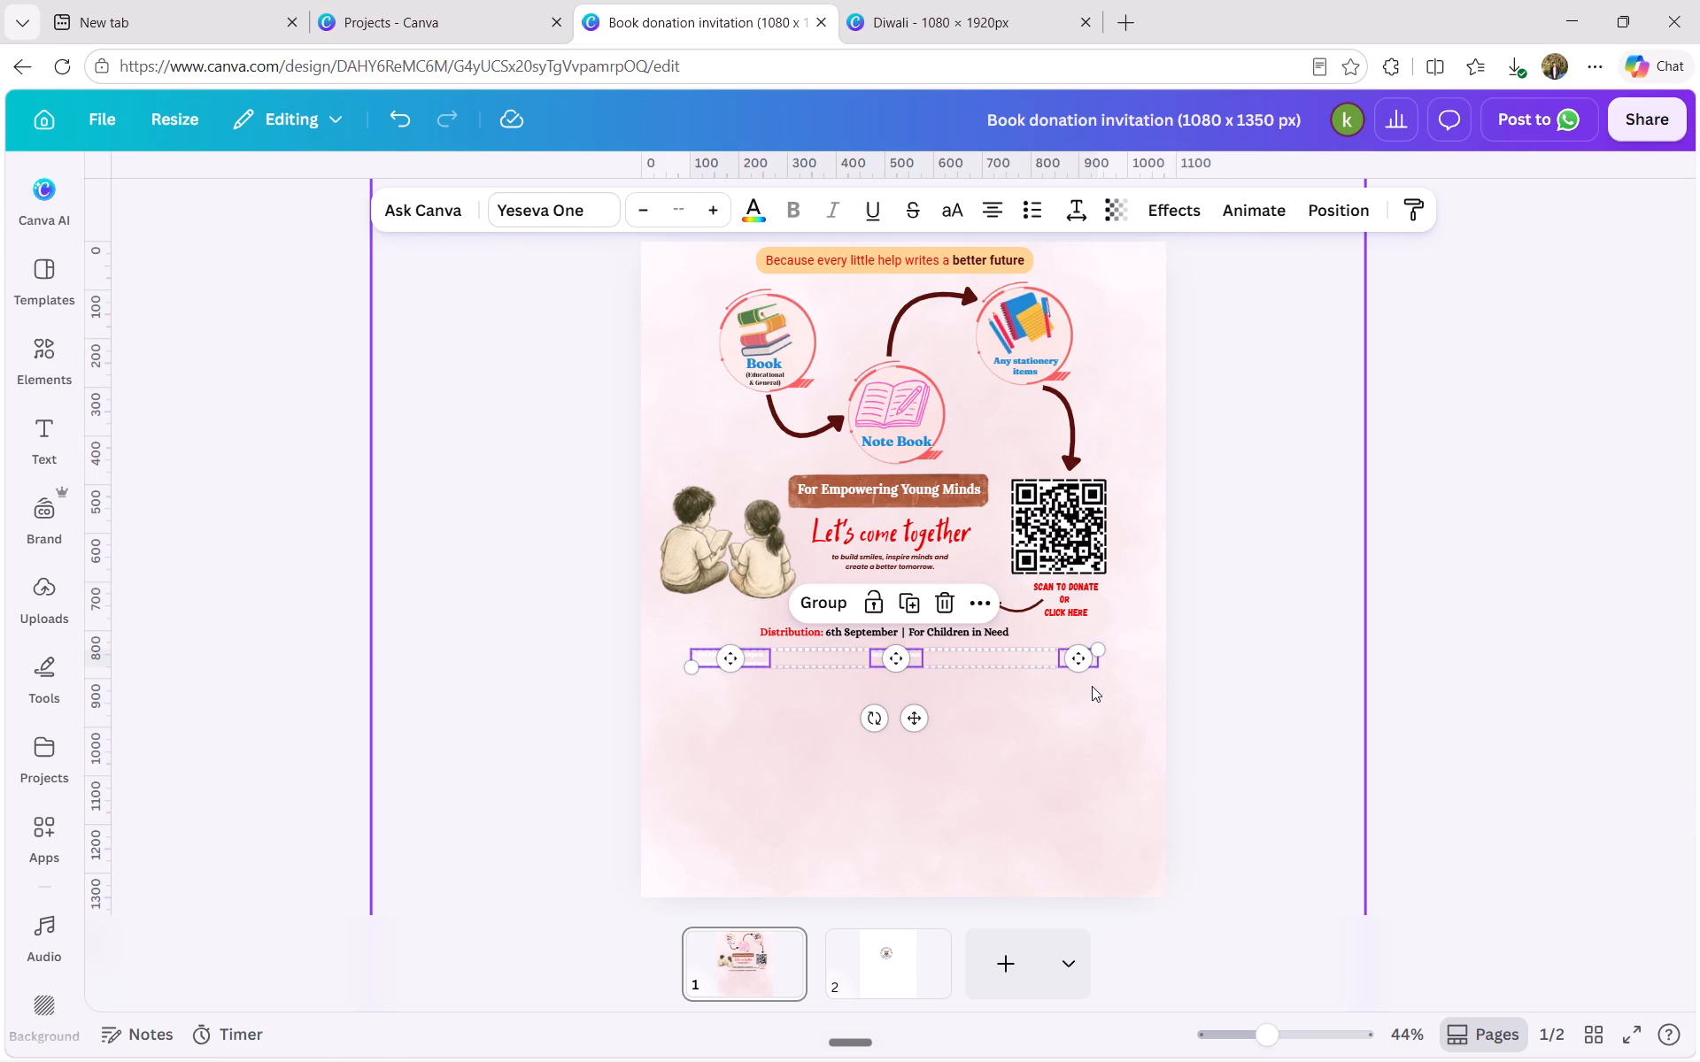
key(ctrl+g)
key(ctrl+c)
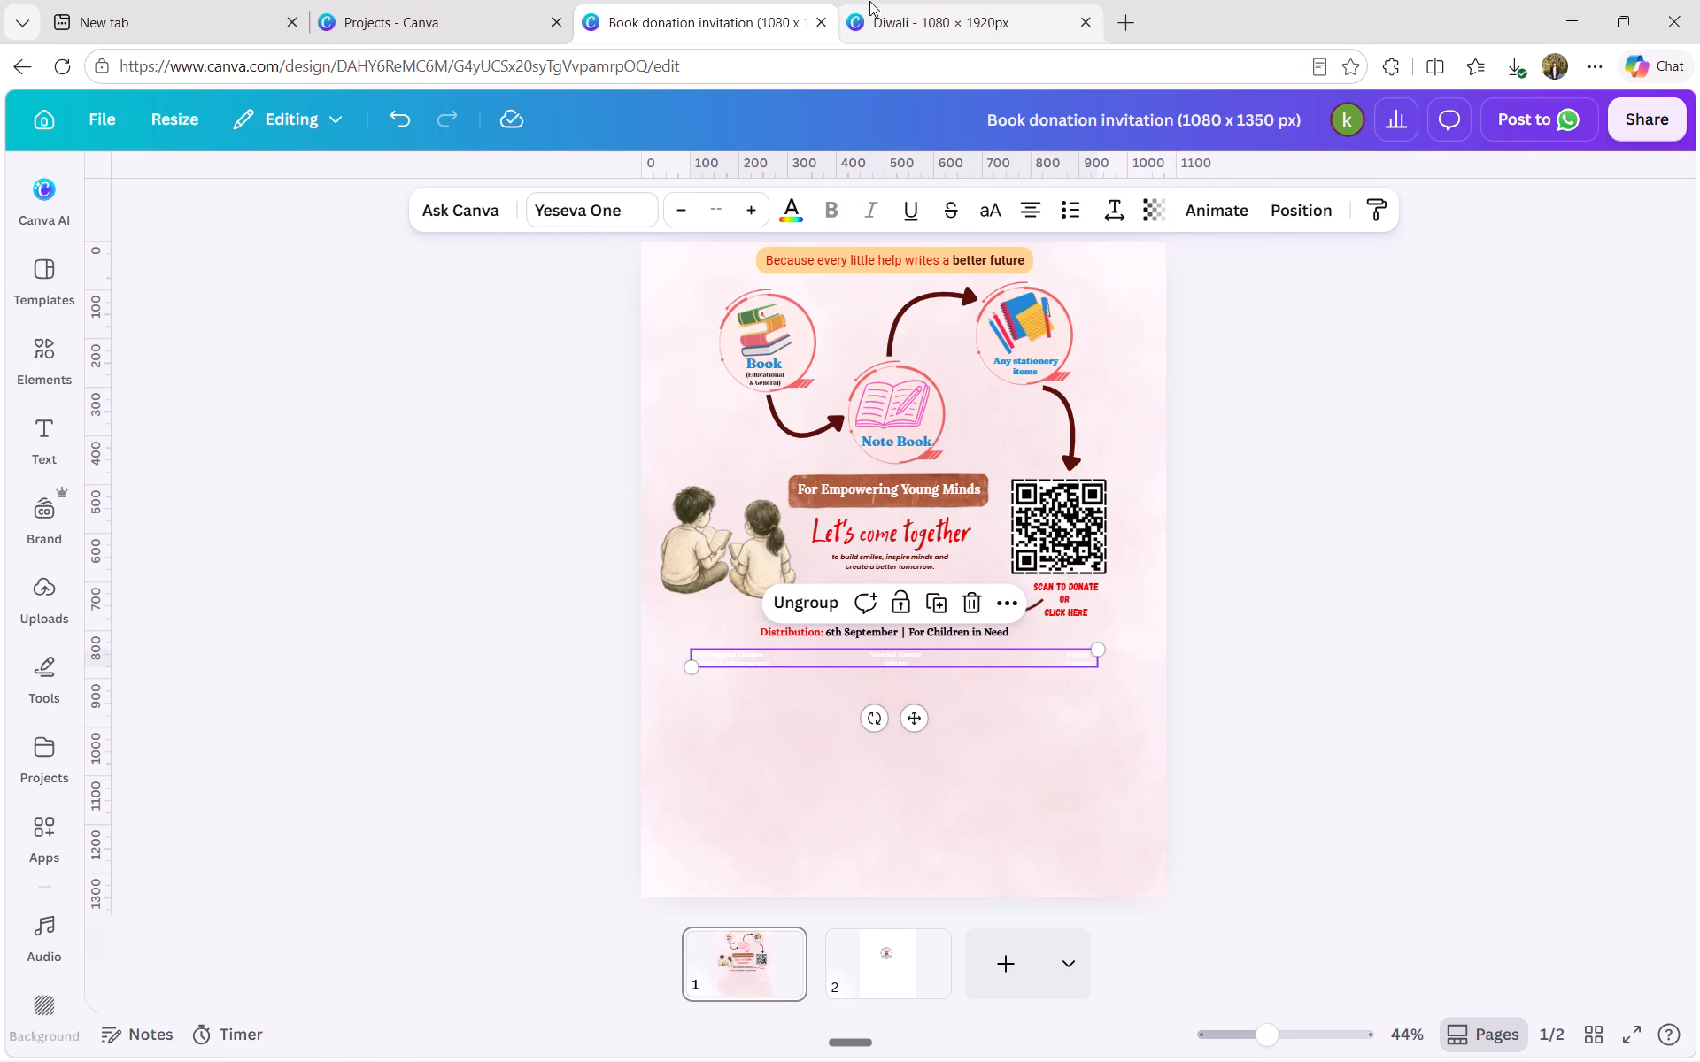
click(914, 1)
click(823, 834)
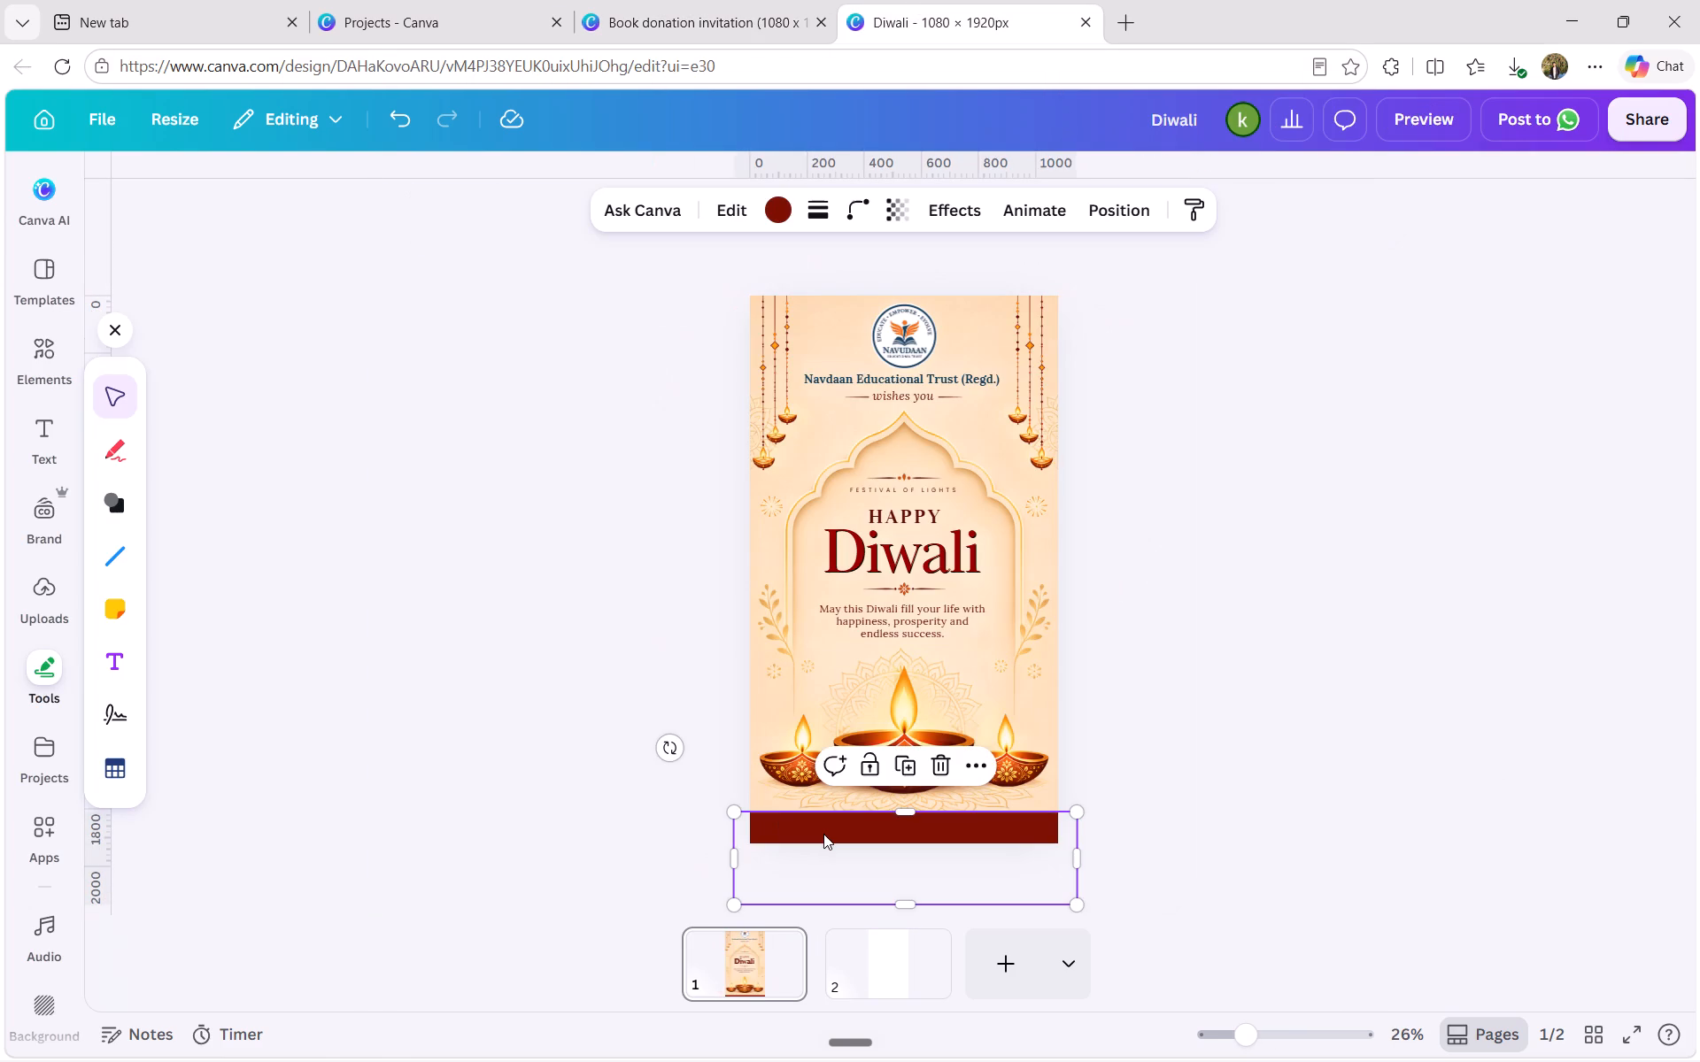
key(ctrl+v)
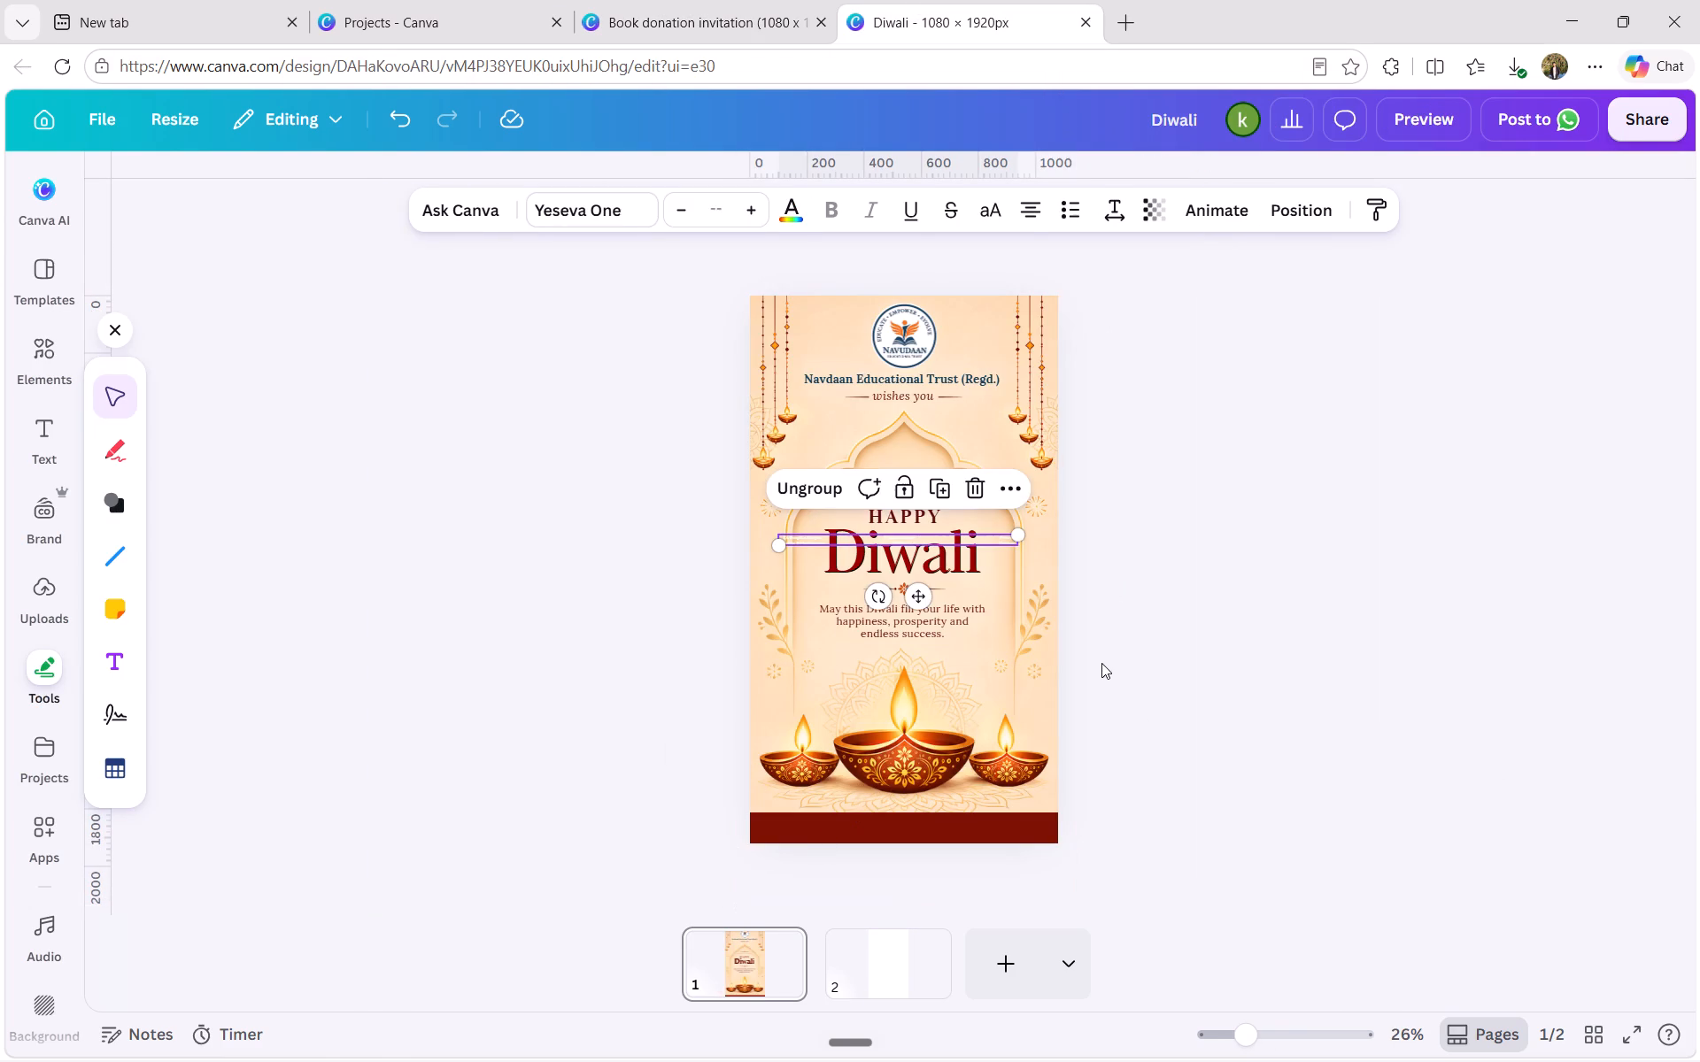
Place the pasted names group on the maroon bottom band and enlarge it to about 1,058 px wide, nearly the full page width.
ctrl+scroll(1101, 663, up, 4)
scroll(1000, 491, down, 1)
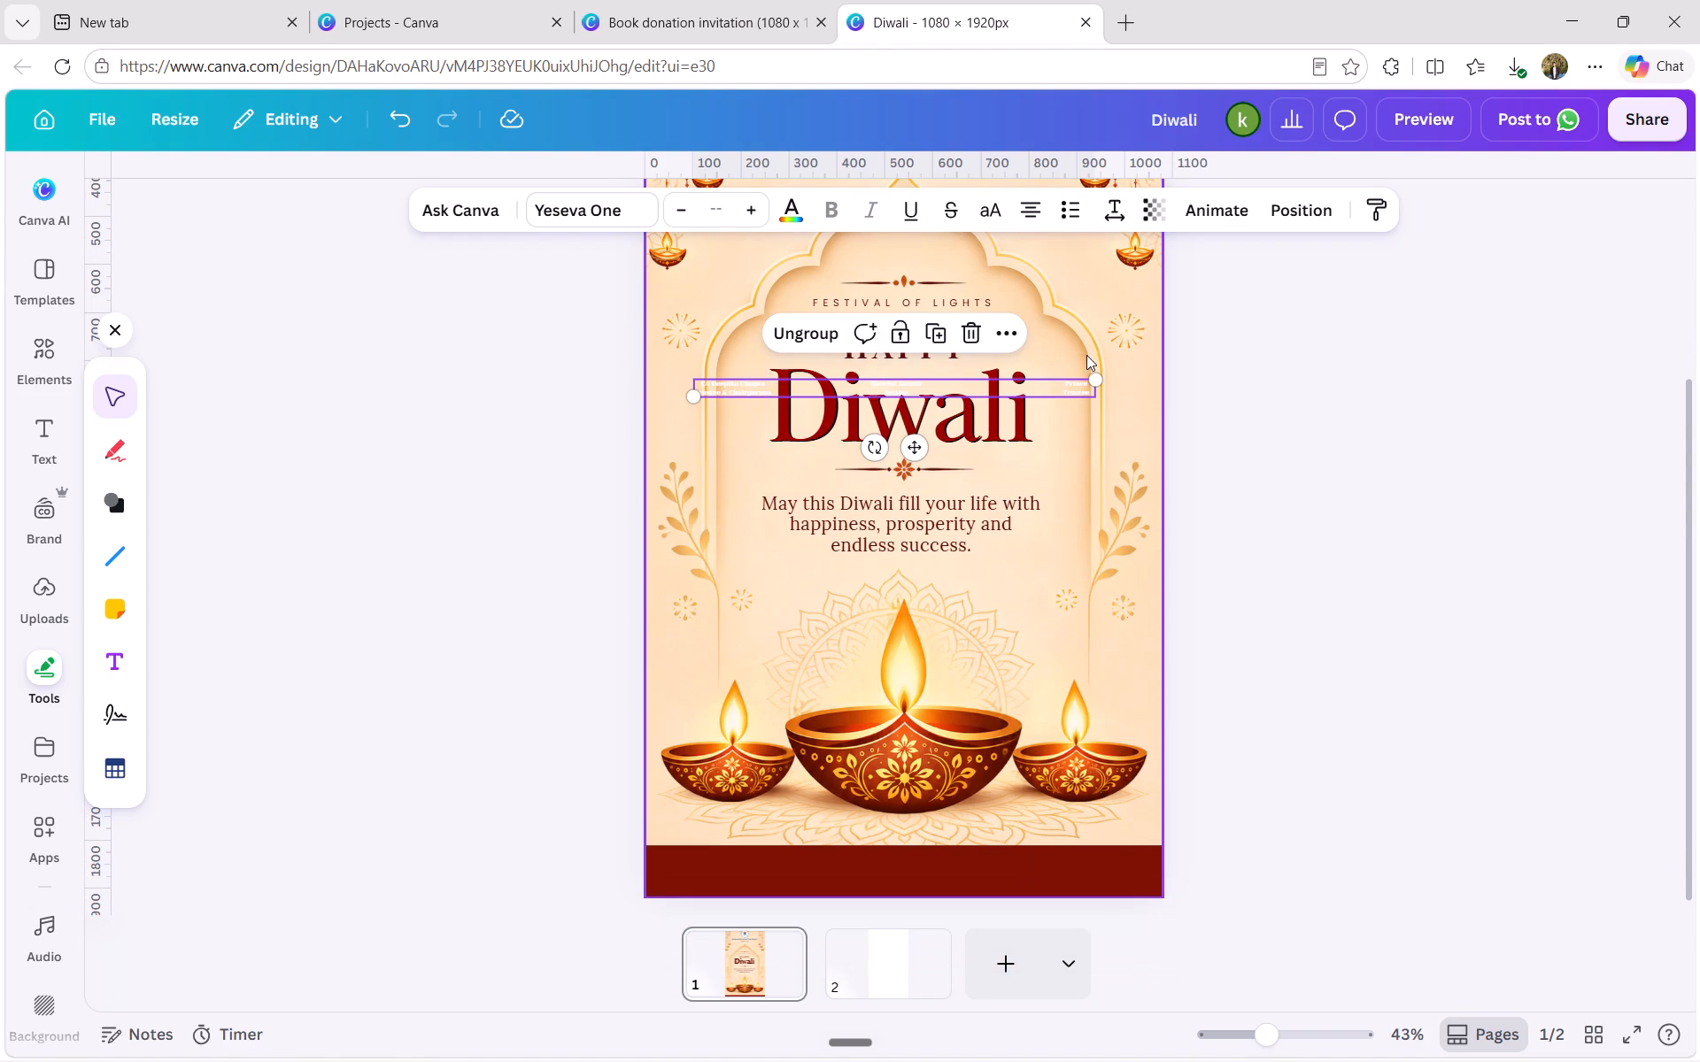
drag(1071, 384, 1079, 837)
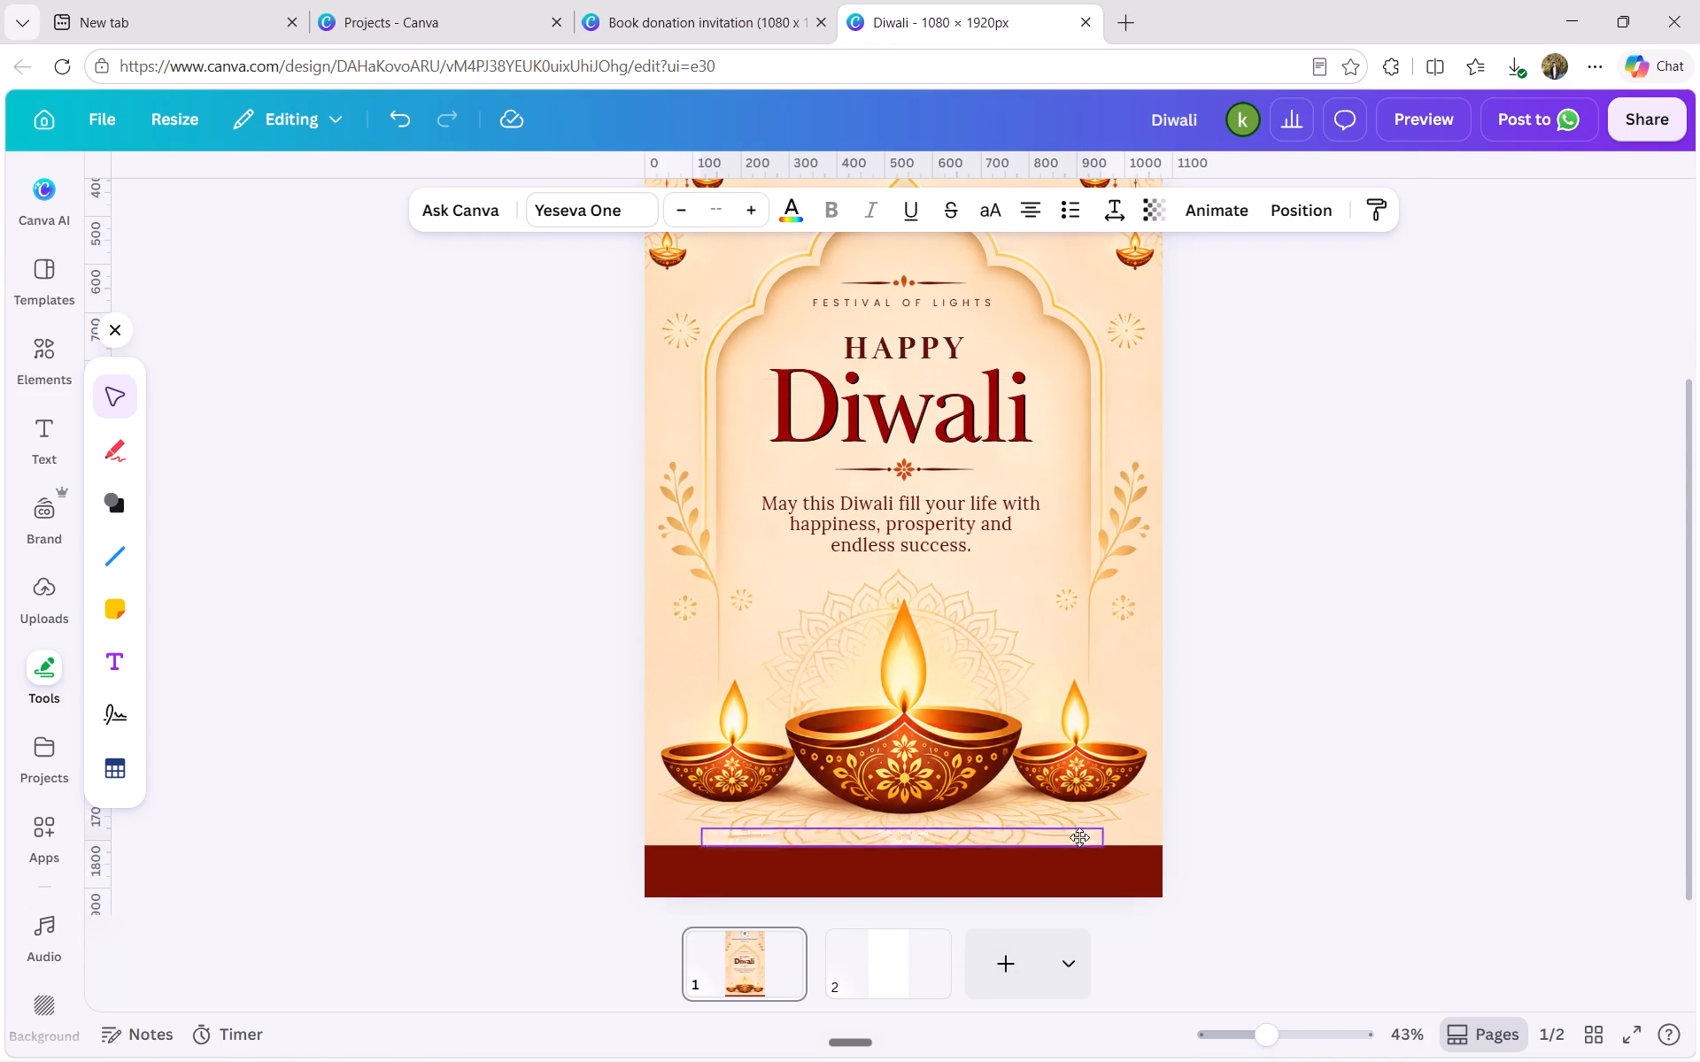
drag(1079, 837, 1074, 929)
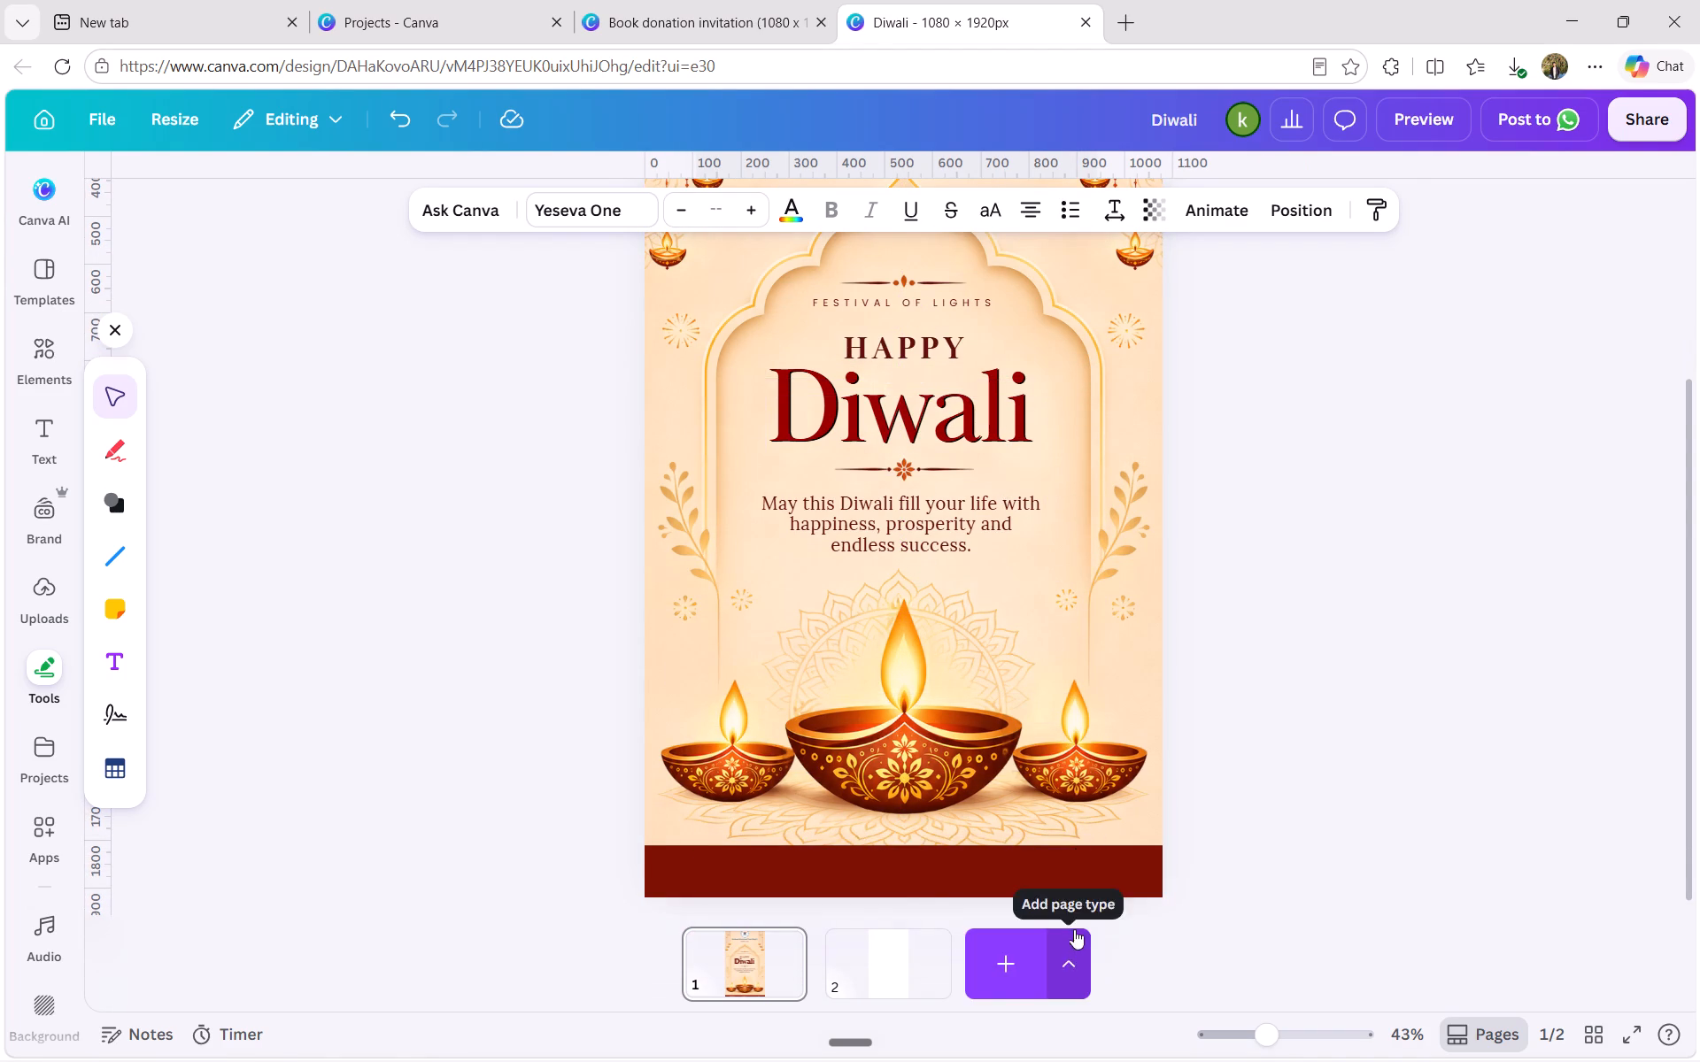
drag(1074, 929, 1072, 871)
drag(698, 882, 656, 891)
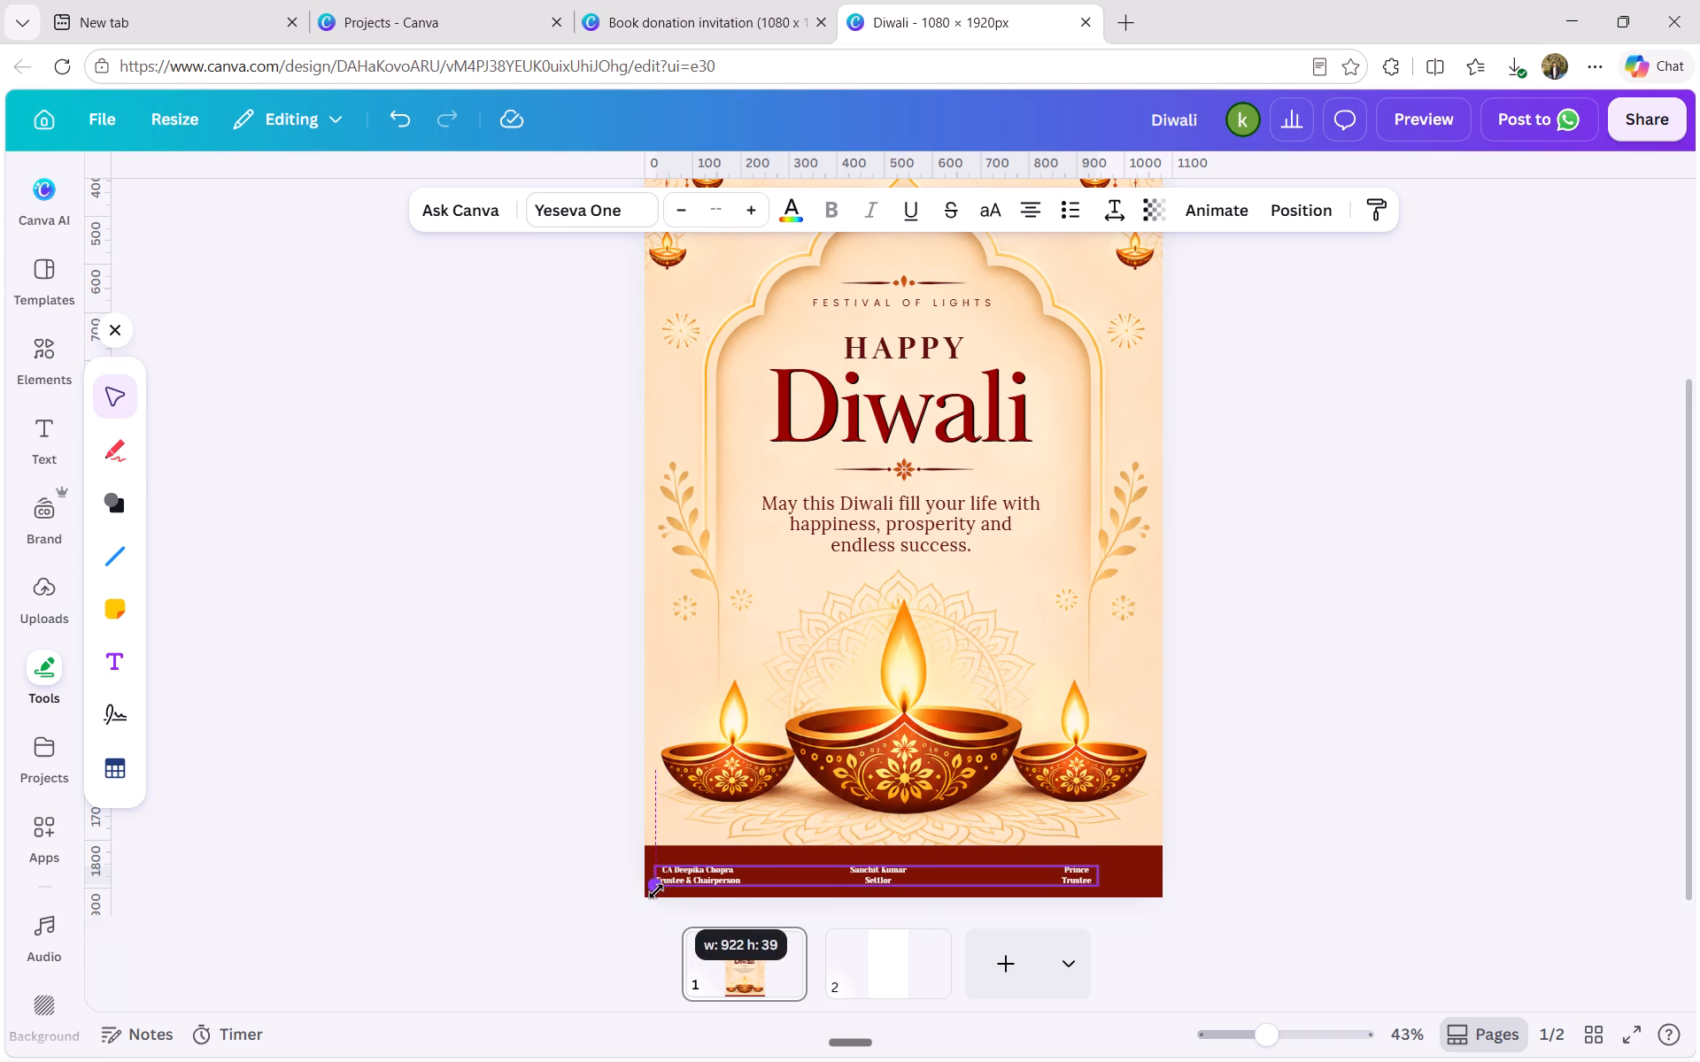
drag(656, 891, 658, 889)
drag(1093, 871, 1155, 847)
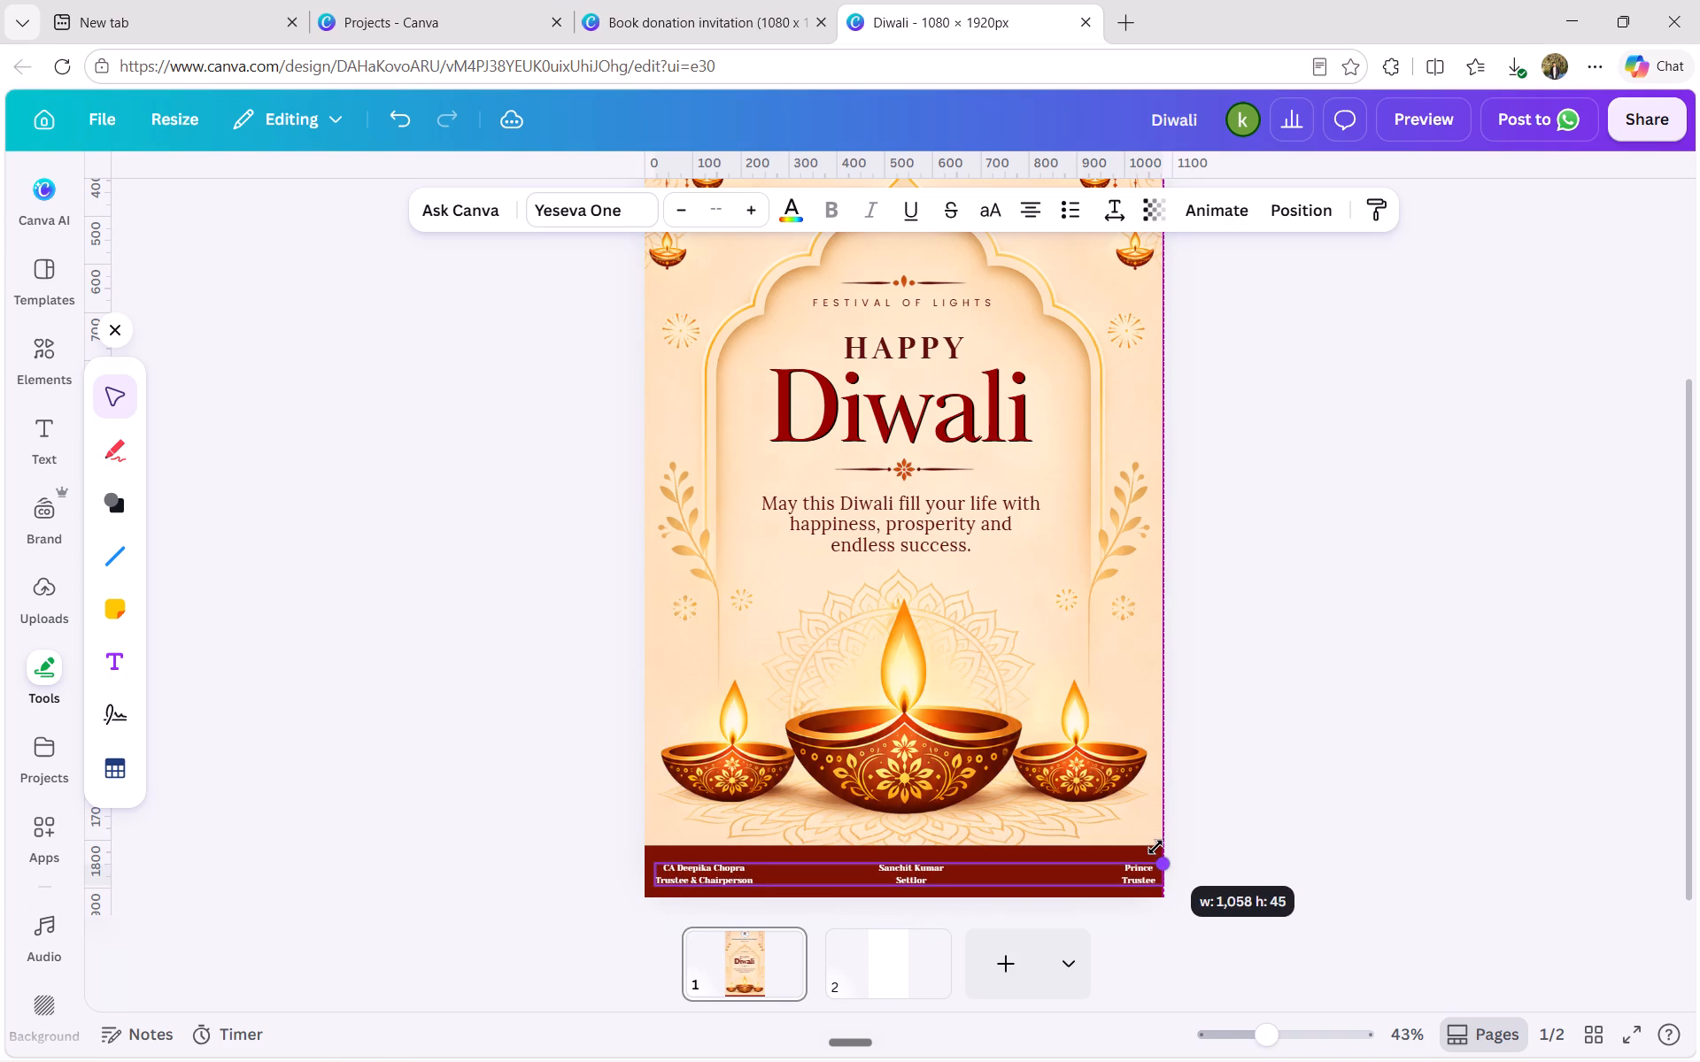
click(1369, 862)
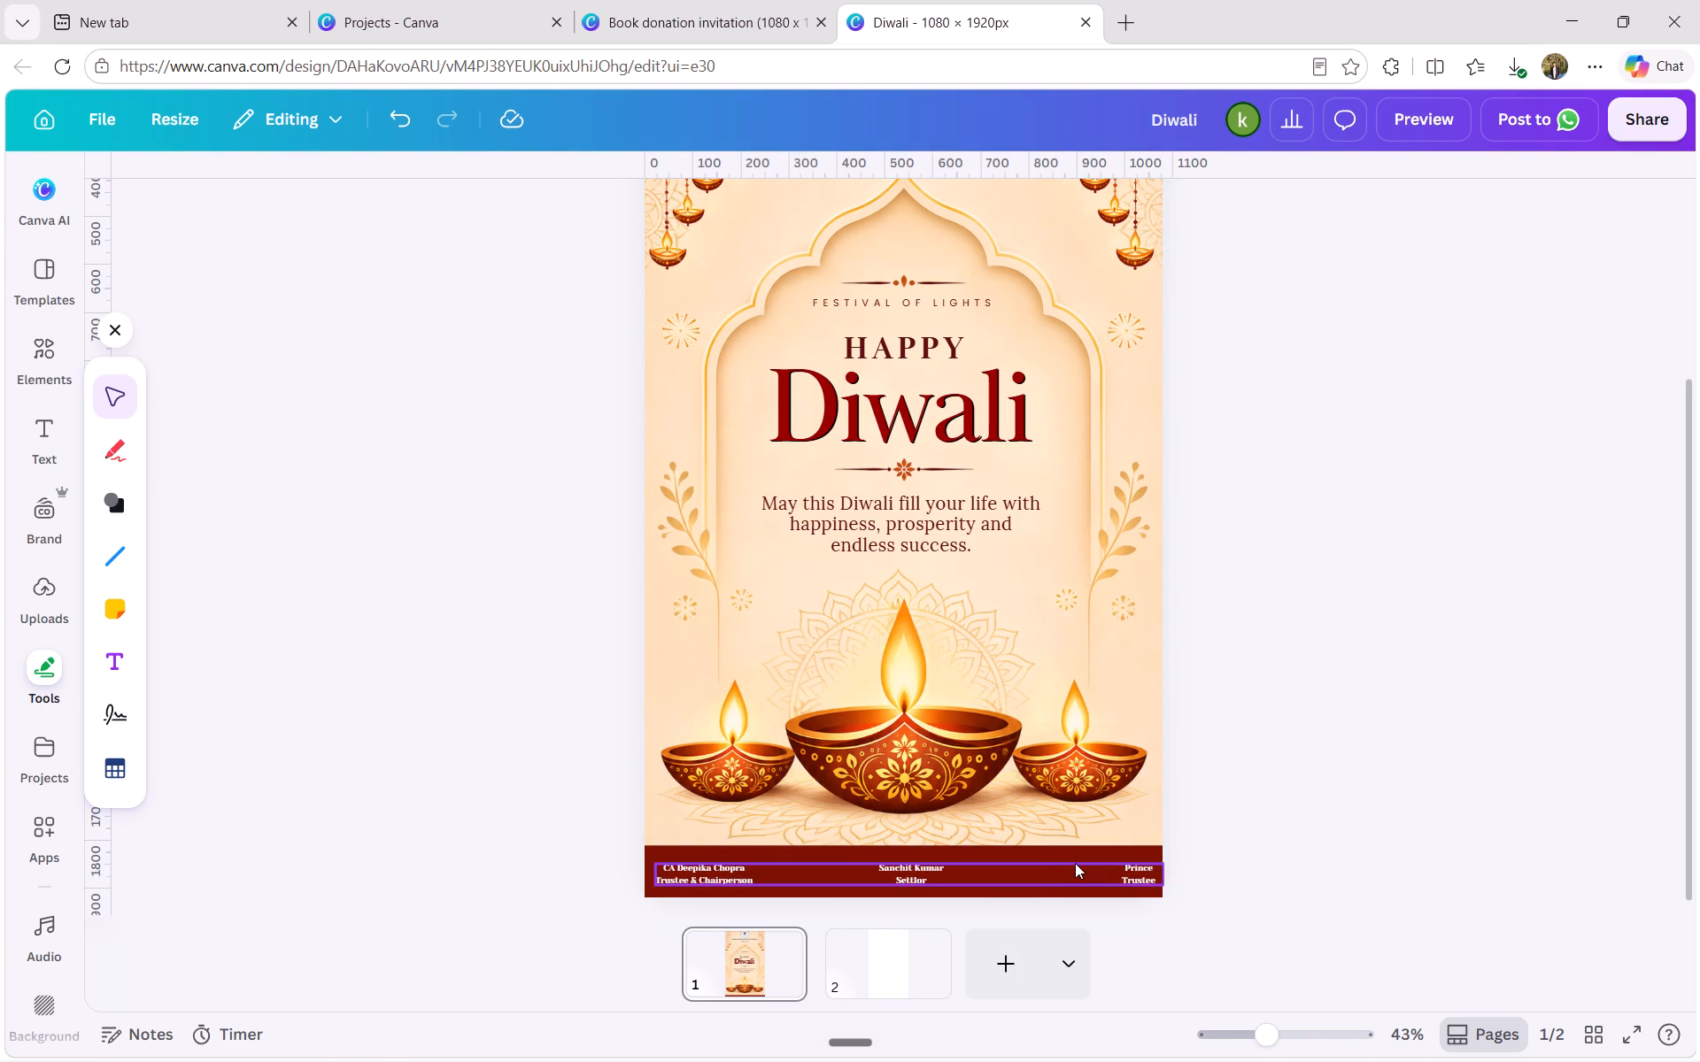
Lower the top edge of the maroon bottom band so it forms a slimmer strip behind the names.
click(1056, 853)
drag(908, 843, 908, 850)
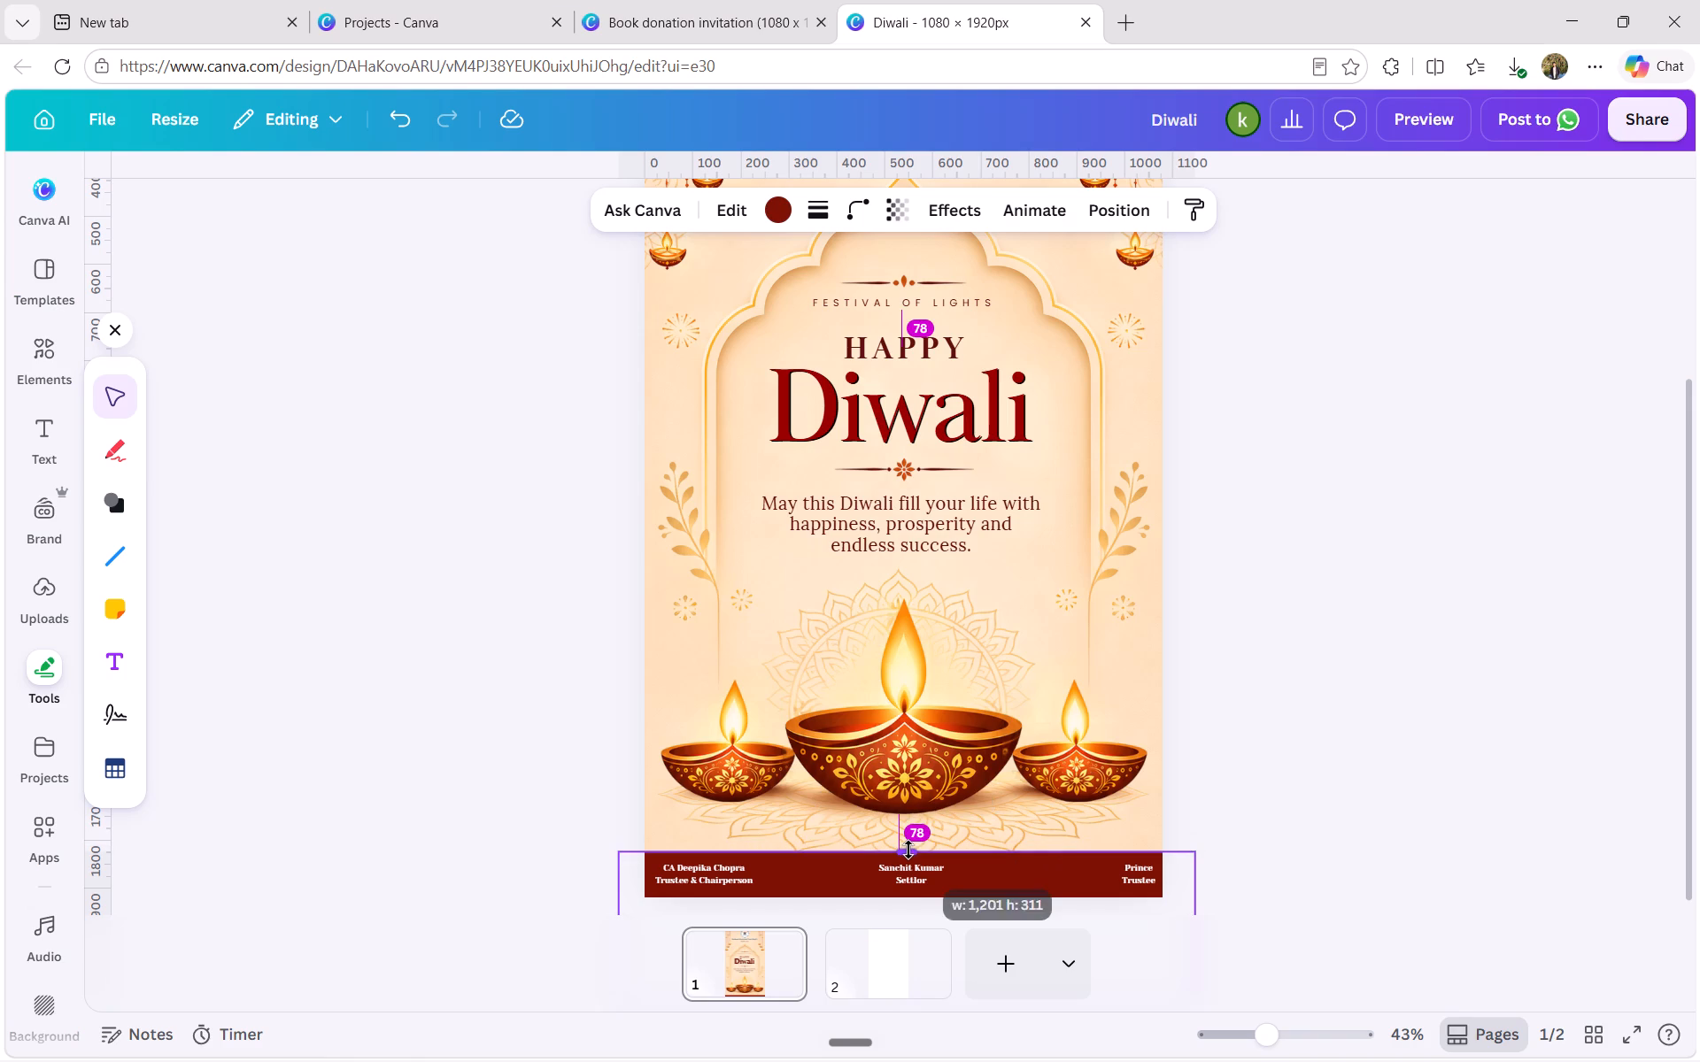
drag(908, 850, 908, 855)
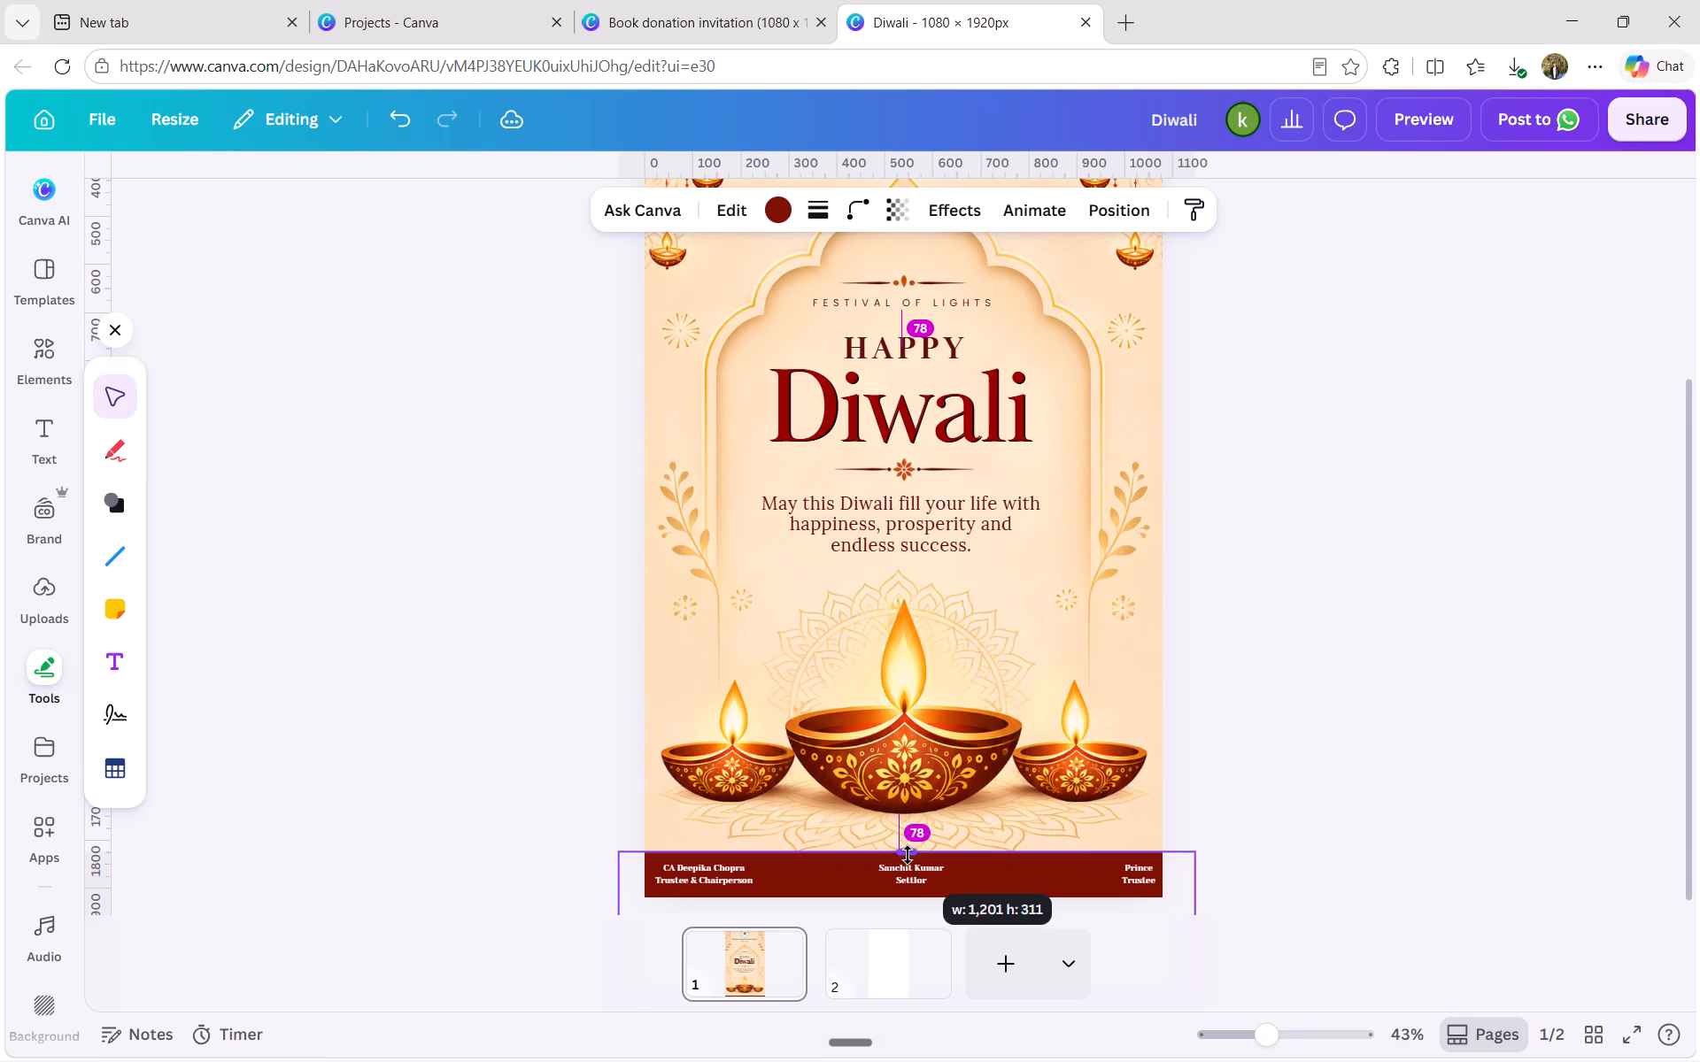
drag(908, 855, 908, 857)
Nudge the names group down and slightly left so it sits centred within the slimmer maroon band, then deselect it.
click(908, 882)
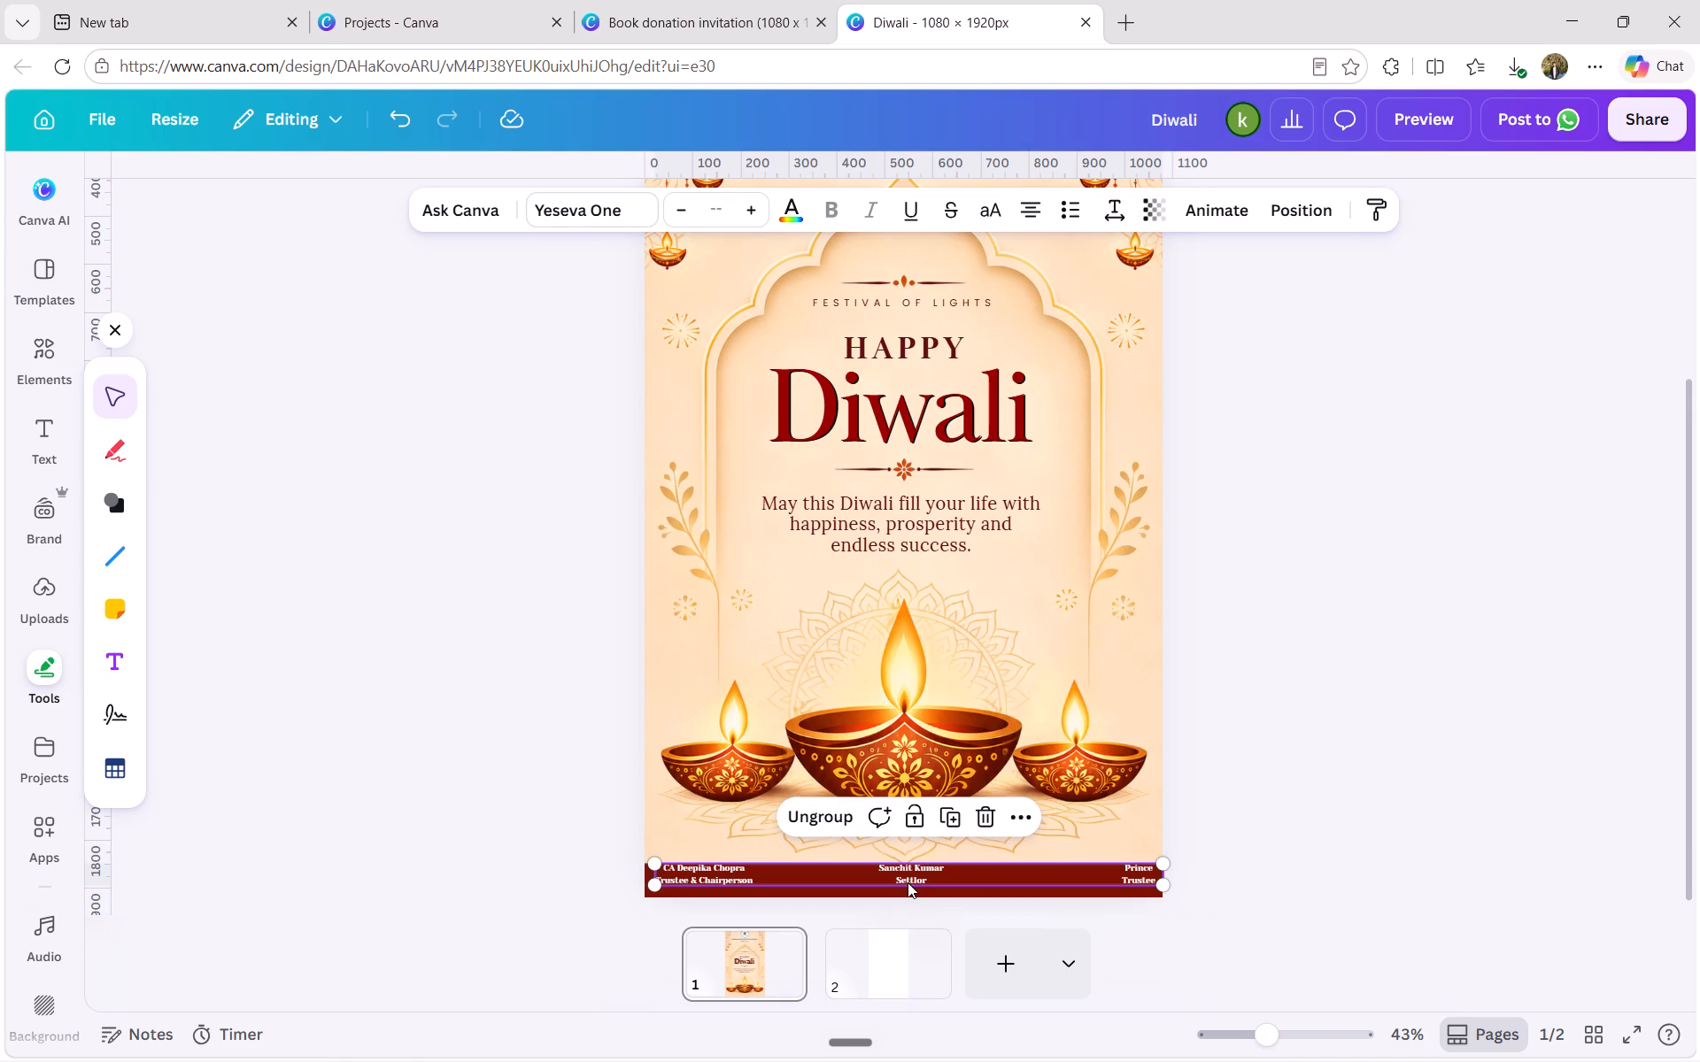
key(Down)
key(Down)
key(Down)
key(Down)
key(Down)
key(Down)
key(Down)
key(Down)
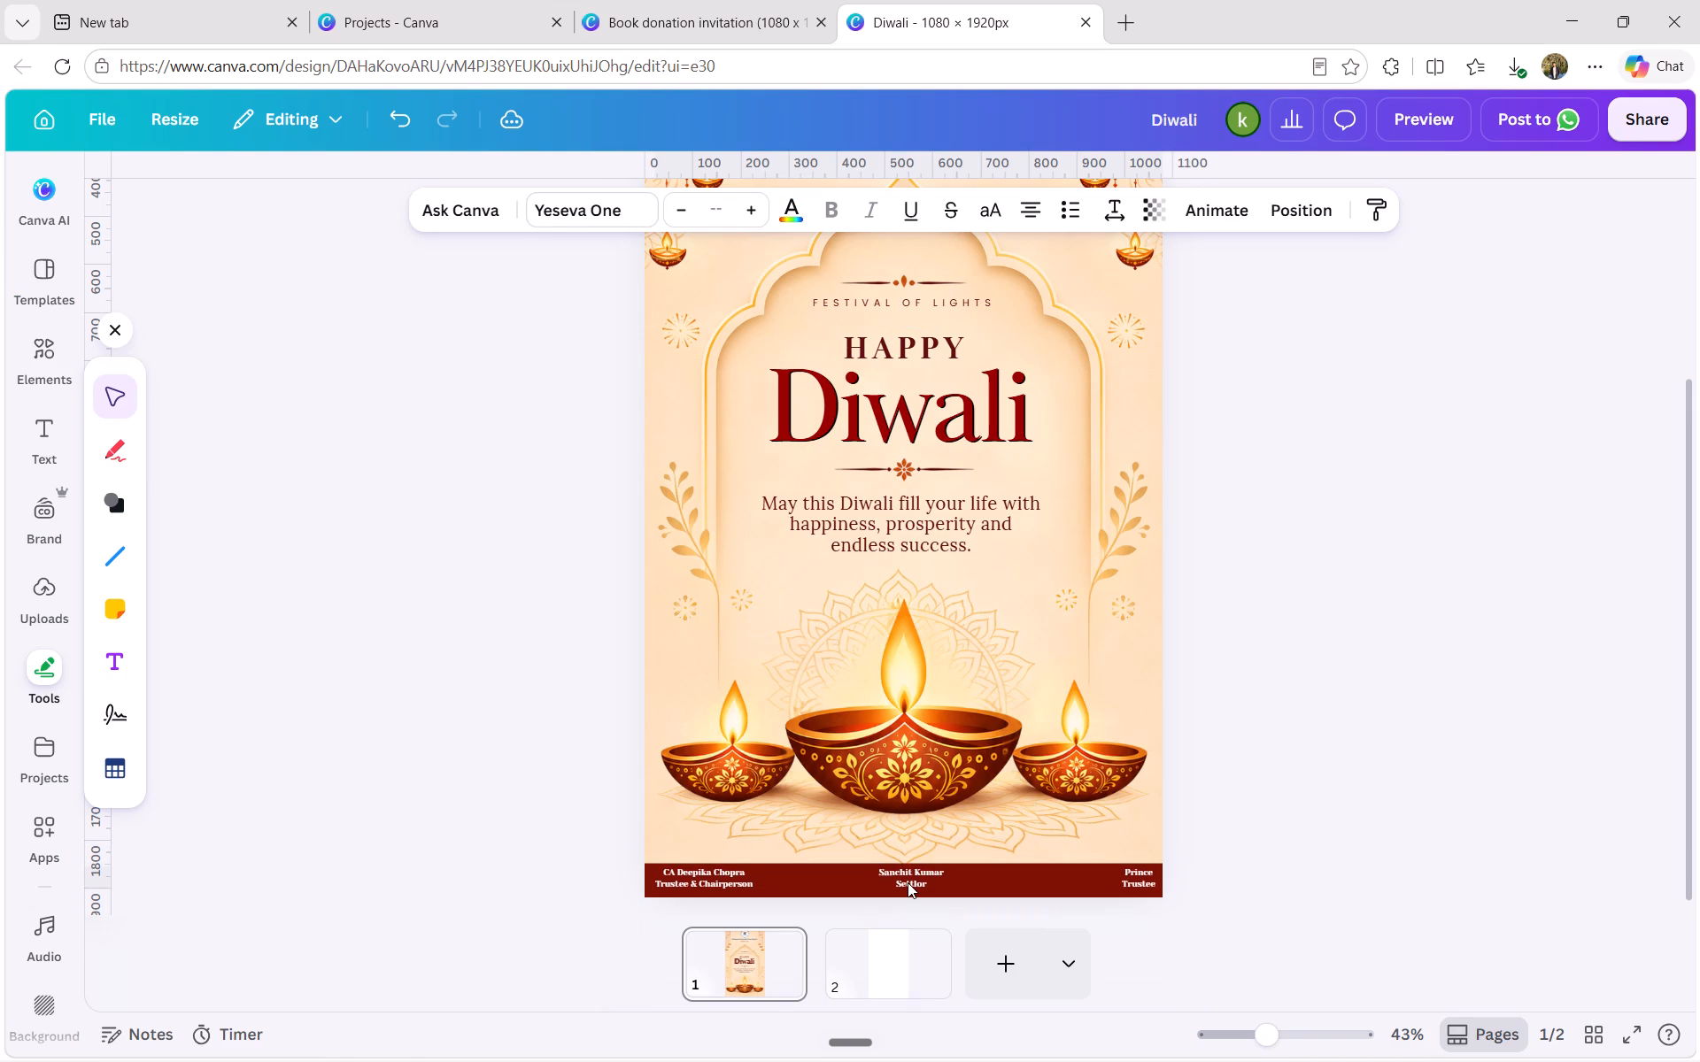
key(Left)
key(Left)
key(Left)
key(Left)
key(Left)
key(Left)
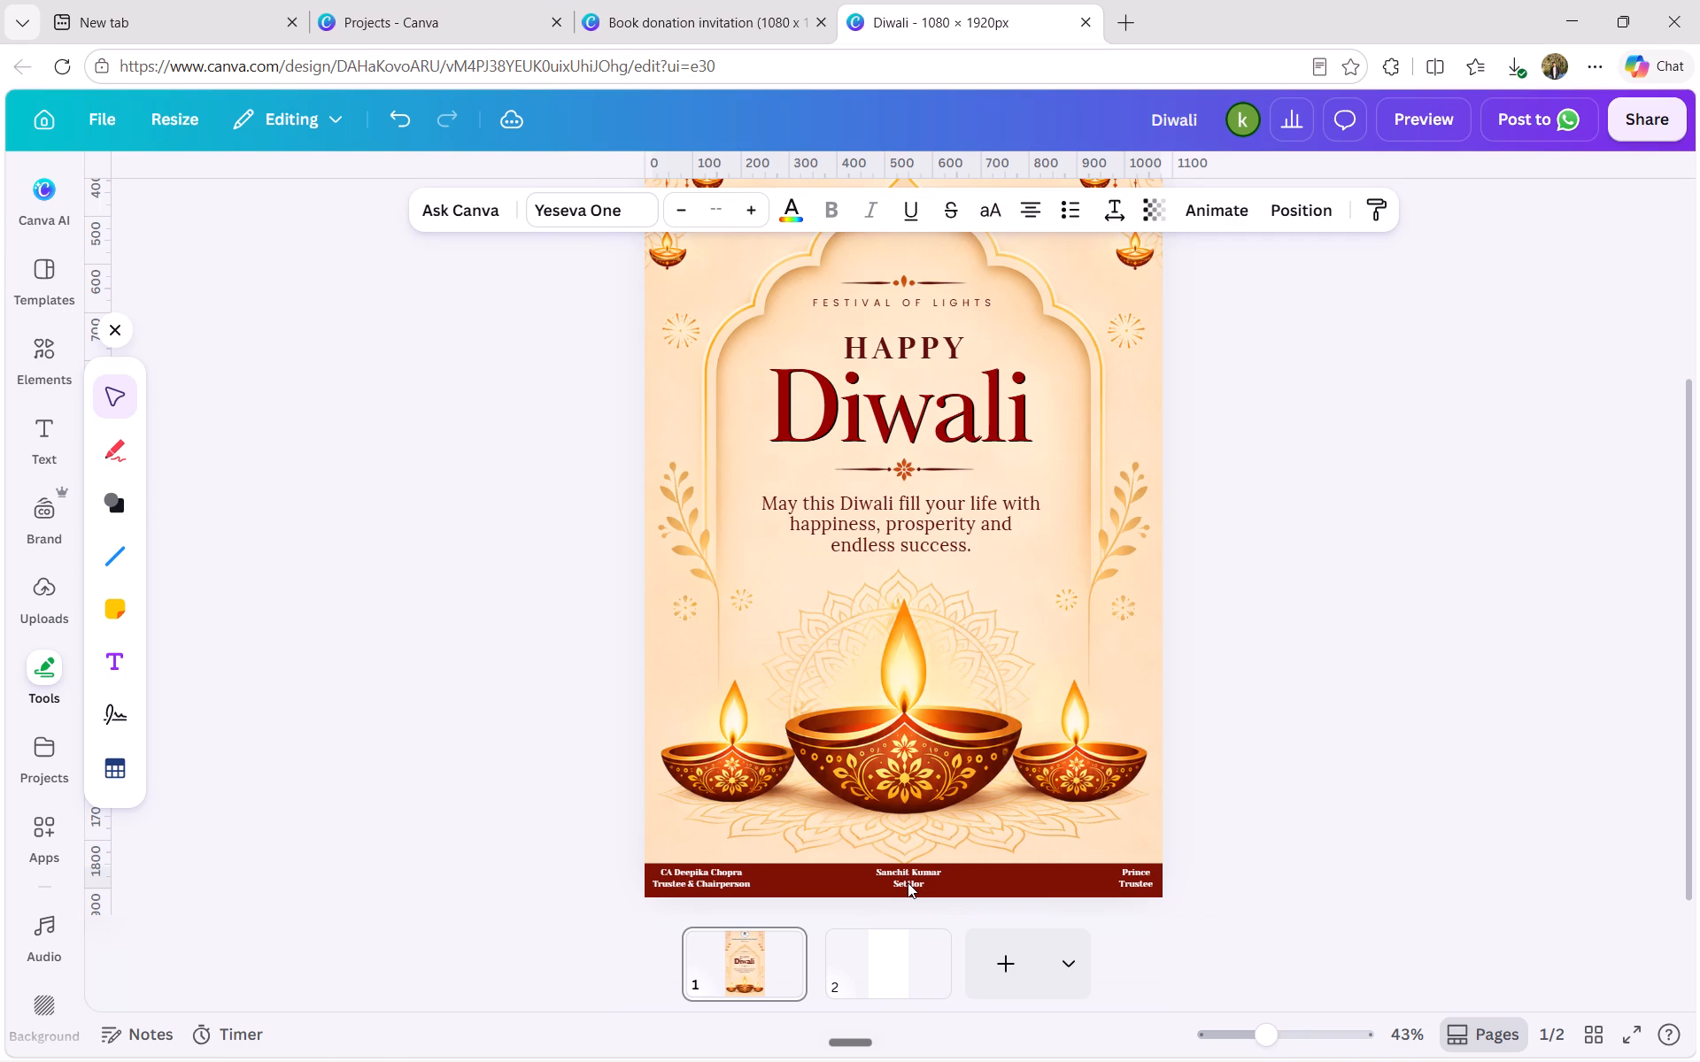
key(Down)
key(Up)
key(Down)
key(Down)
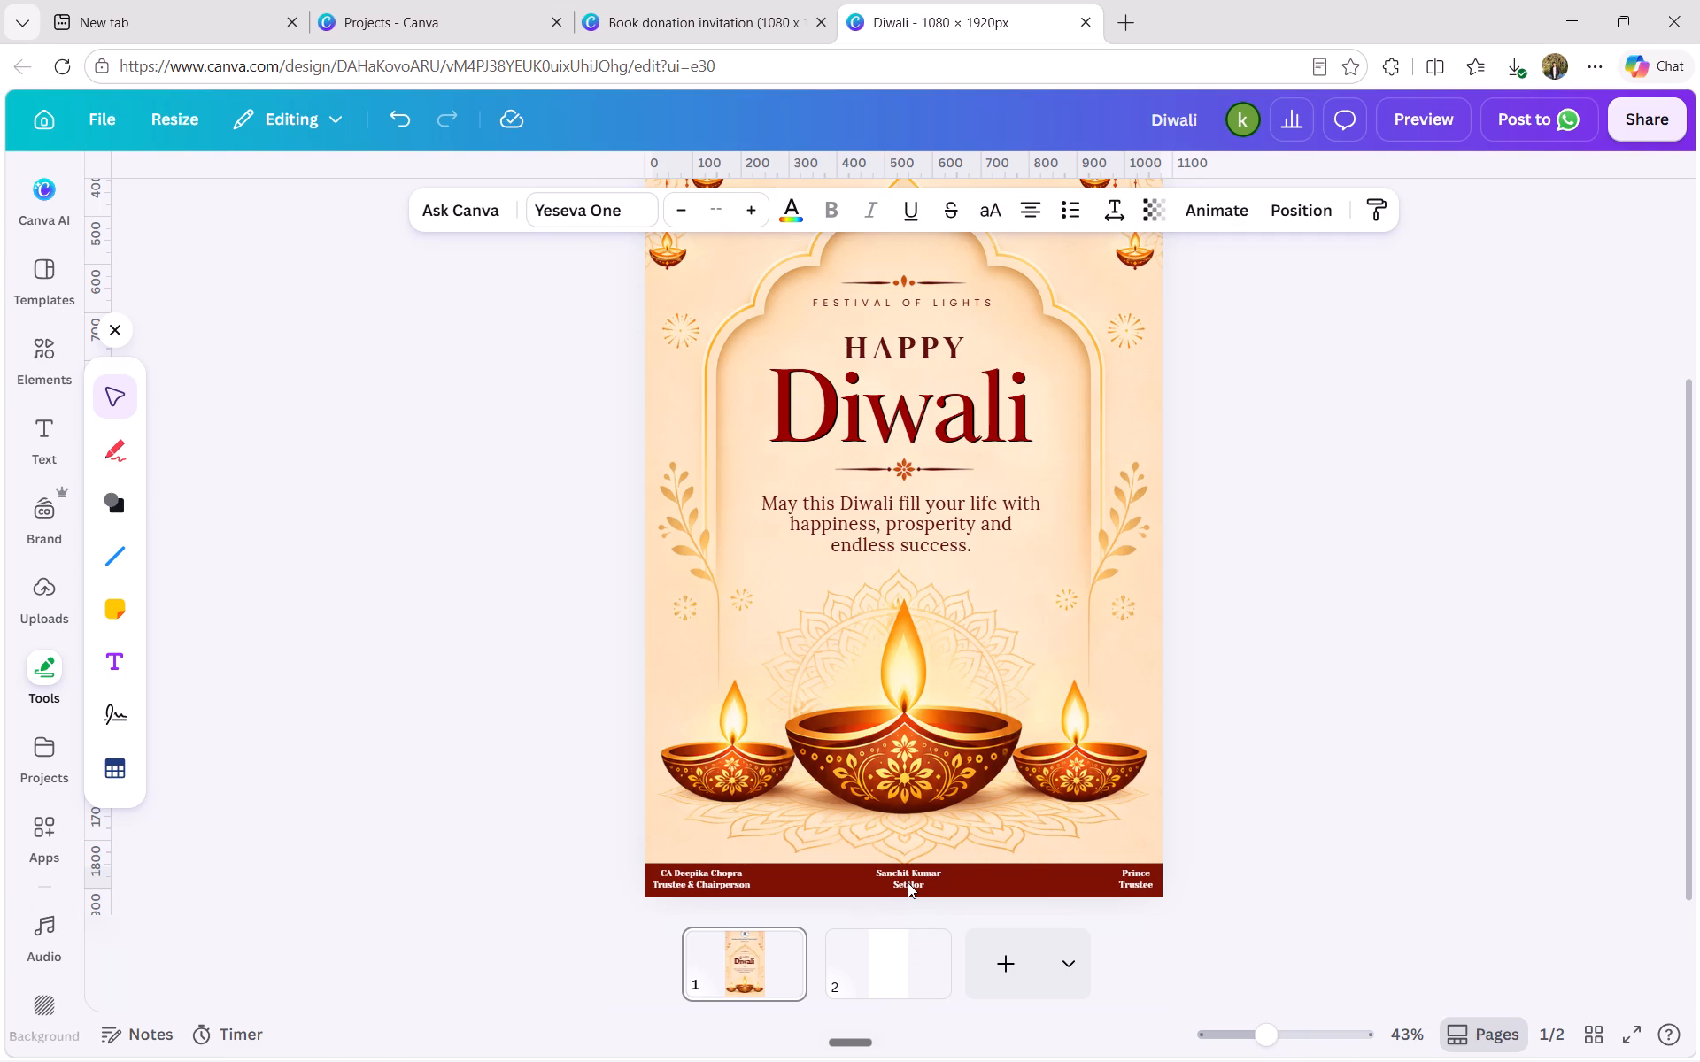
key(Up)
key(Right)
key(Left)
key(Down)
key(Up)
key(Left)
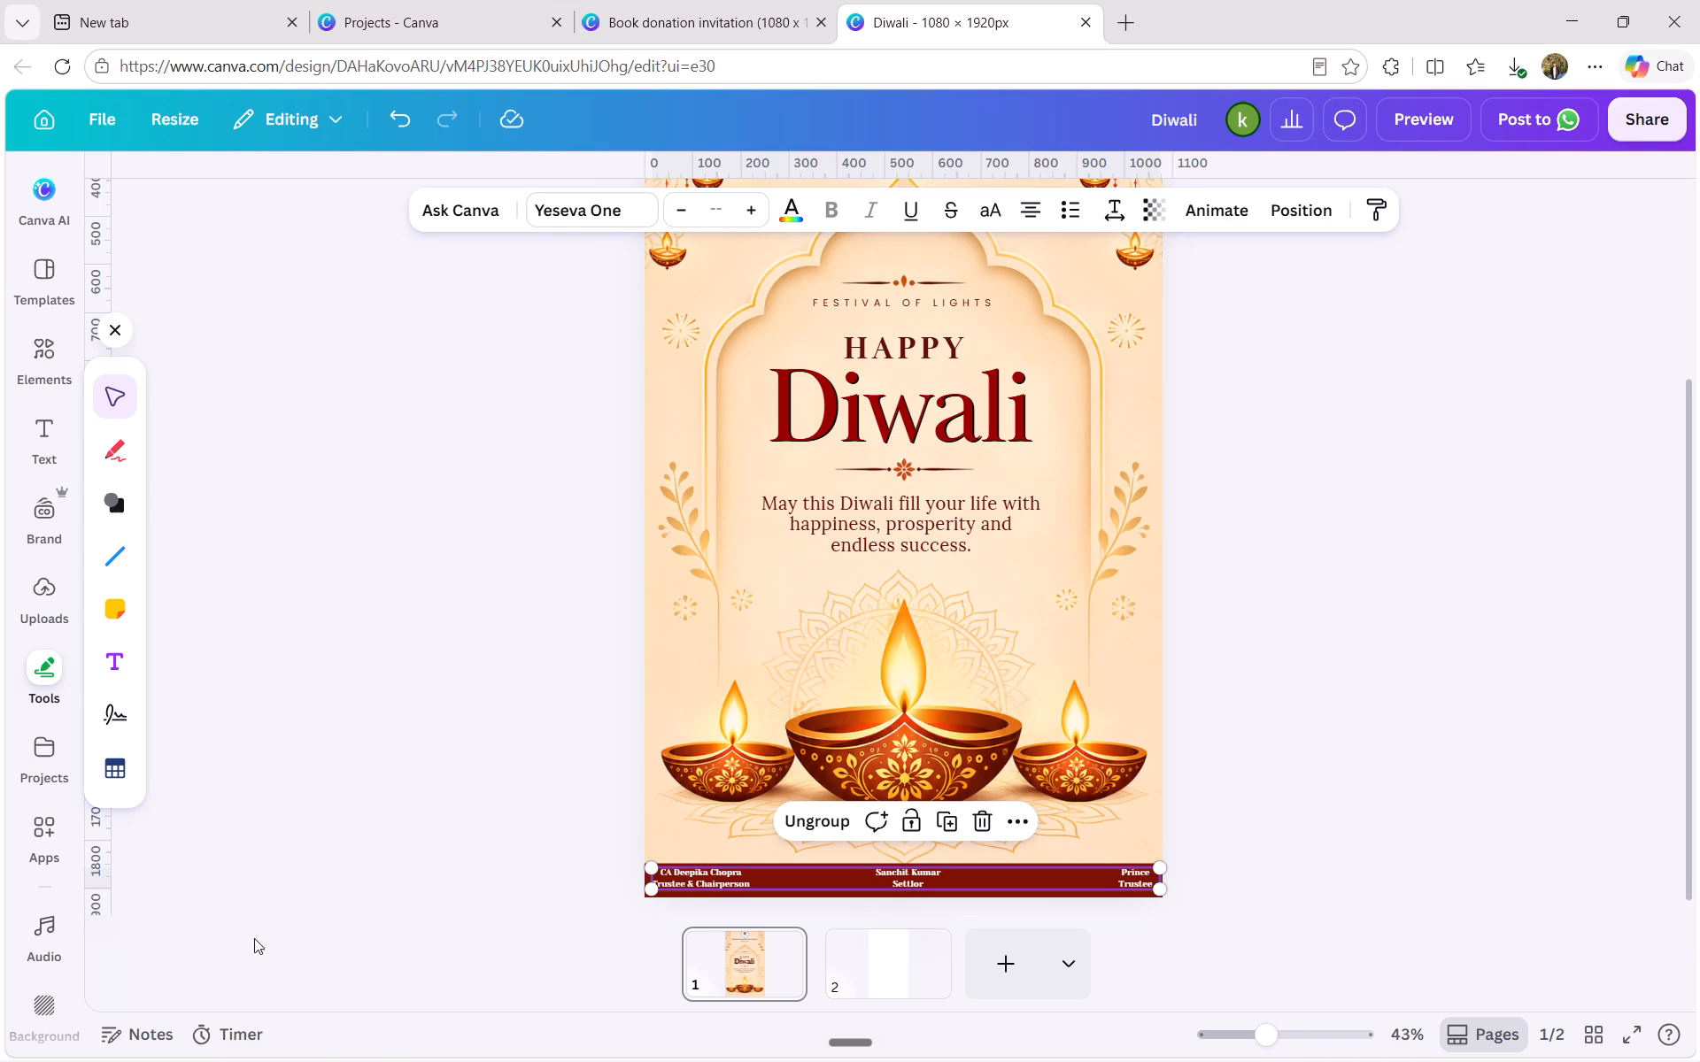
click(390, 742)
ctrl+scroll(390, 742, down, 2)
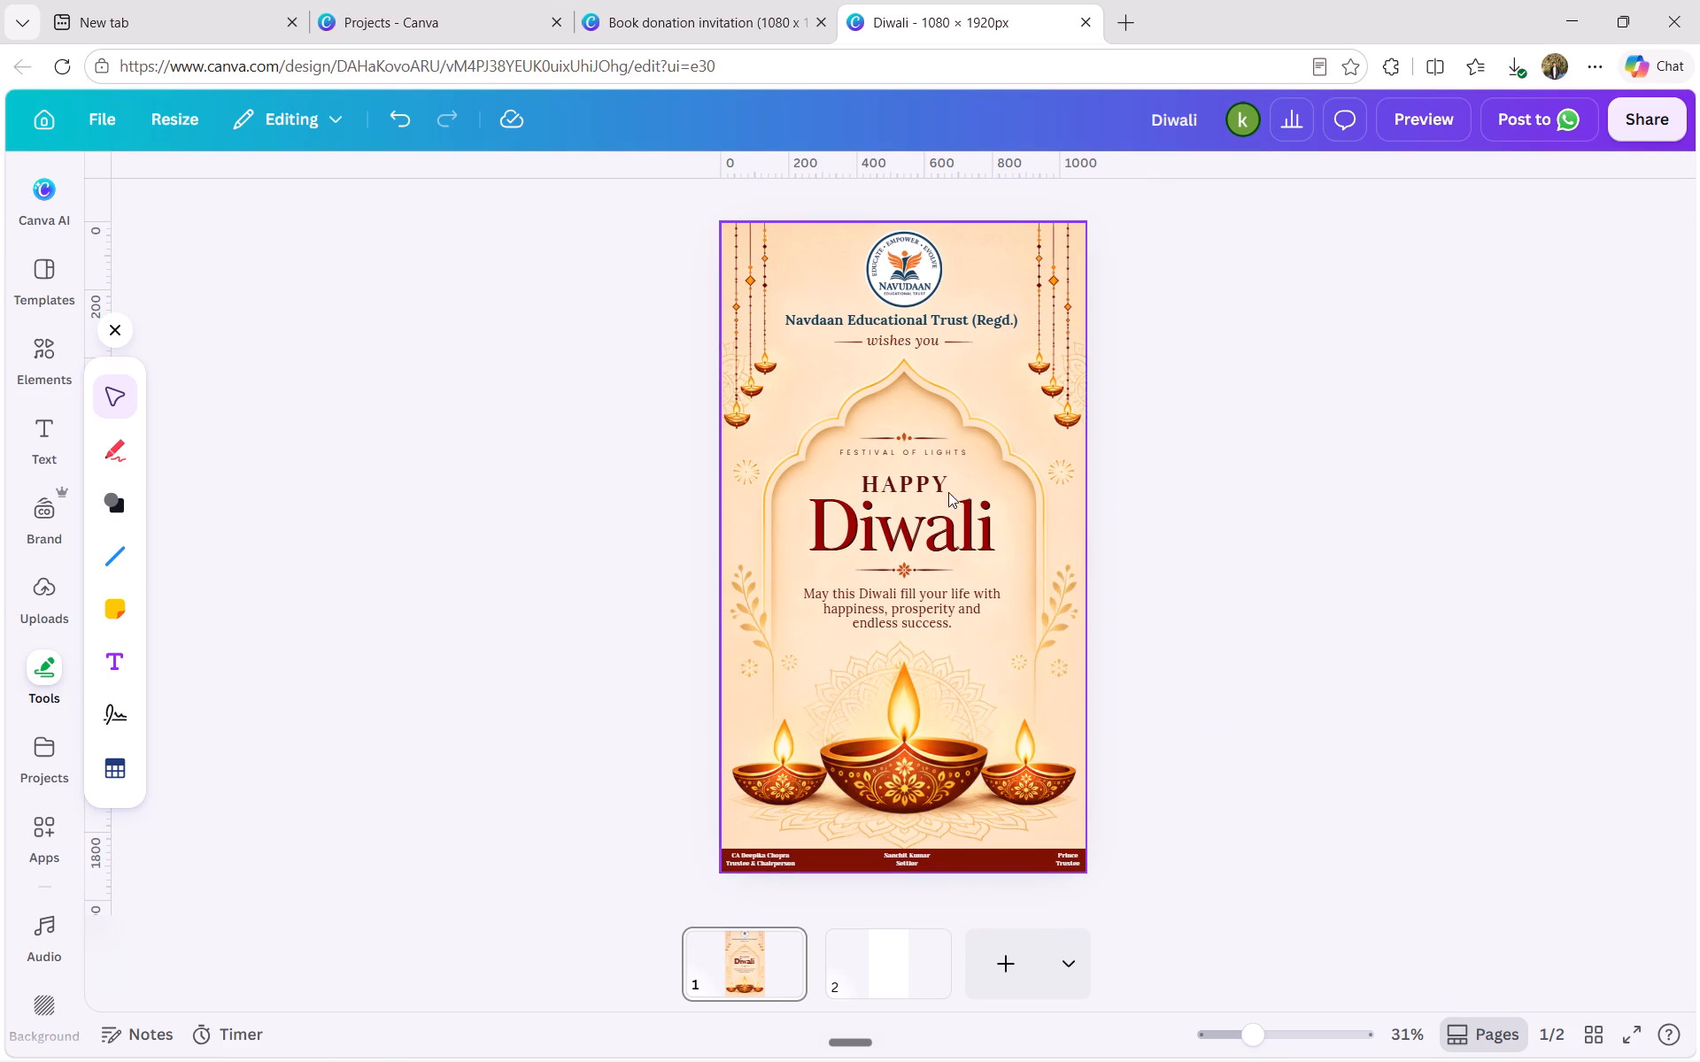
Preview the Diwali poster, then delete the blank second page so only the poster page remains.
click(517, 224)
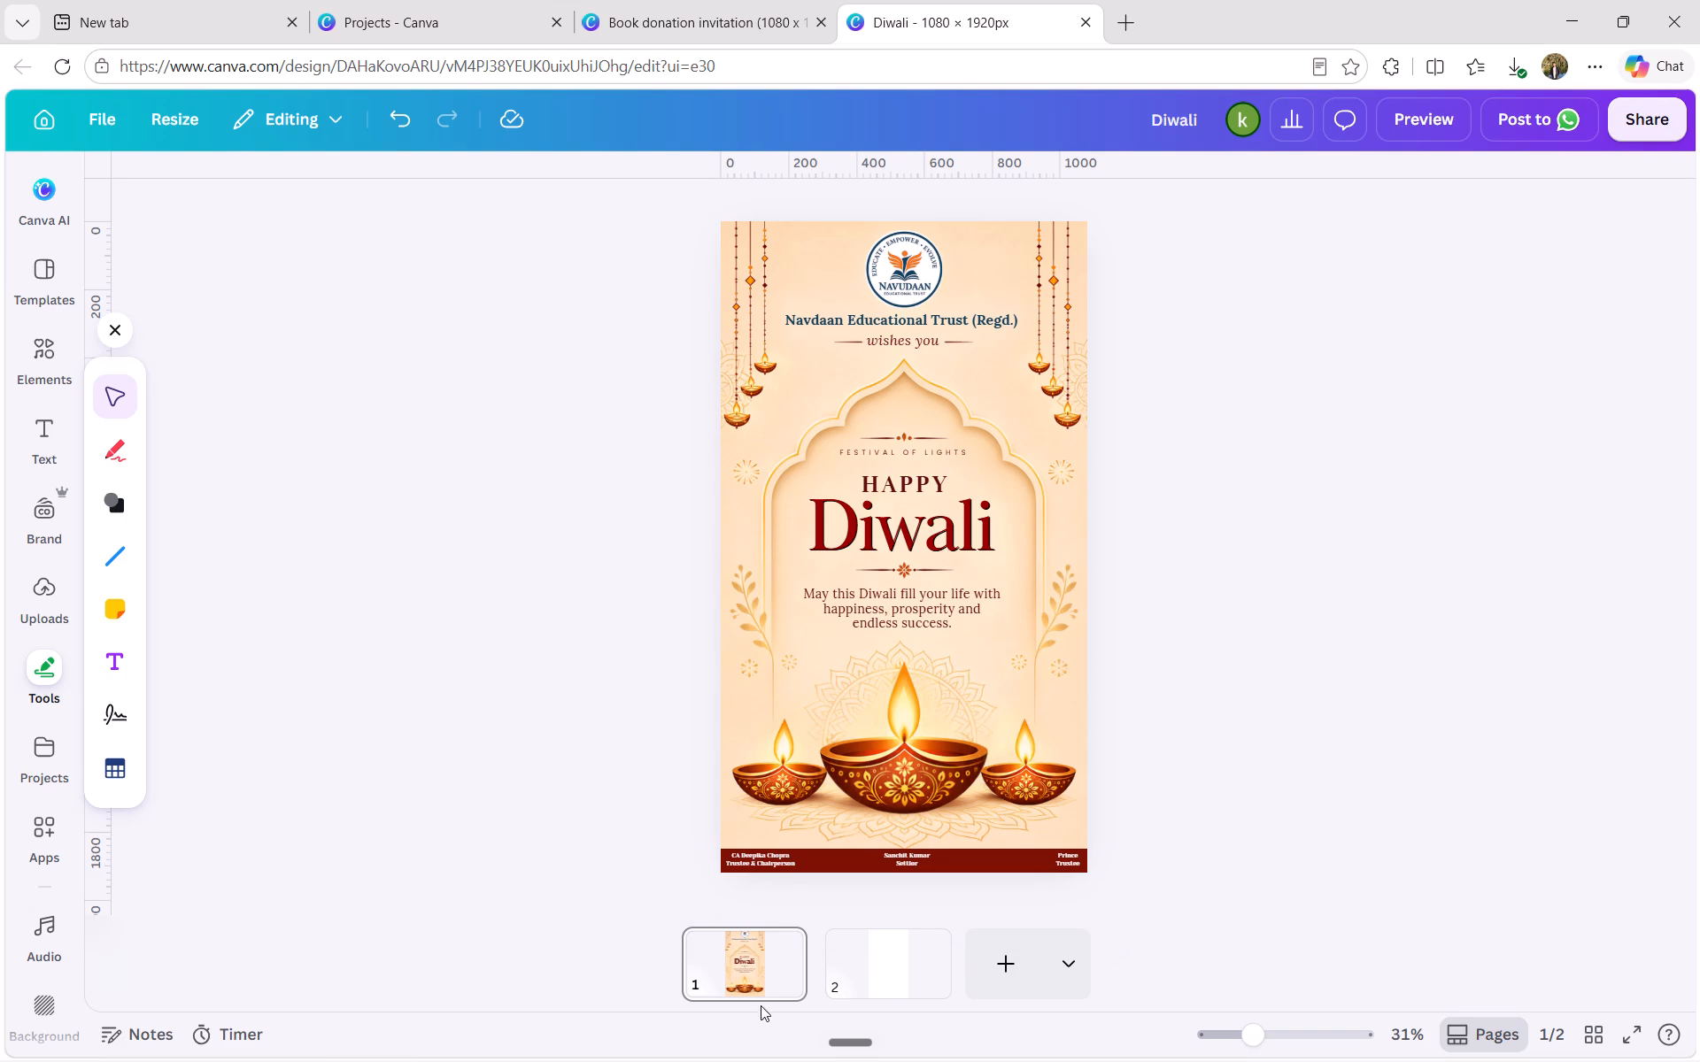
click(1402, 112)
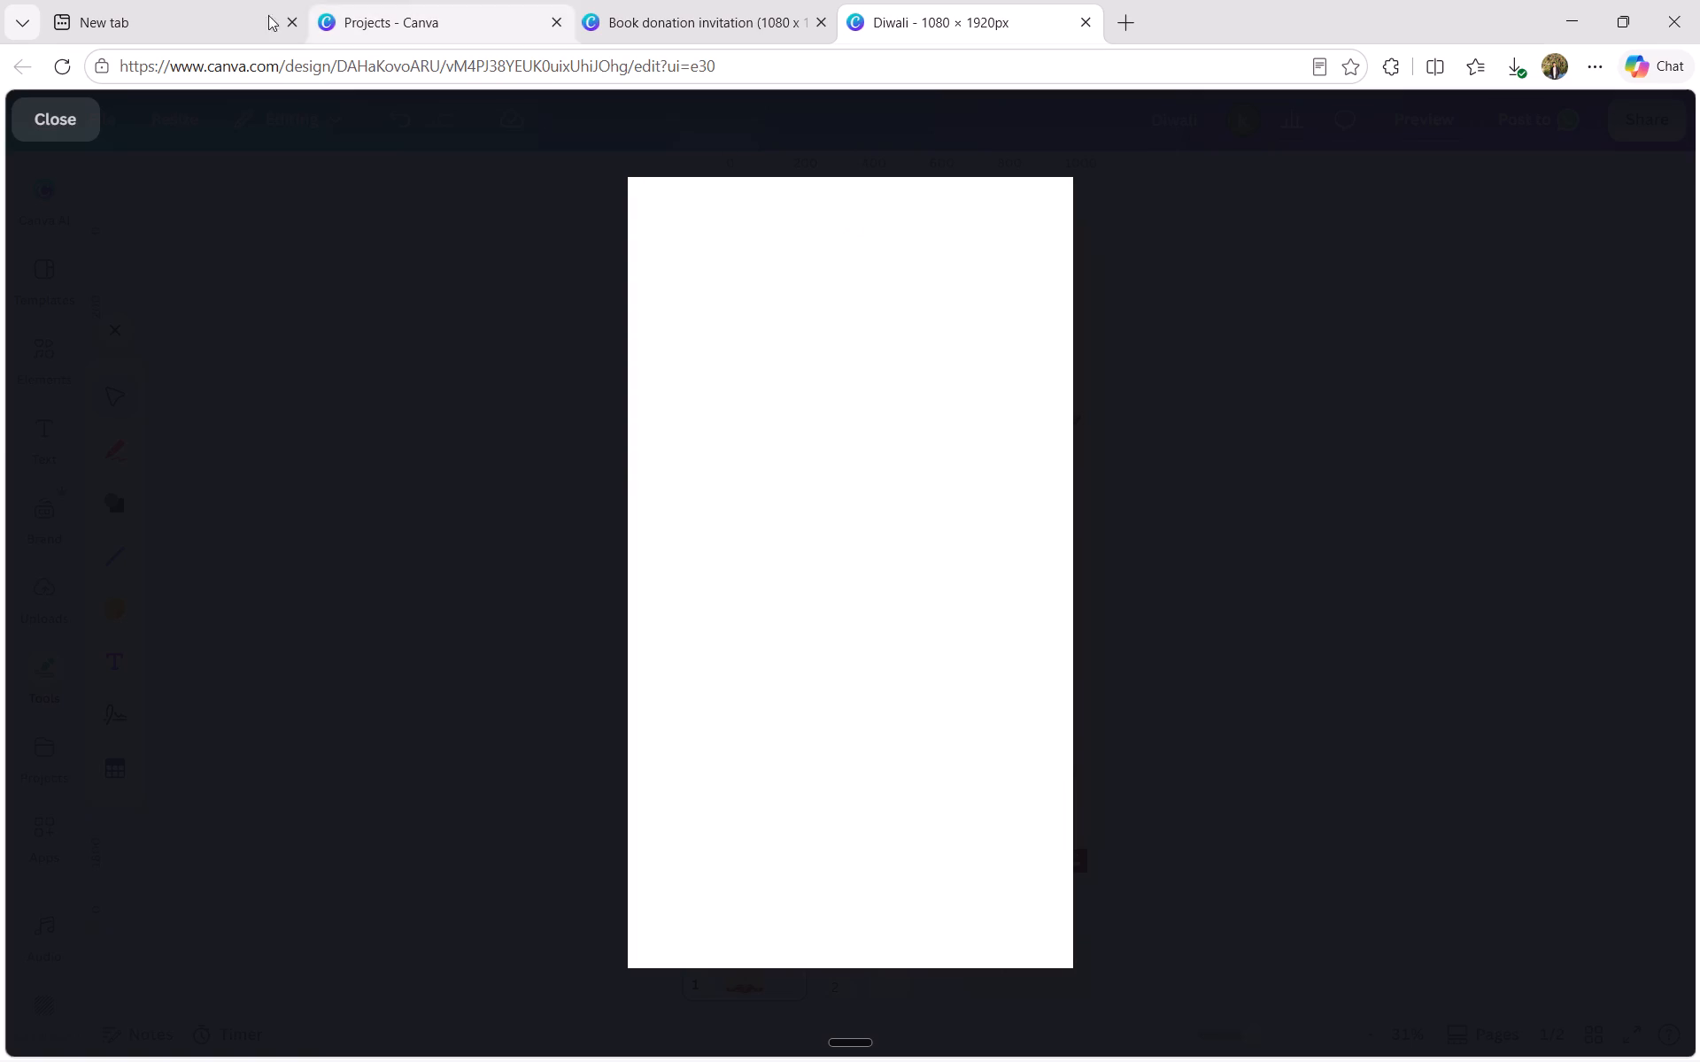
click(61, 116)
click(845, 966)
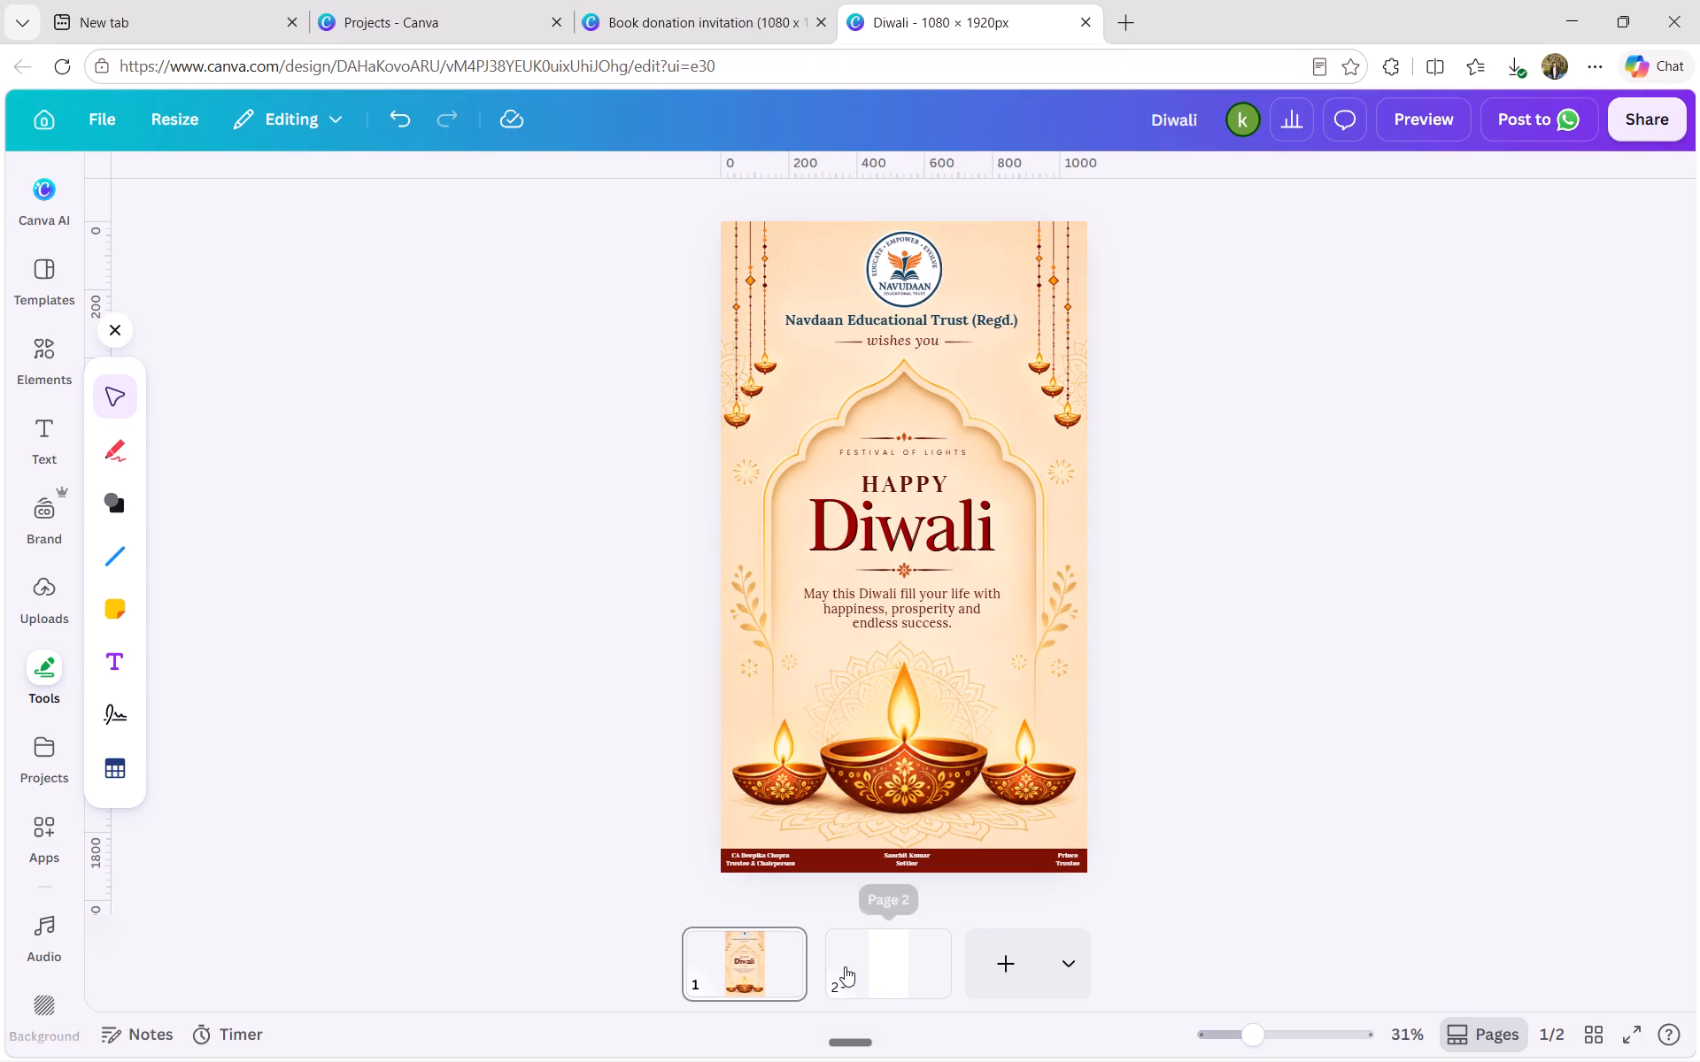
key(Delete)
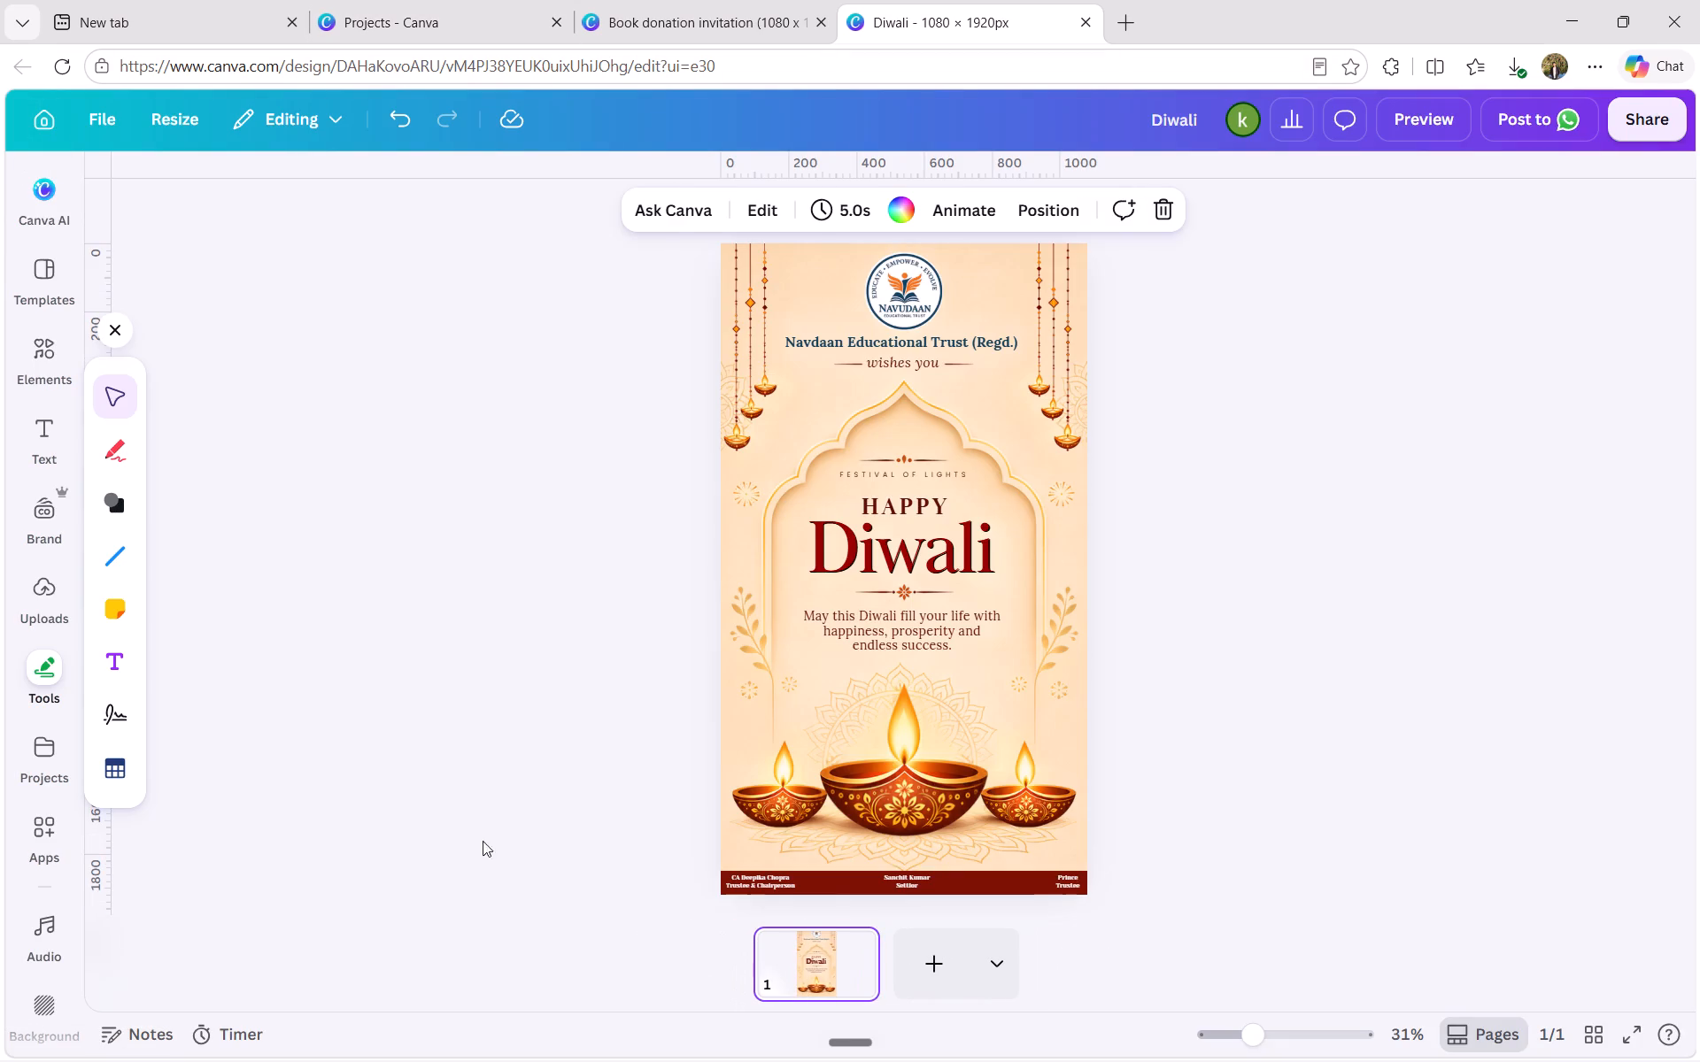
click(343, 758)
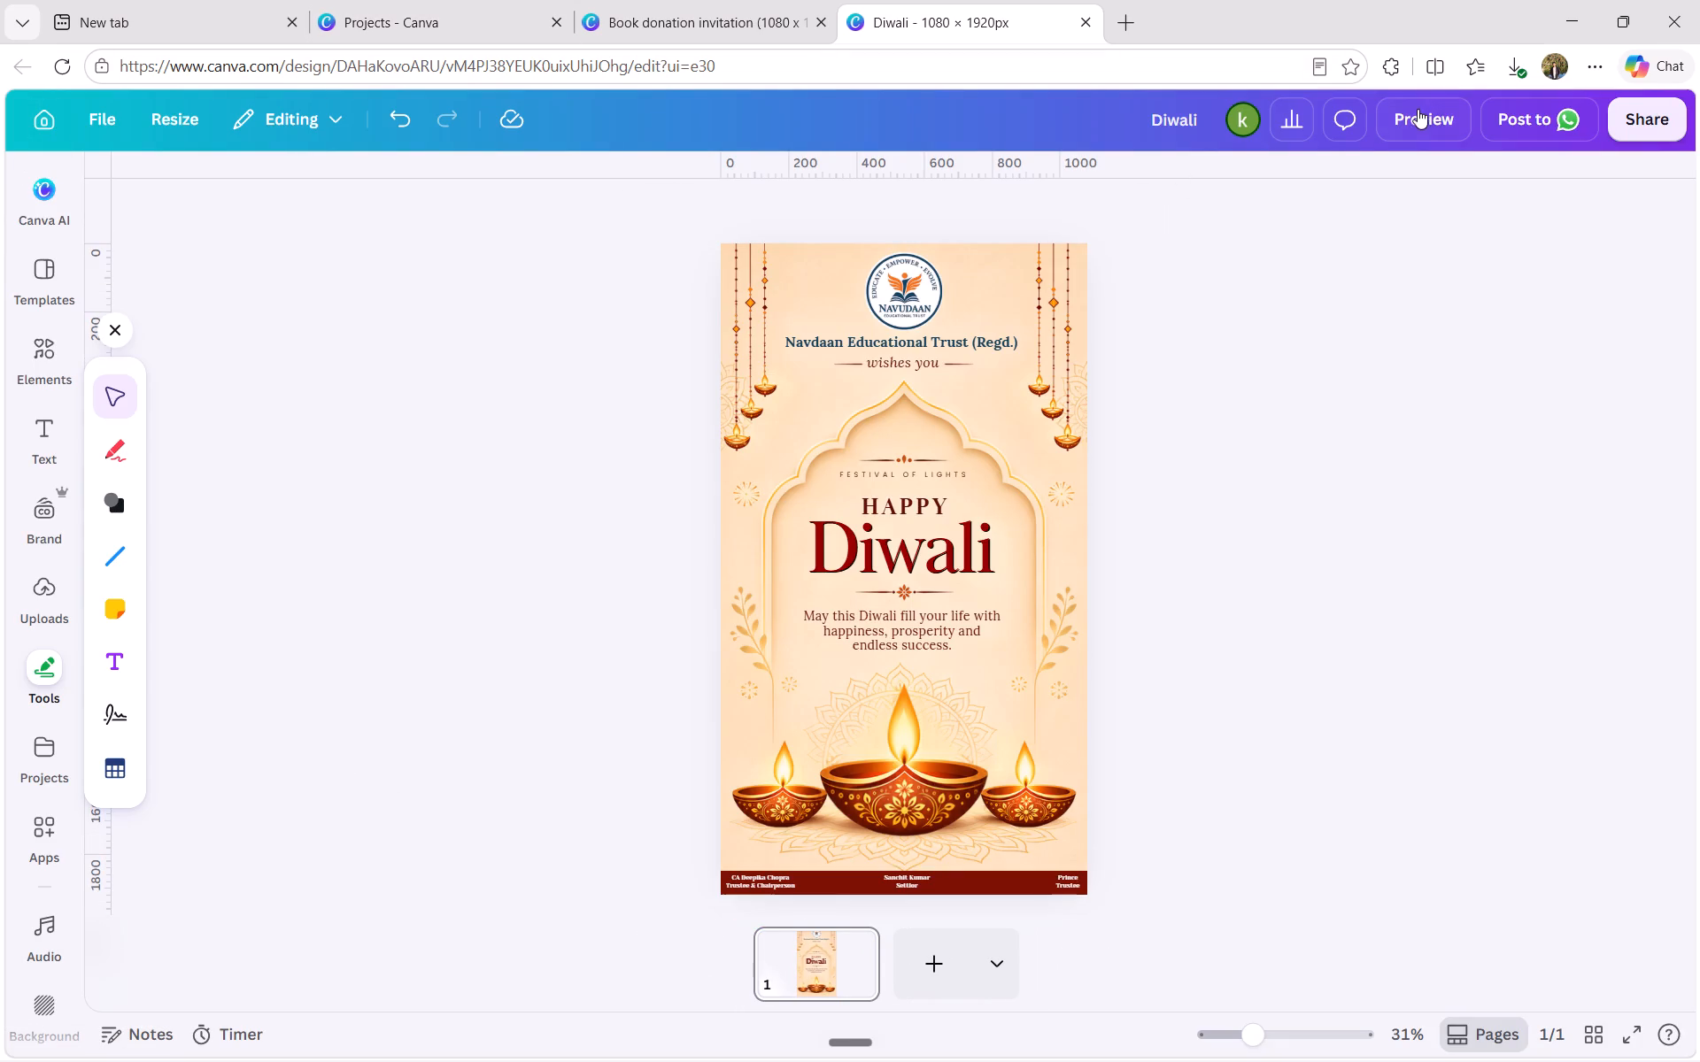
Play the poster preview and replay it from the start to examine how the texts, diyas and ornaments animate in.
click(1422, 107)
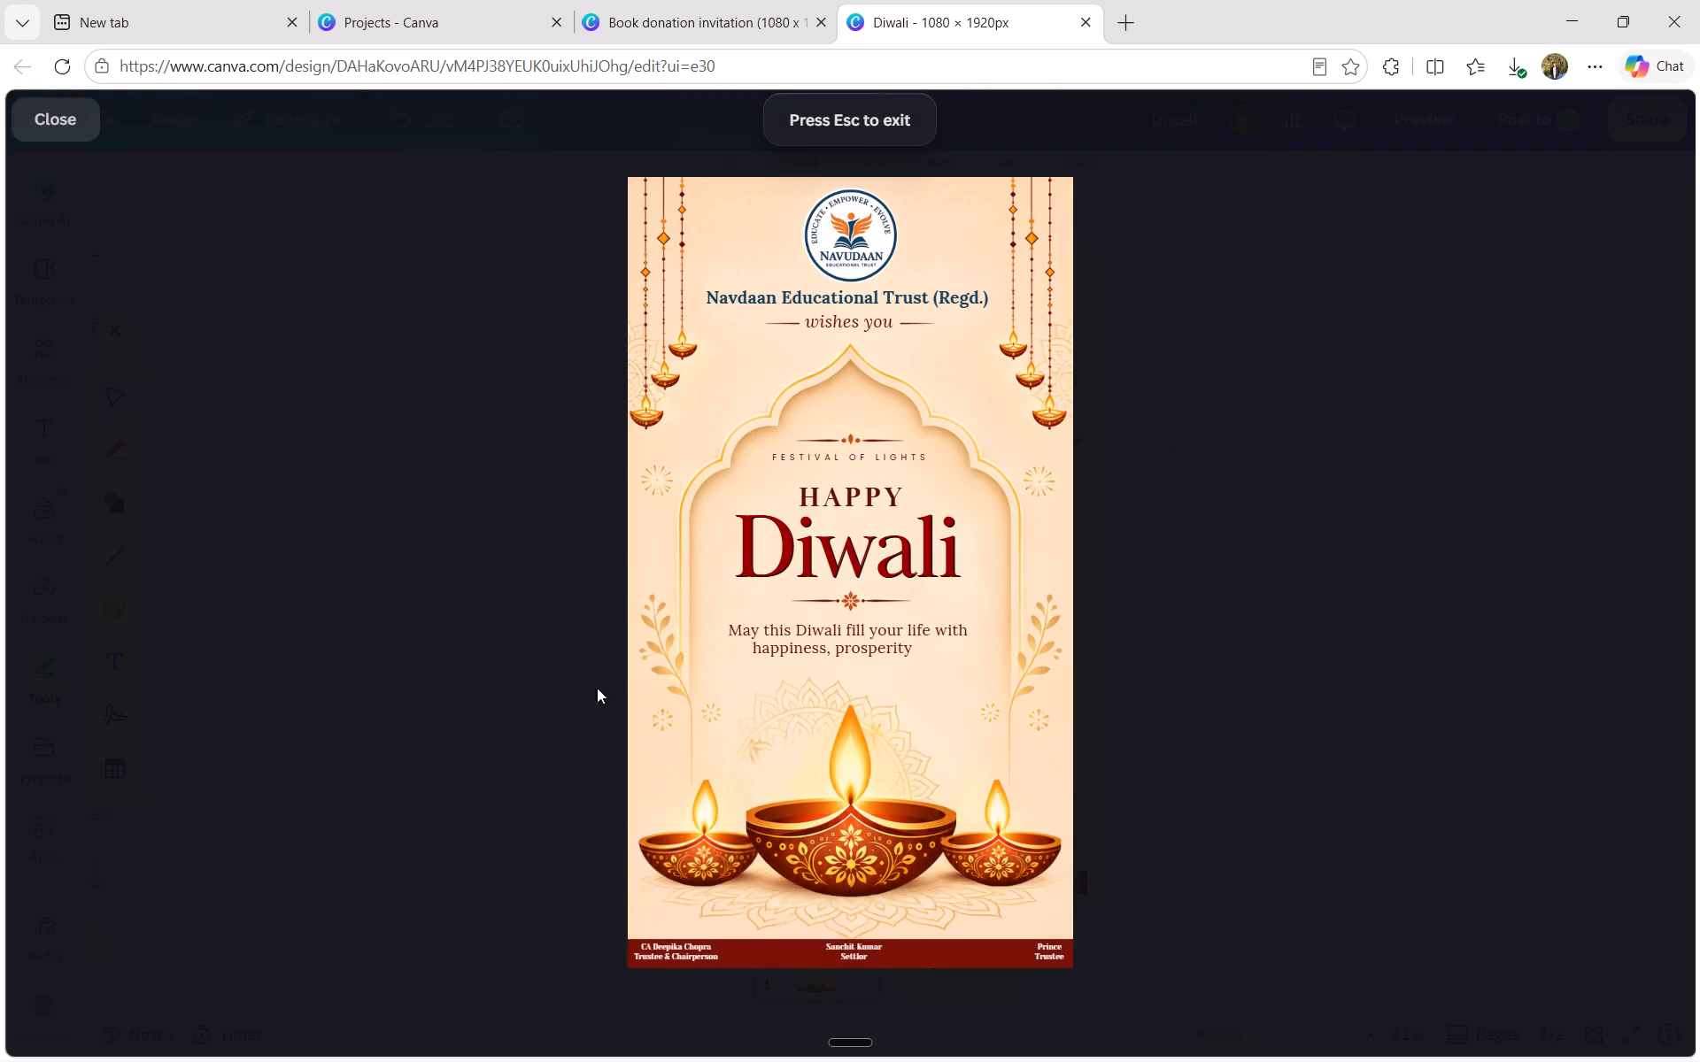
drag(820, 939, 550, 943)
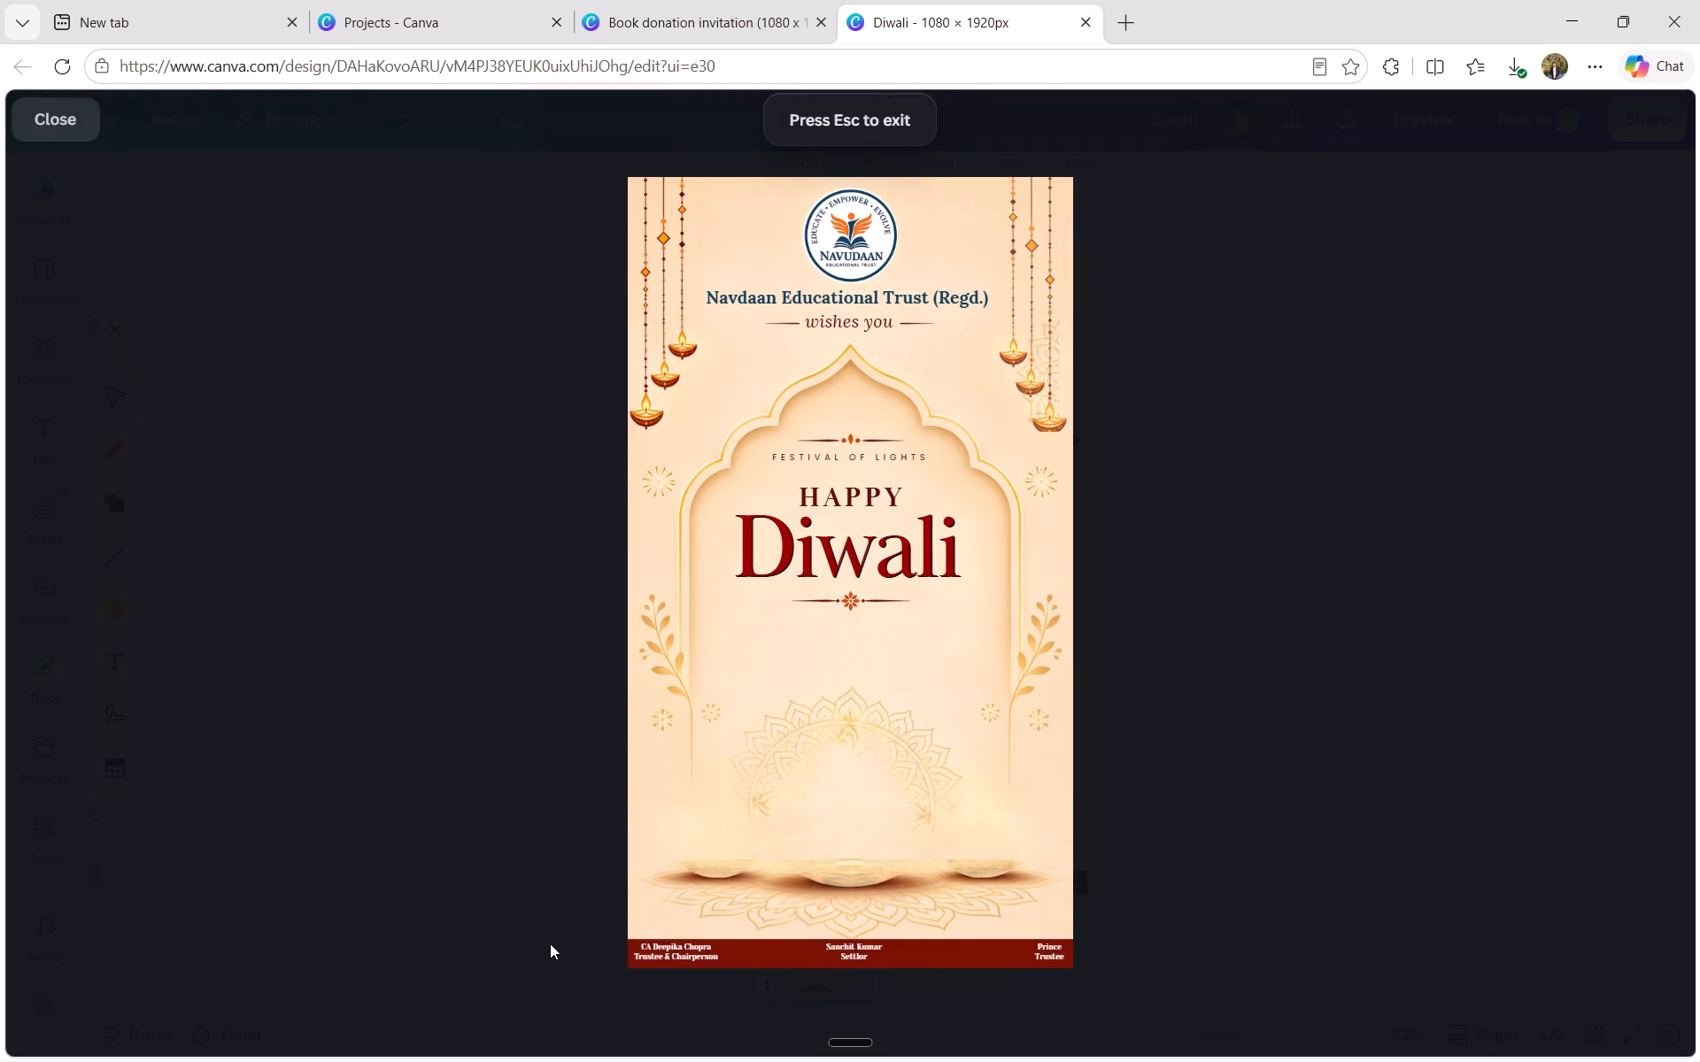
drag(761, 916, 616, 921)
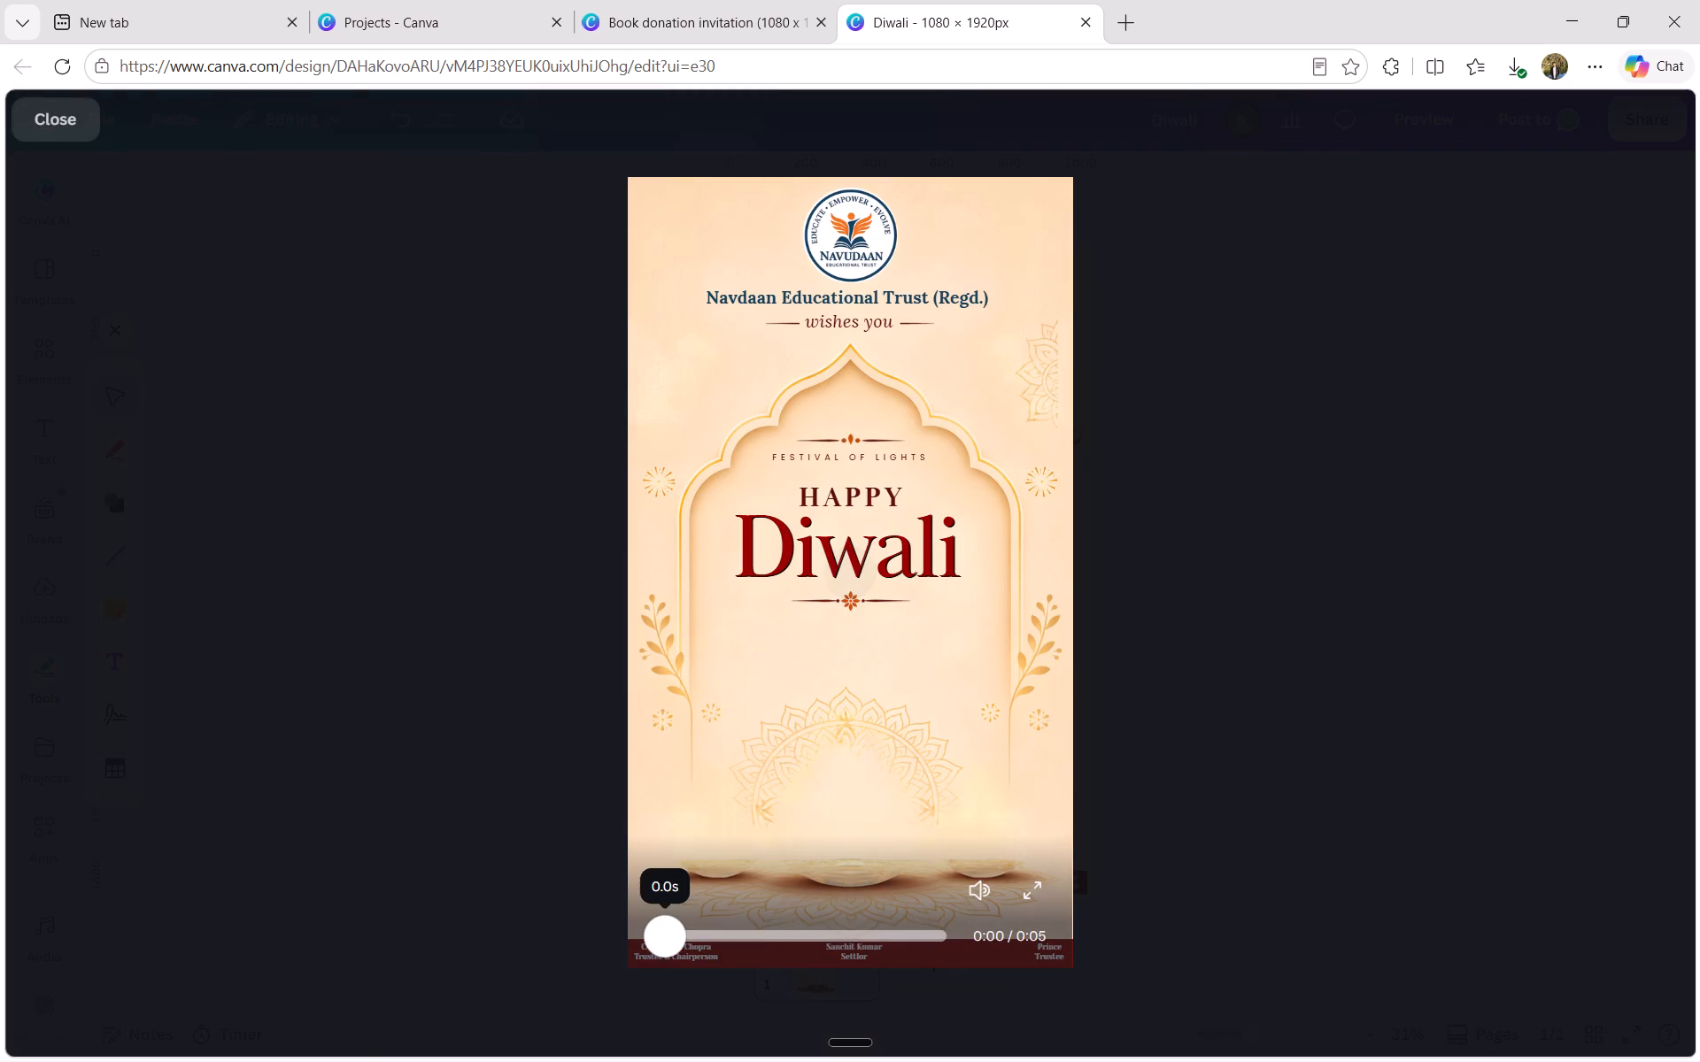
drag(616, 921, 577, 924)
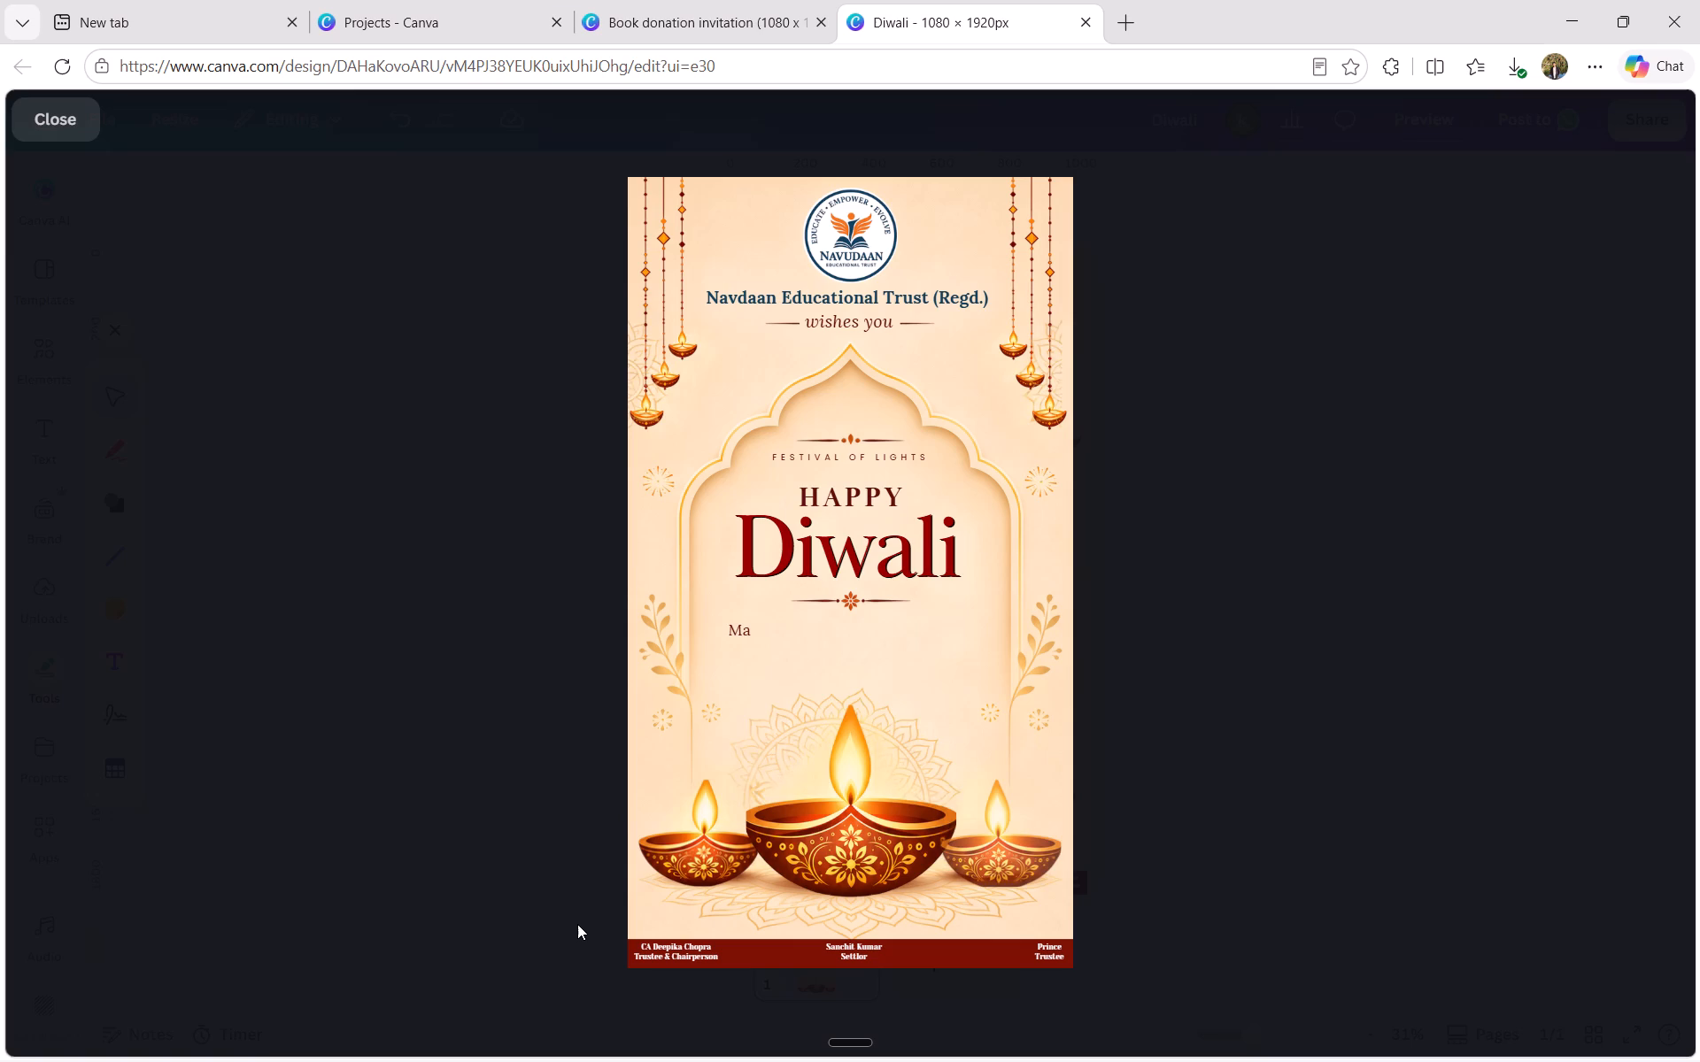
drag(792, 932, 595, 933)
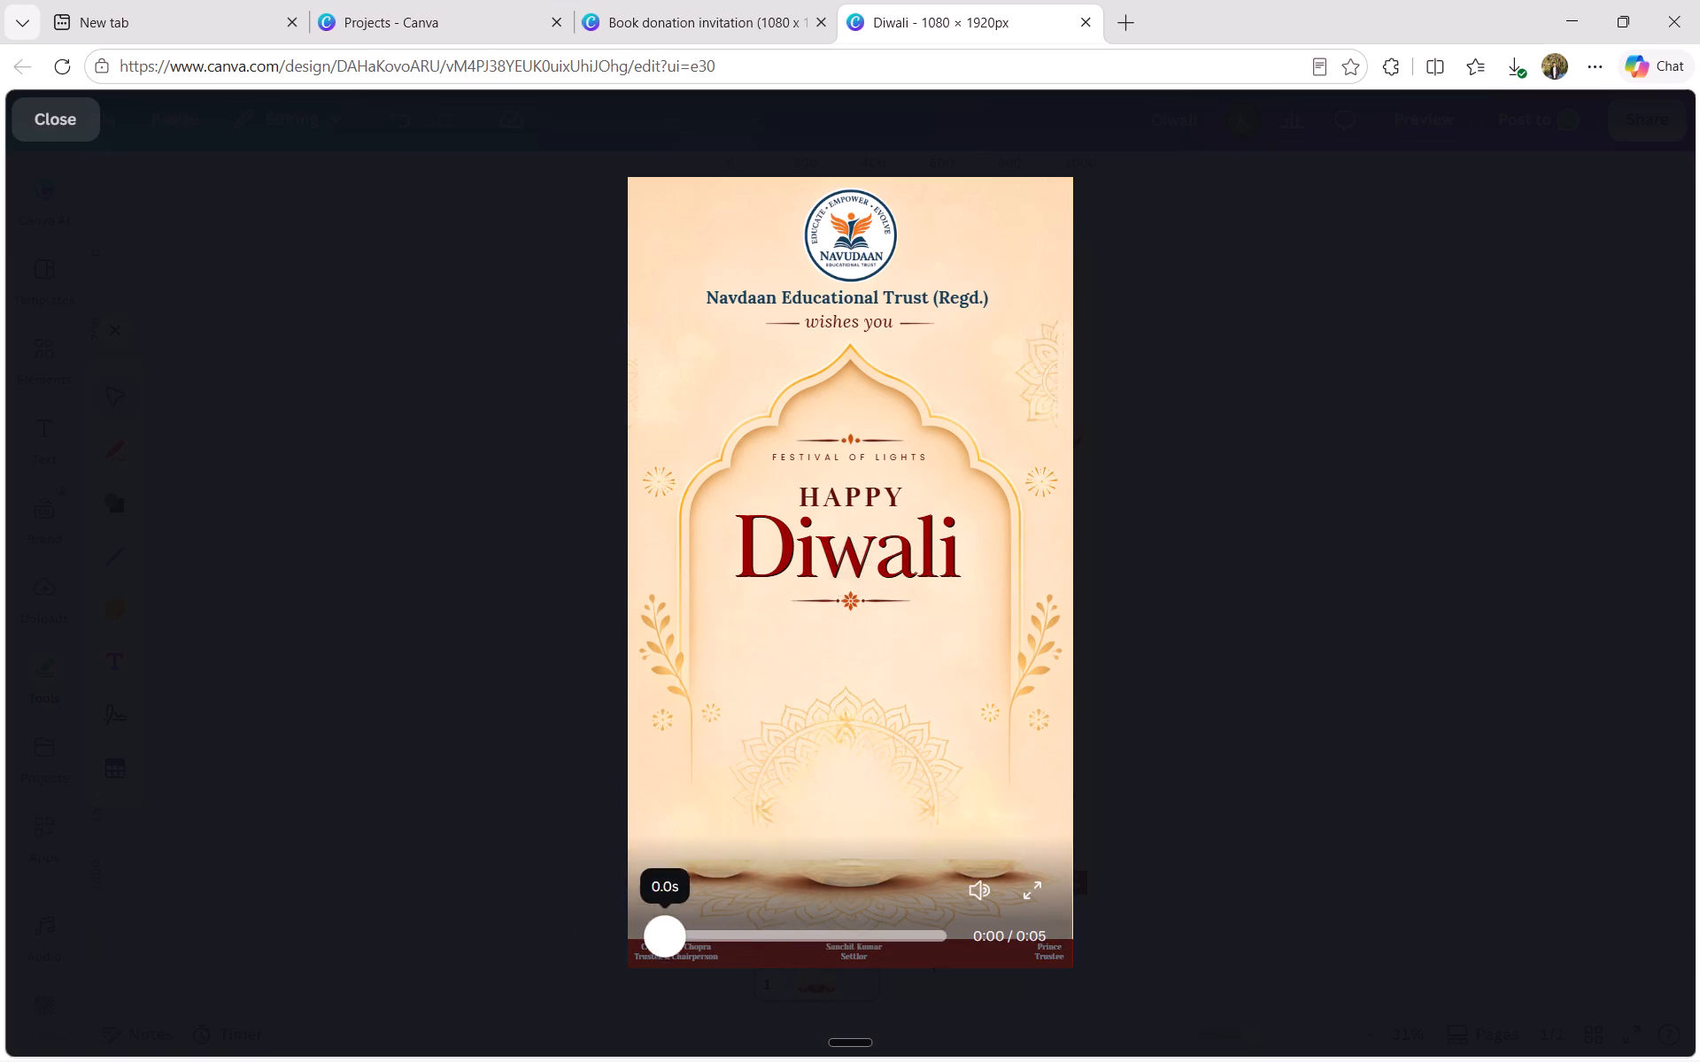
drag(595, 933, 594, 933)
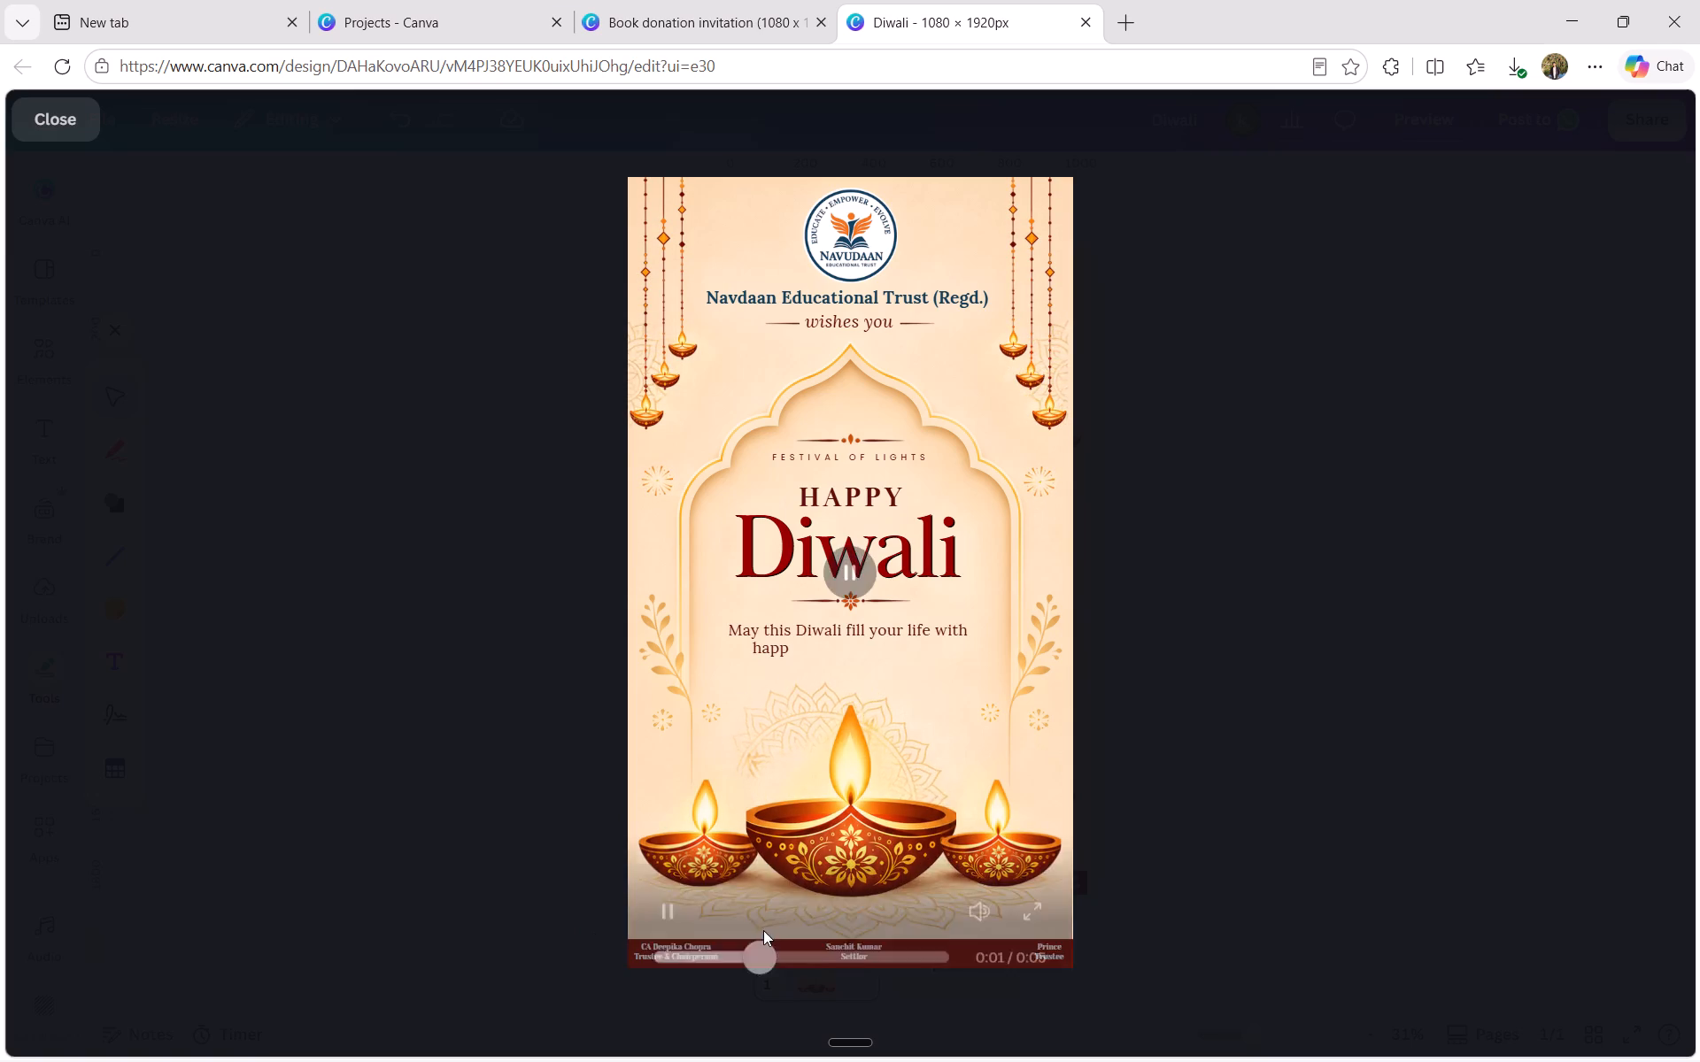
click(65, 102)
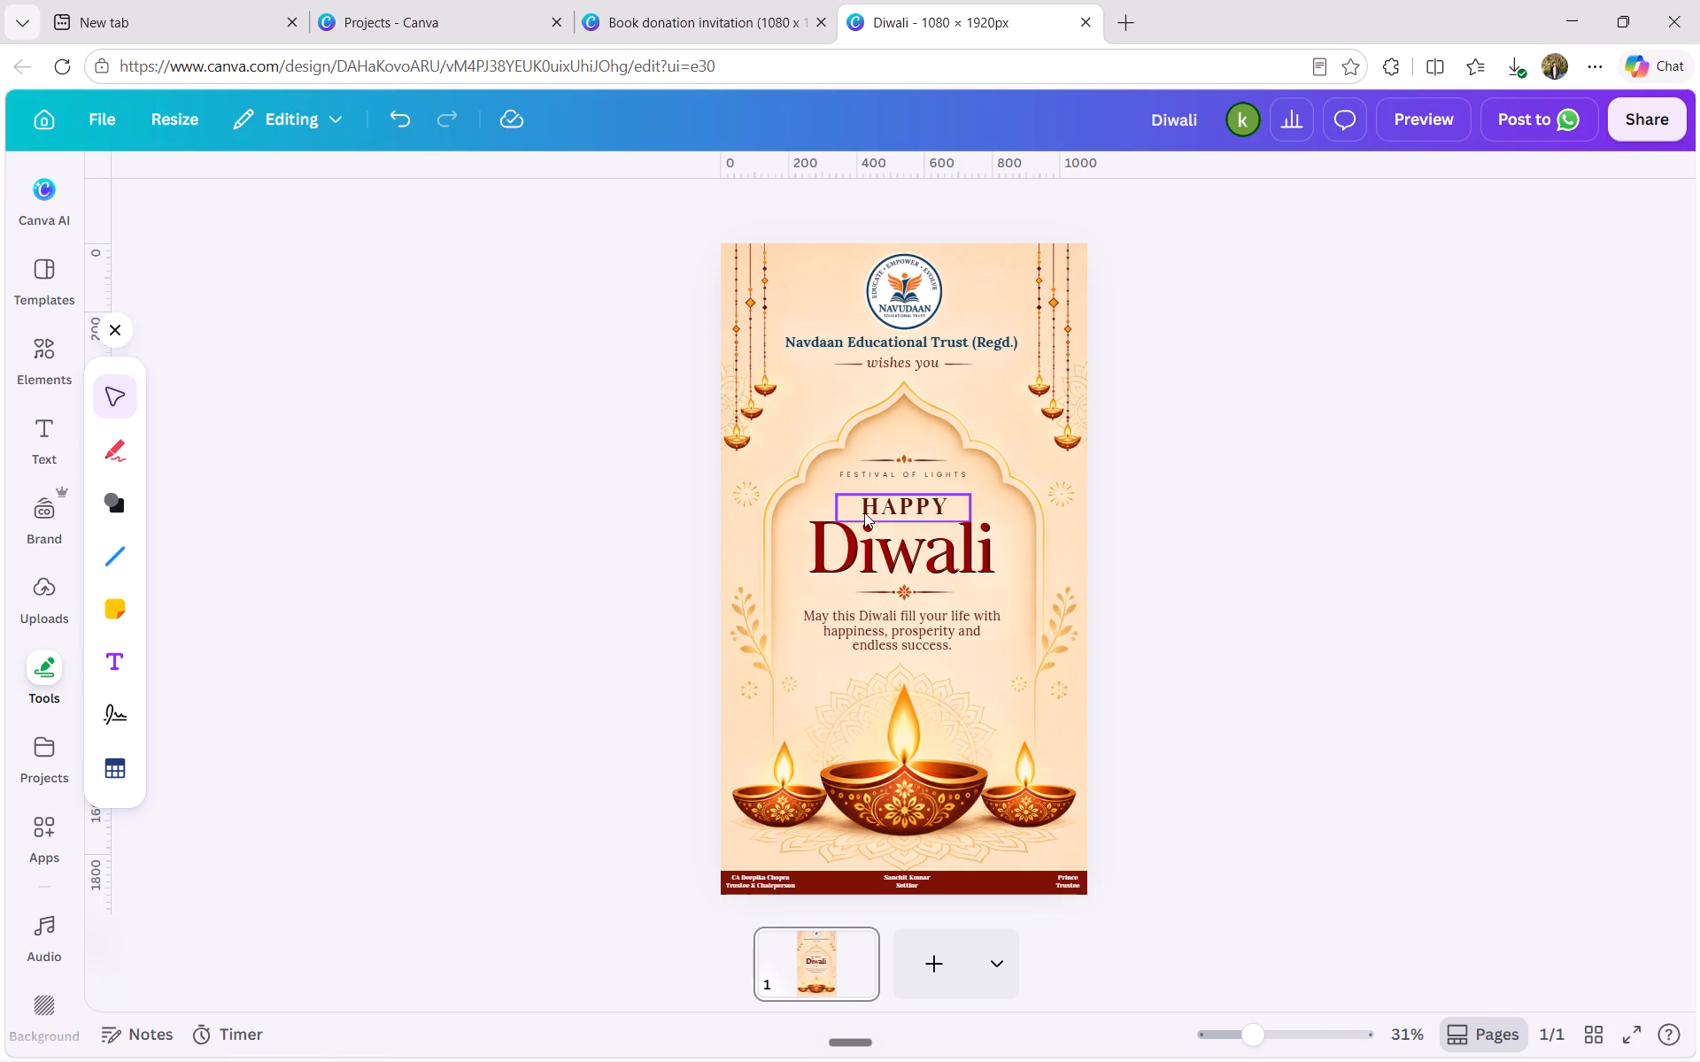
click(1472, 120)
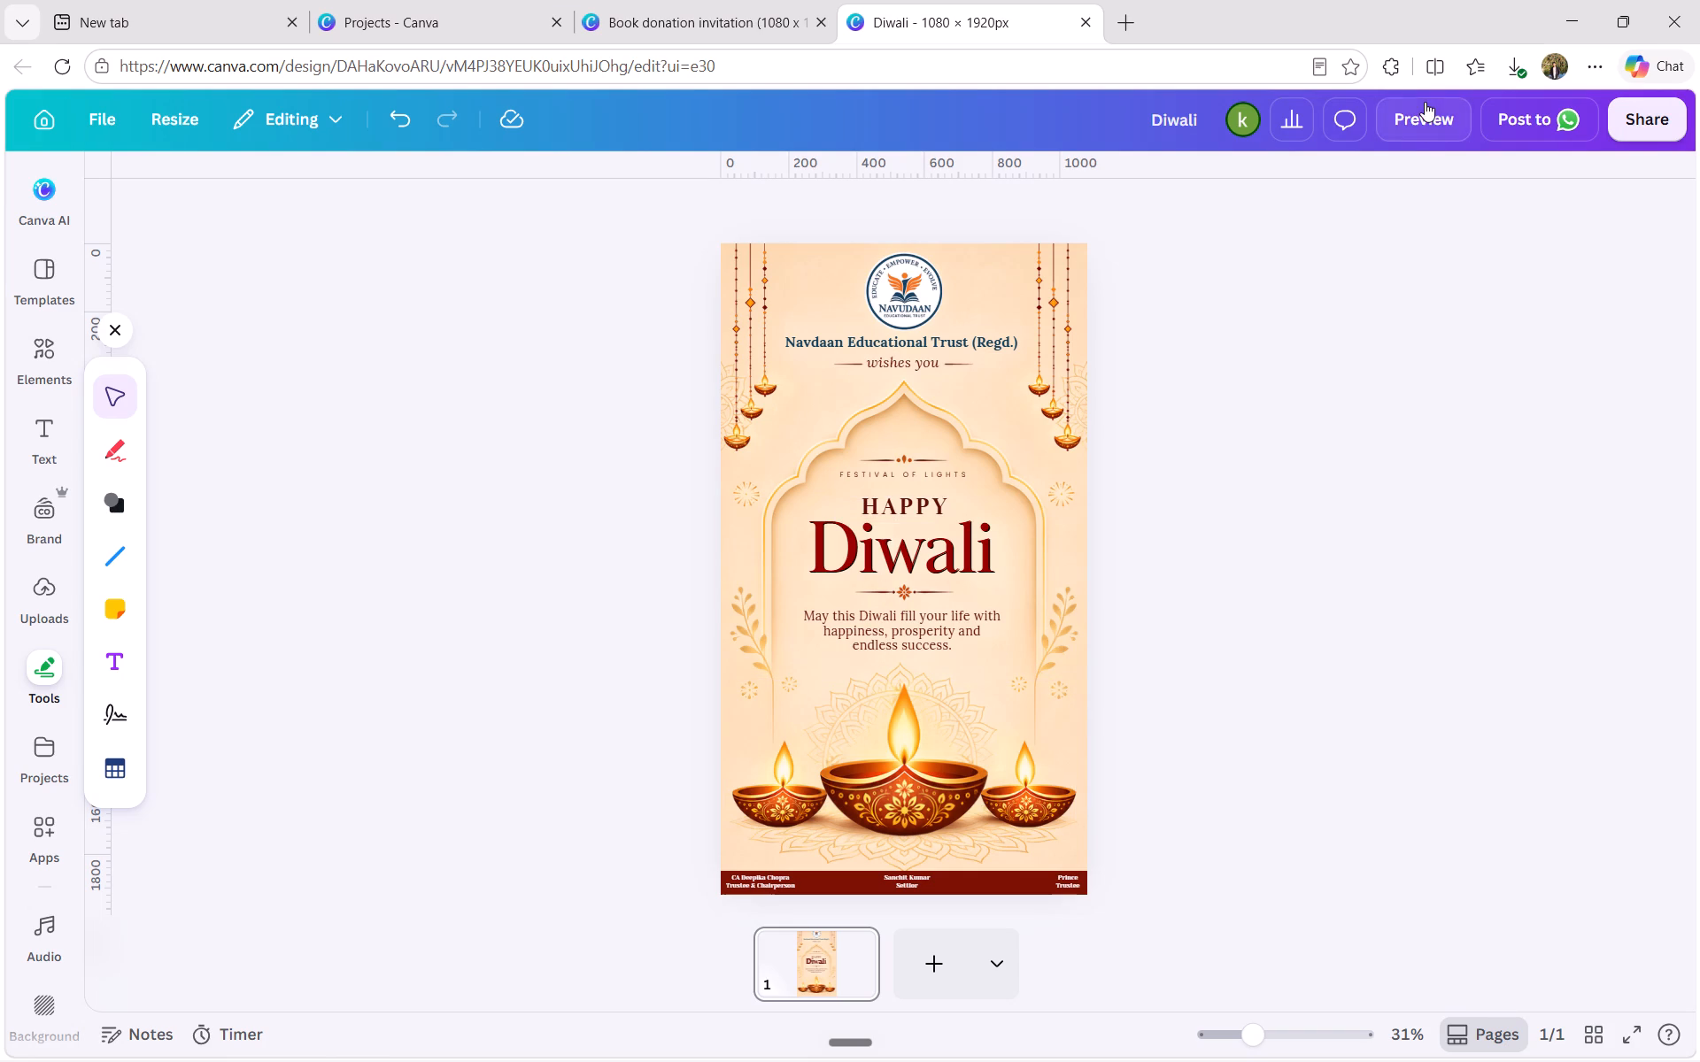
click(1425, 102)
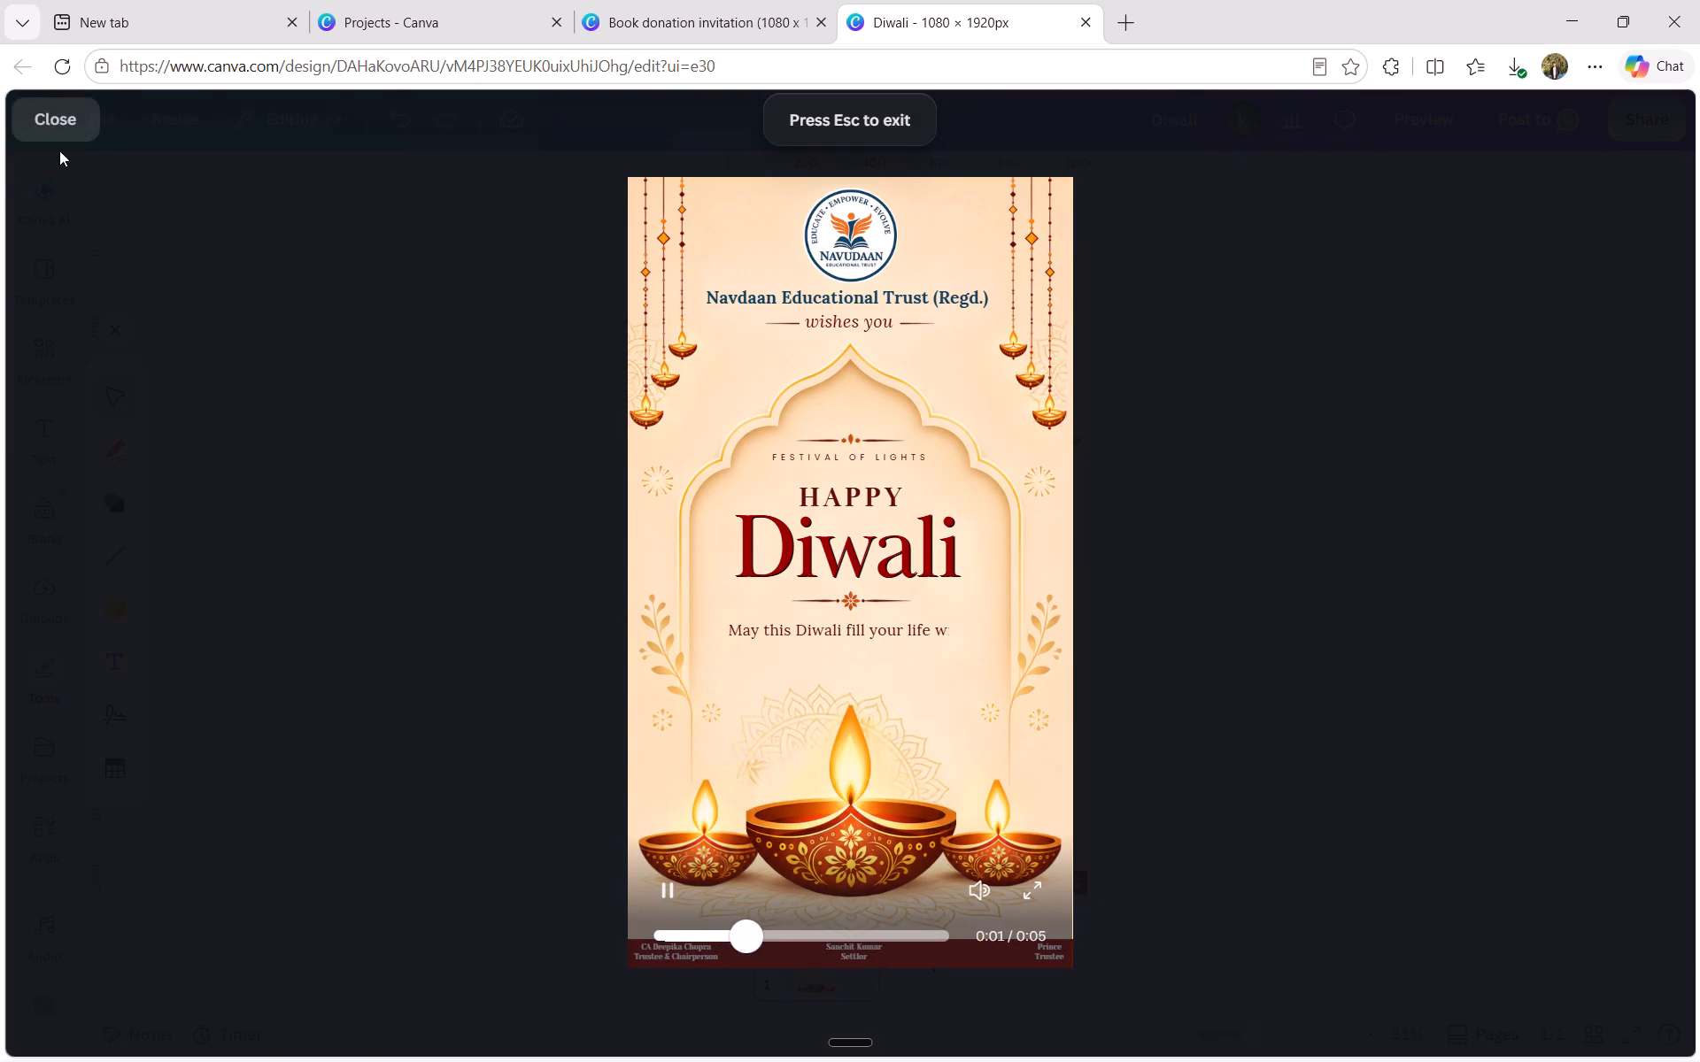
click(76, 131)
Apply the Rise animation to the "HAPPY" text.
click(850, 496)
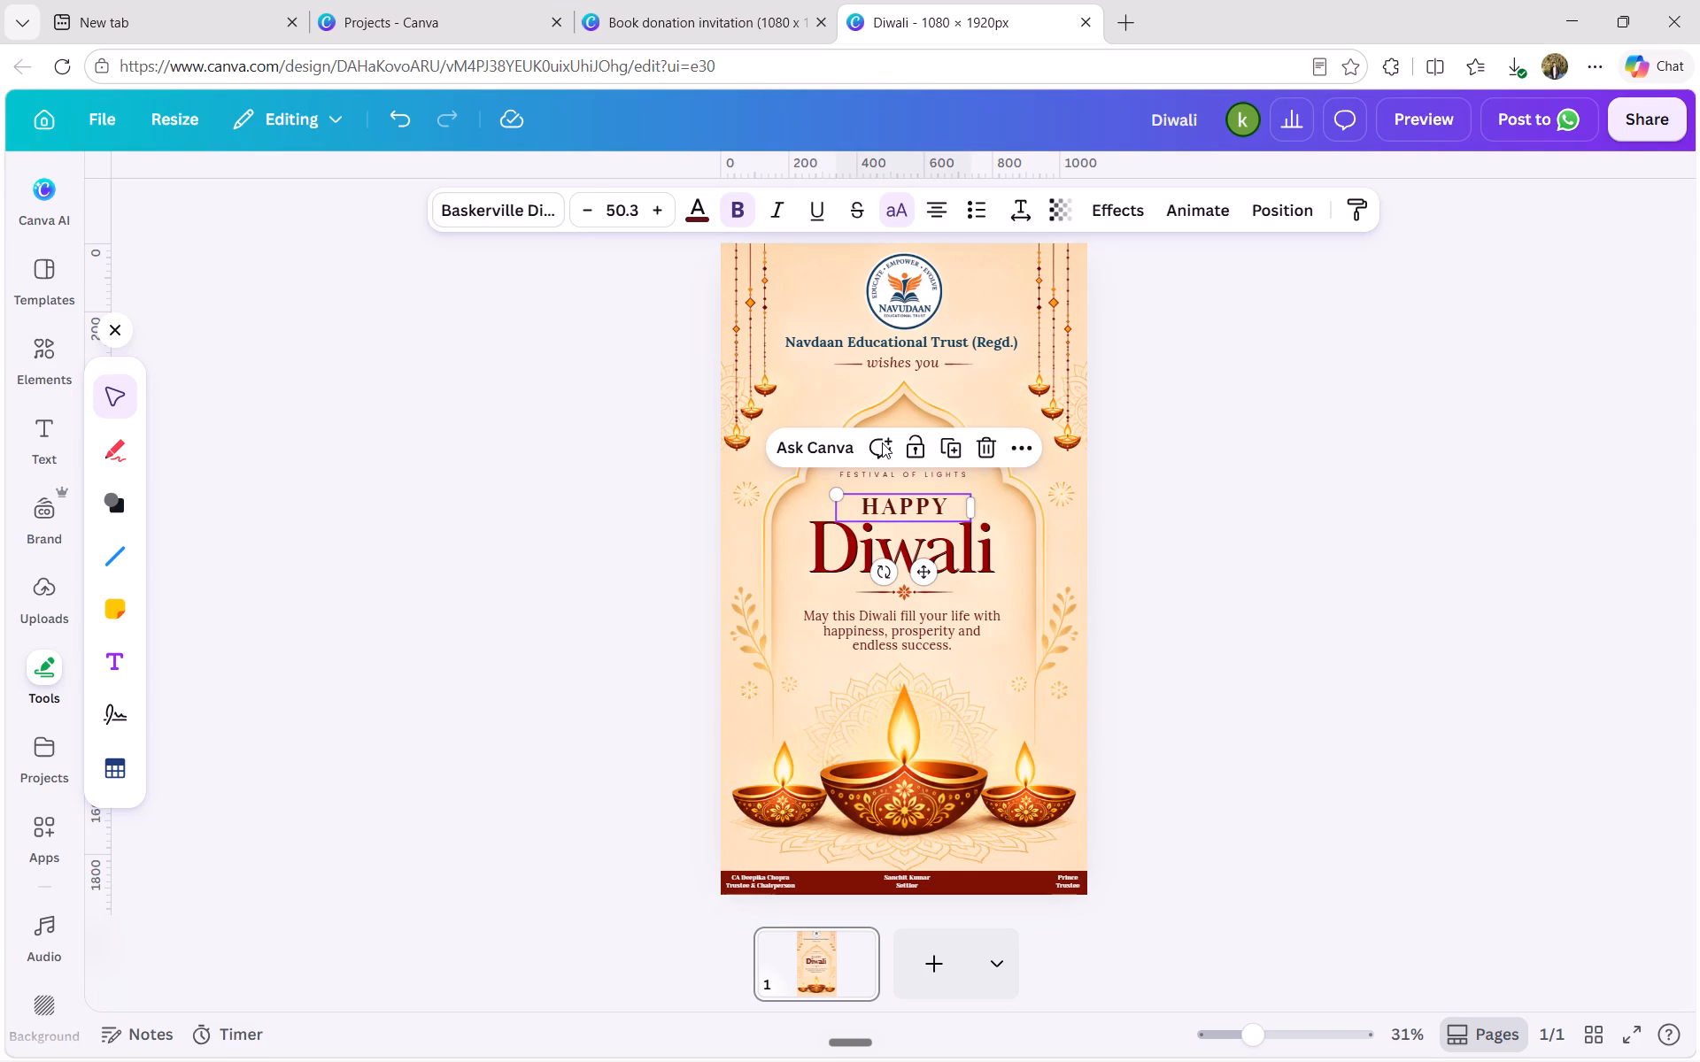
click(1231, 208)
scroll(188, 655, down, 1)
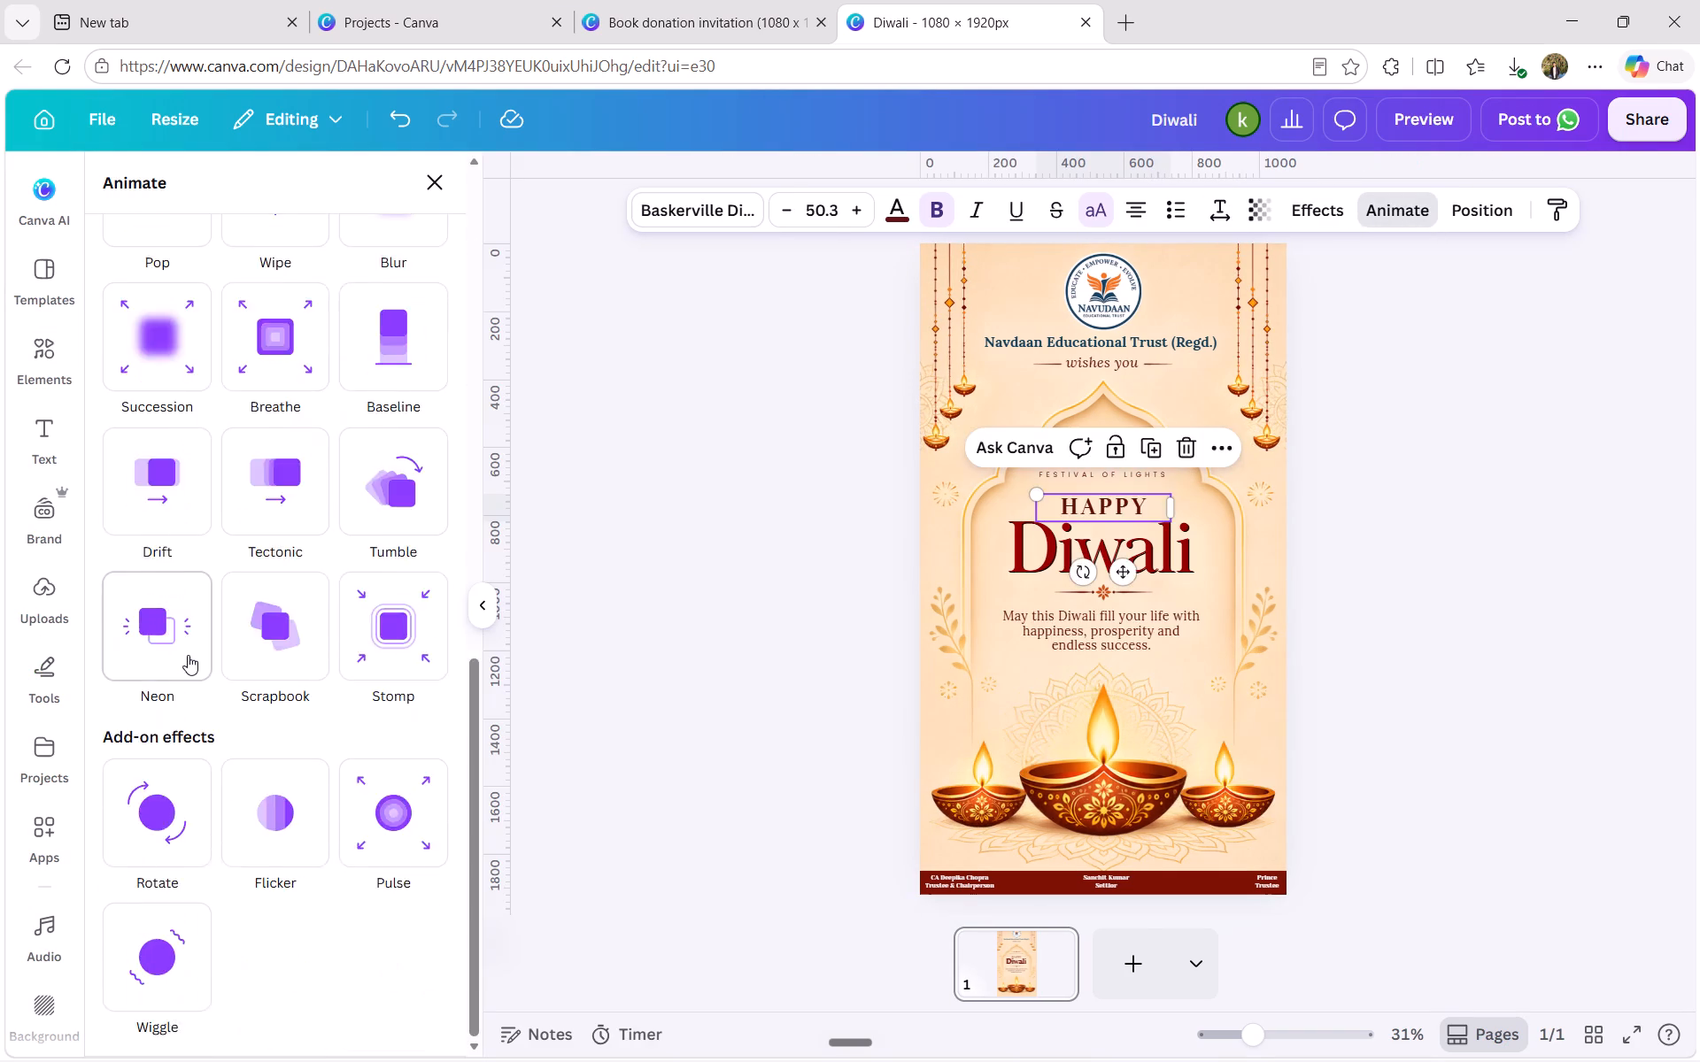
scroll(188, 655, down, 3)
scroll(188, 655, up, 1)
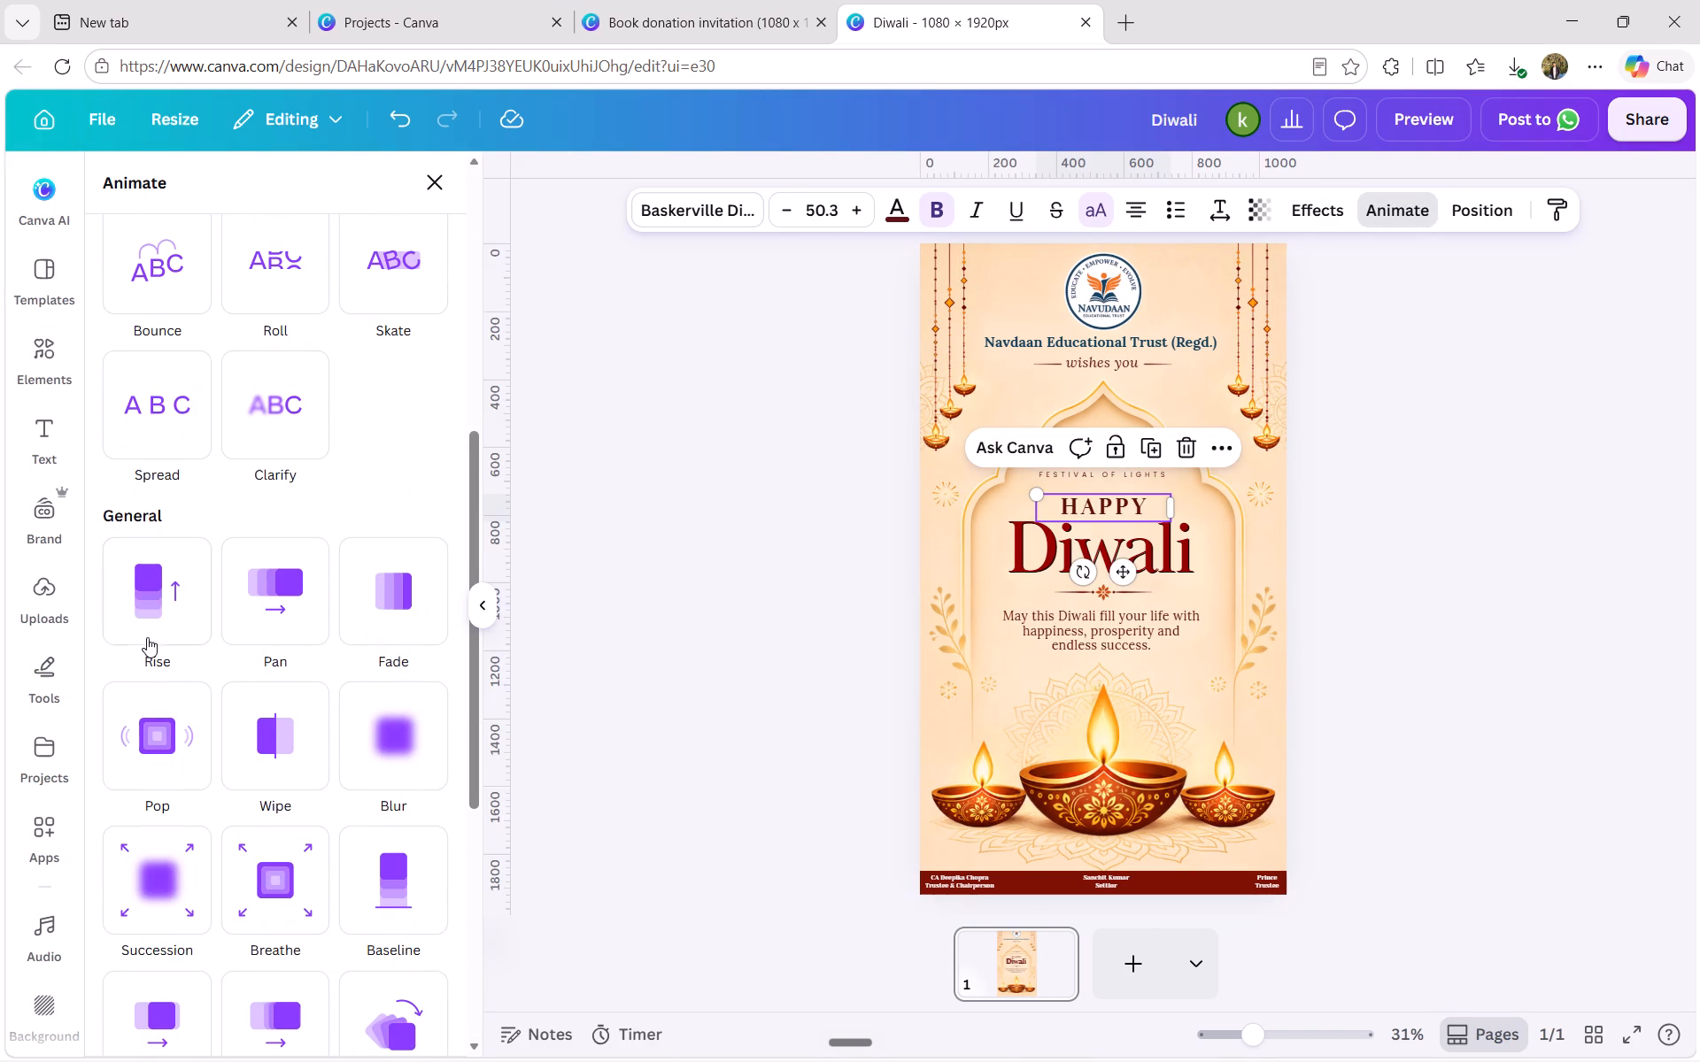
click(137, 629)
Apply the Rise animation to the "Diwali" title and preview the poster.
click(1043, 550)
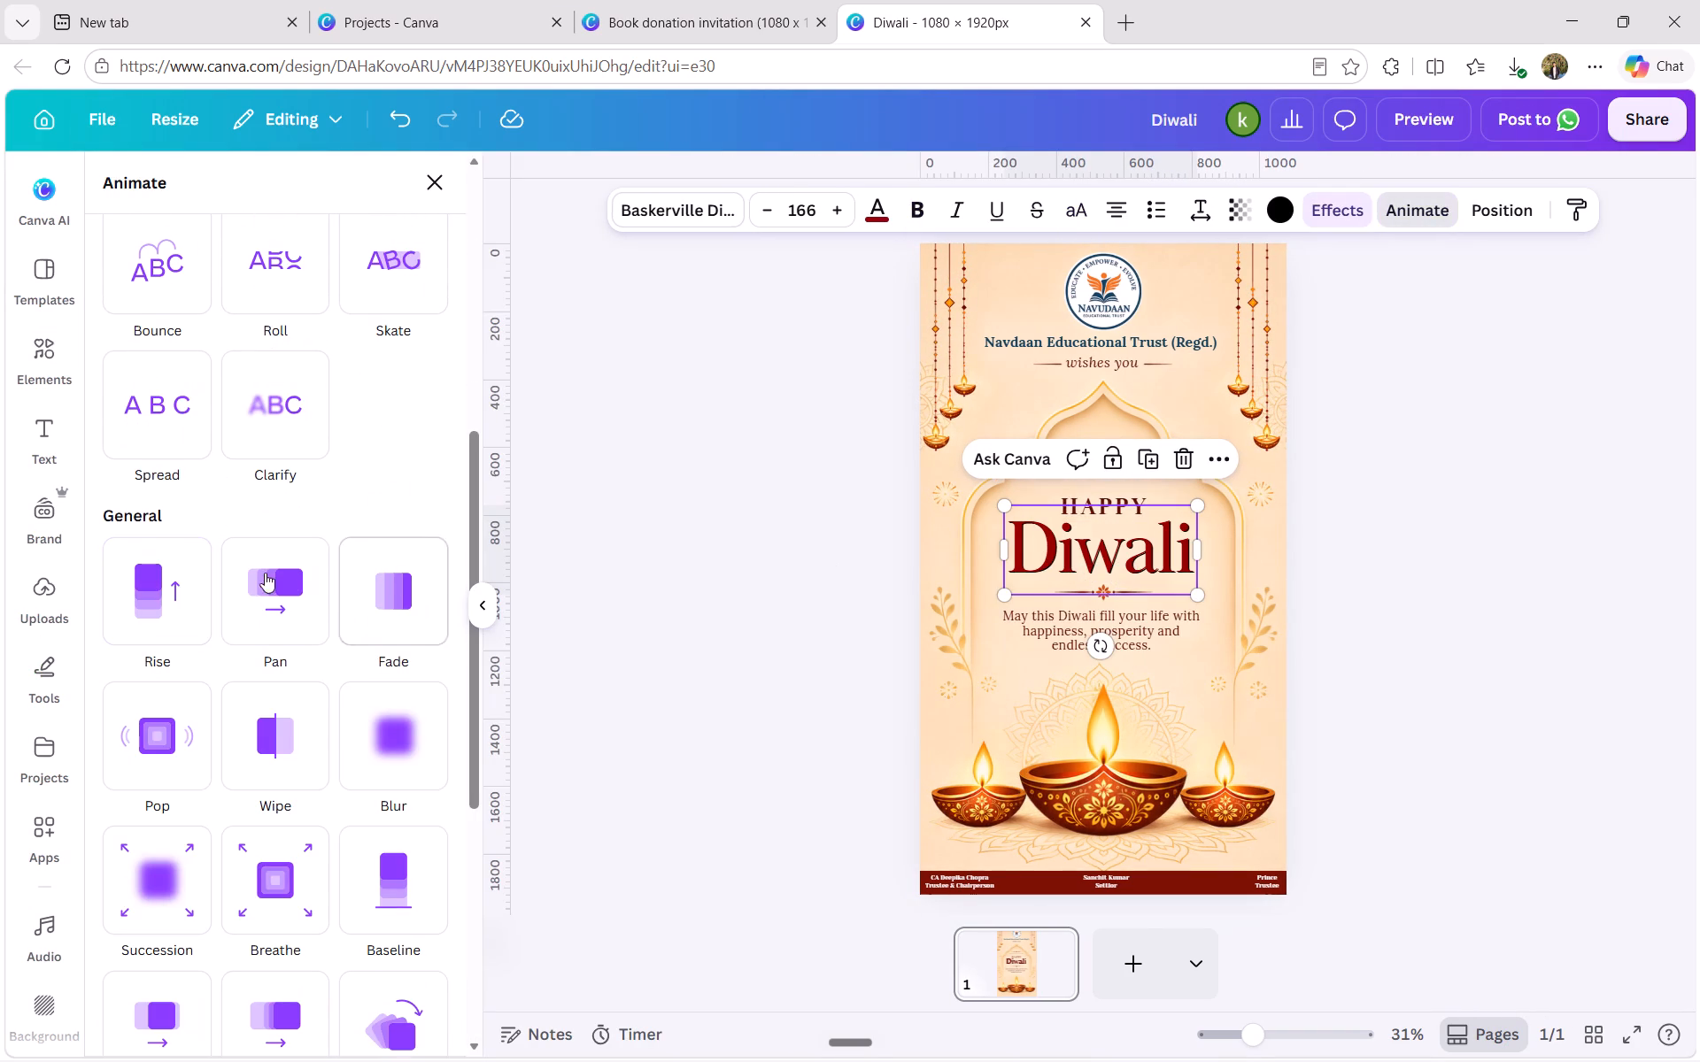
click(186, 583)
click(777, 543)
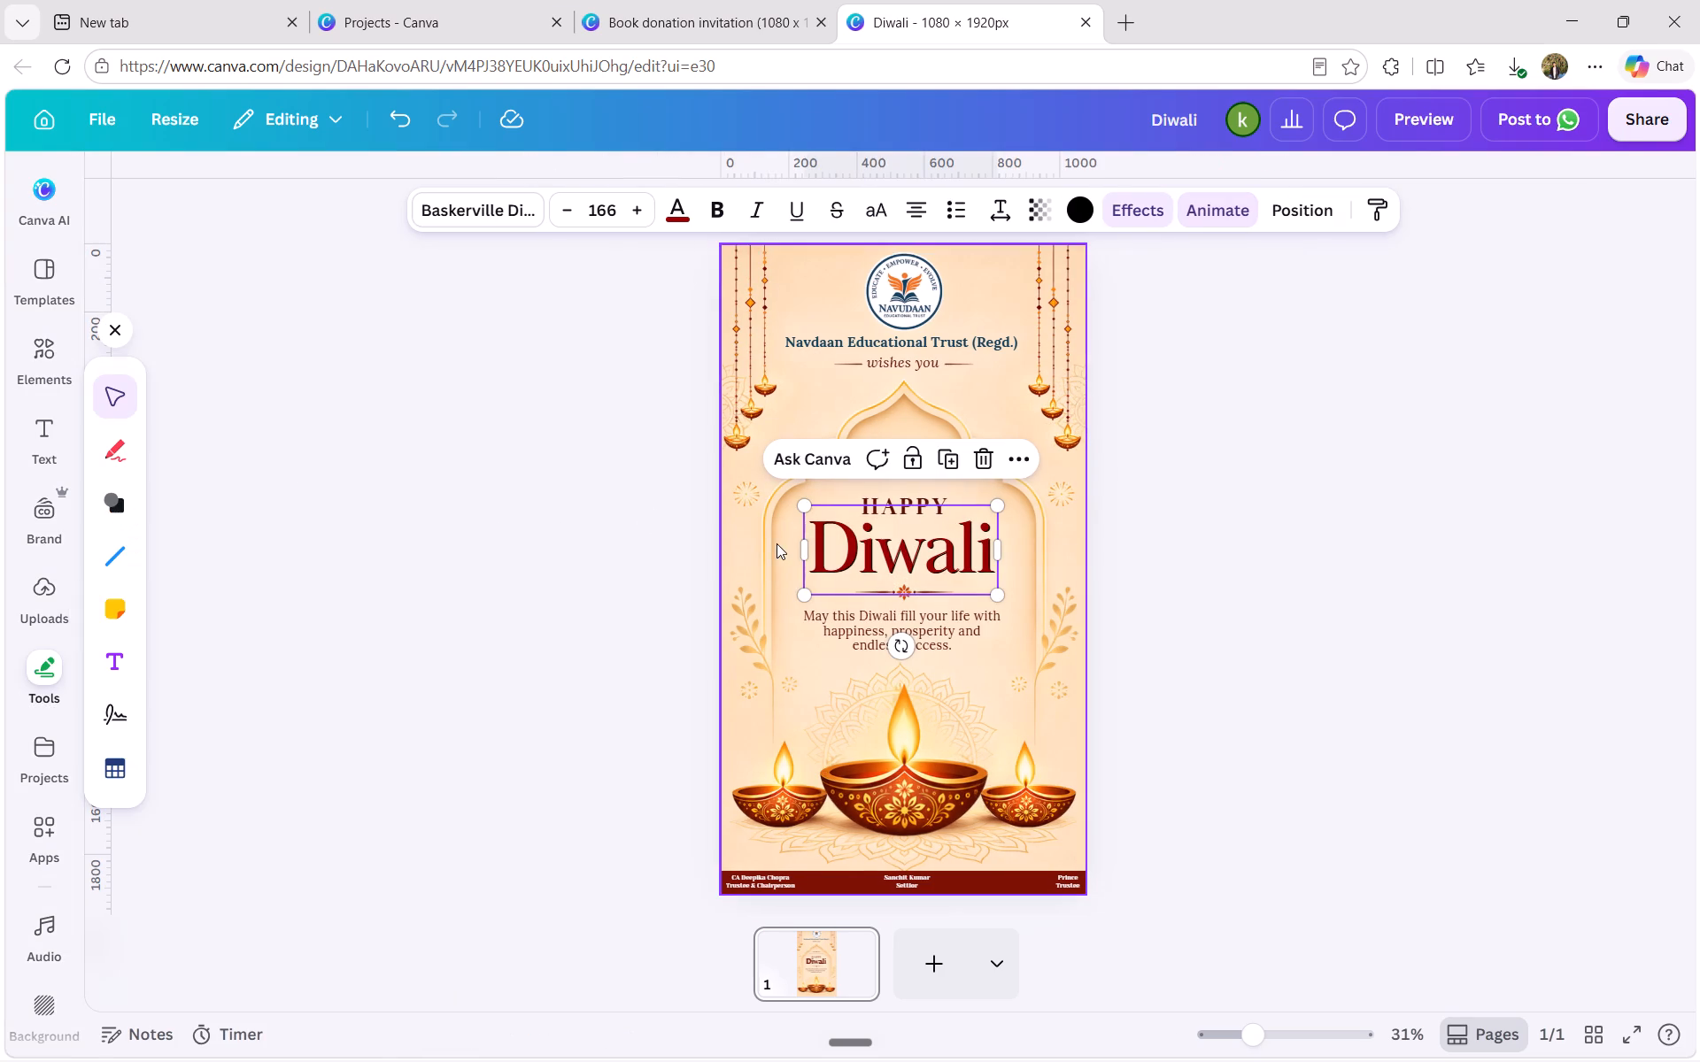
click(1314, 605)
click(1441, 118)
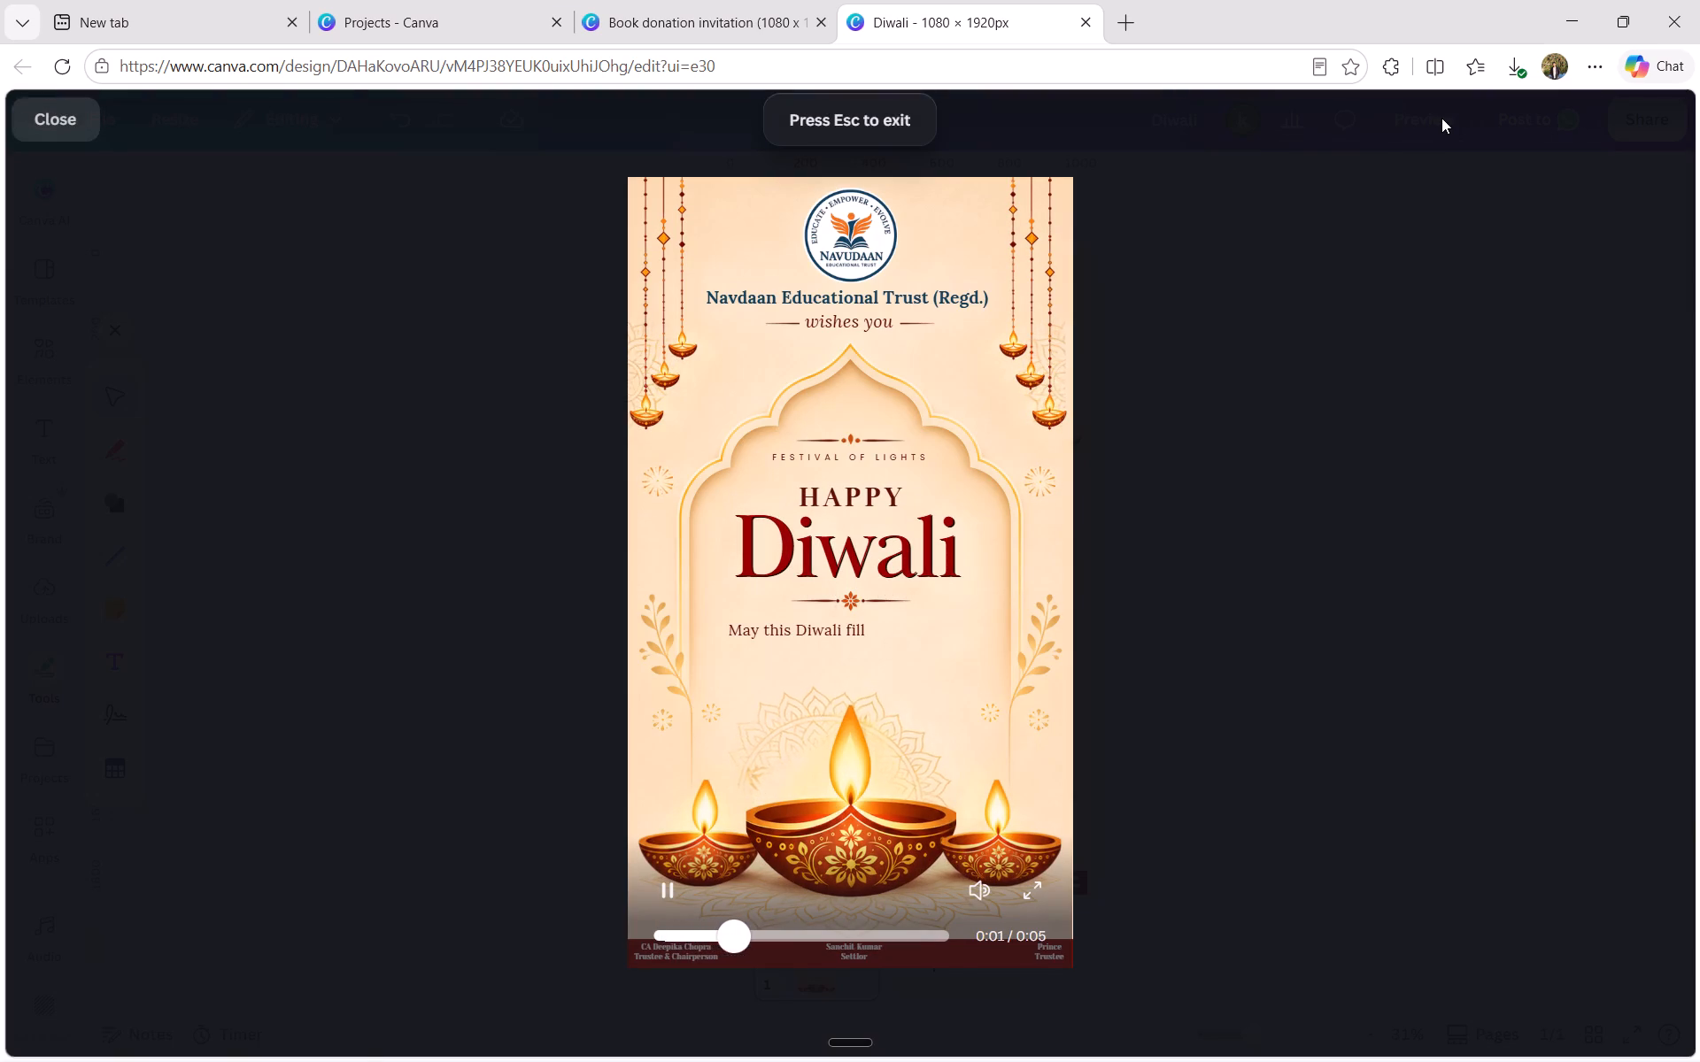
click(29, 114)
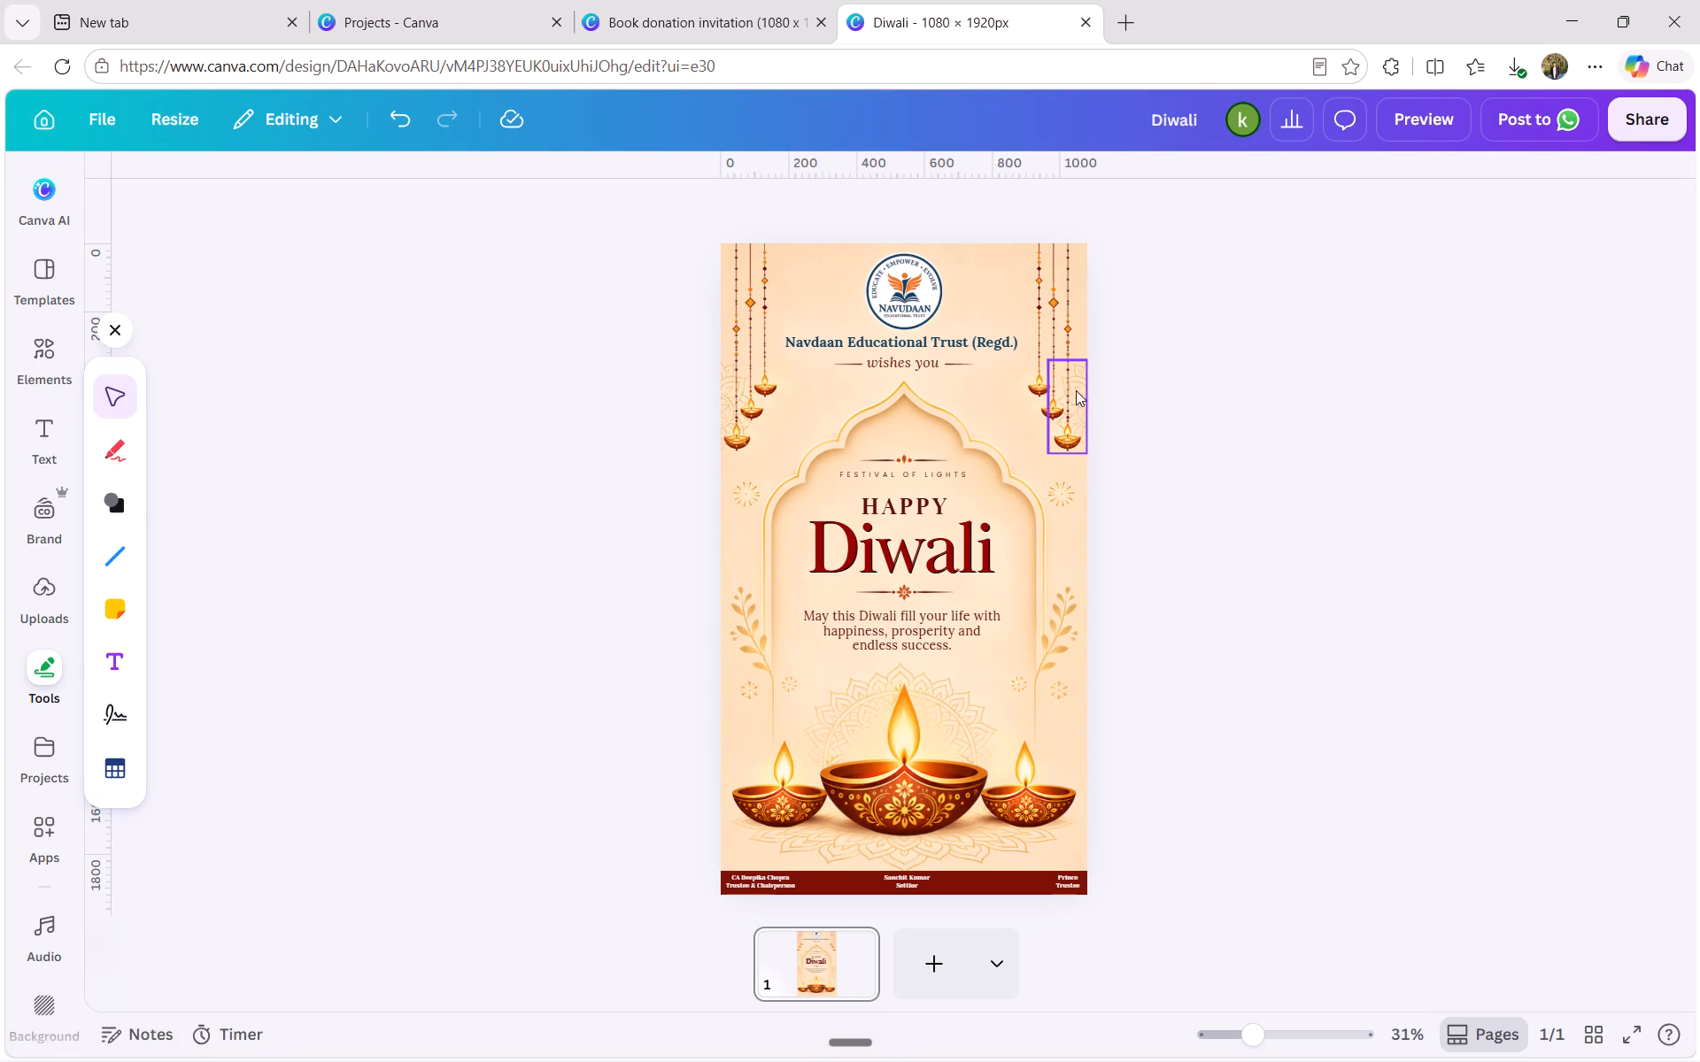
Change the animation of the faint mandala ornament at the poster's right edge to Pan.
click(1077, 390)
click(1120, 198)
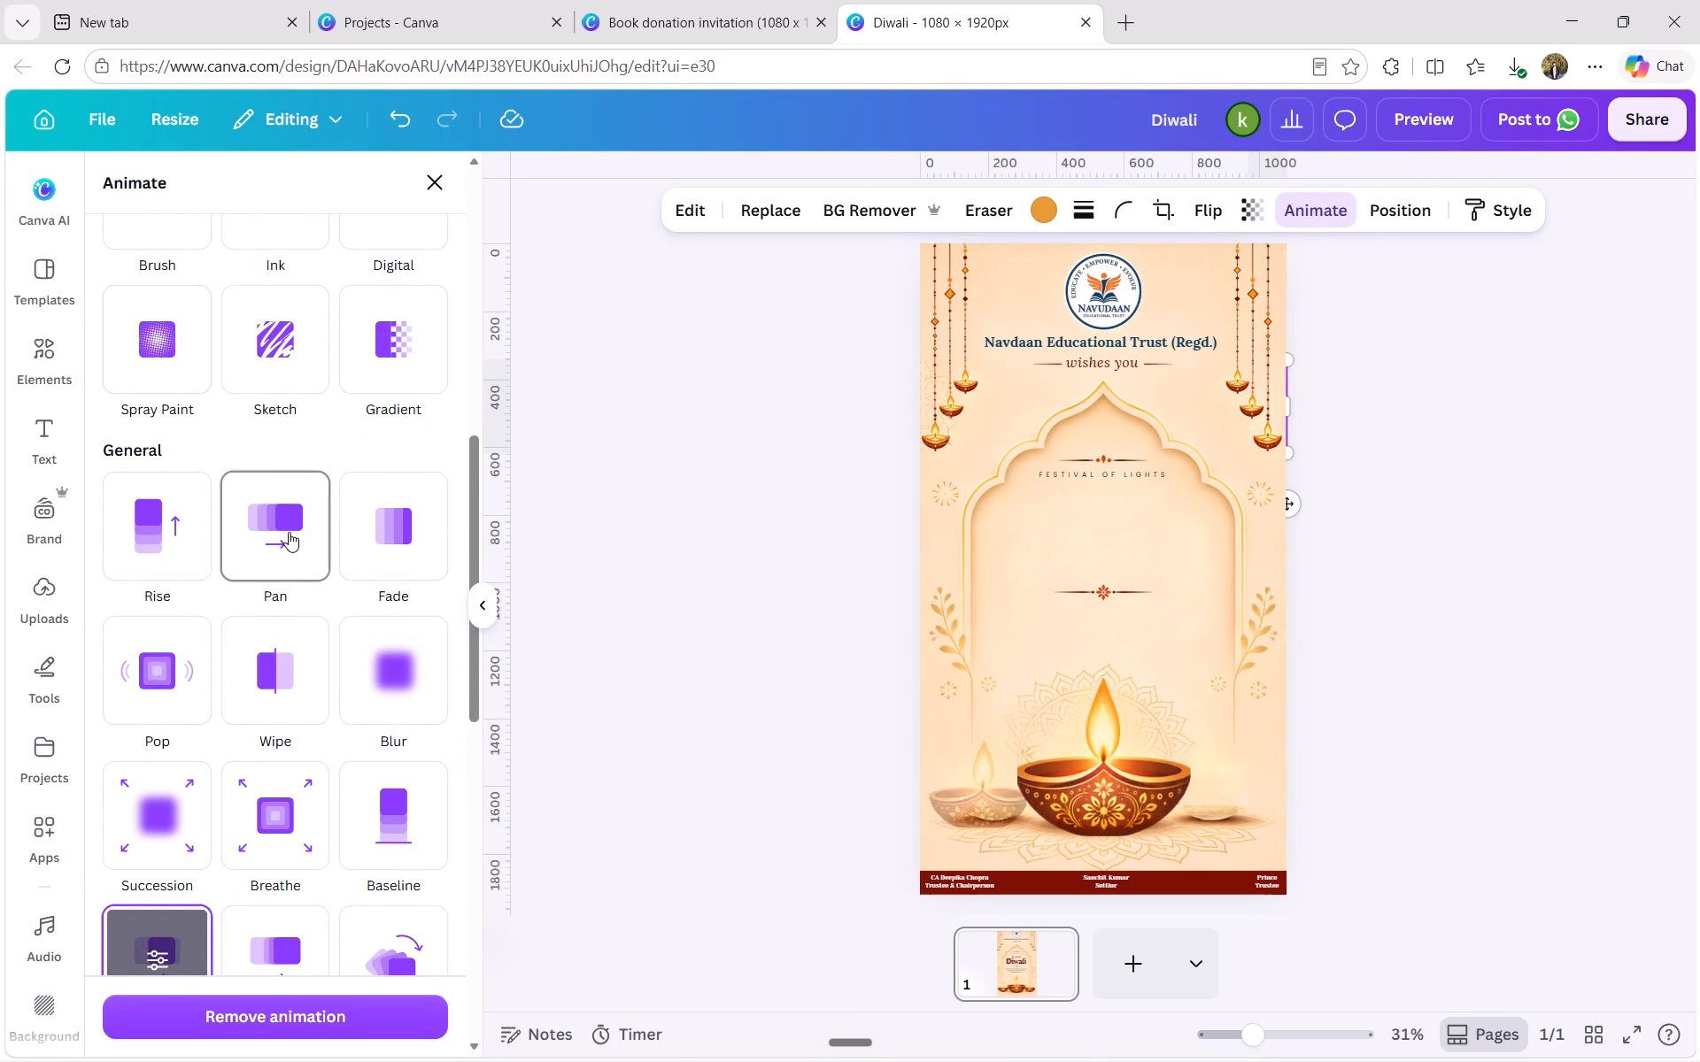
click(289, 532)
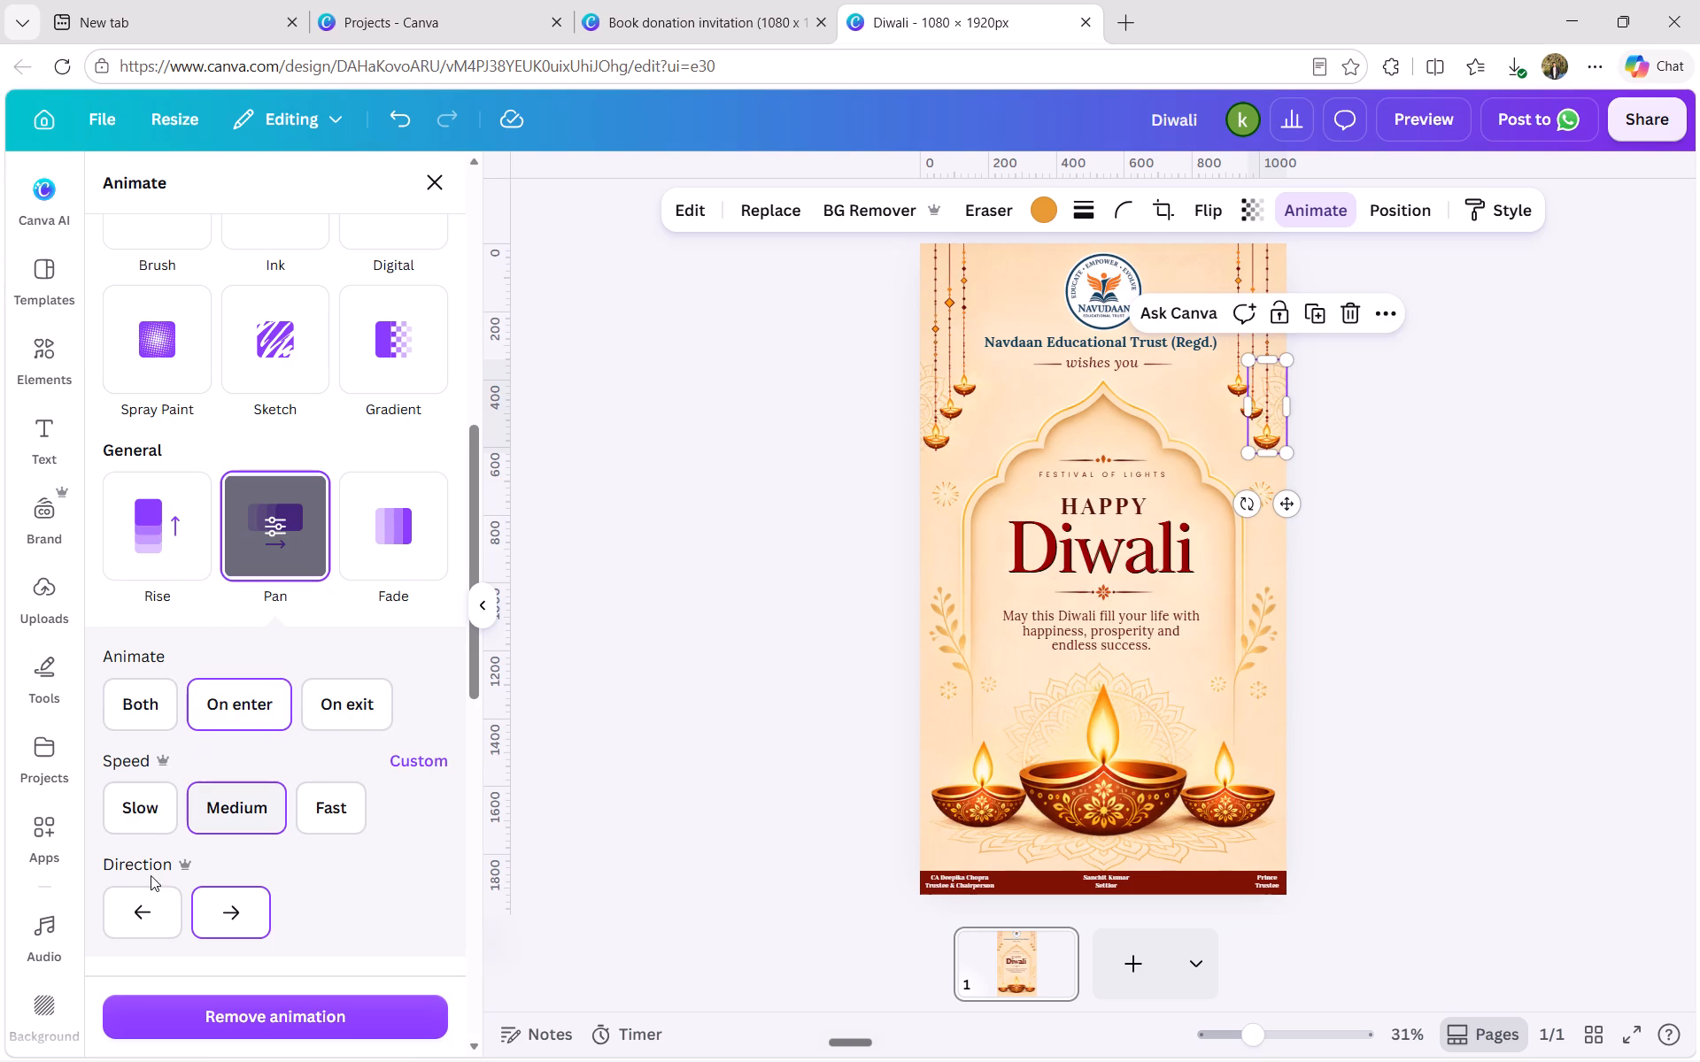
click(625, 701)
click(374, 634)
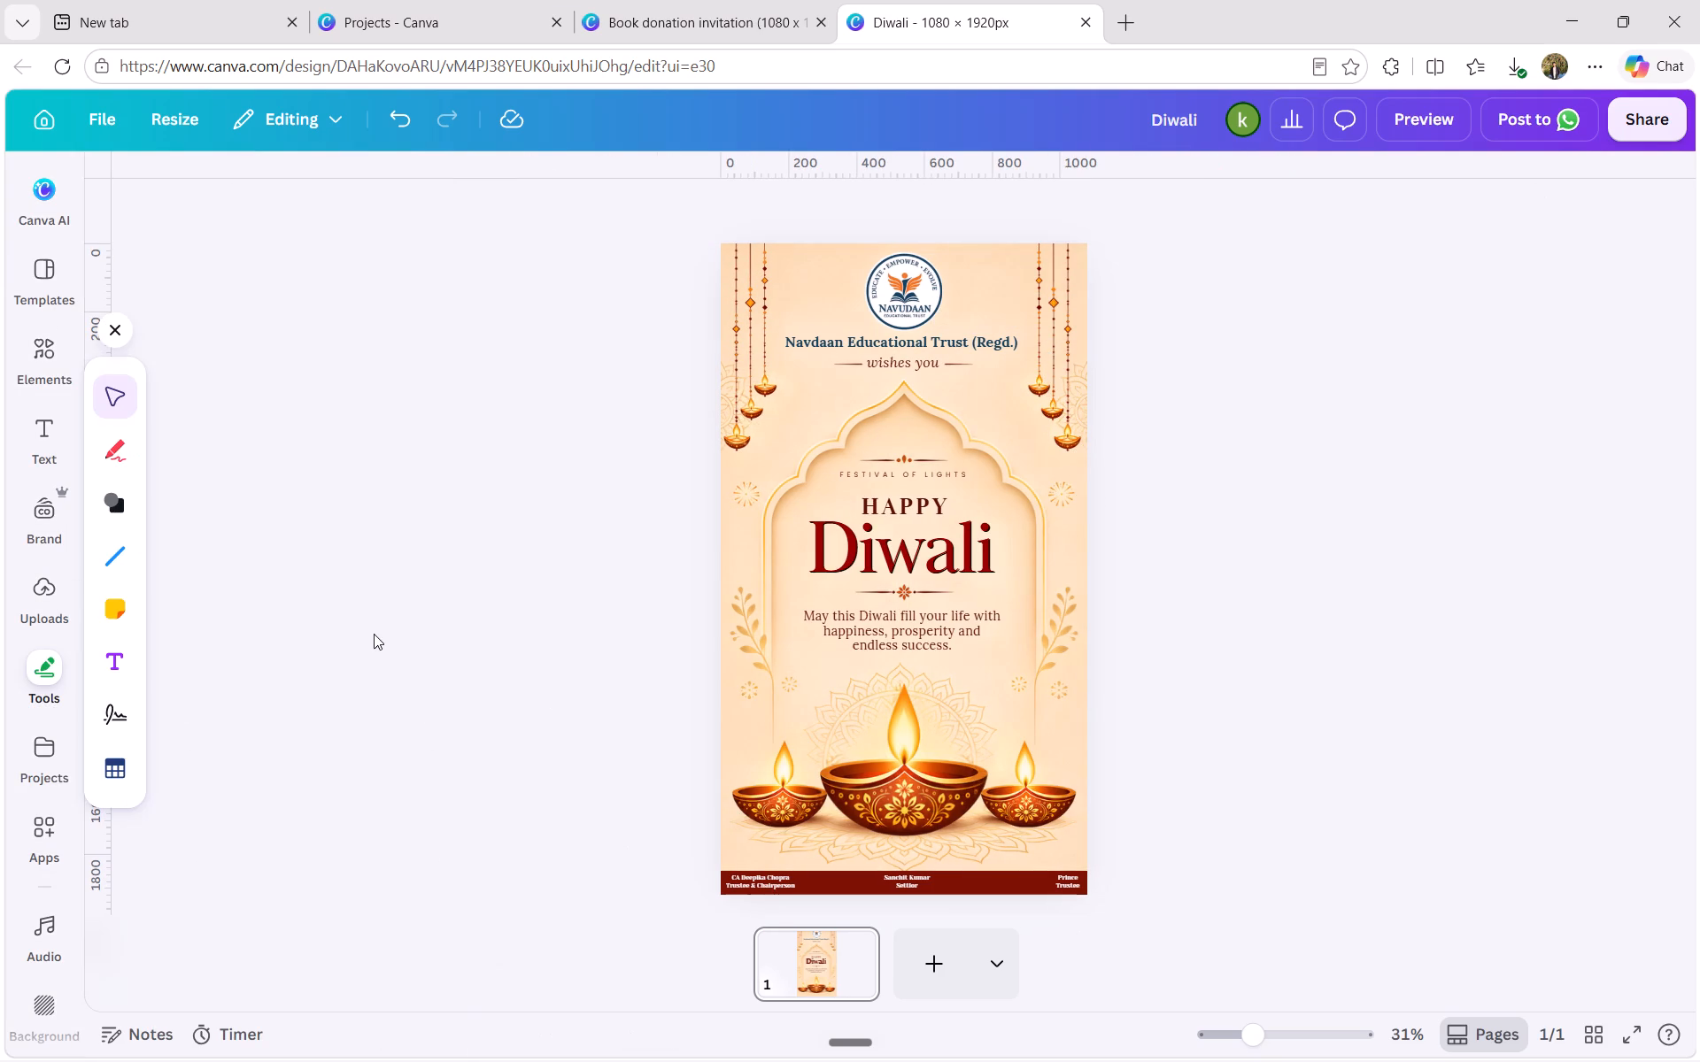
click(1082, 399)
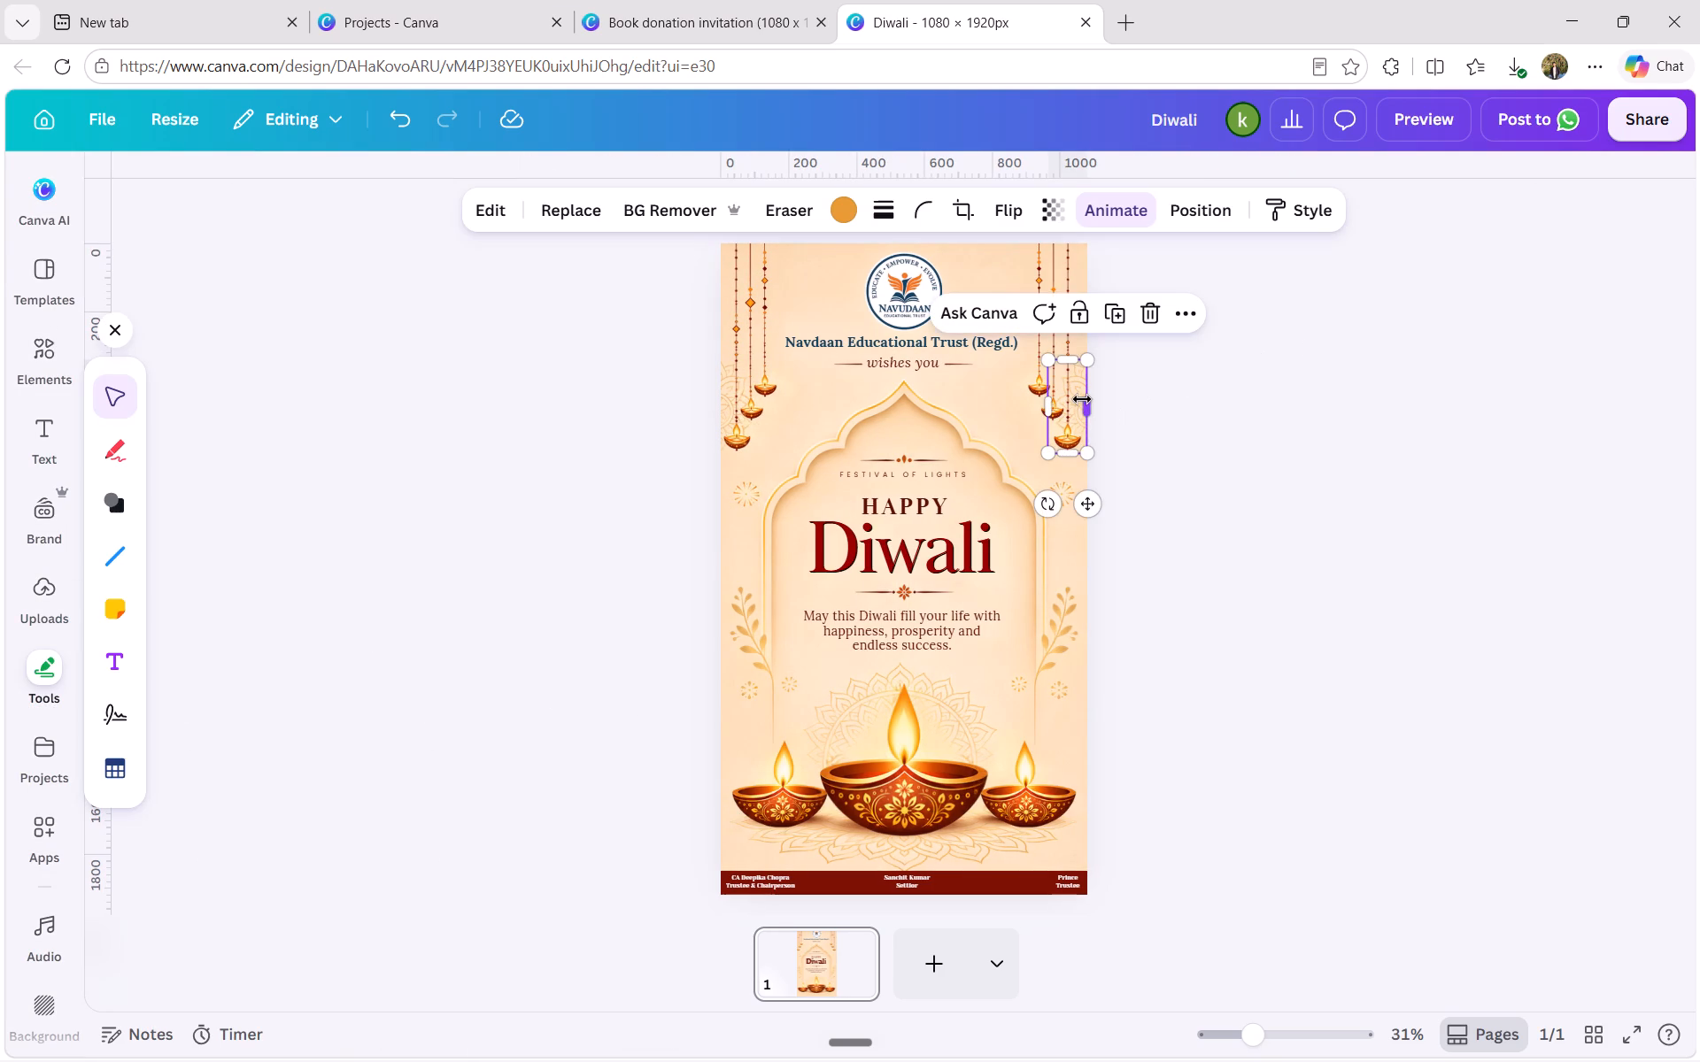
click(1191, 356)
click(731, 404)
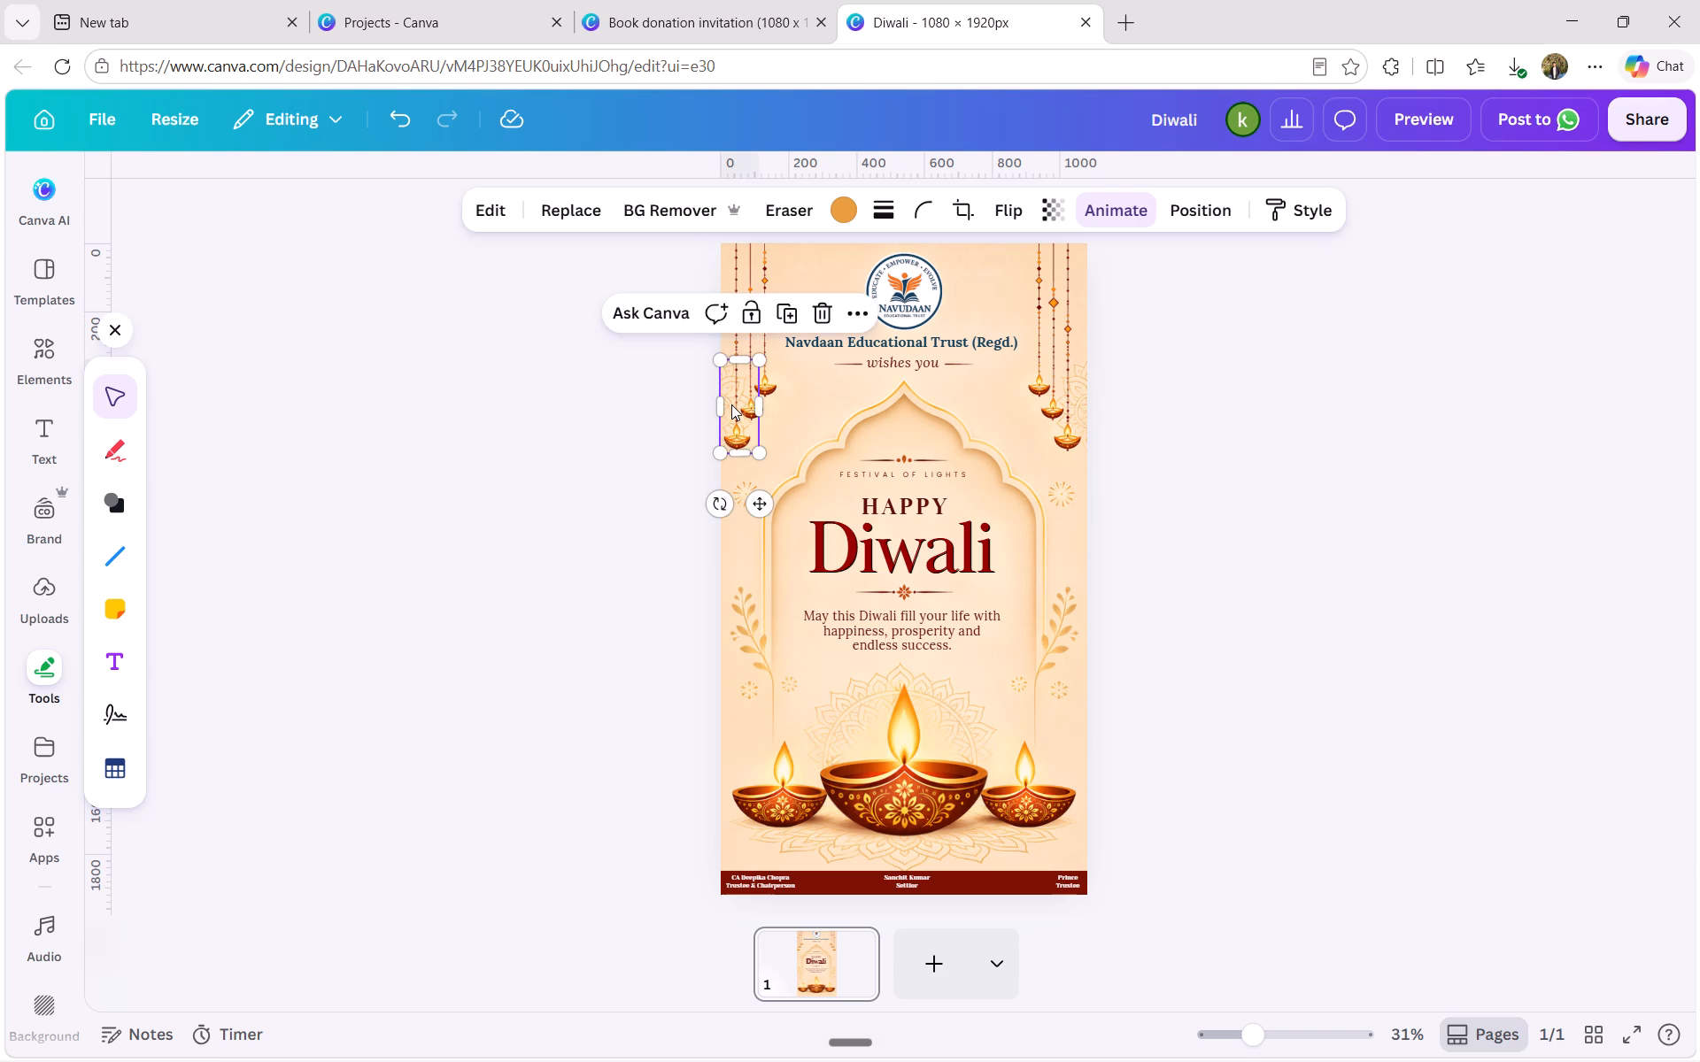
click(538, 407)
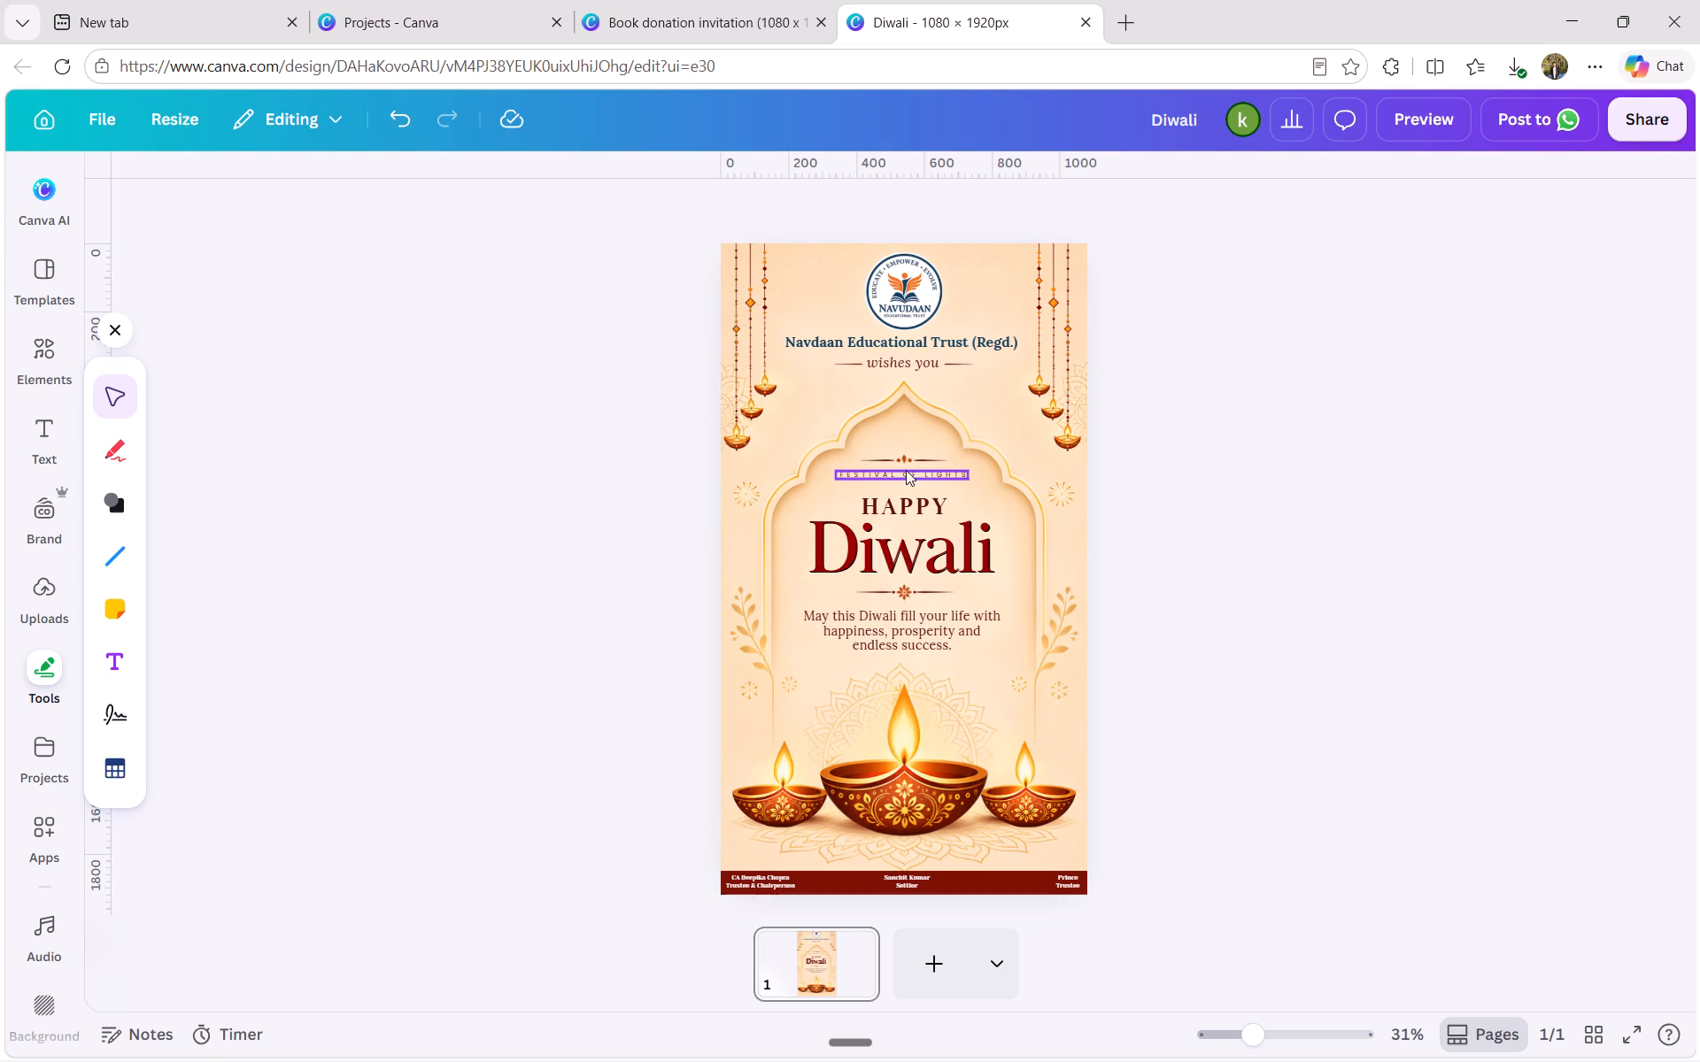
click(1407, 132)
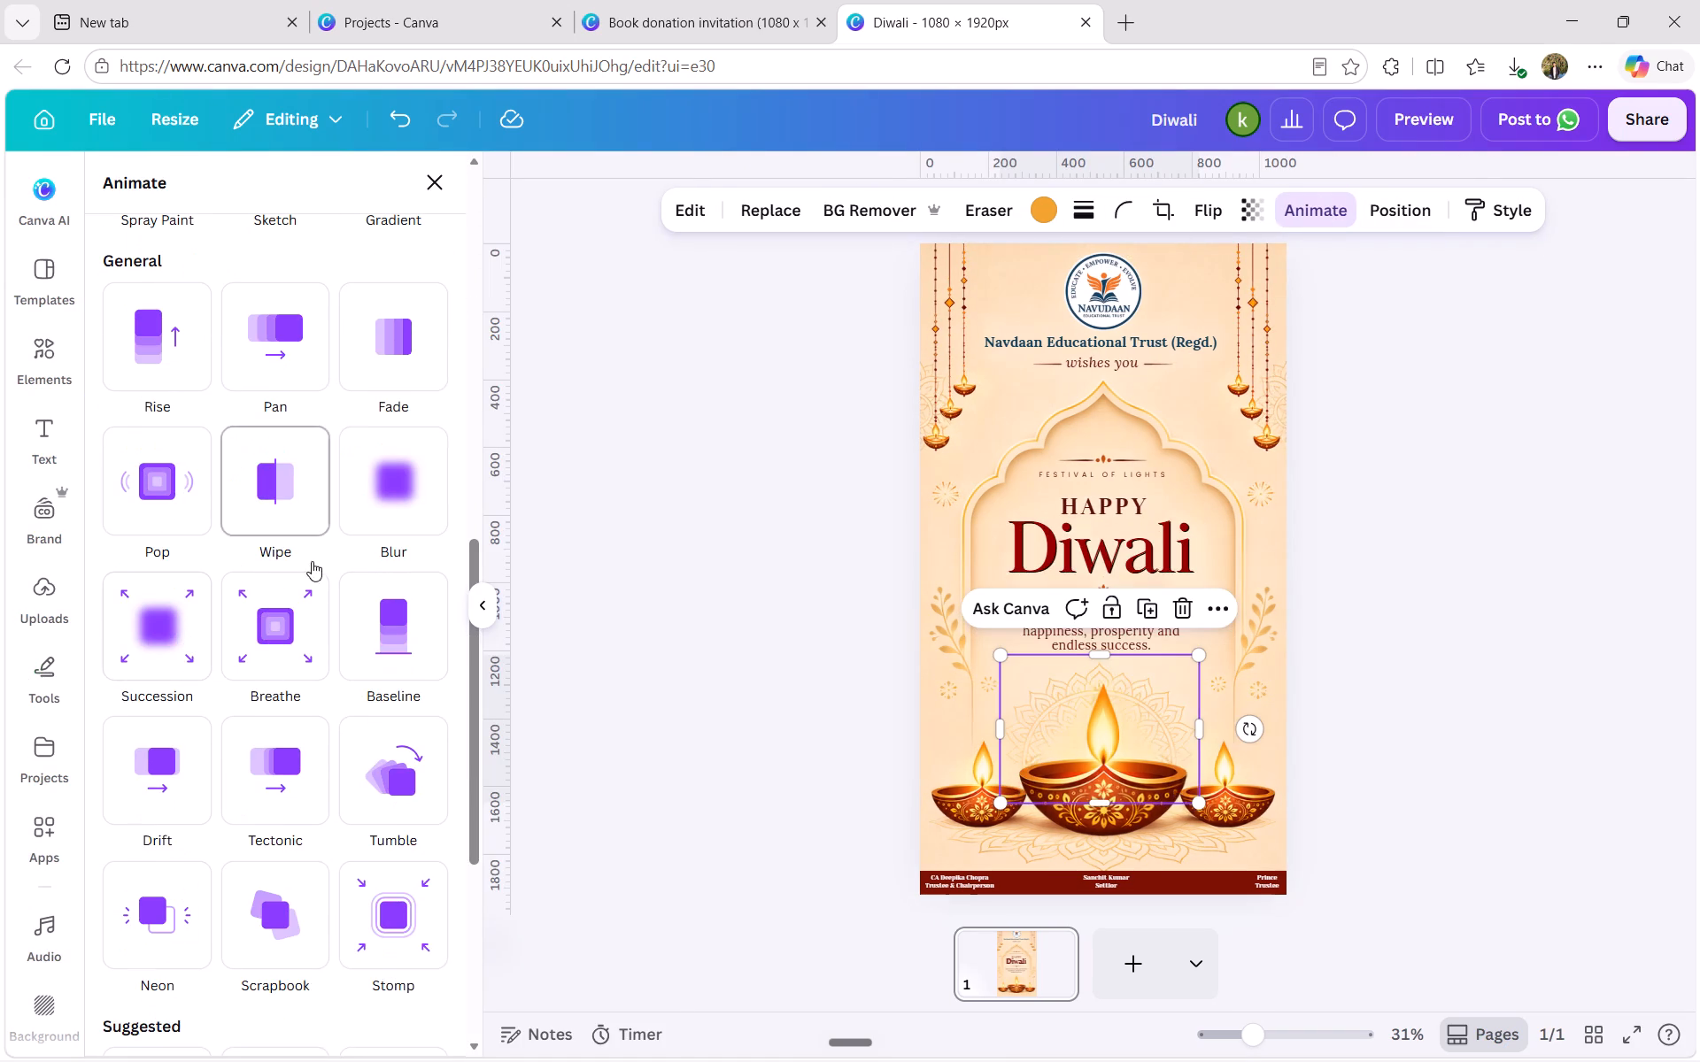
scroll(252, 762, down, 1)
scroll(192, 502, up, 1)
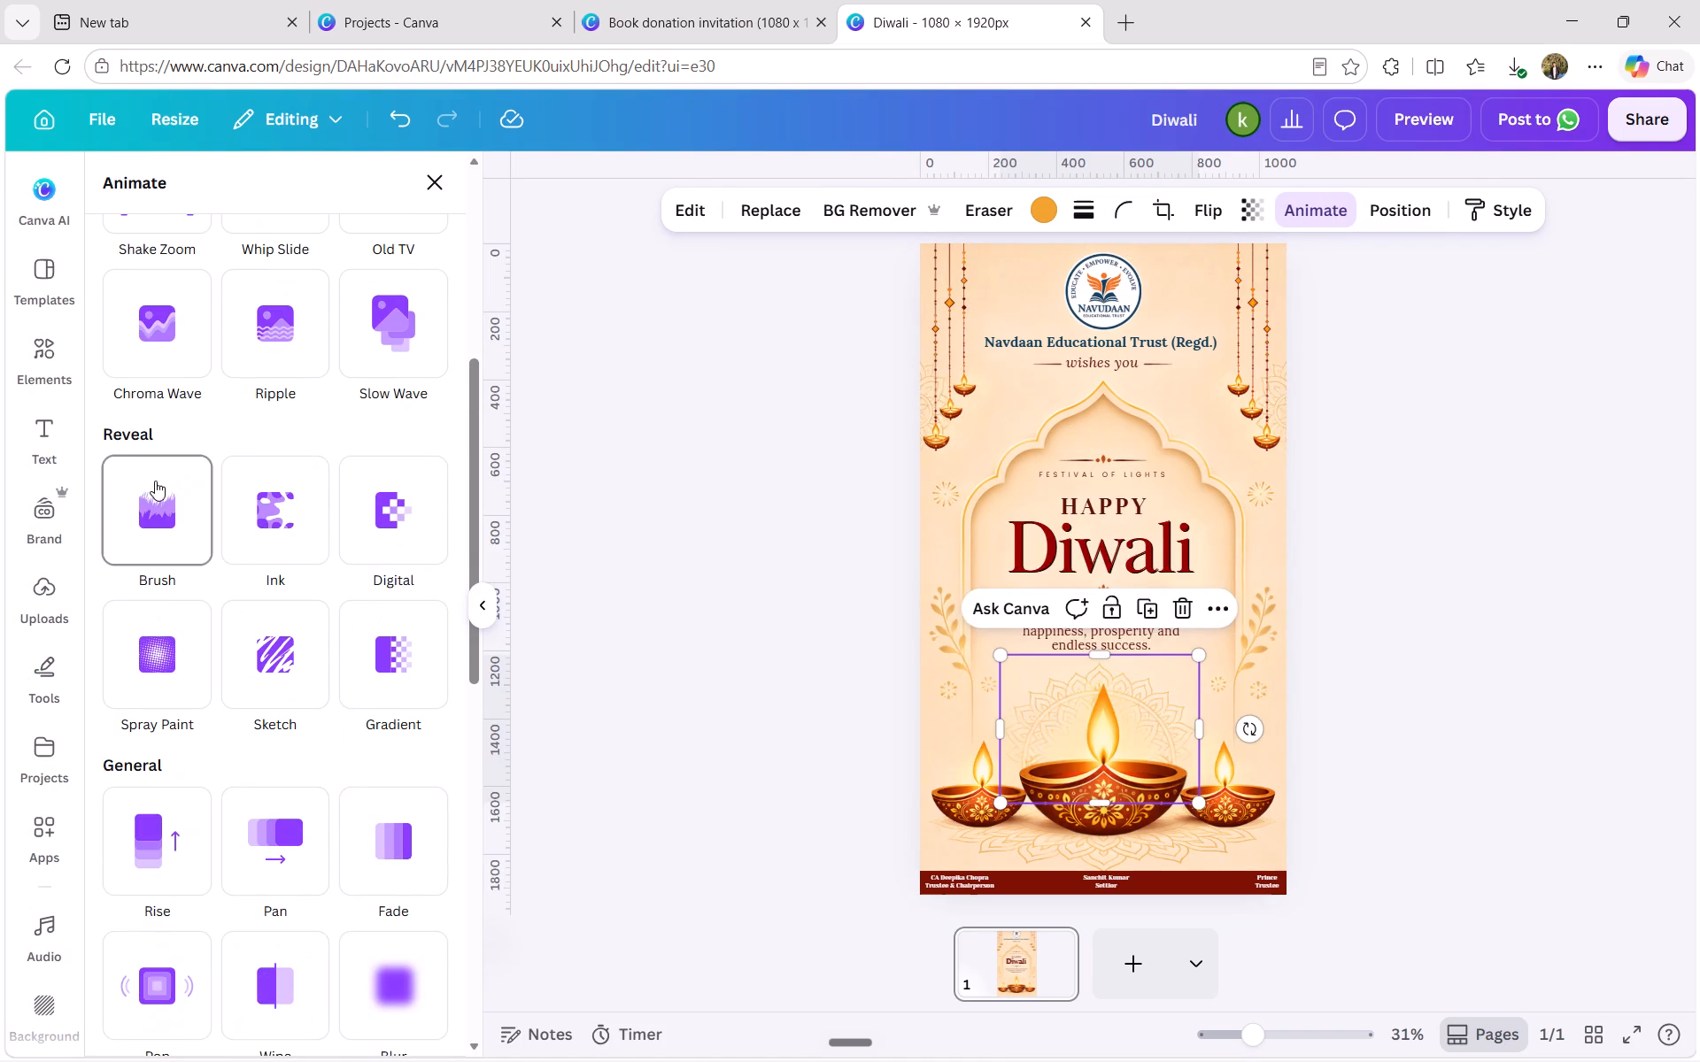
click(157, 827)
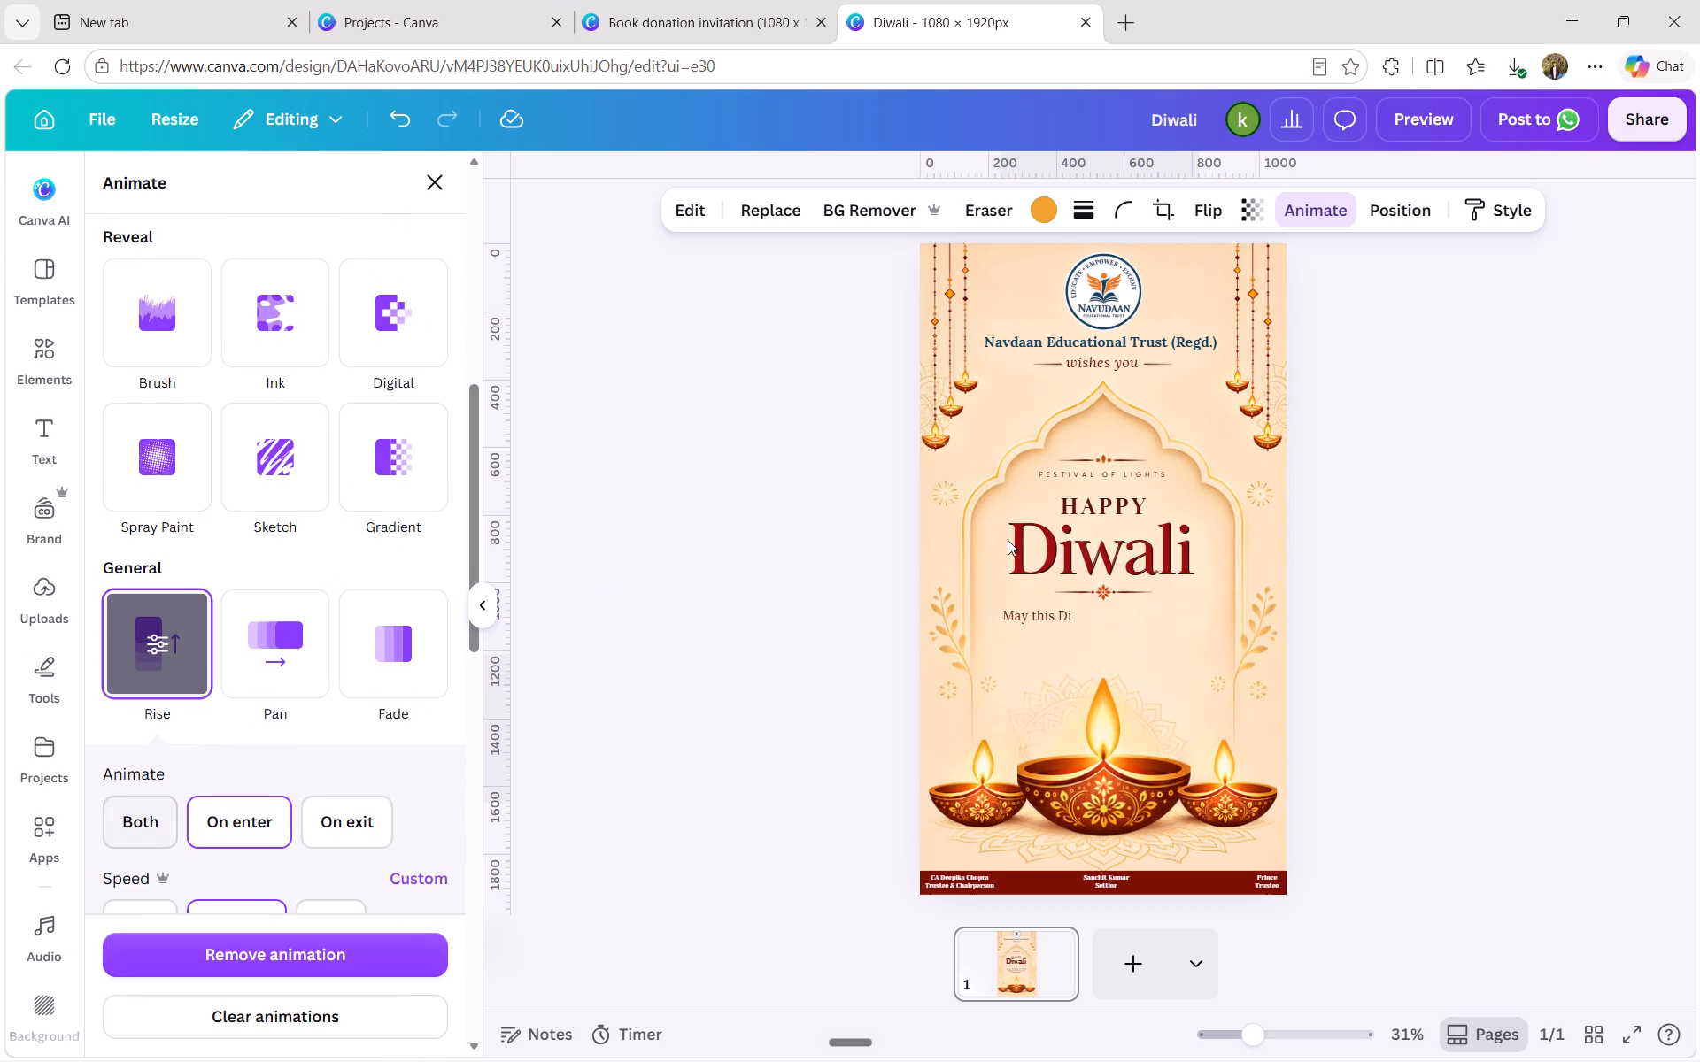
click(1355, 532)
click(1297, 383)
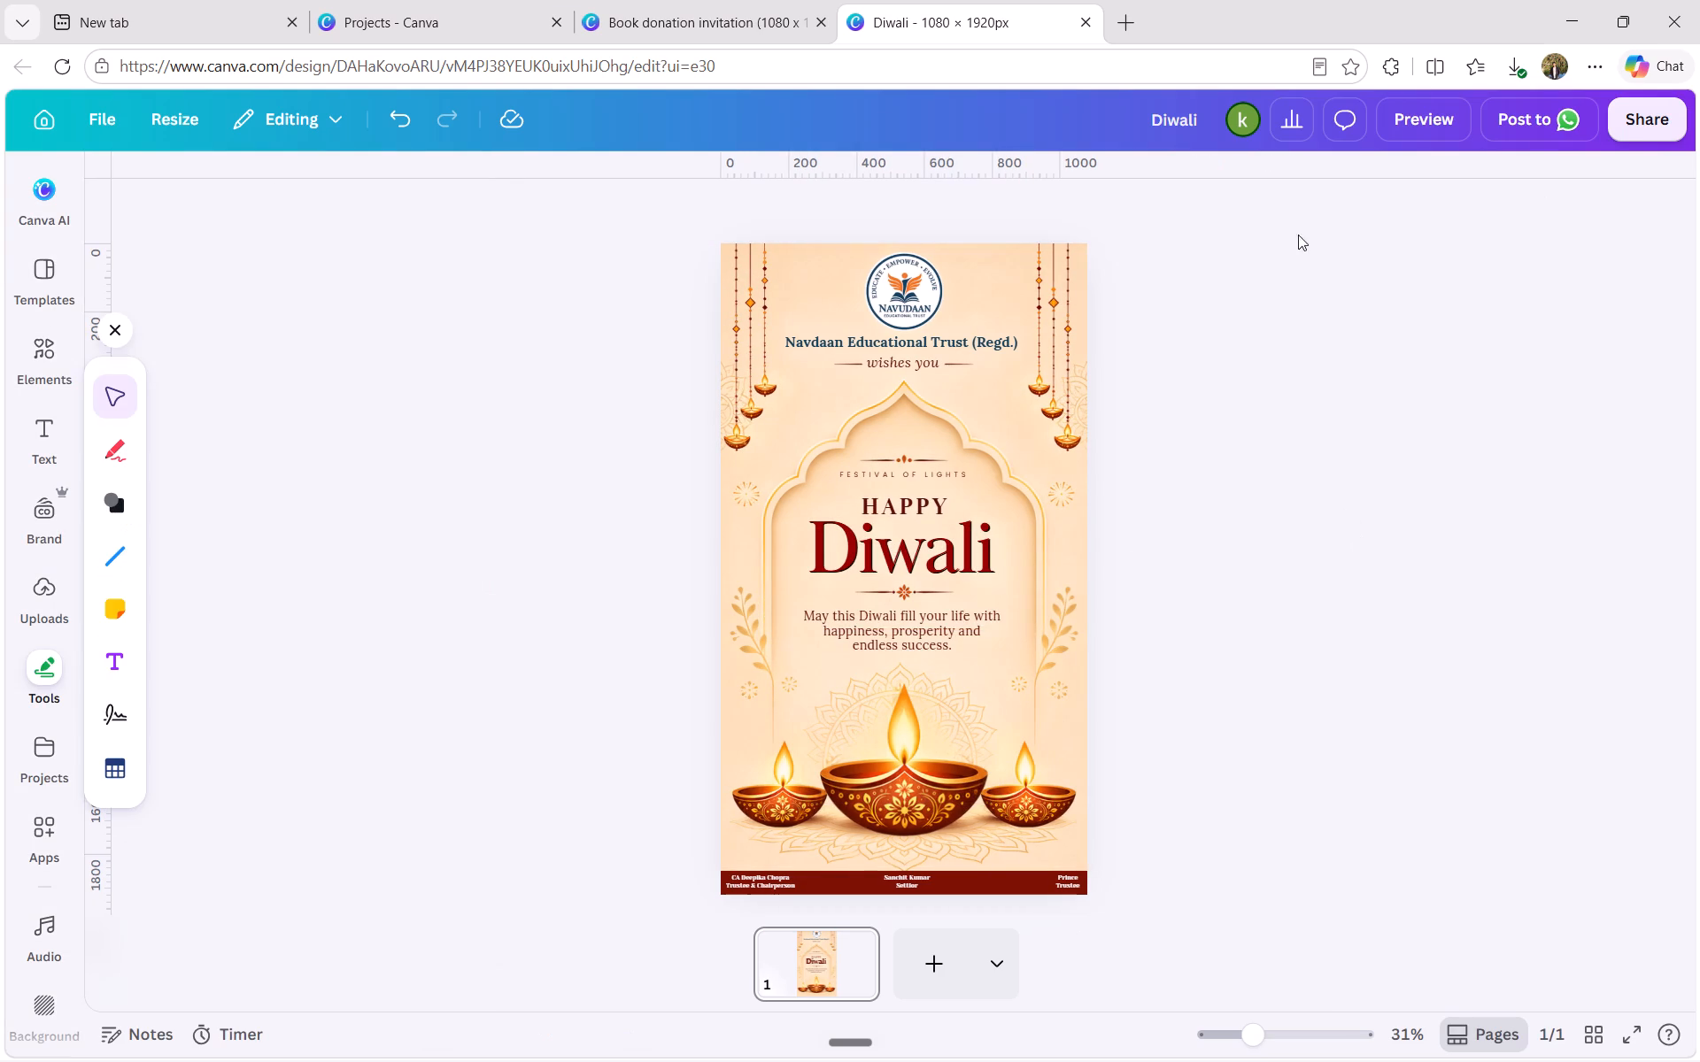
click(984, 282)
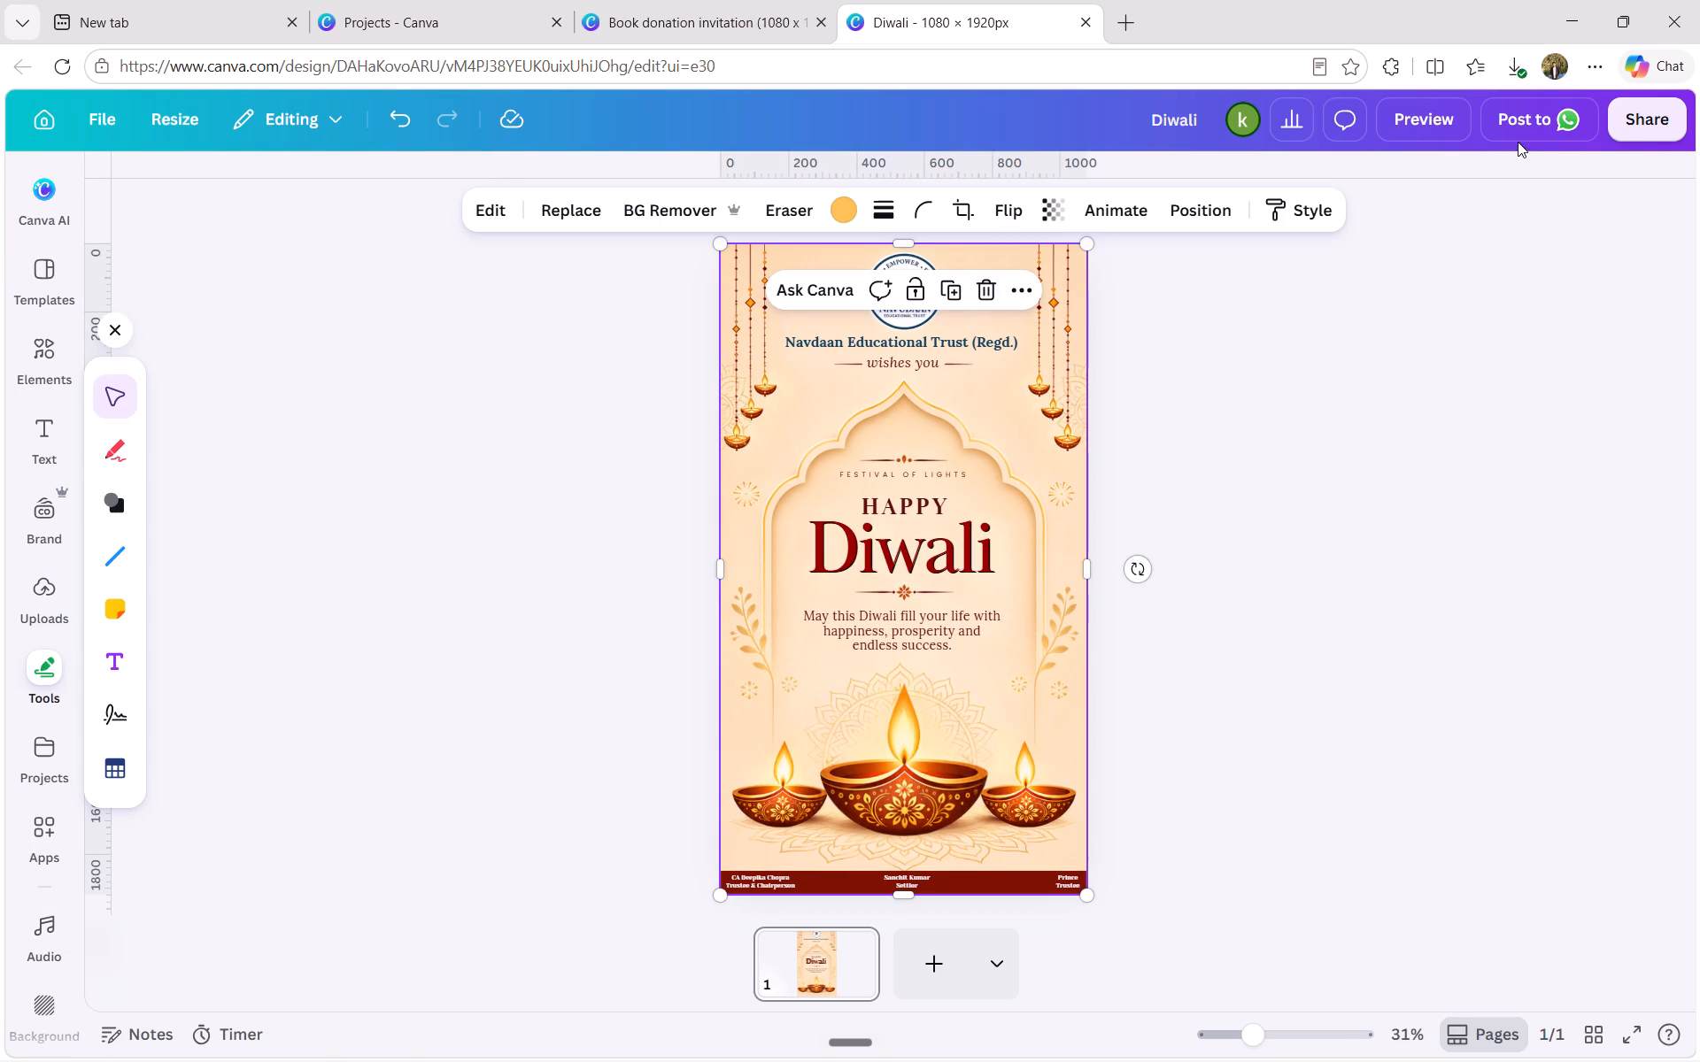
Preview the poster's animation to check how the mandala behind the central diya moves.
click(1427, 126)
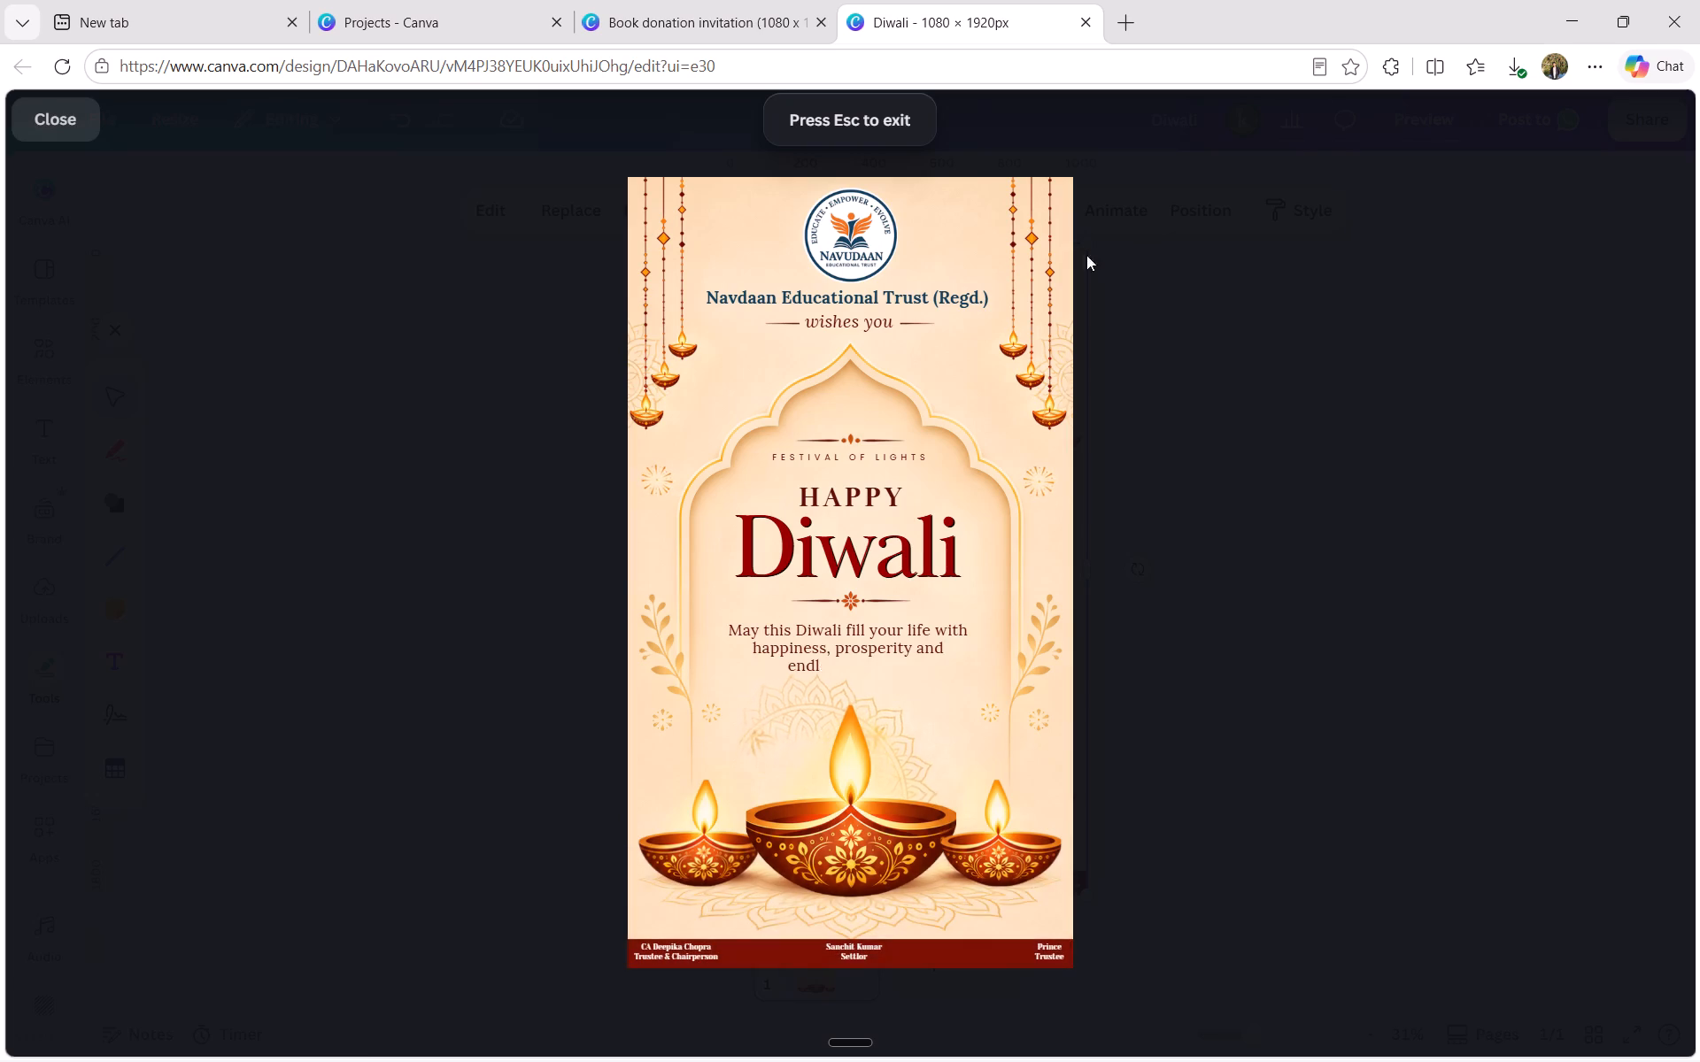
click(56, 119)
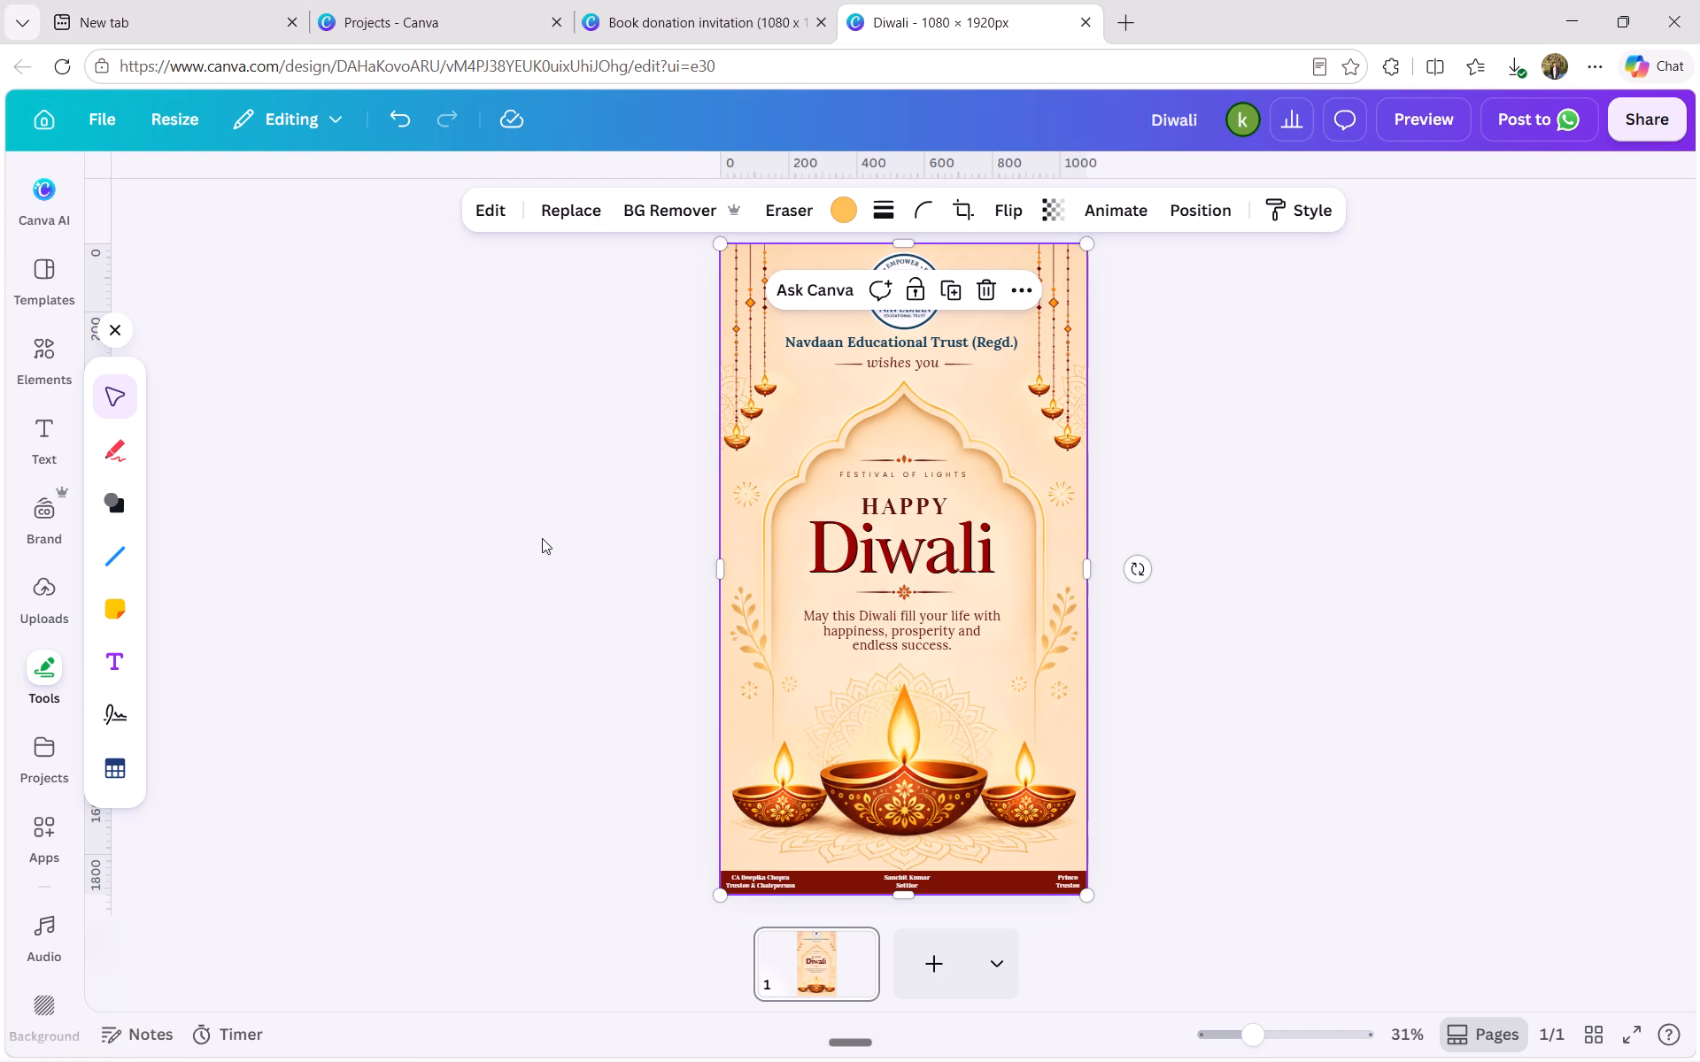
Remove the Rotate add-on effect from the large mandala behind the central diya, keeping its Rise animation.
click(947, 670)
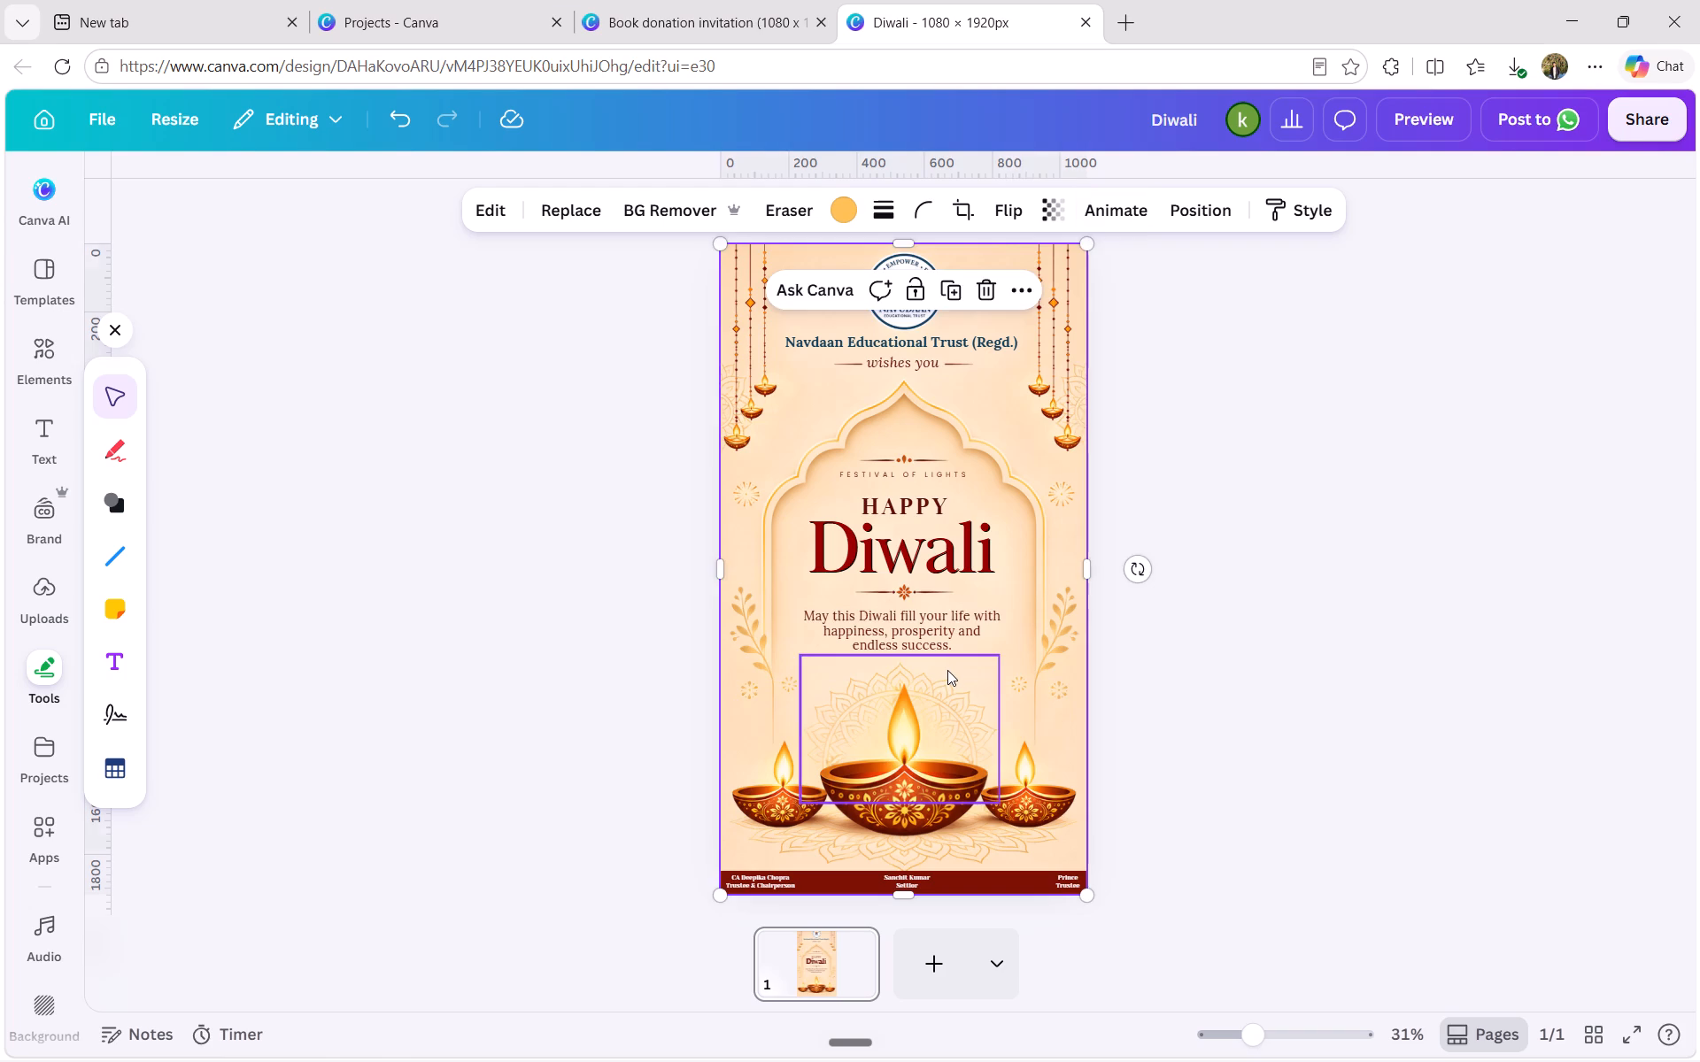
click(1117, 204)
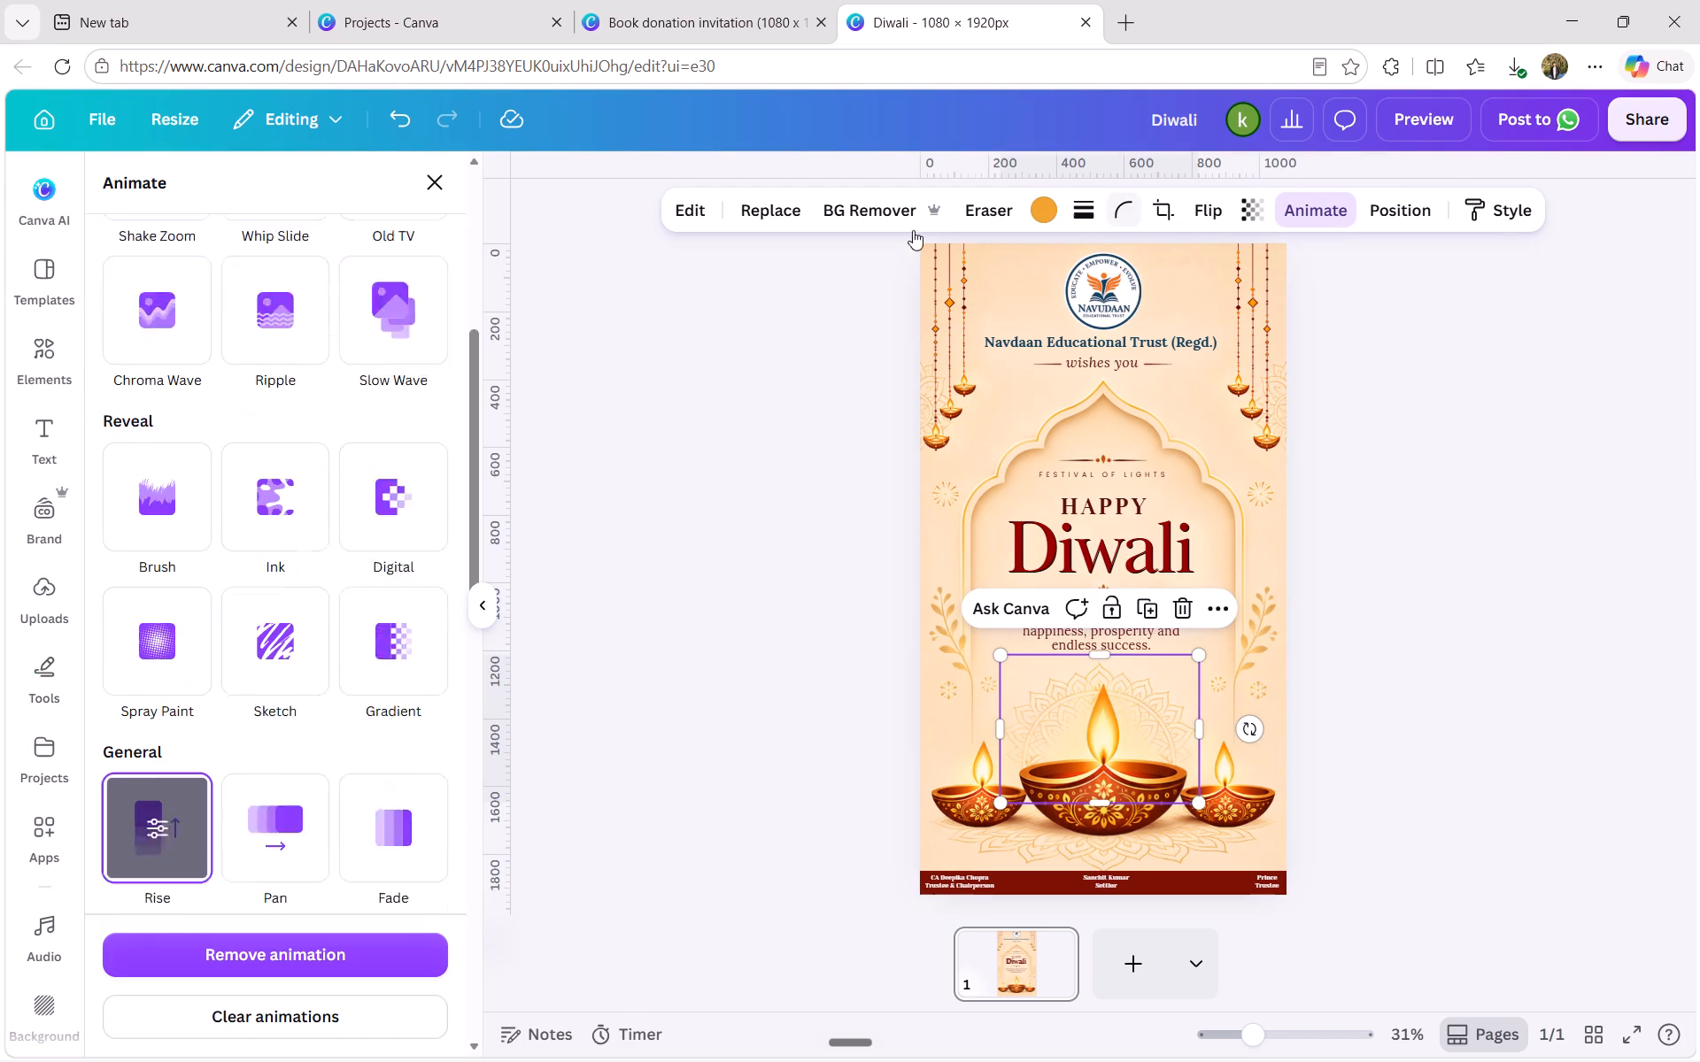
scroll(290, 519, down, 4)
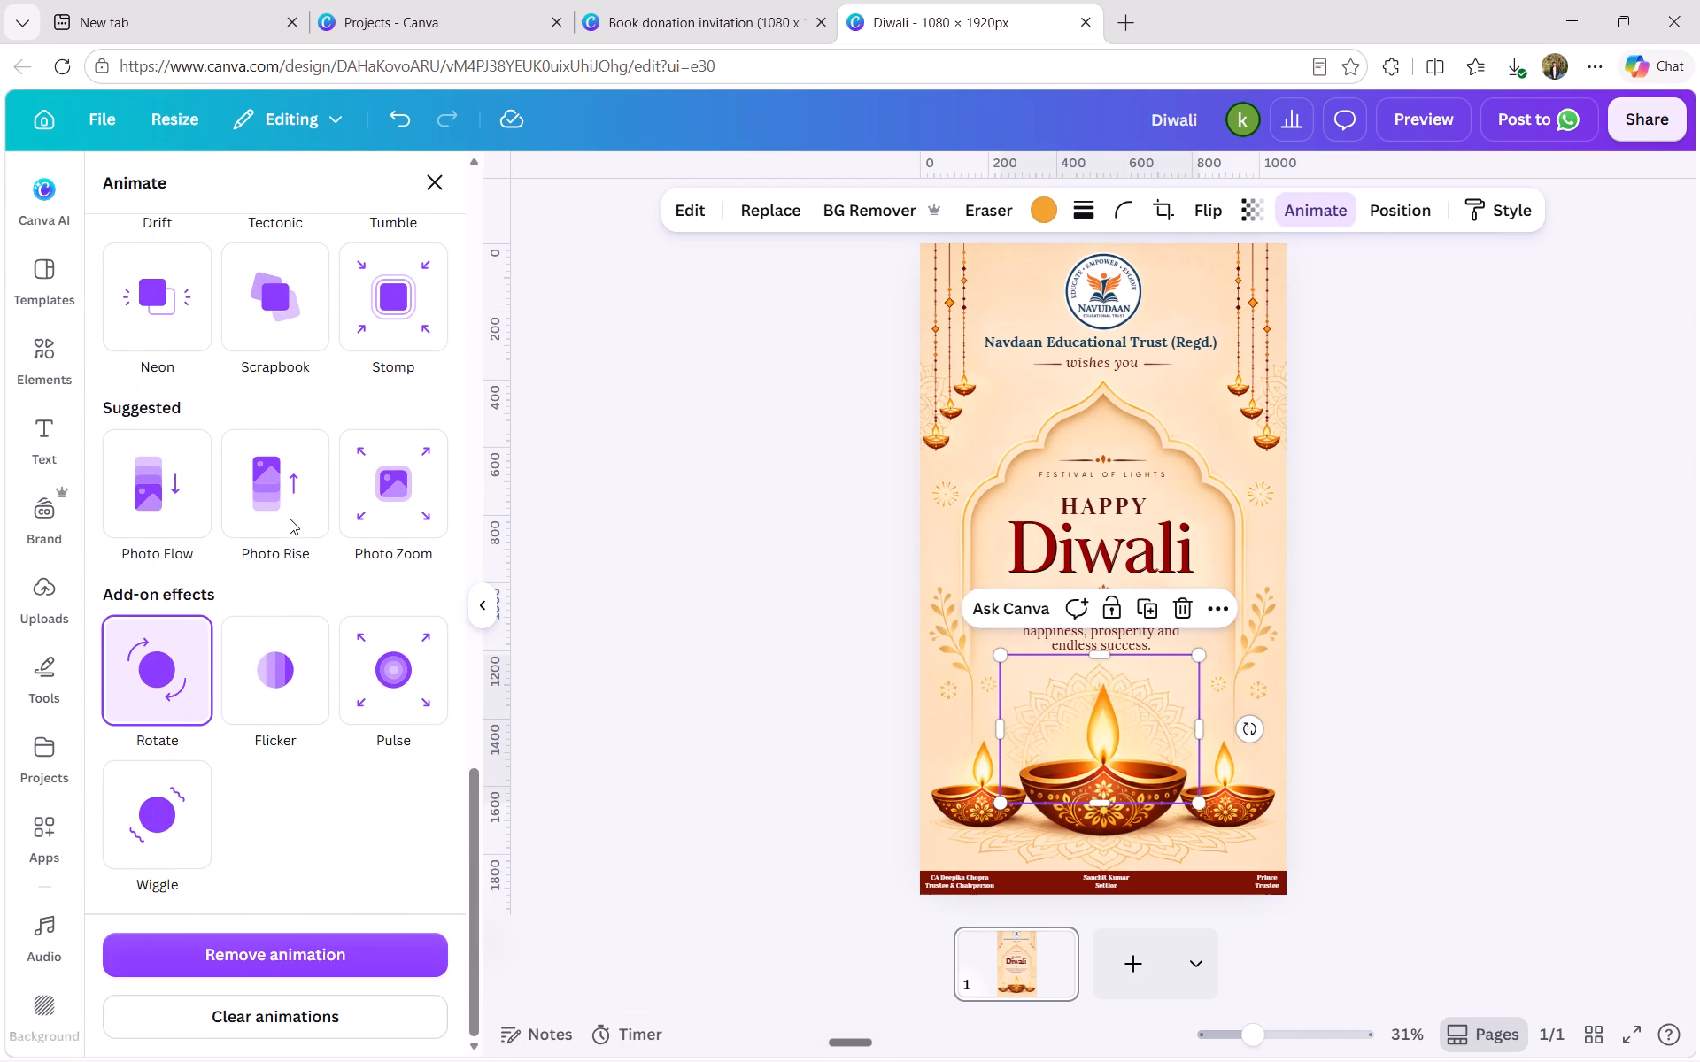
click(159, 663)
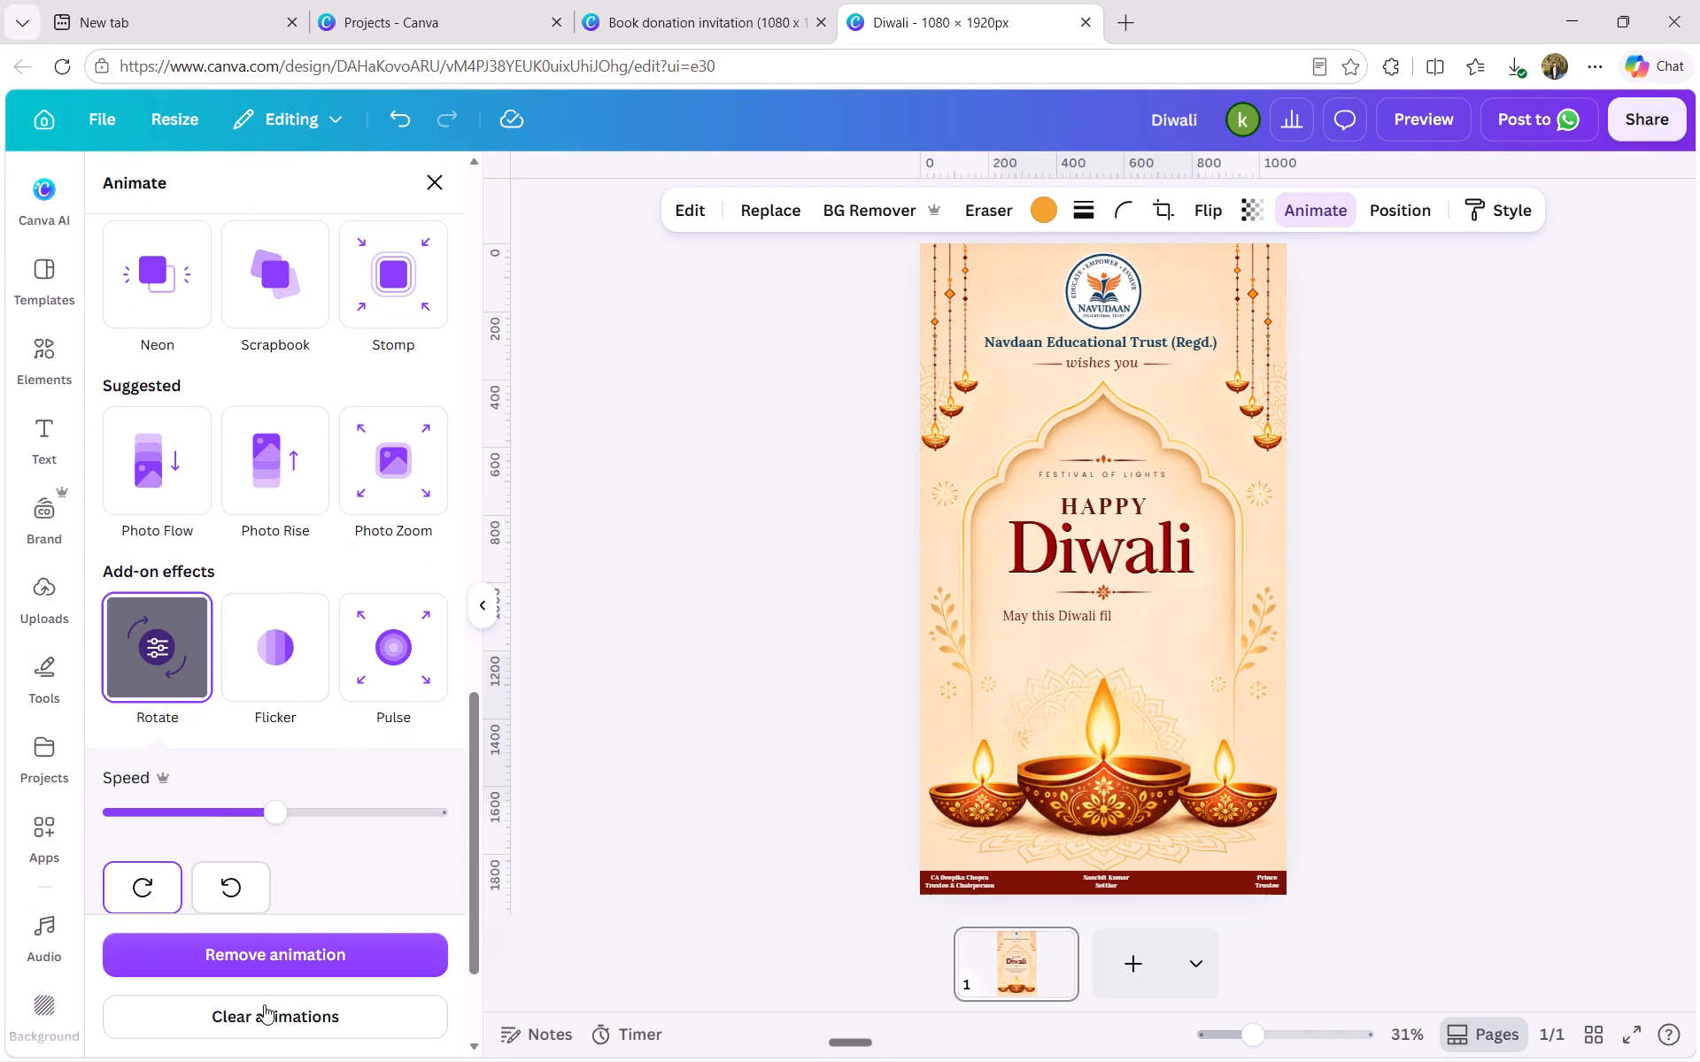
click(283, 961)
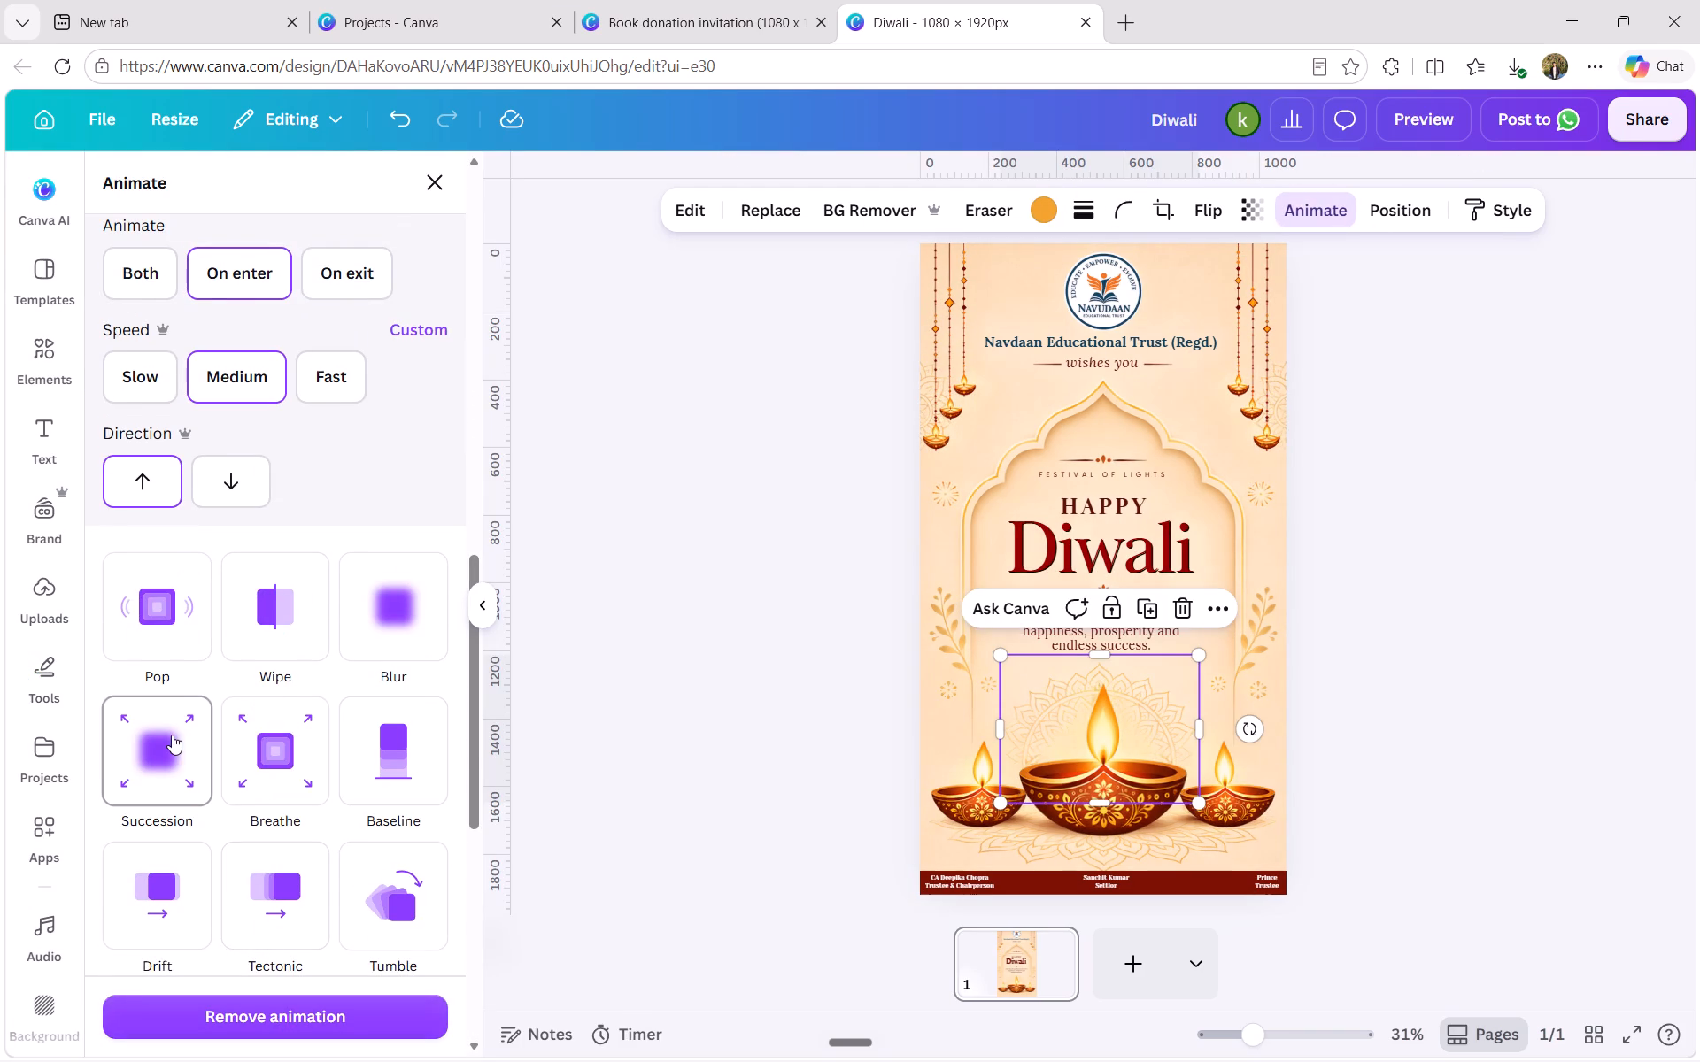
scroll(172, 735, up, 5)
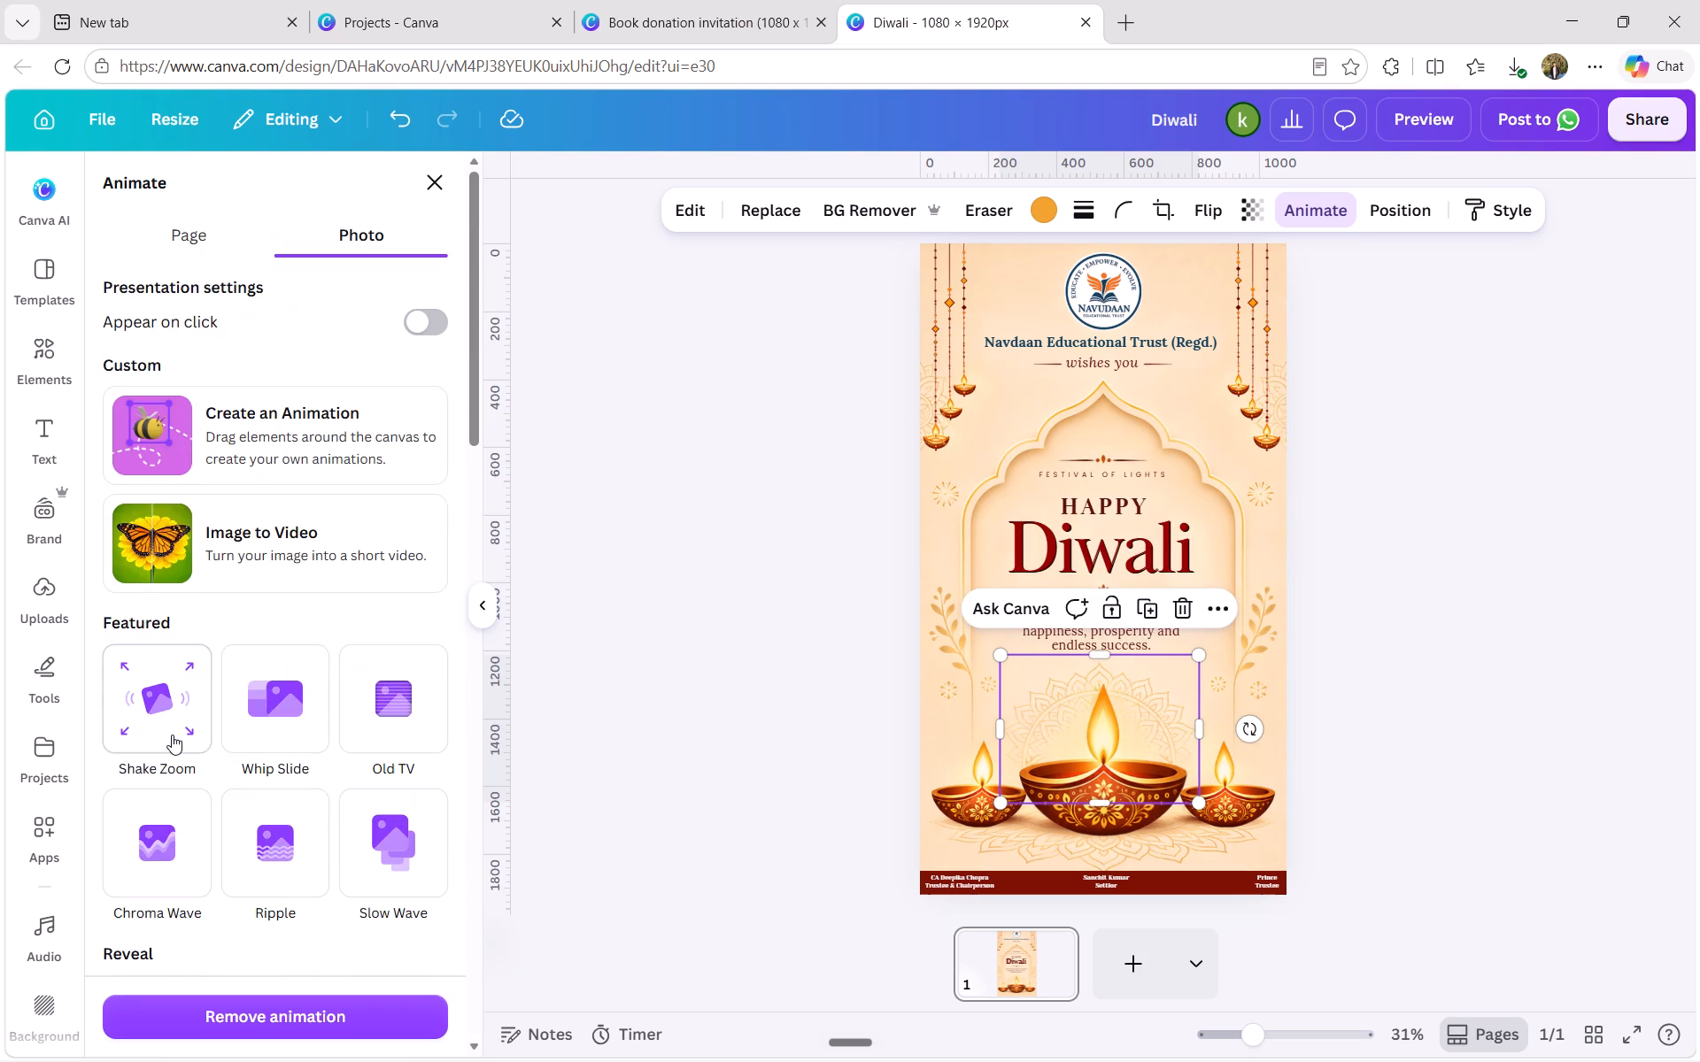
click(607, 428)
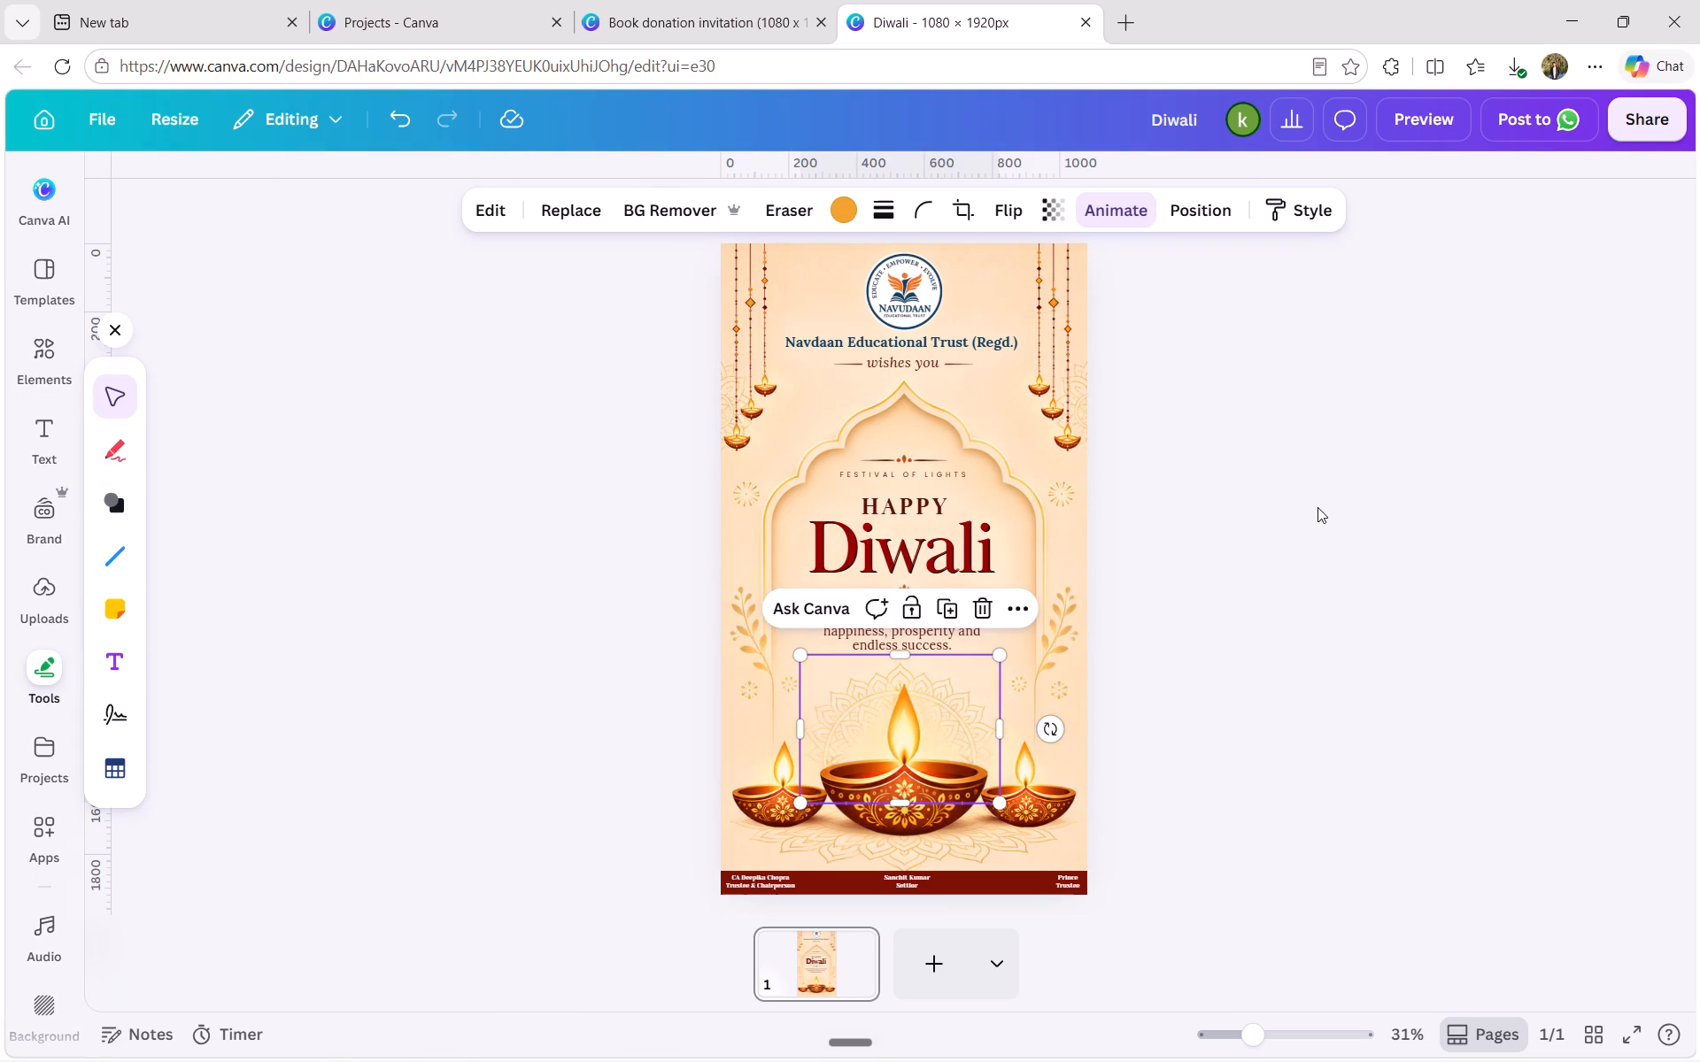
Enlarge the large mandala behind the central diya to about 618 × 460 px.
click(1321, 509)
click(938, 671)
drag(1001, 662, 1021, 650)
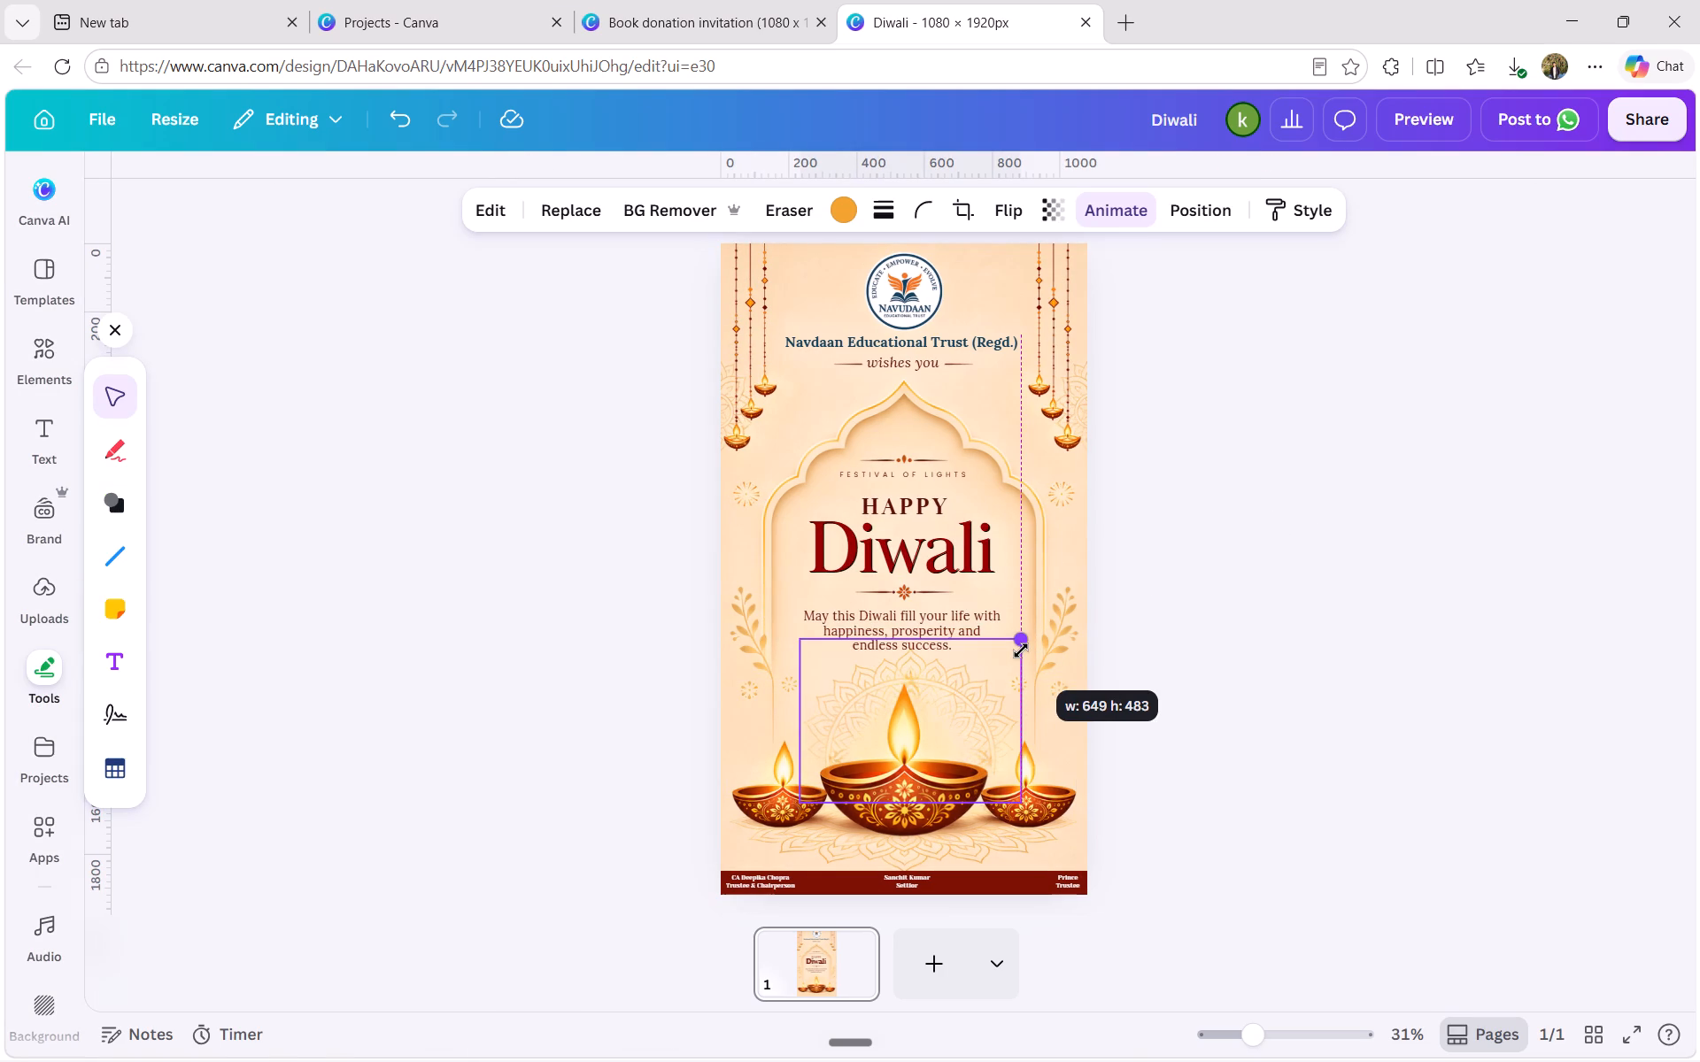
drag(1021, 650, 1010, 652)
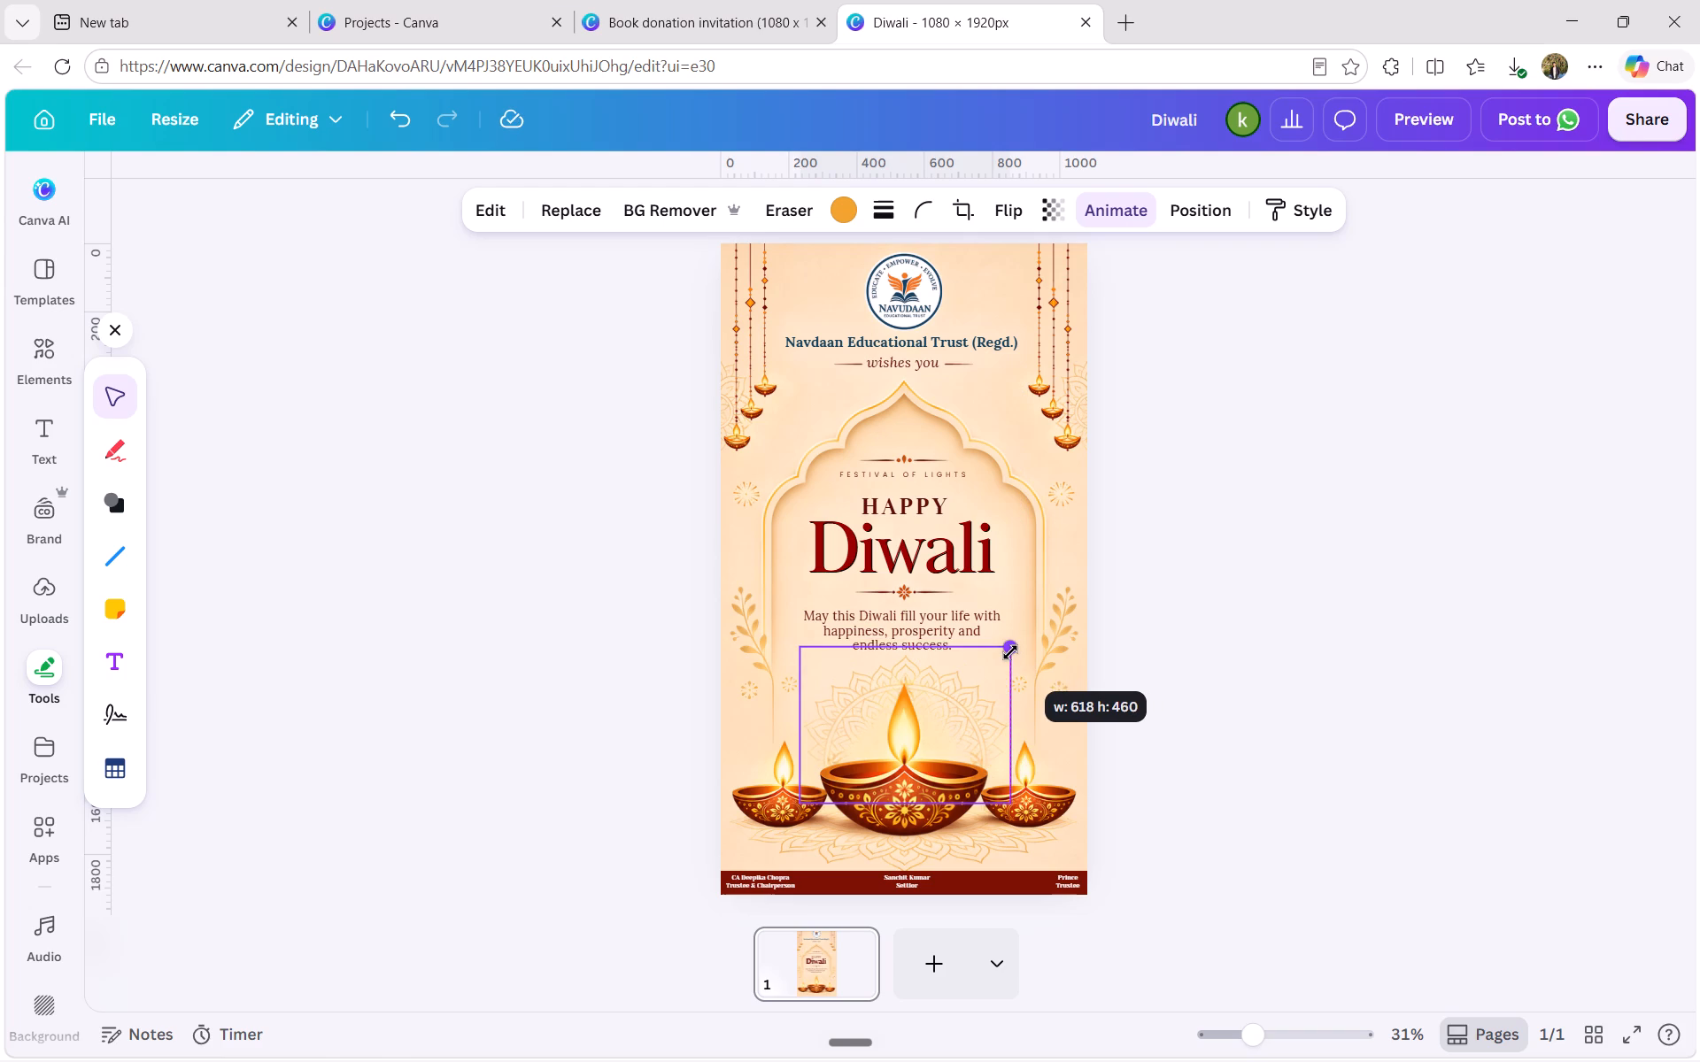
drag(1010, 652, 1011, 652)
click(1240, 623)
click(950, 683)
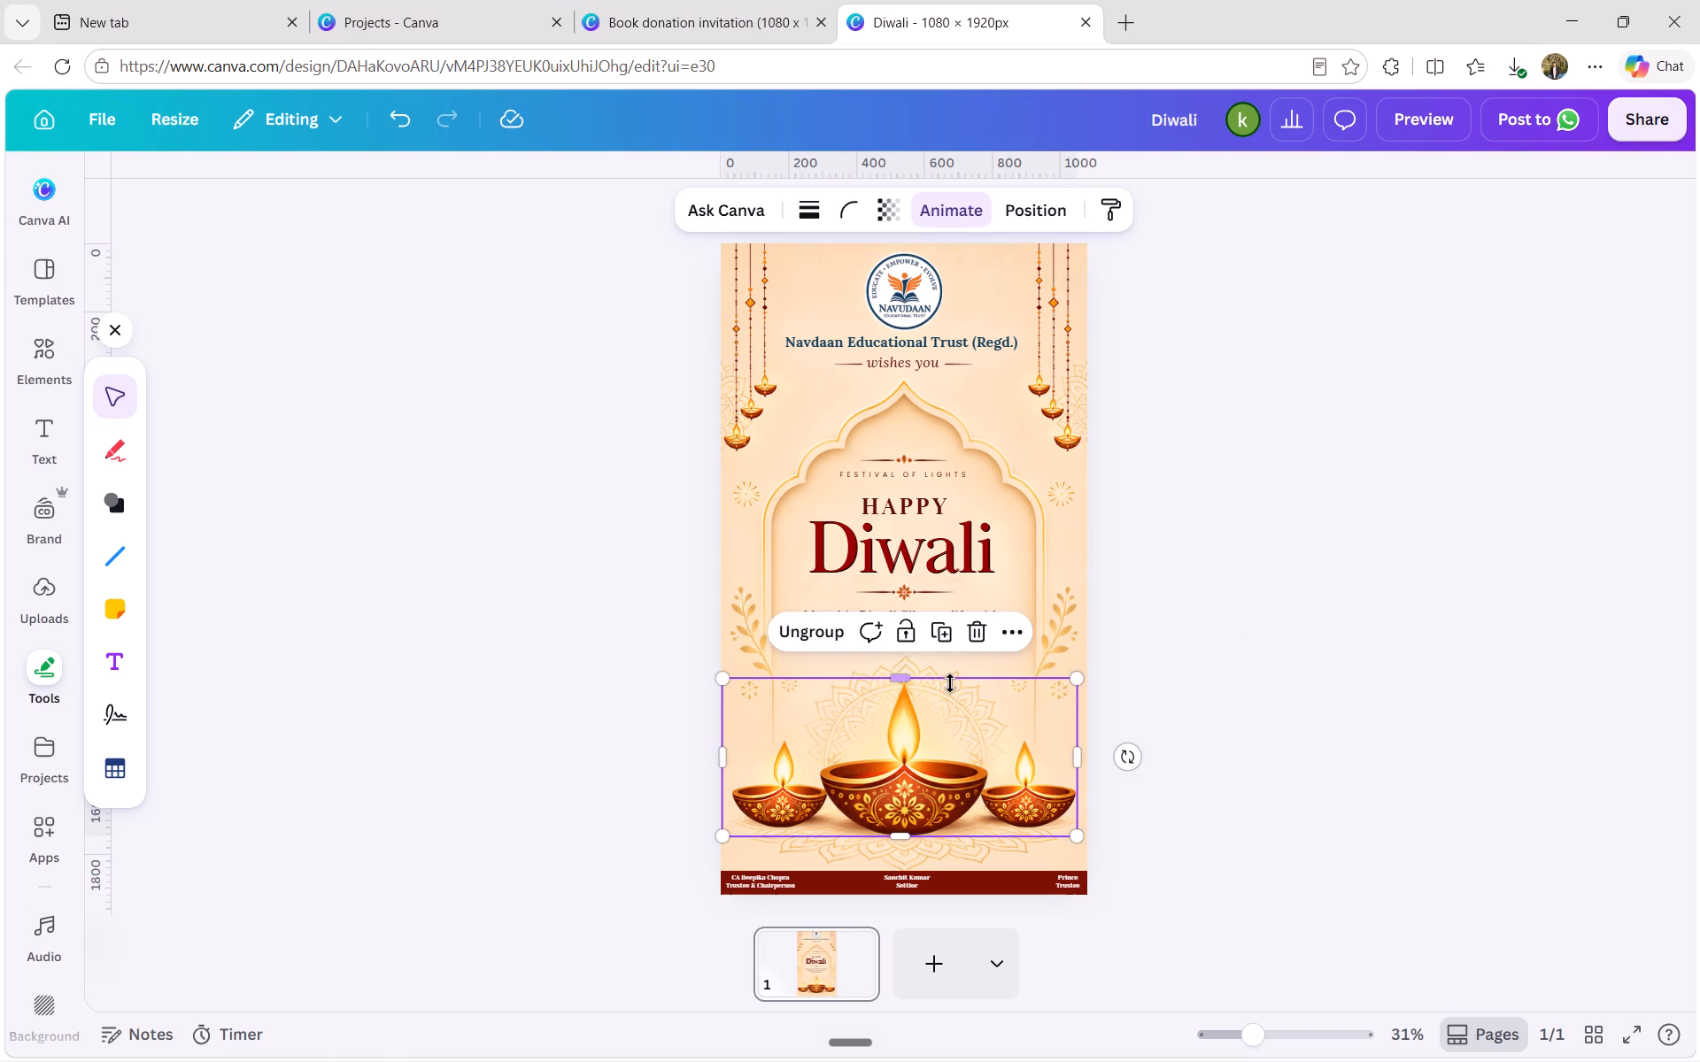
click(941, 659)
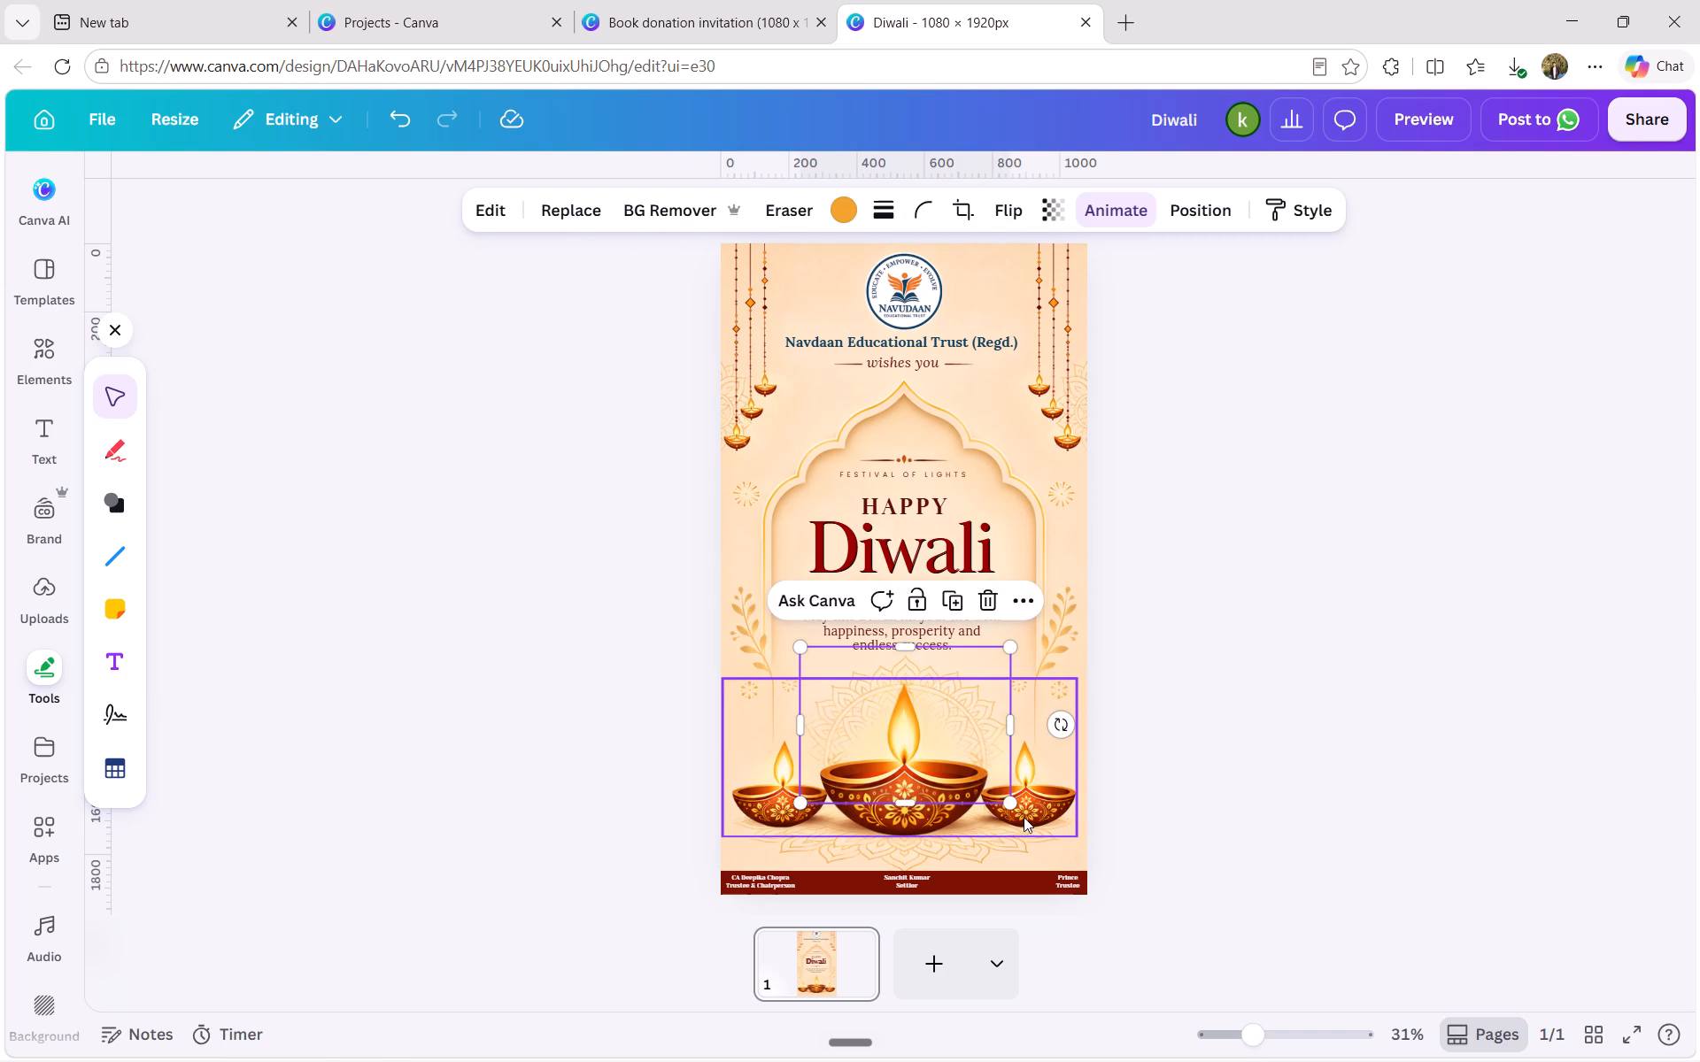
click(1008, 803)
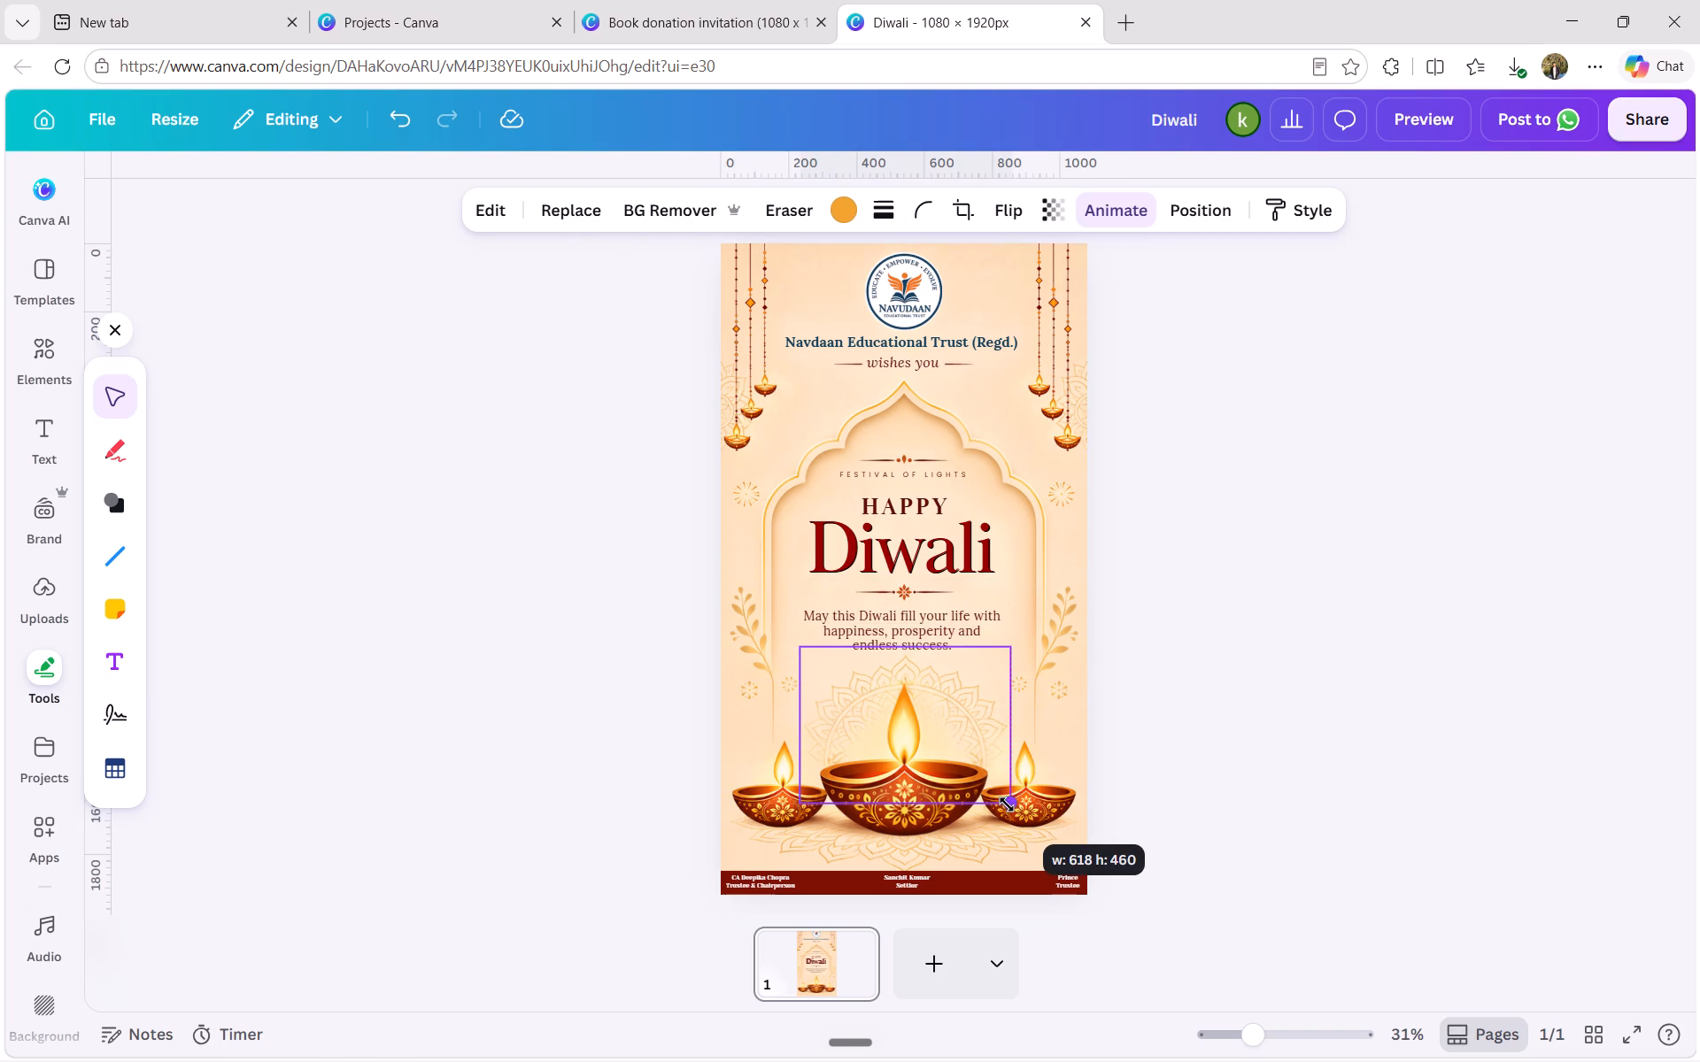
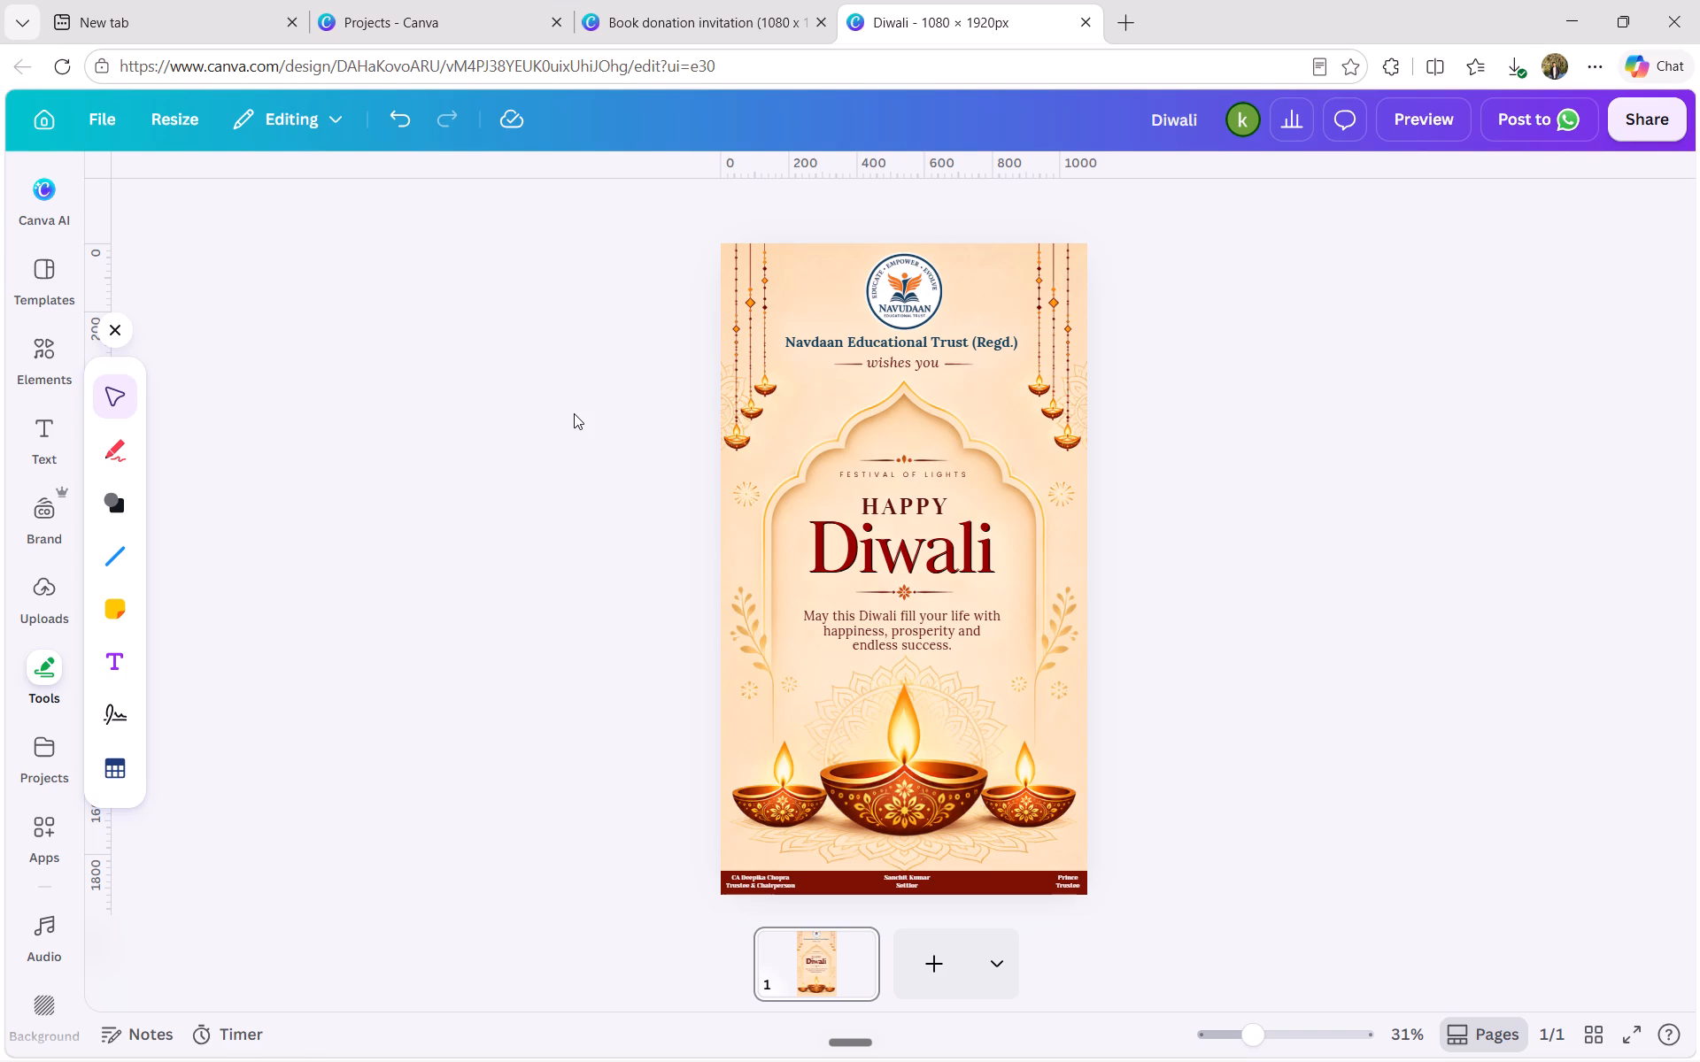
Preview the full poster animation to check the enlarged mandala behind the central diya.
click(1450, 119)
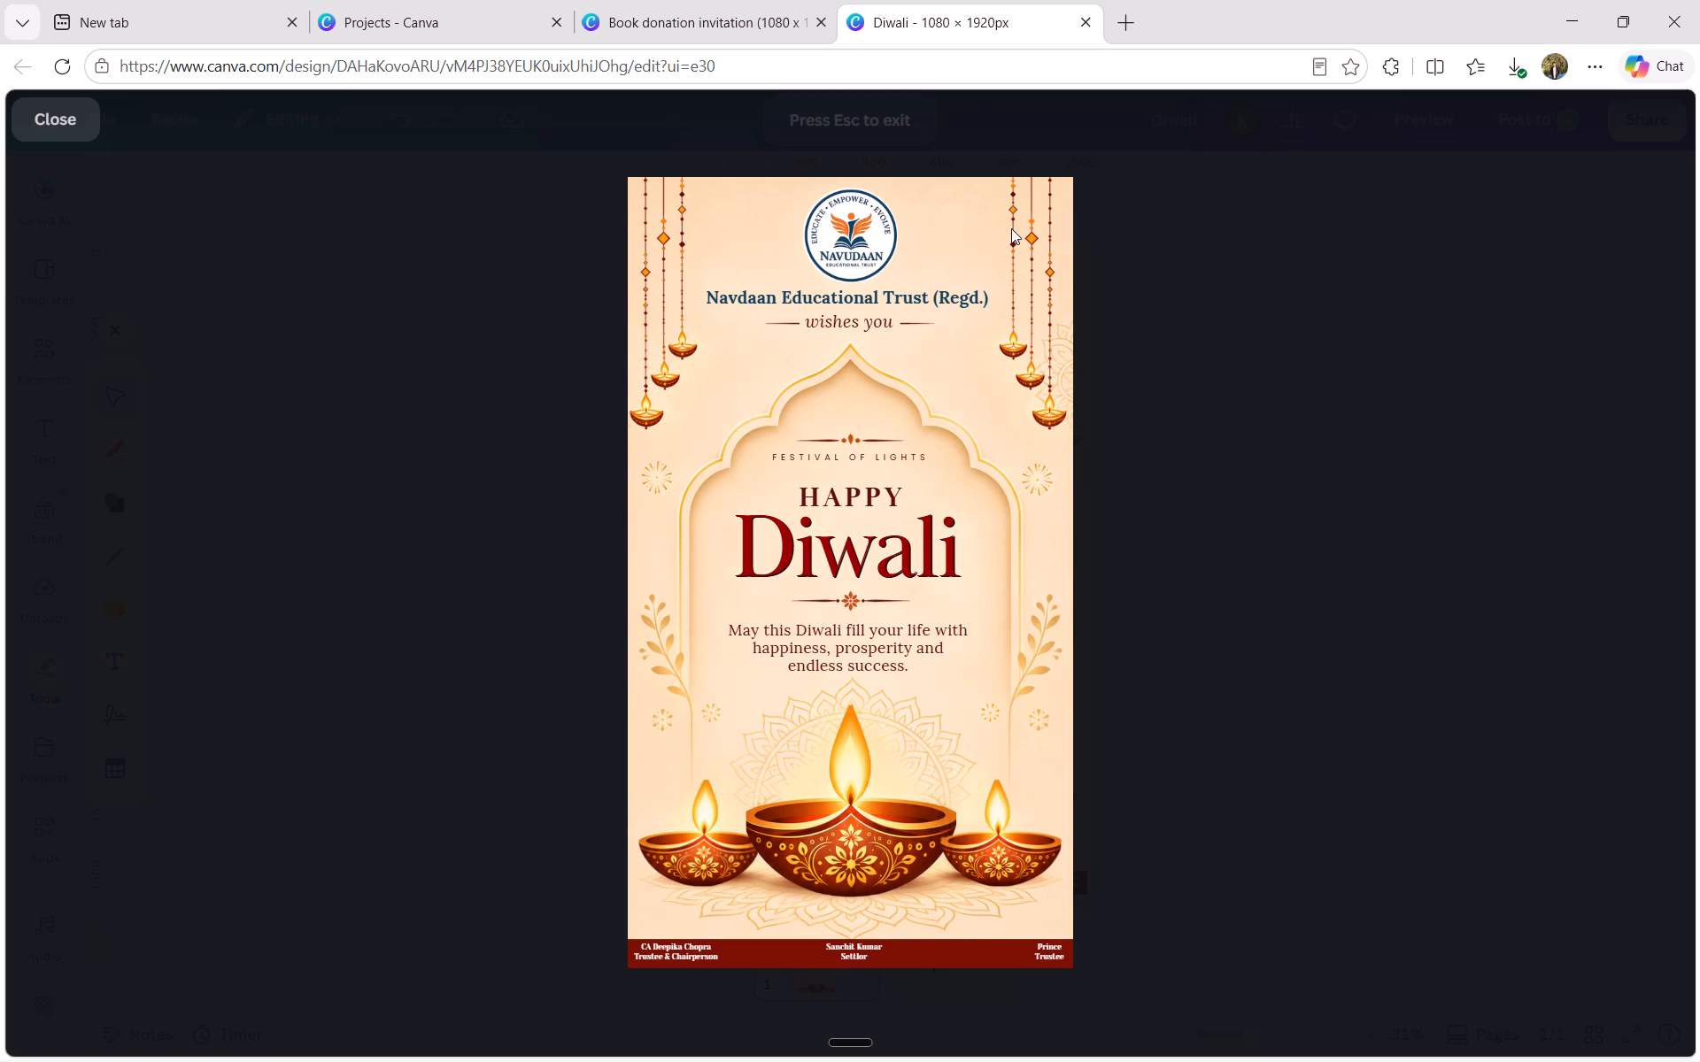
Close the poster's animation preview and return to the editing canvas.
click(61, 131)
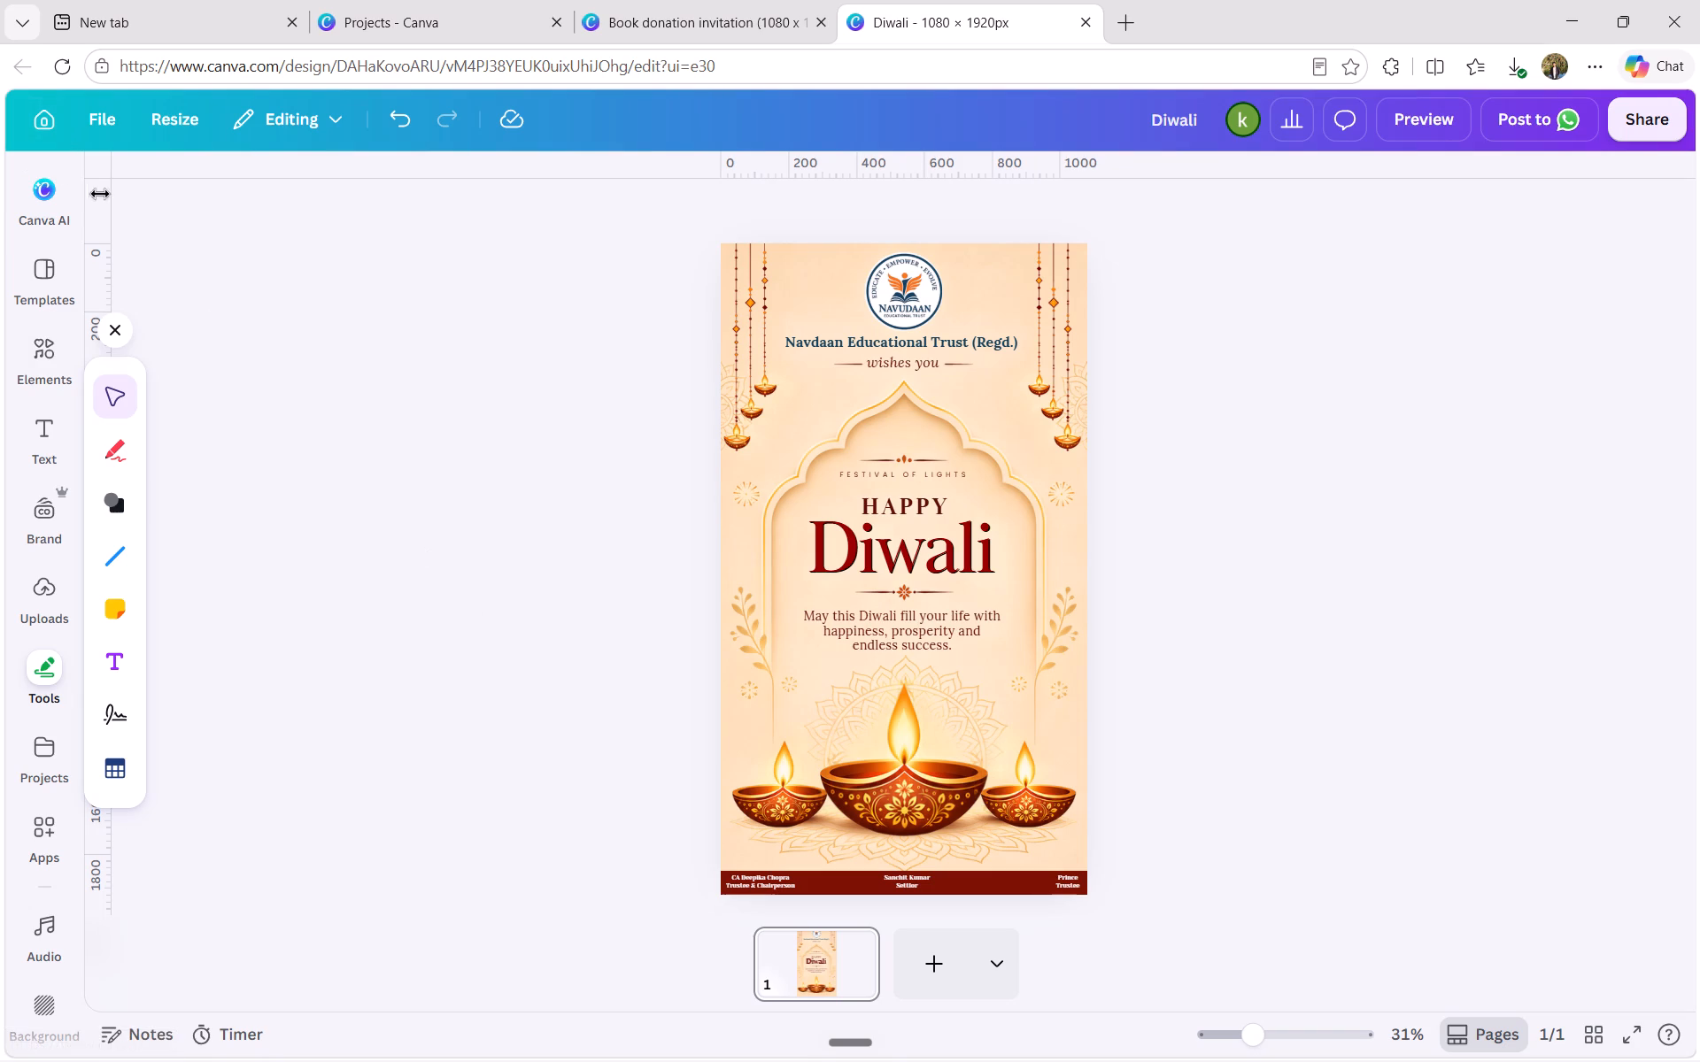